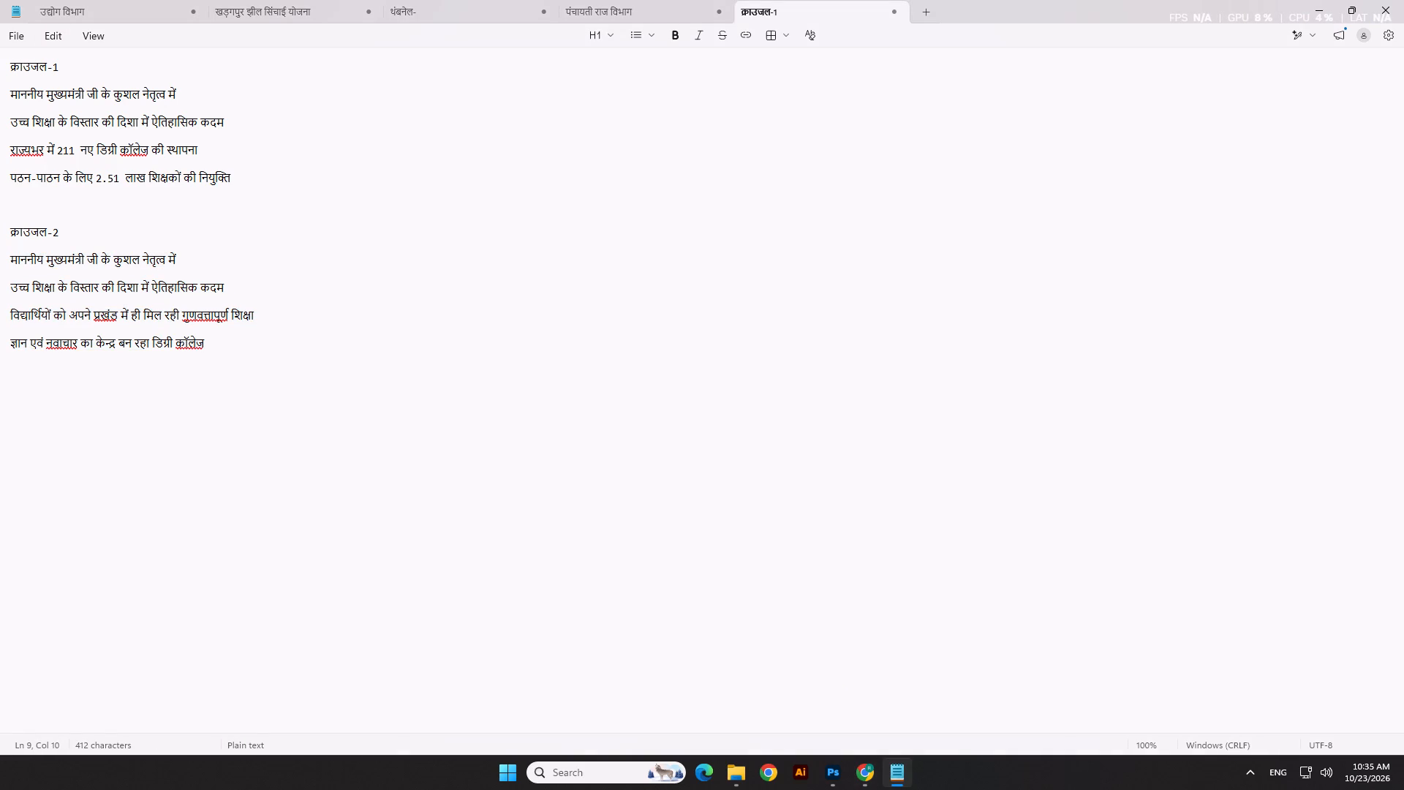
pyautogui.moveTo(12, 146); pyautogui.dragTo(56, 148)
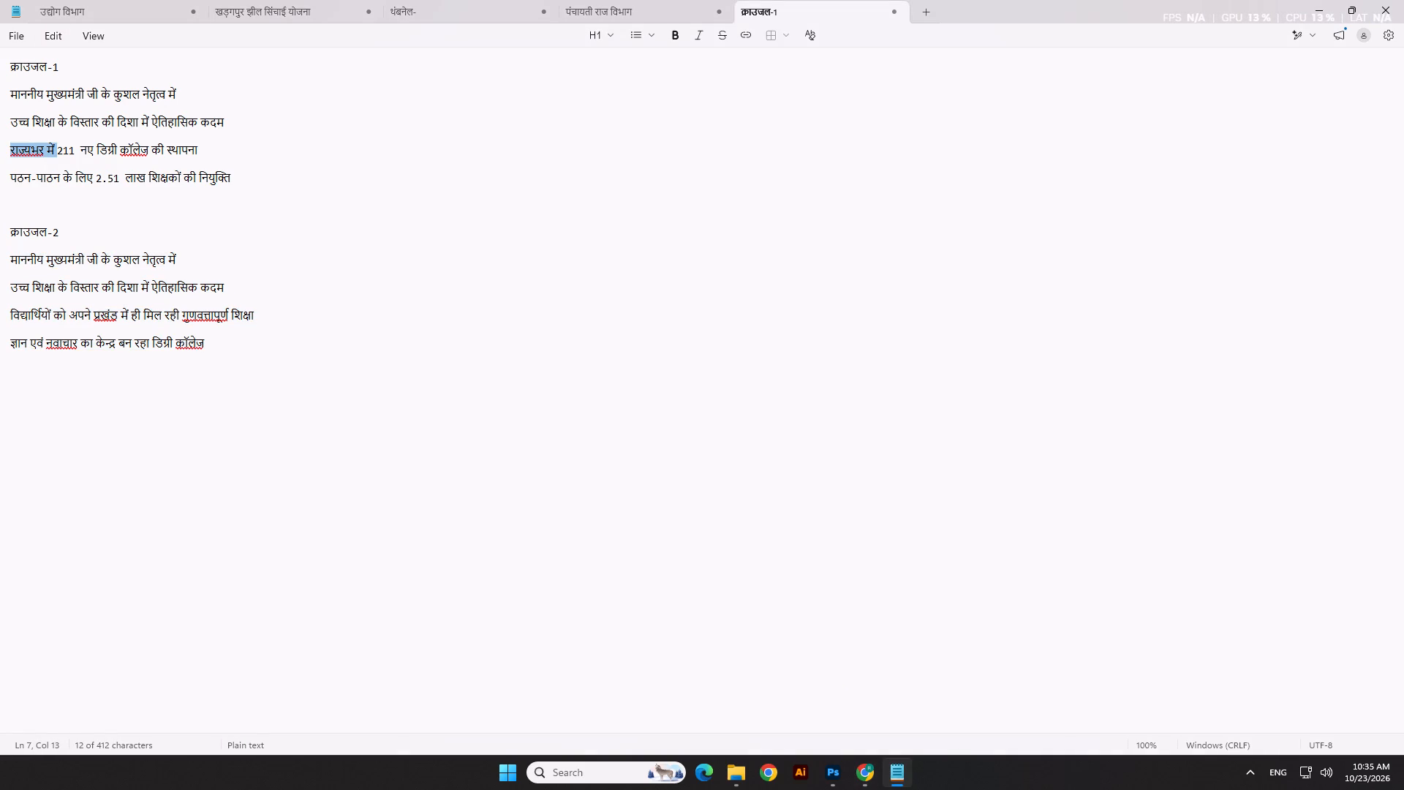
pyautogui.moveTo(56, 148); pyautogui.dragTo(53, 147)
pyautogui.hotkey('ctrl', 'c')
pyautogui.hotkey('ctrl', 'c')
pyautogui.hotkey('alt', 'Tab')
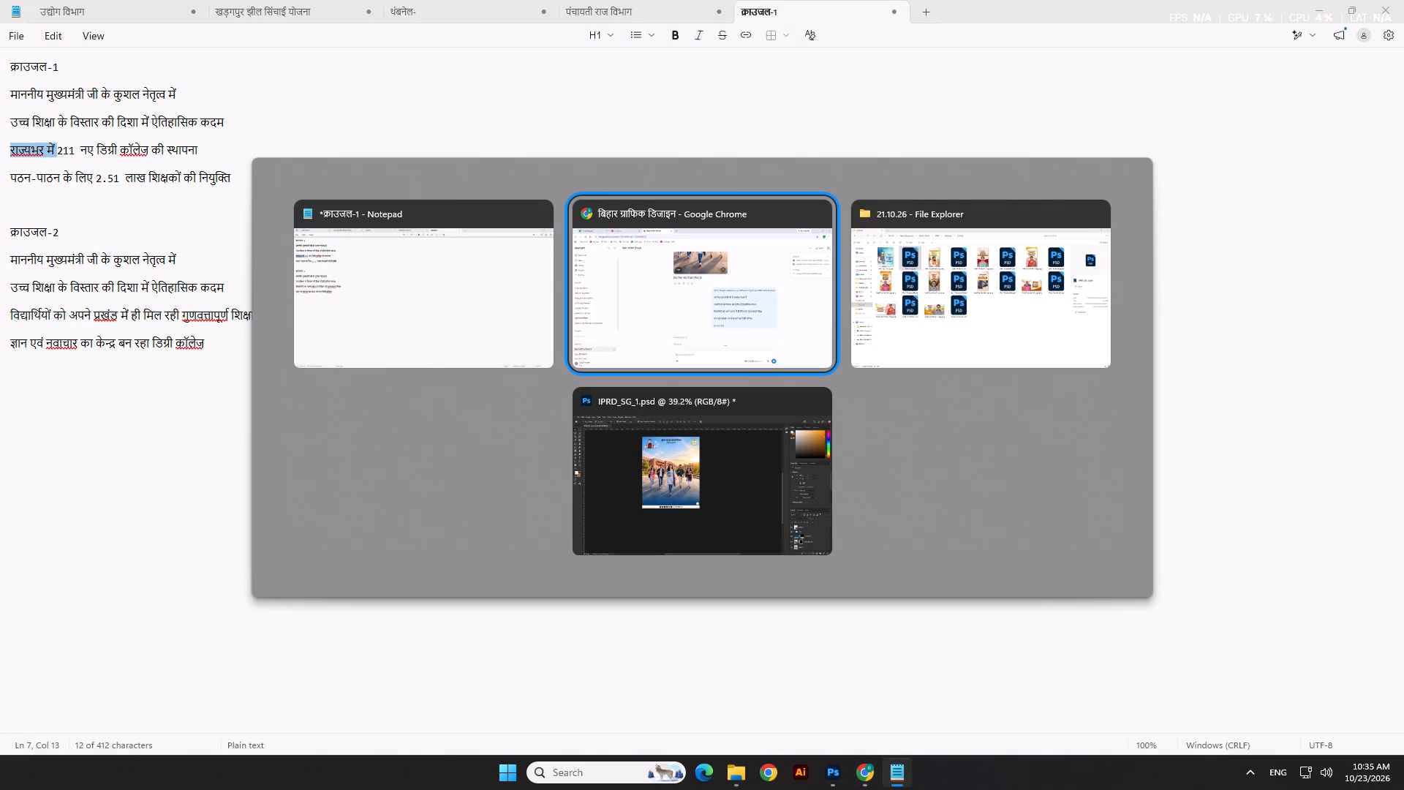
pyautogui.keyDown('alt'); pyautogui.click(657, 497); pyautogui.keyUp('alt')
pyautogui.scroll(7, 503, 563)
pyautogui.click(36, 223)
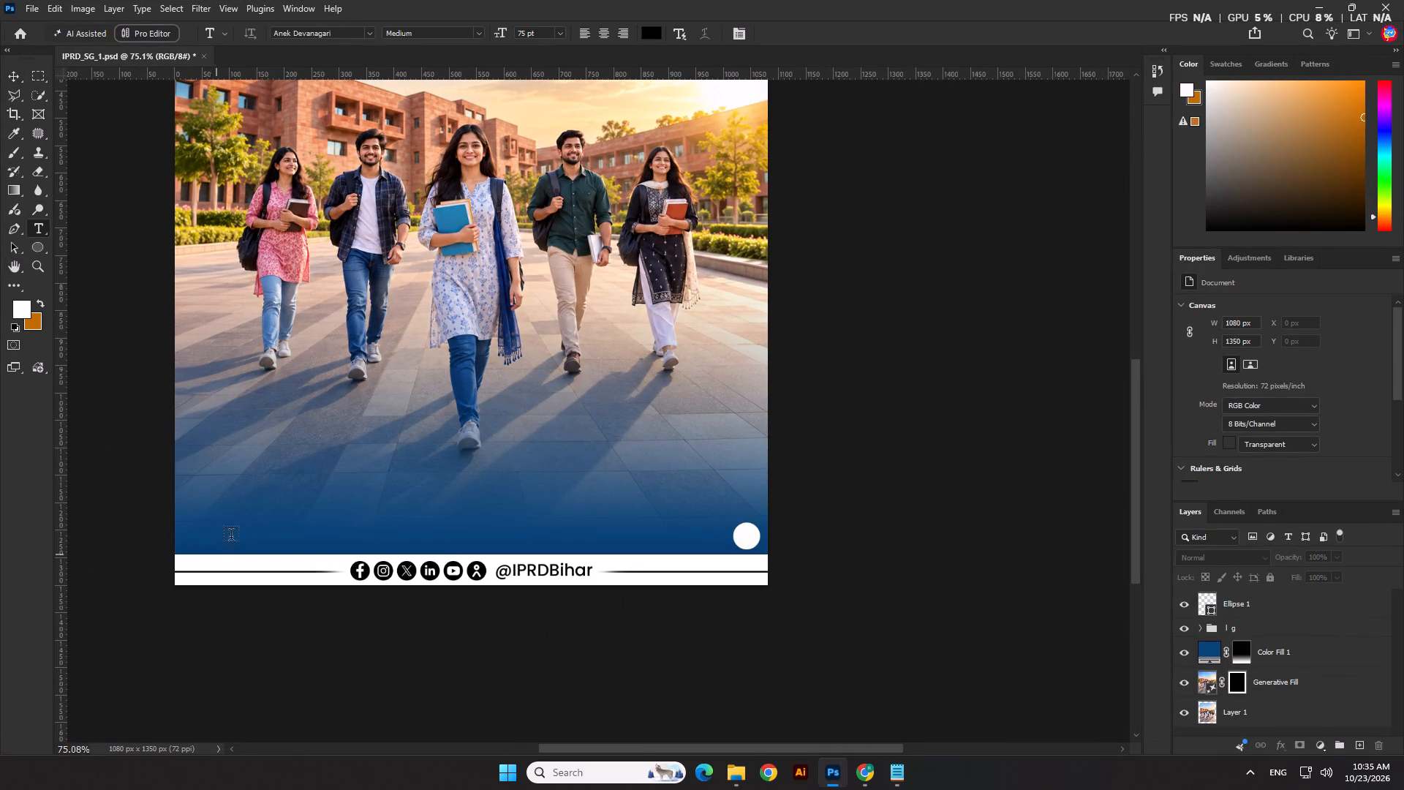
pyautogui.click(217, 475)
pyautogui.hotkey('ctrl', 'v')
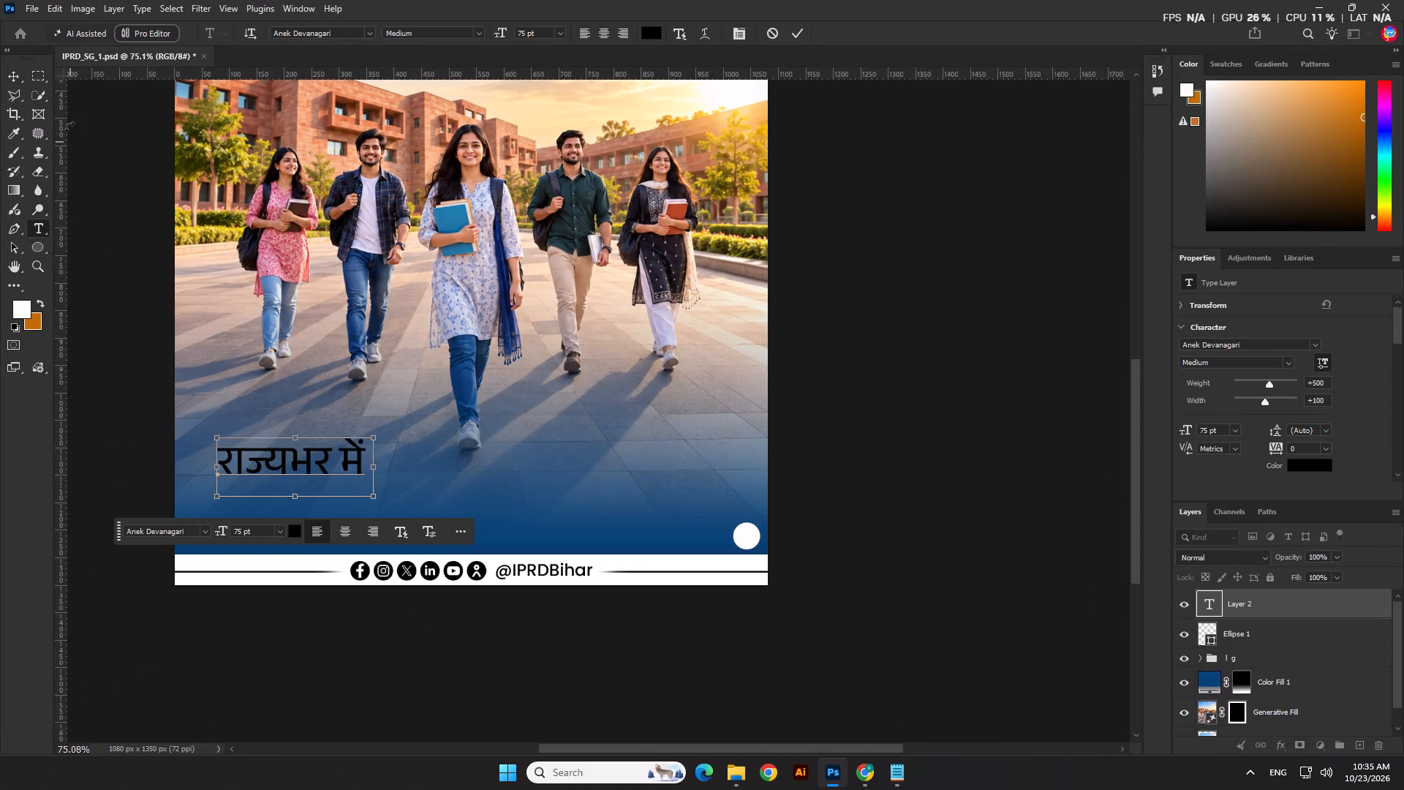
pyautogui.click(18, 72)
# Set the font size of the राज्यभर में text to 40 pt.
pyautogui.moveTo(1208, 432); pyautogui.dragTo(1204, 430)
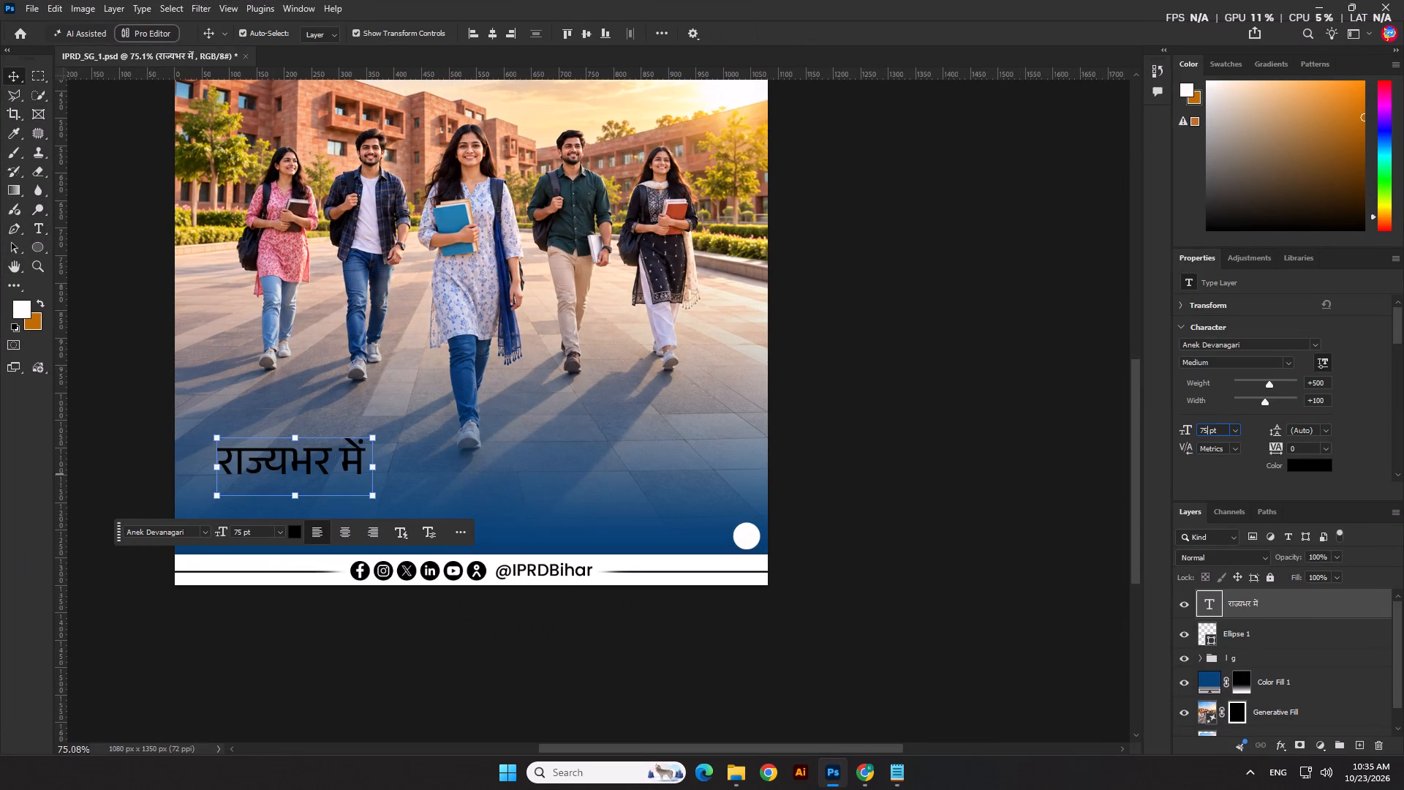
pyautogui.moveTo(1204, 430); pyautogui.dragTo(1187, 426)
pyautogui.write('40')
pyautogui.press('Return')
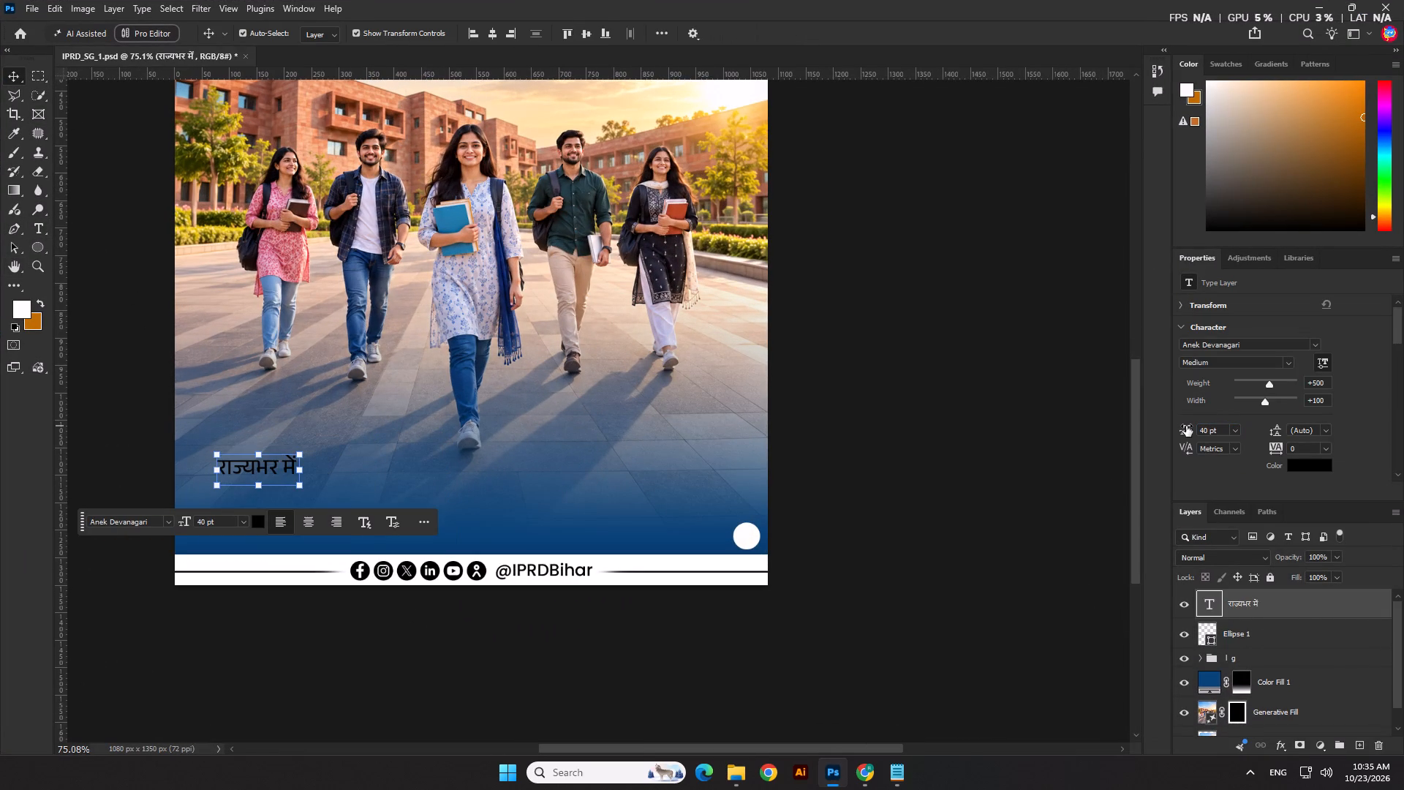
# Shift the राज्यभर में text slightly right and duplicate it directly below.
pyautogui.click(14, 69)
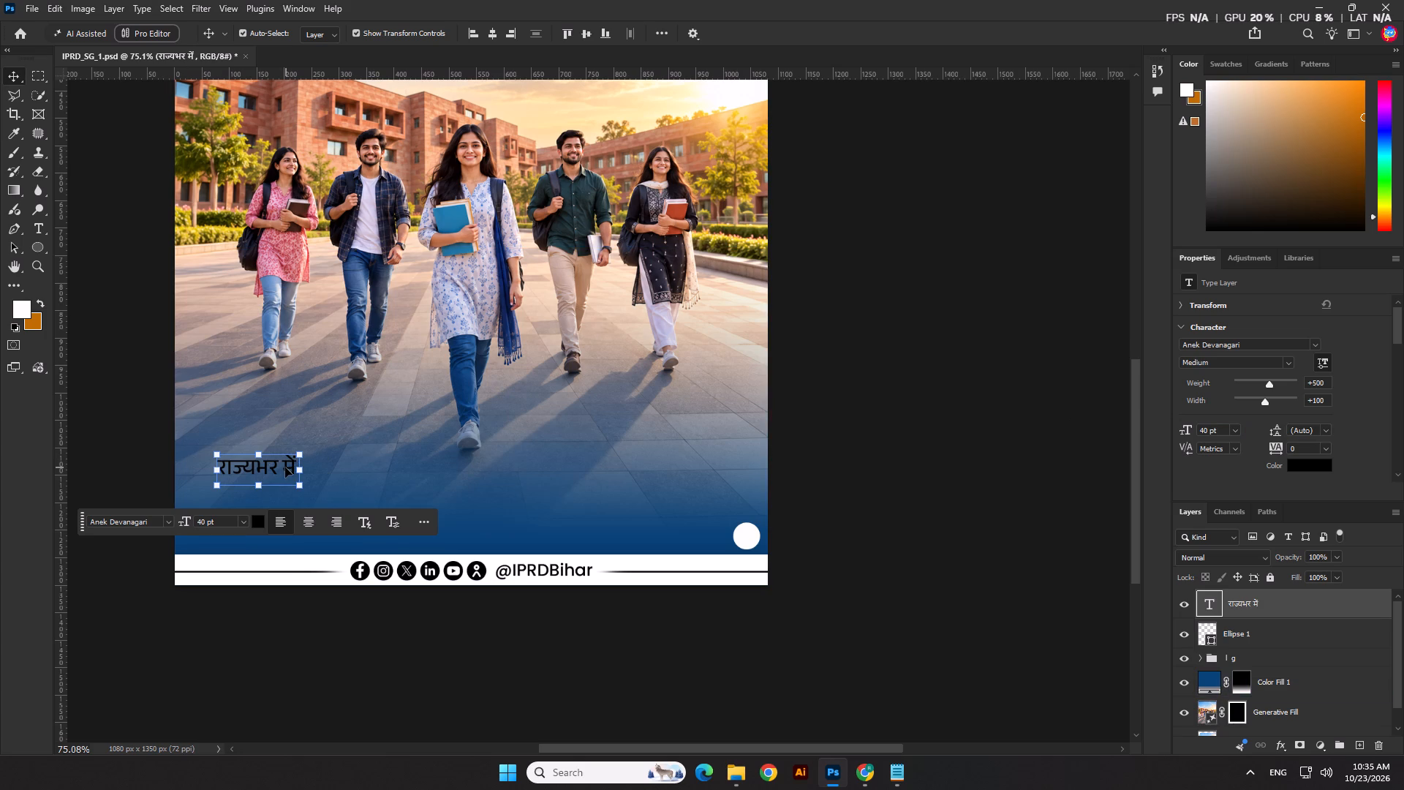
pyautogui.moveTo(285, 467); pyautogui.dragTo(327, 462)
pyautogui.keyDown('alt'); pyautogui.keyDown('shift'); pyautogui.moveTo(317, 466); pyautogui.dragTo(311, 503); pyautogui.keyUp('shift'); pyautogui.keyUp('alt')
# Copy "211" from क्राउजल-1 in Notepad and replace the lower राज्यभर में copy in Photoshop with it.
pyautogui.hotkey('alt', 'Tab')
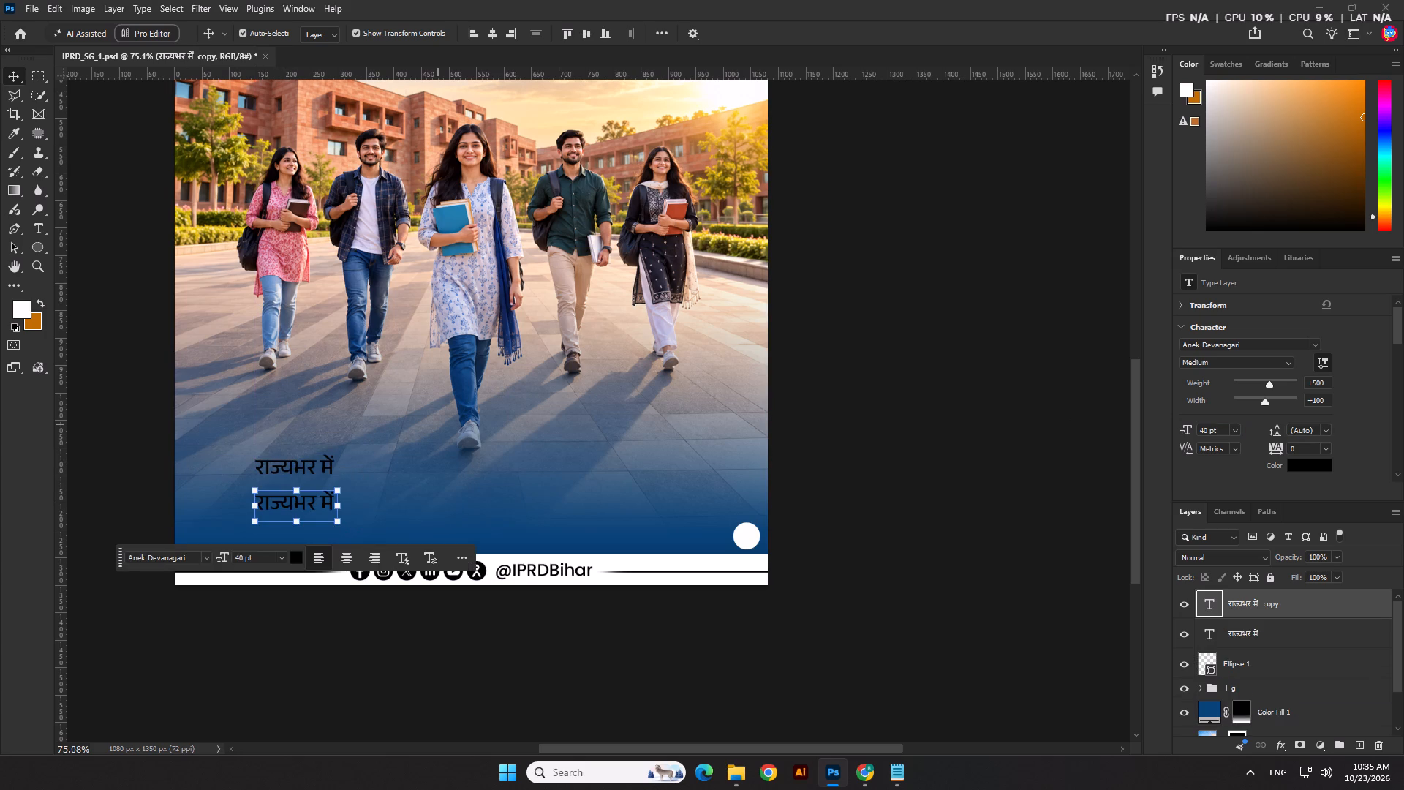
pyautogui.moveTo(57, 151); pyautogui.dragTo(94, 151)
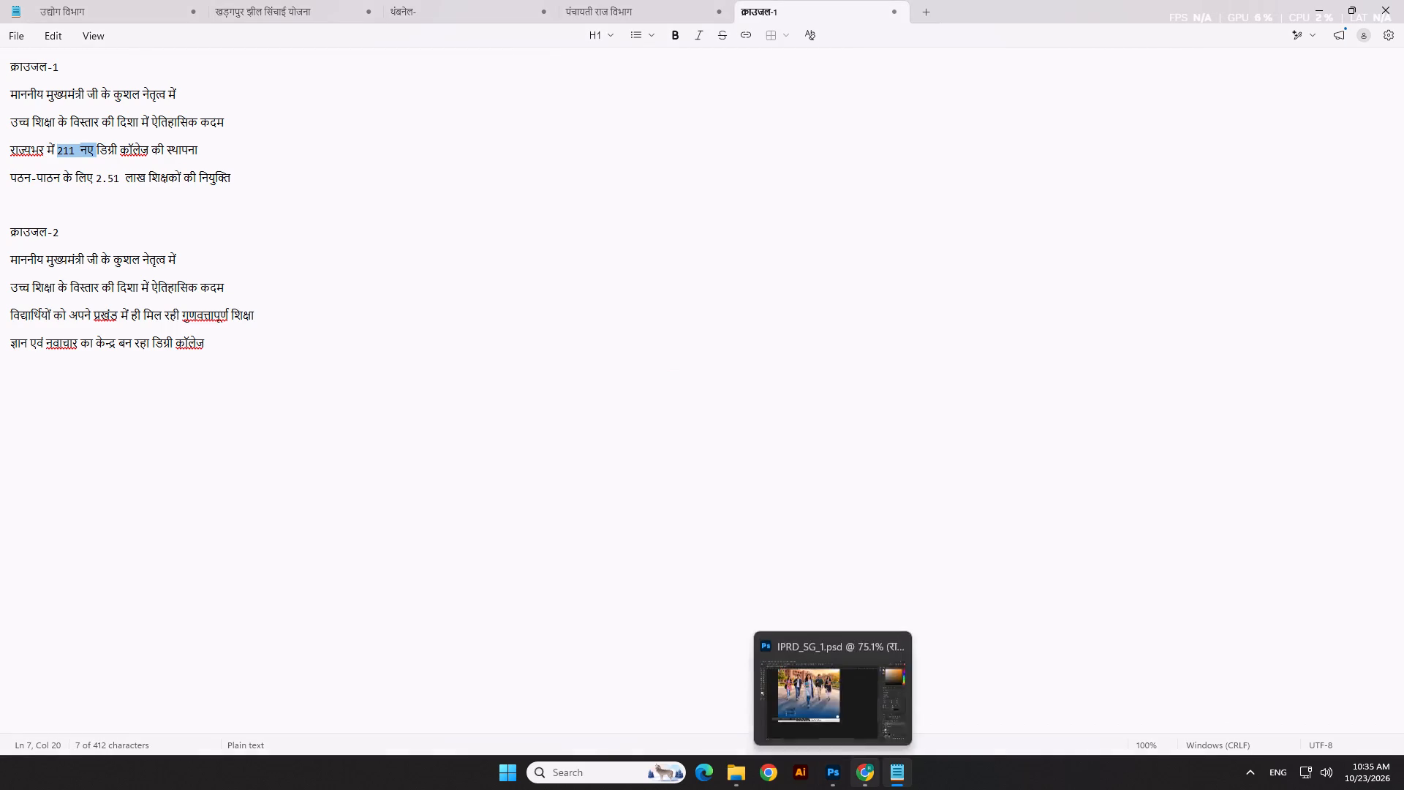
pyautogui.click(863, 775)
pyautogui.scroll(9, 565, 332)
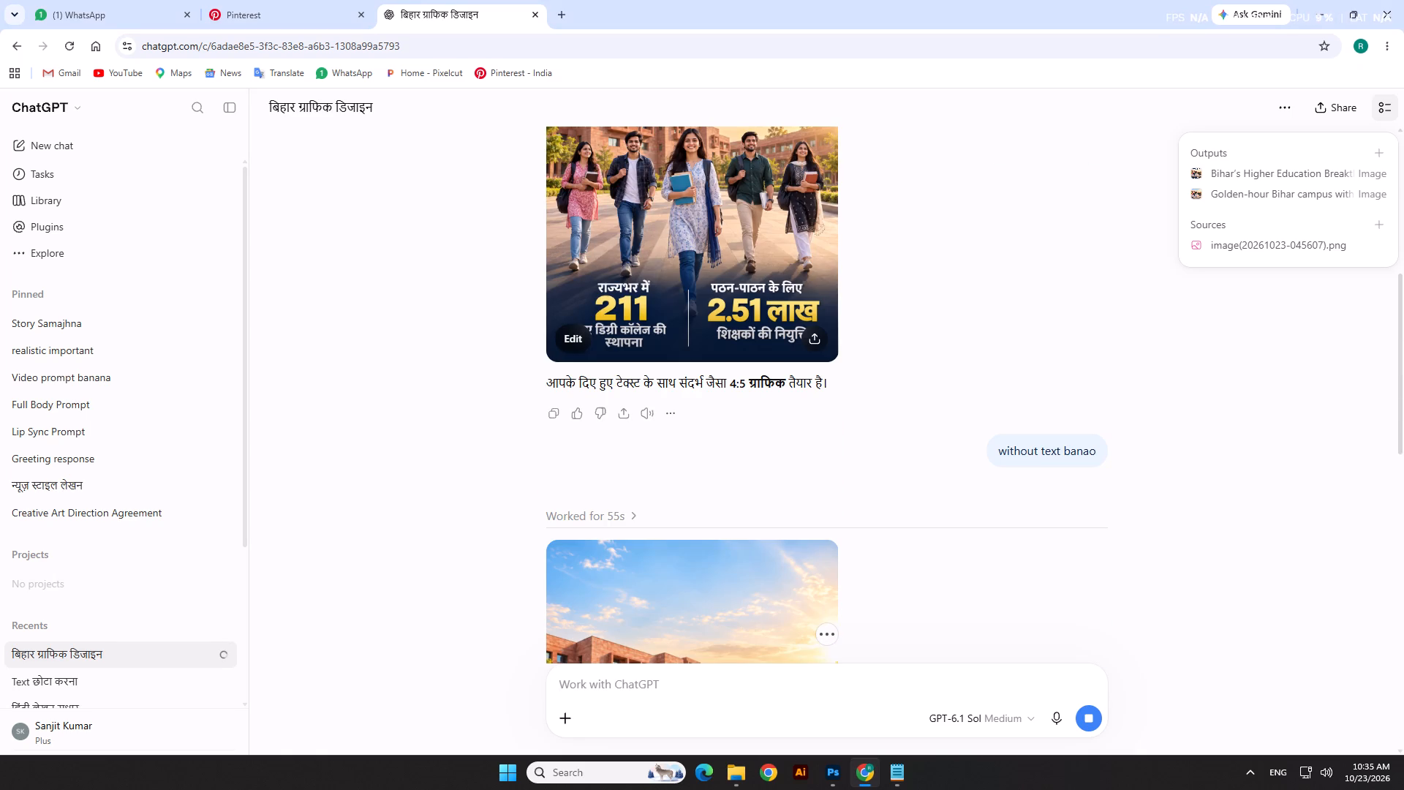
pyautogui.scroll(-8, 423, 396)
pyautogui.hotkey('alt', 'Tab')
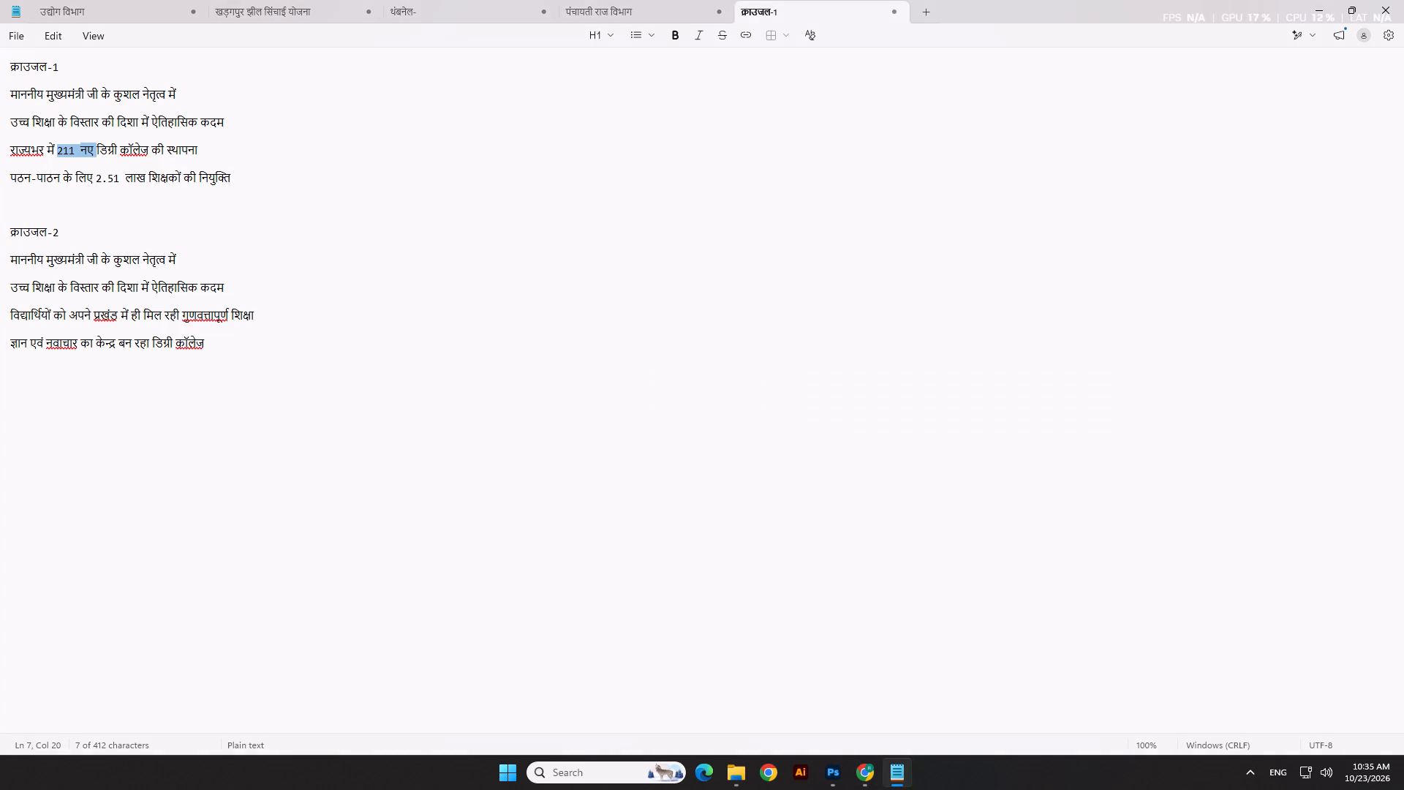
pyautogui.click(69, 144)
pyautogui.moveTo(57, 154); pyautogui.dragTo(69, 154)
pyautogui.moveTo(69, 154); pyautogui.dragTo(73, 154)
pyautogui.hotkey('ctrl', 'c')
pyautogui.hotkey('ctrl', 'c')
pyautogui.hotkey('alt', 'Tab')
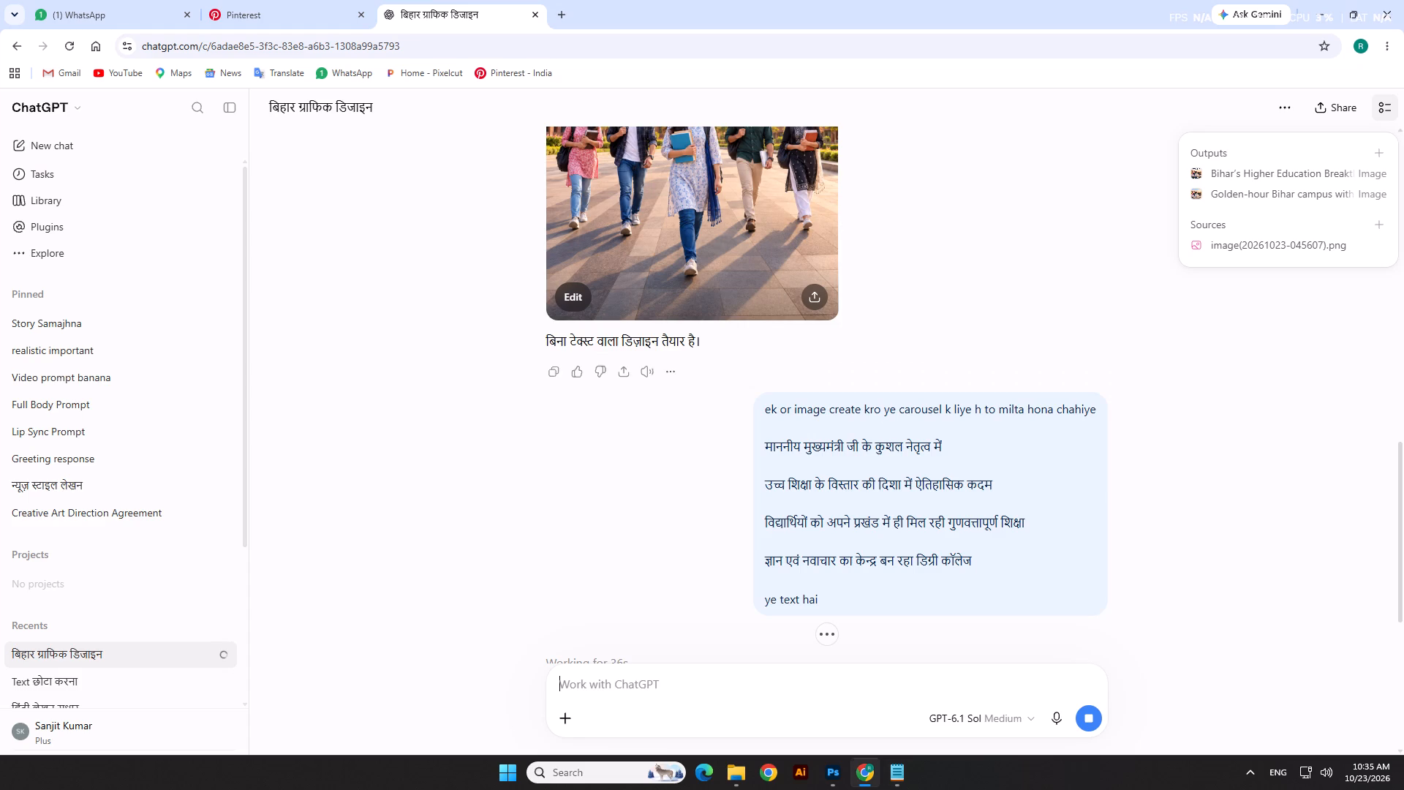
pyautogui.hotkey('alt', 'Tab')
pyautogui.hotkey('alt', 'Tab')
pyautogui.doubleClick(328, 507)
pyautogui.hotkey('ctrl', 'v')
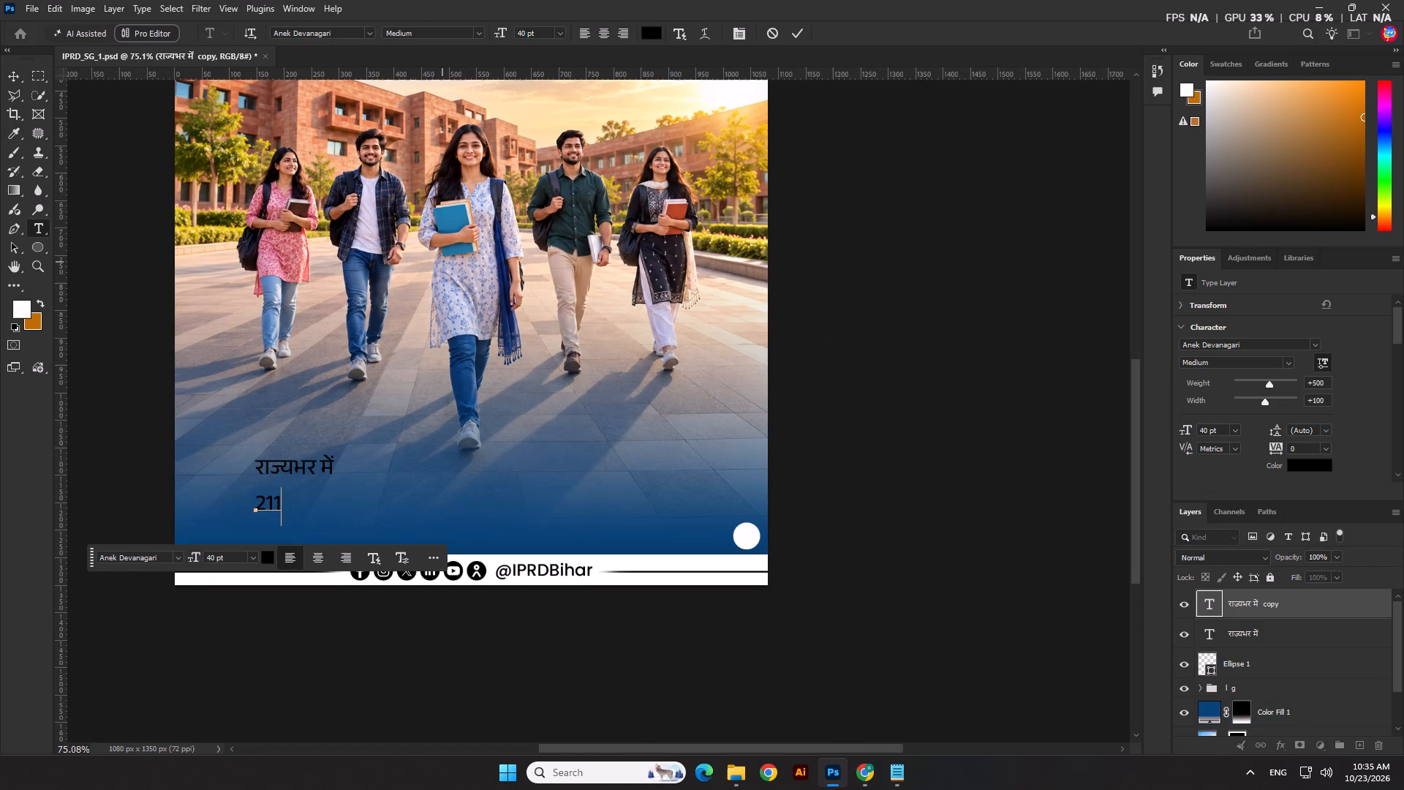
pyautogui.click(801, 25)
# Move the 211 text up and right so it sits closely beneath राज्यभर में.
pyautogui.scroll(5, 257, 476)
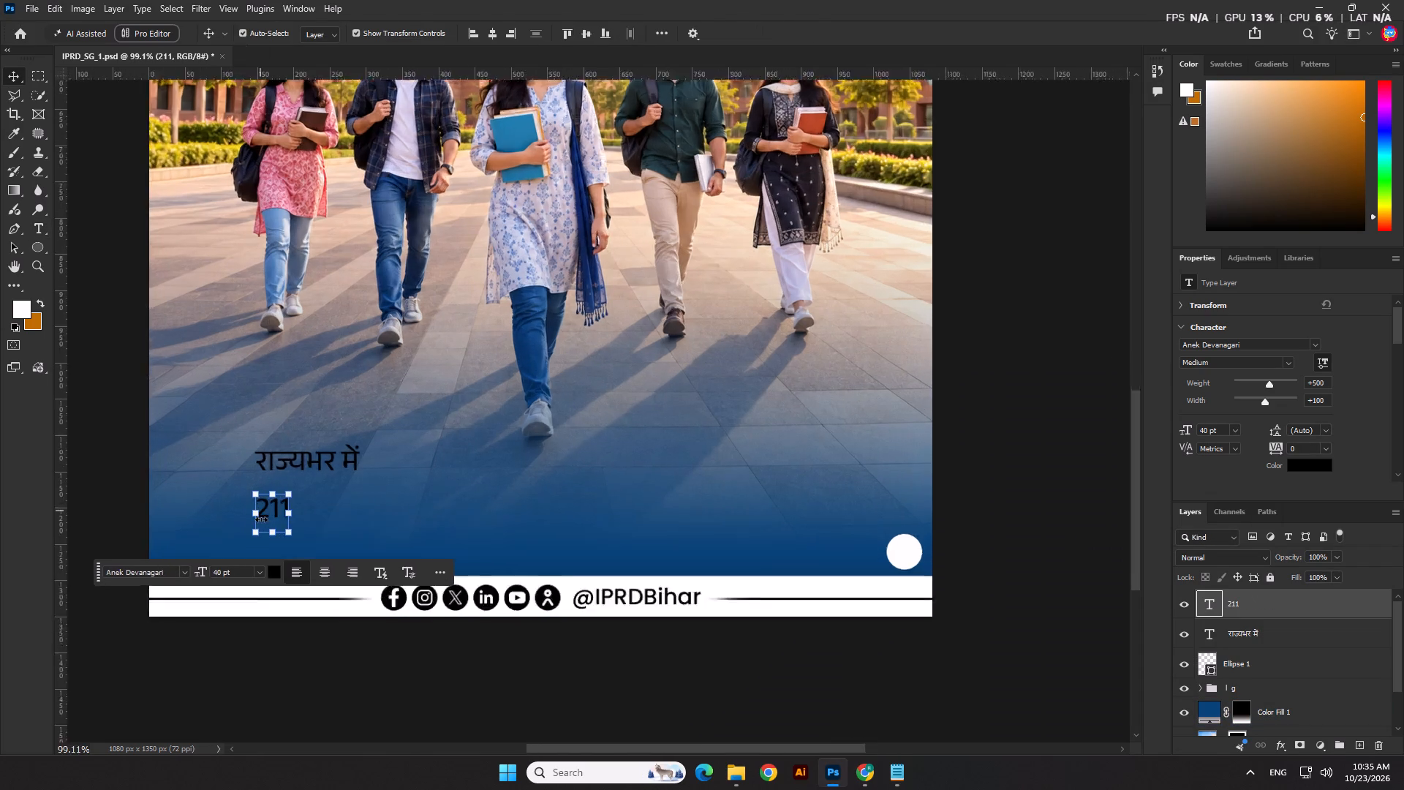
pyautogui.scroll(3, 261, 519)
pyautogui.moveTo(279, 502); pyautogui.dragTo(314, 474)
# Duplicate the राज्यभर में text and place the copy below 211.
pyautogui.click(341, 419)
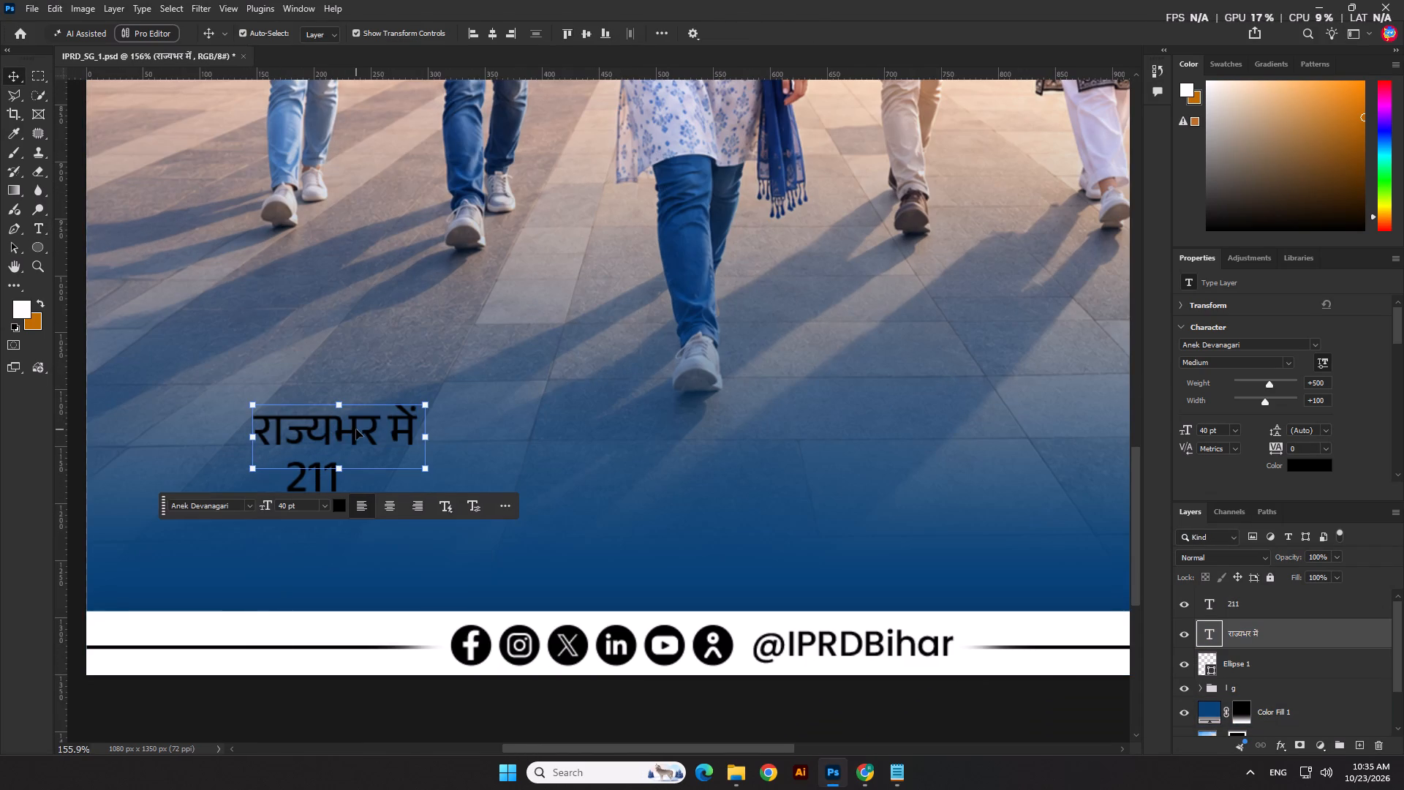
pyautogui.keyDown('alt'); pyautogui.keyDown('shift'); pyautogui.moveTo(359, 419); pyautogui.dragTo(333, 522); pyautogui.keyUp('shift'); pyautogui.keyUp('alt')
# Copy "नए डिग्री कॉलेज की स्थापना" from Notepad and replace the राज्यभर में copy below 211 with it.
pyautogui.hotkey('alt', 'Tab')
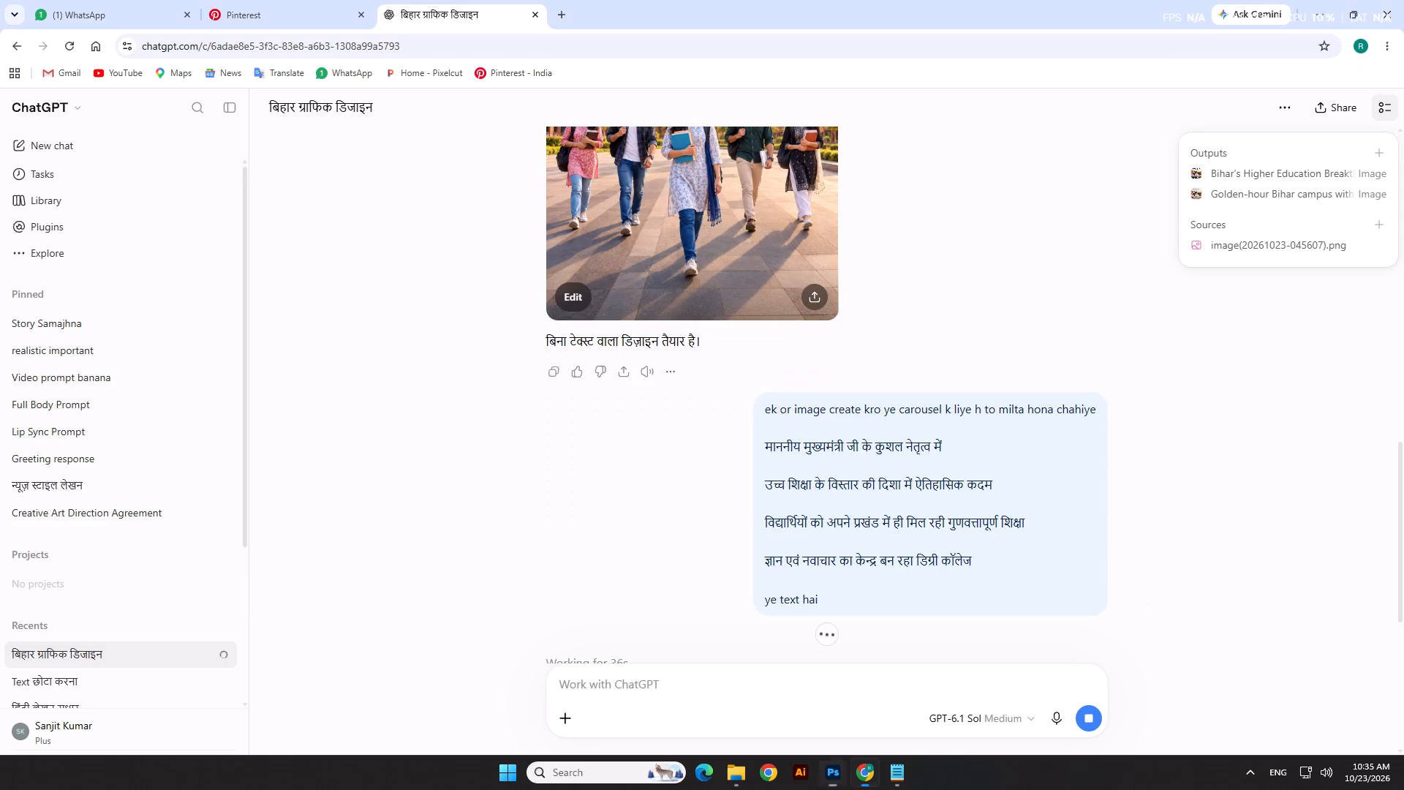
pyautogui.hotkey('alt', 'Tab')
pyautogui.hotkey('alt', 'Tab')
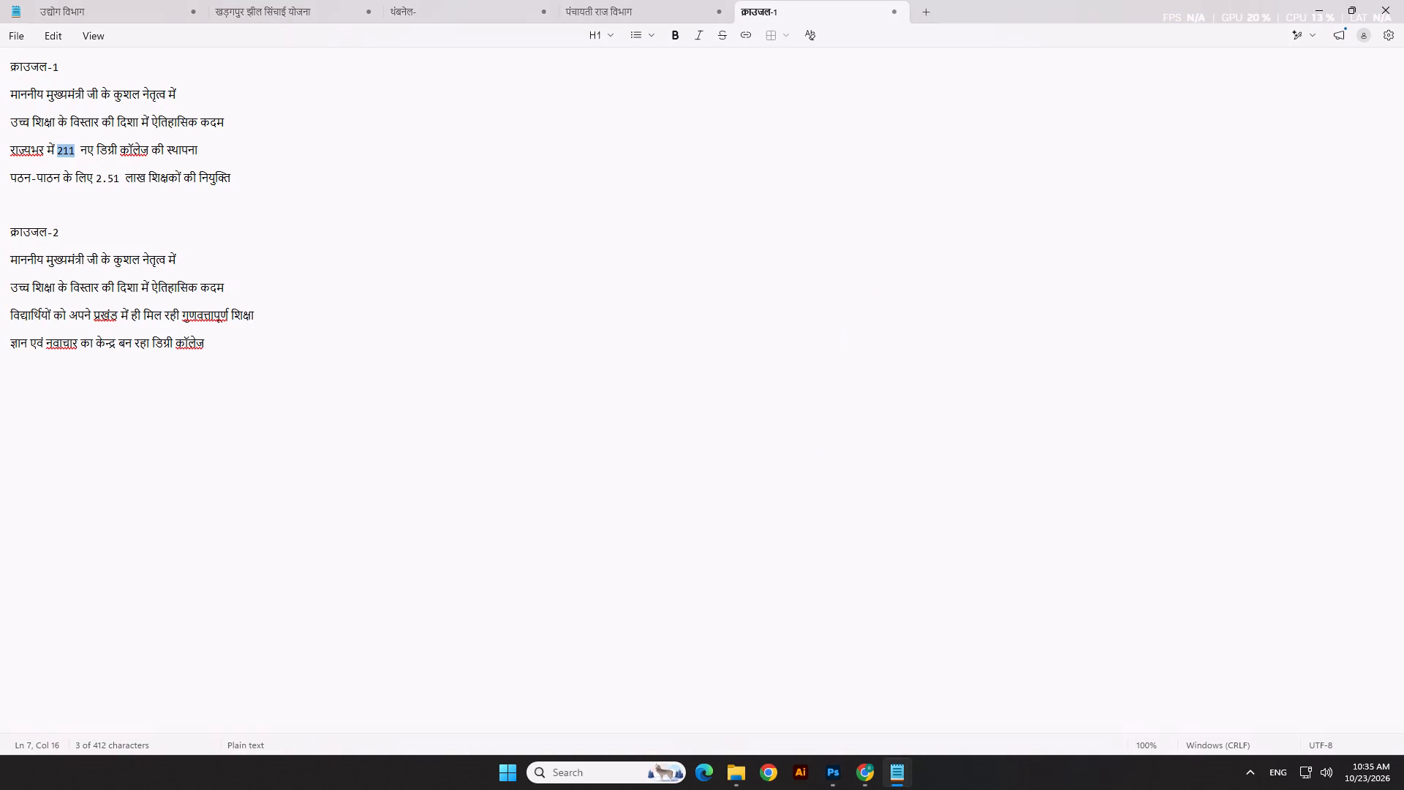
pyautogui.moveTo(81, 147); pyautogui.dragTo(197, 154)
pyautogui.hotkey('ctrl', 'c')
pyautogui.hotkey('ctrl', 'c')
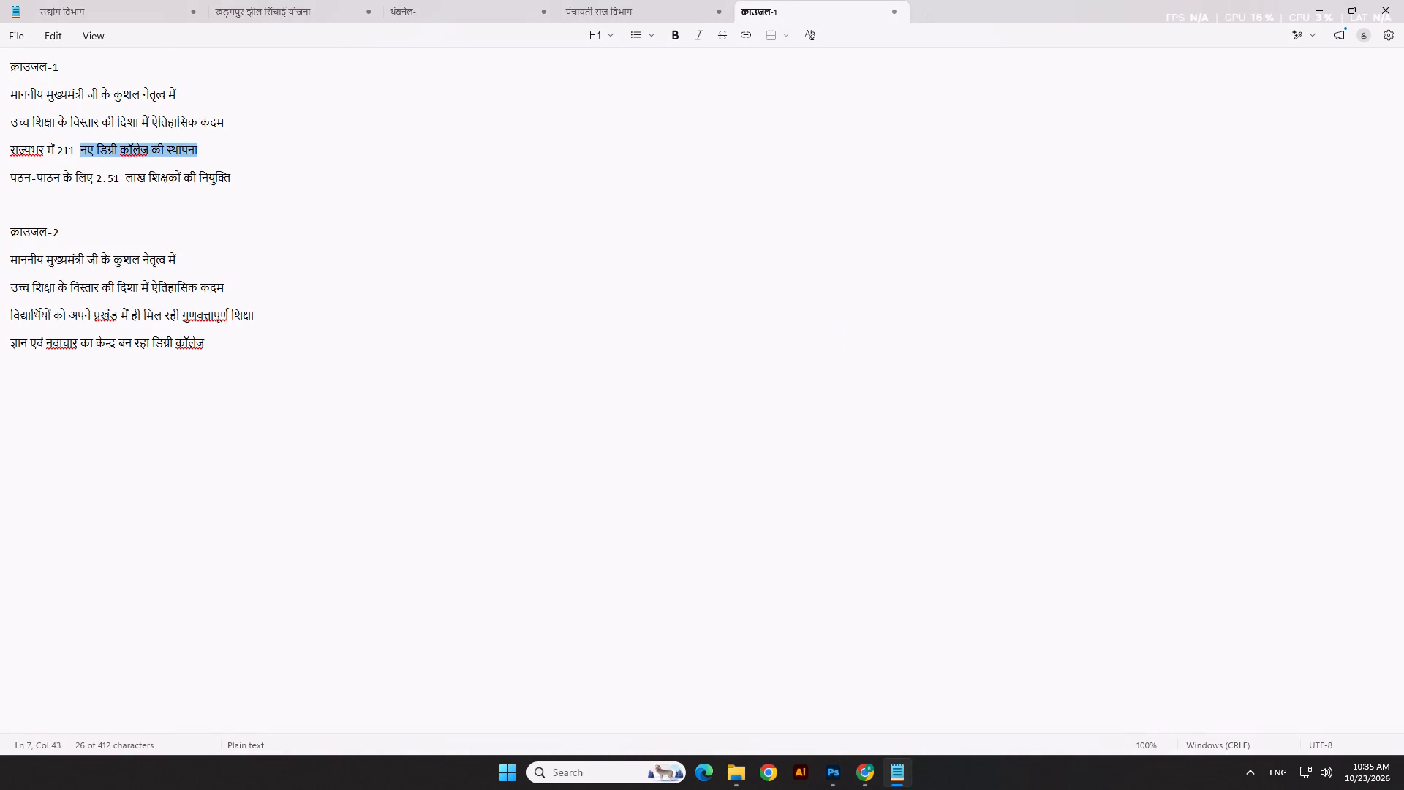
pyautogui.hotkey('alt', 'Tab')
pyautogui.hotkey('alt', 'Tab')
pyautogui.hotkey('alt', 'Tab')
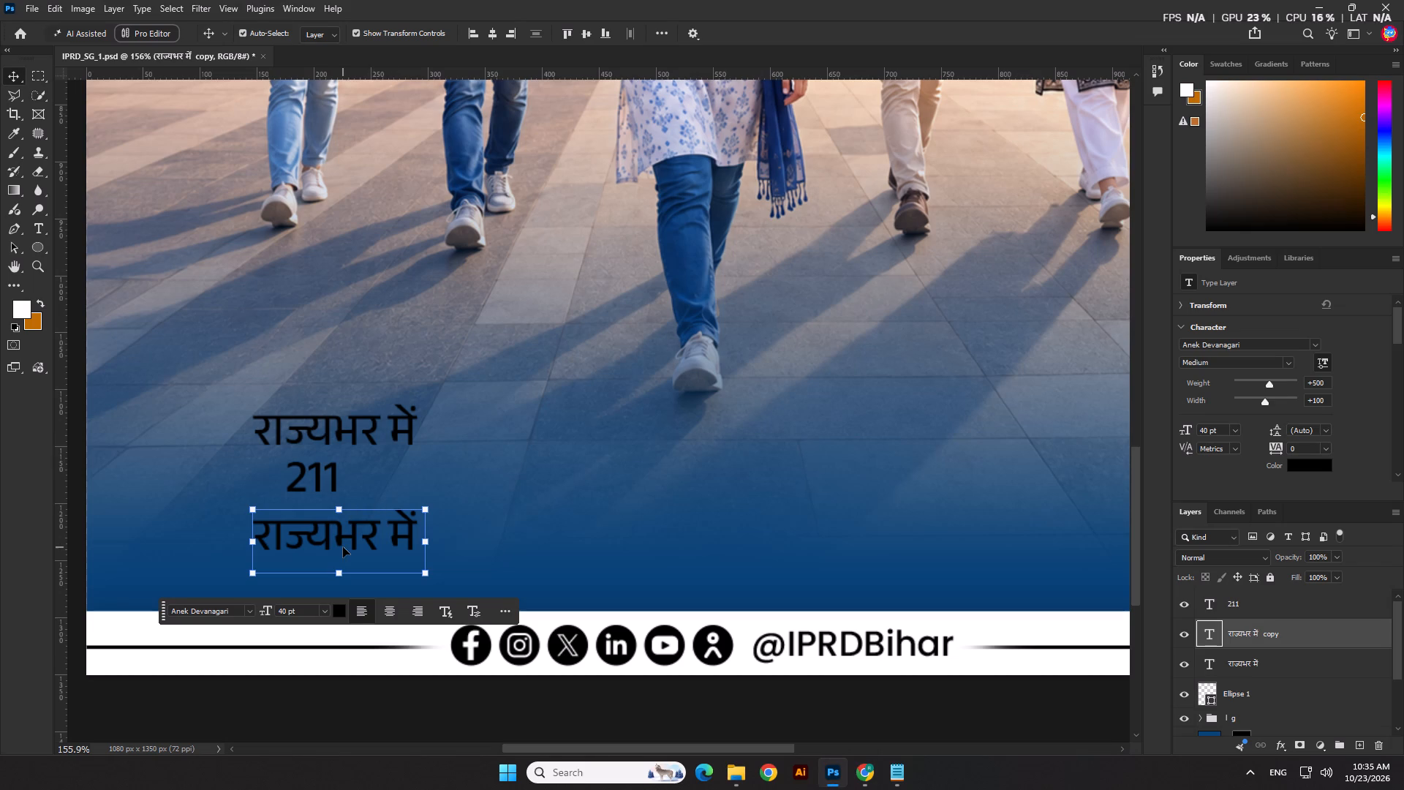
pyautogui.doubleClick(339, 542)
pyautogui.hotkey('ctrl', 'v')
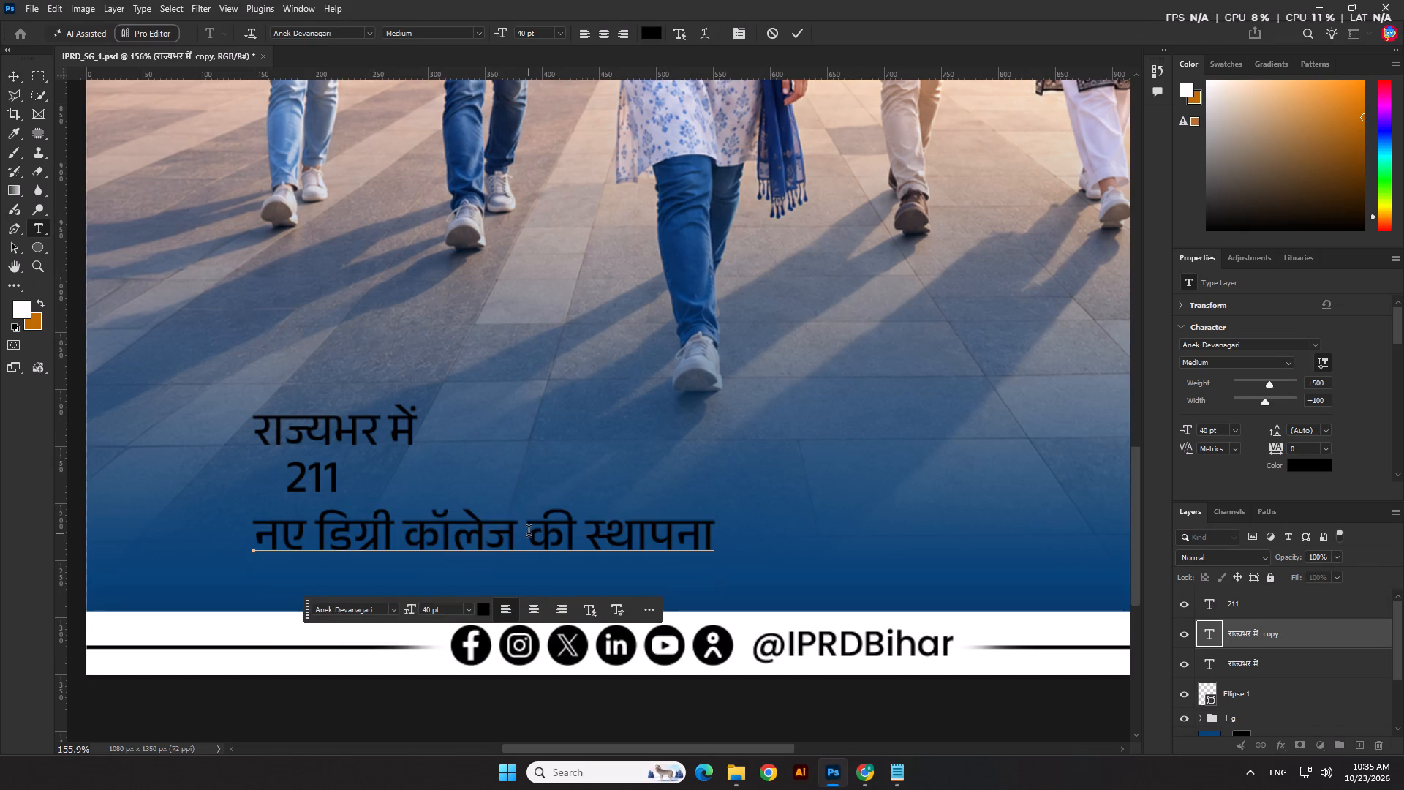
# Break the नए डिग्री कॉलेज की स्थापना text into two lines before "की".
pyautogui.click(529, 533)
pyautogui.press('BackSpace')
pyautogui.press('Return')
# Centre the two lines of नए डिग्री कॉलेज की स्थापना and move the text directly beneath 211.
pyautogui.hotkey('ctrl', 'a')
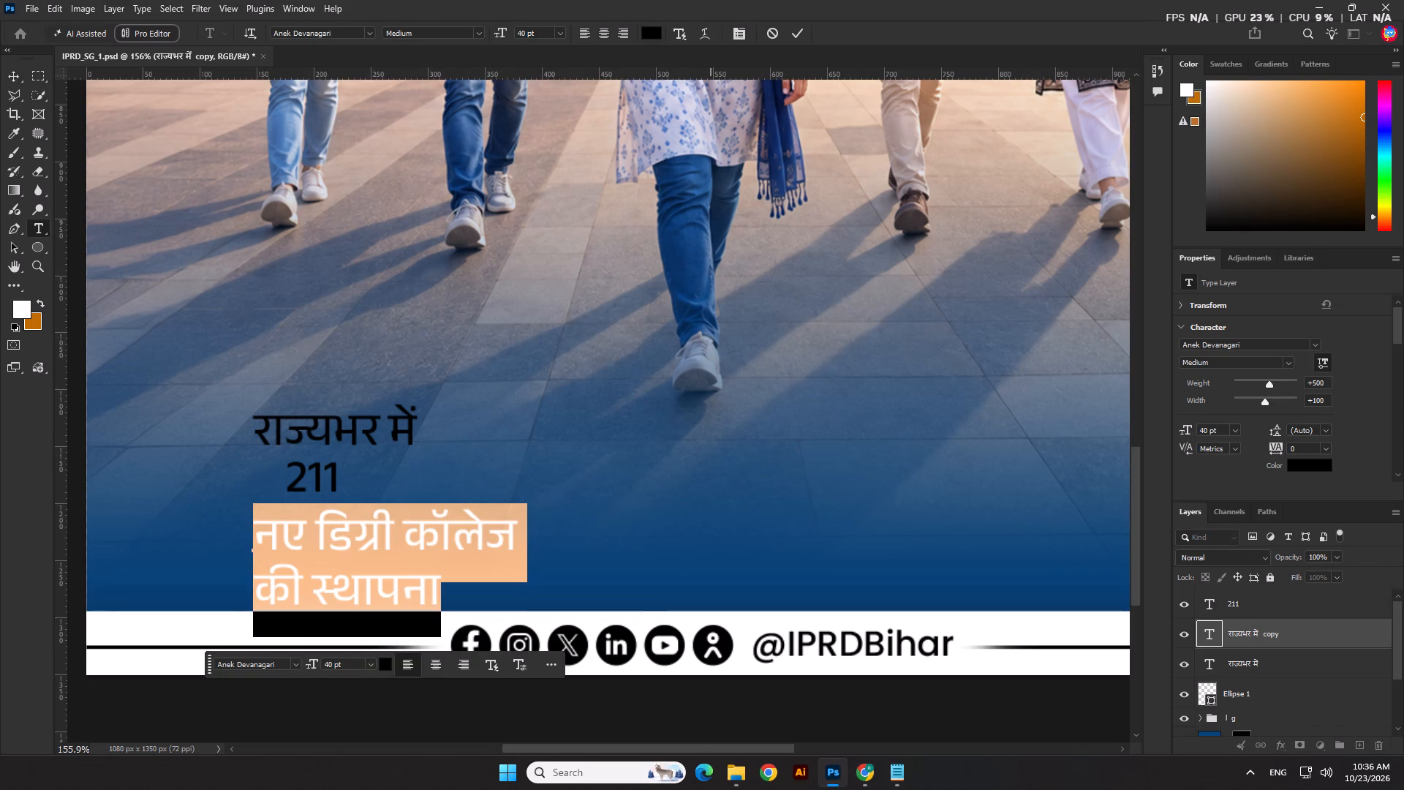
pyautogui.click(609, 30)
pyautogui.click(8, 82)
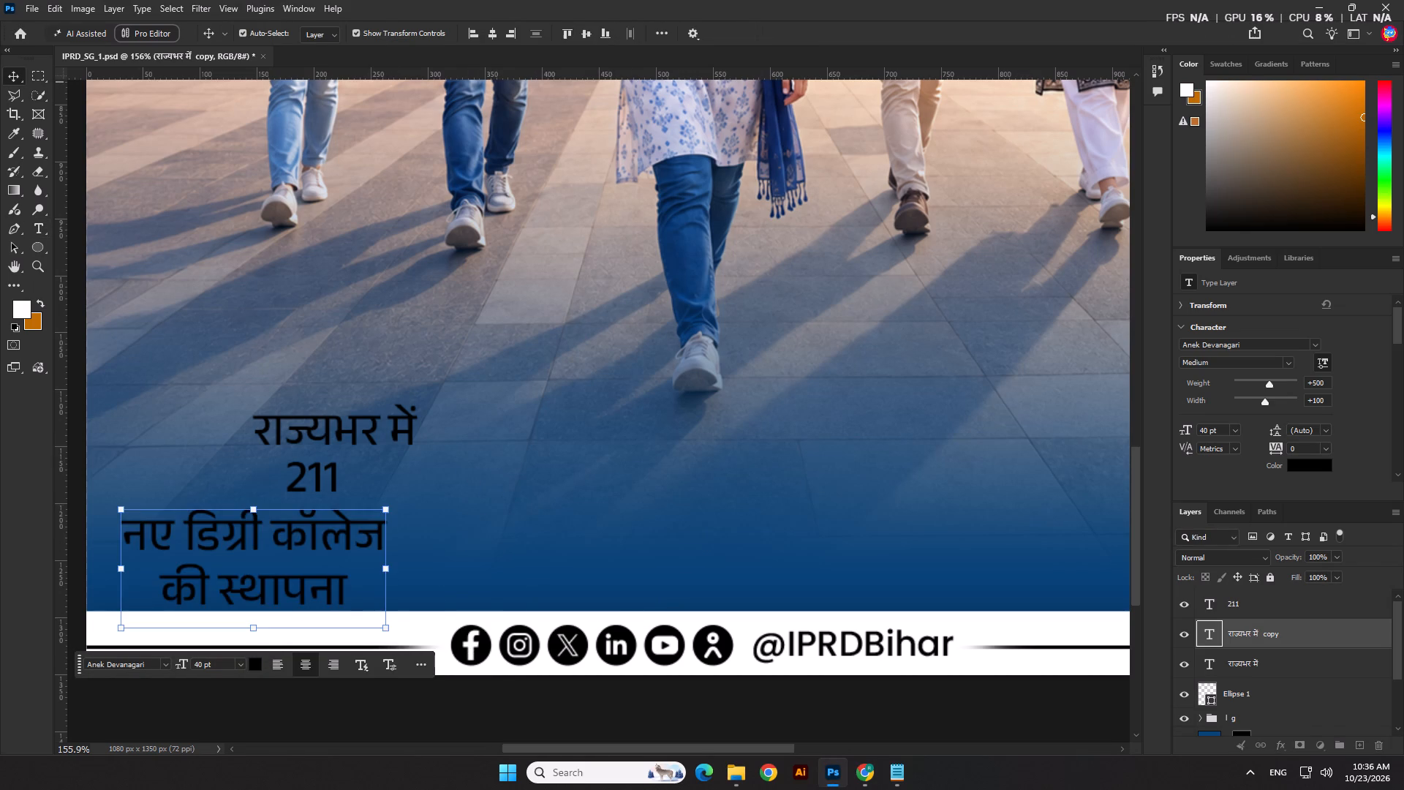
pyautogui.moveTo(276, 535); pyautogui.dragTo(351, 522)
# Align राज्यभर में, 211 and the two-line text on their horizontal centres and place the group in the poster's lower-left area.
pyautogui.keyDown('shift'); pyautogui.click(352, 427); pyautogui.keyUp('shift')
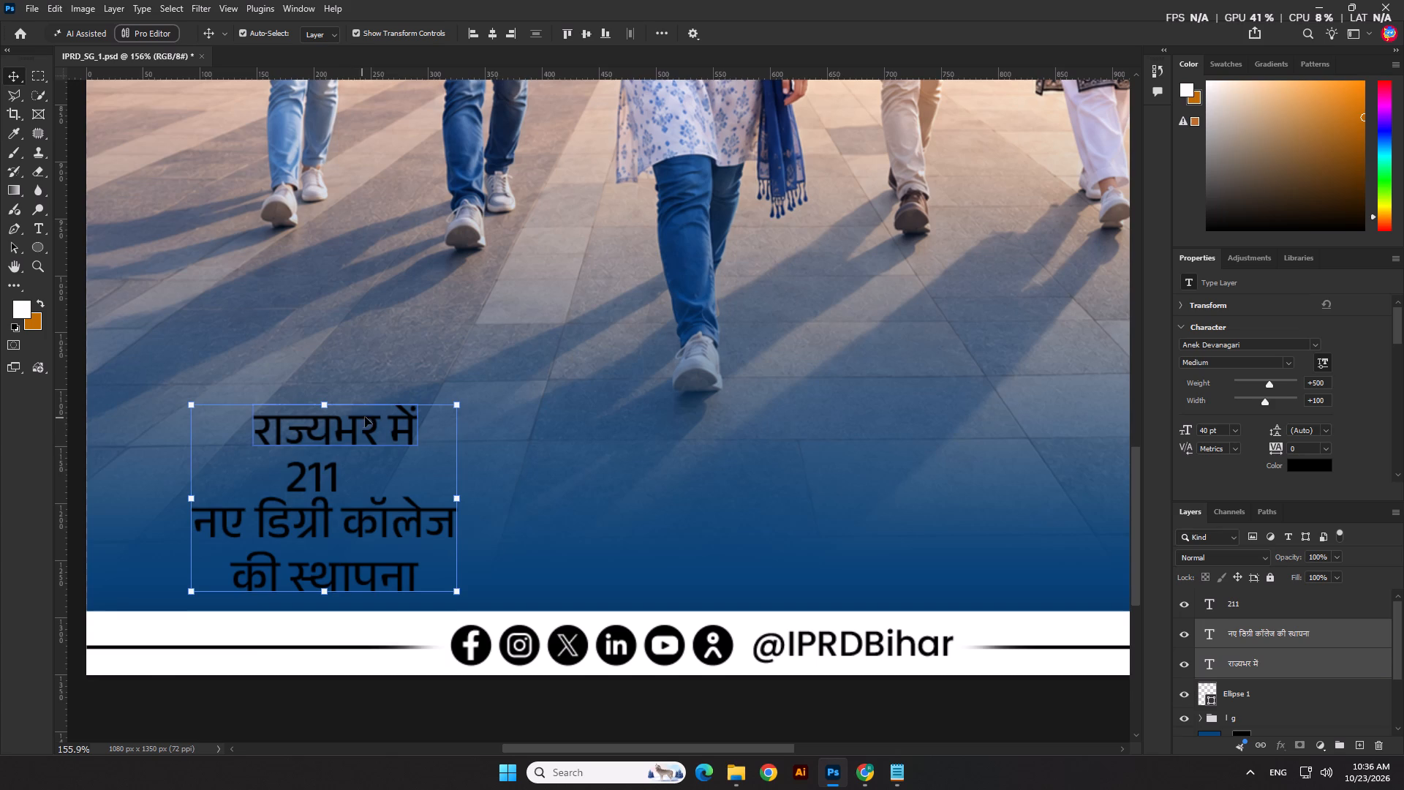
pyautogui.keyDown('shift'); pyautogui.click(322, 475); pyautogui.keyUp('shift')
pyautogui.click(488, 26)
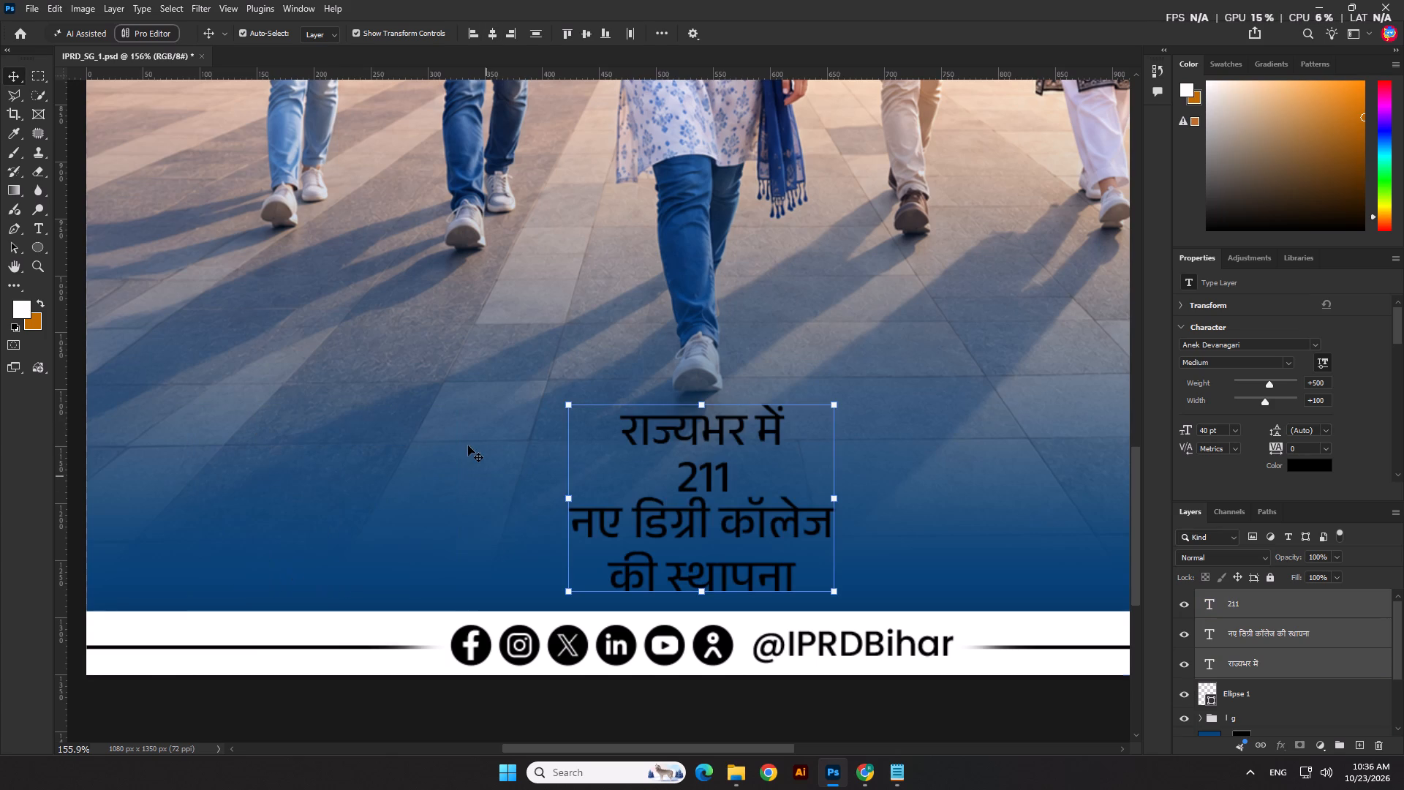
pyautogui.moveTo(679, 512); pyautogui.dragTo(314, 503)
pyautogui.click(549, 330)
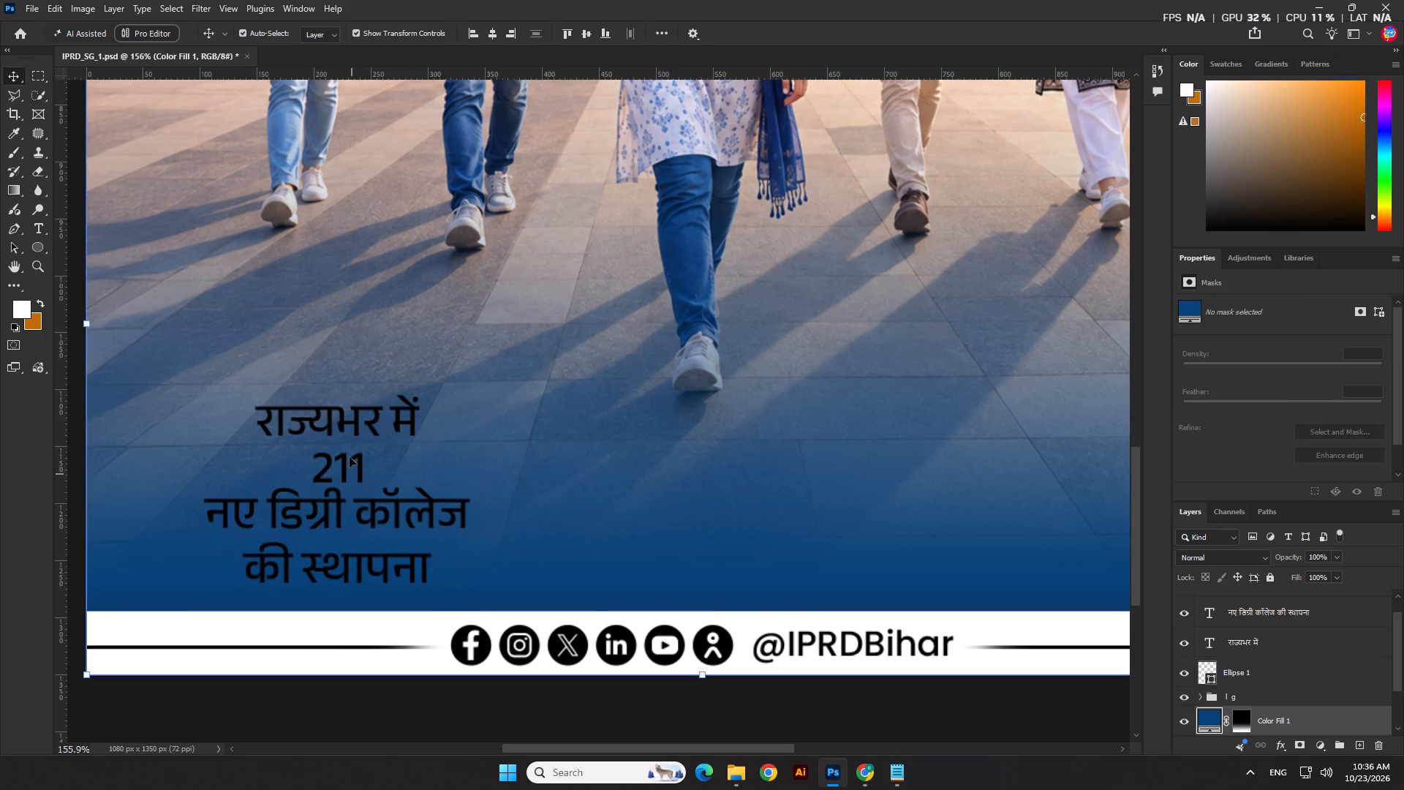
# Move राज्यभर में higher and enlarge 211 to about 119 pt in the gap beneath it.
pyautogui.moveTo(350, 418); pyautogui.dragTo(350, 332)
pyautogui.click(342, 466)
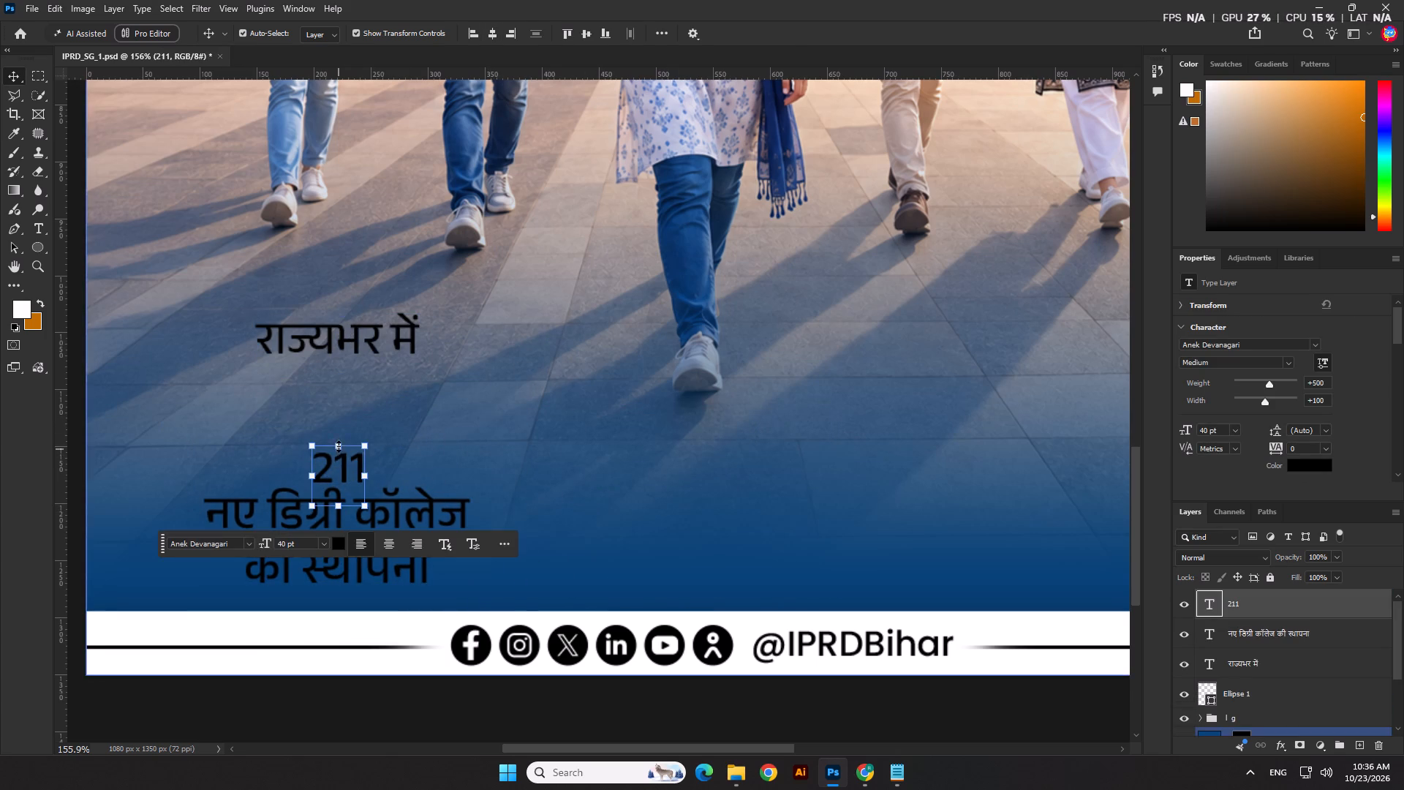
pyautogui.moveTo(339, 444); pyautogui.dragTo(352, 320)
pyautogui.moveTo(341, 408); pyautogui.dragTo(335, 450)
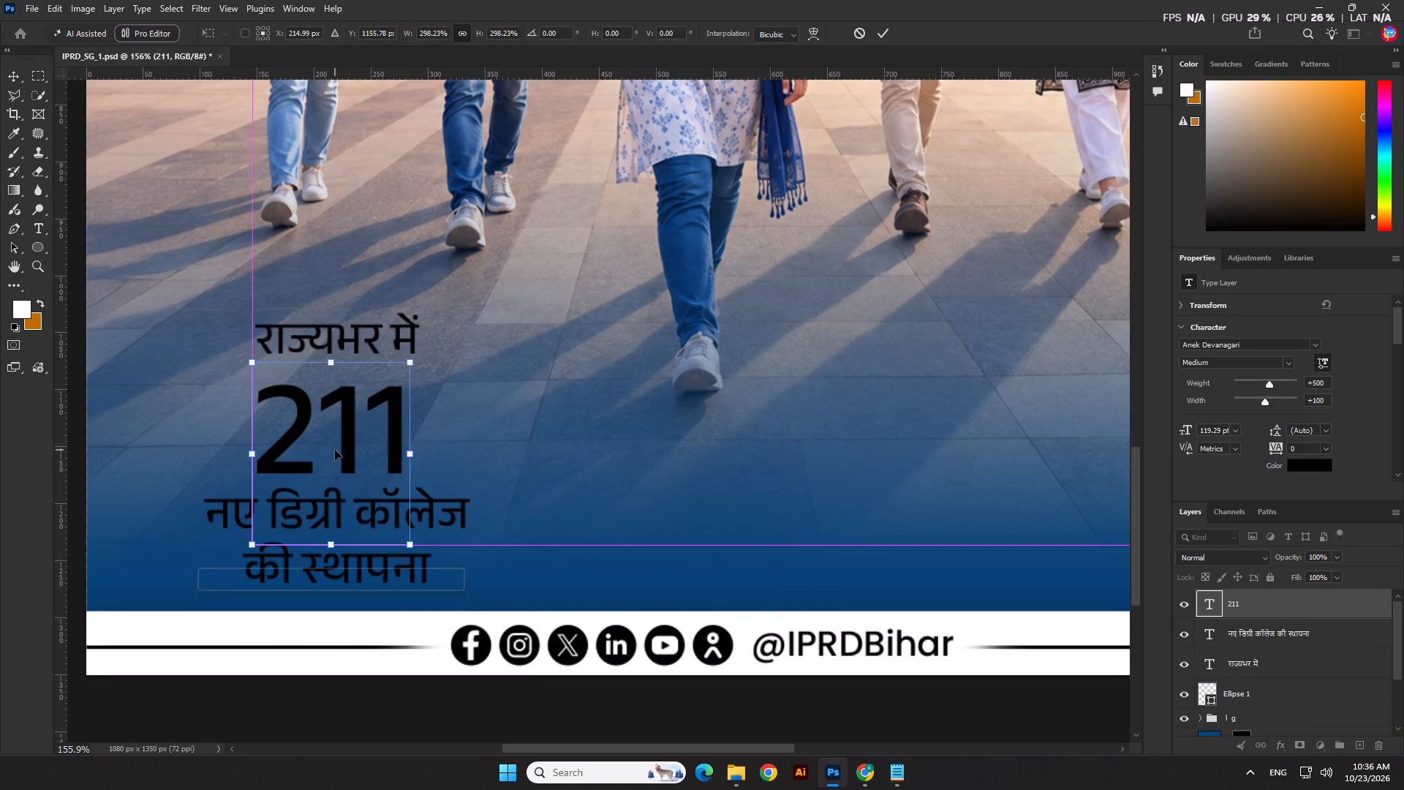
pyautogui.press('Return')
pyautogui.press('Return')
# Set the font style of the 211 text to Bold.
pyautogui.click(1286, 365)
pyautogui.press('Return')
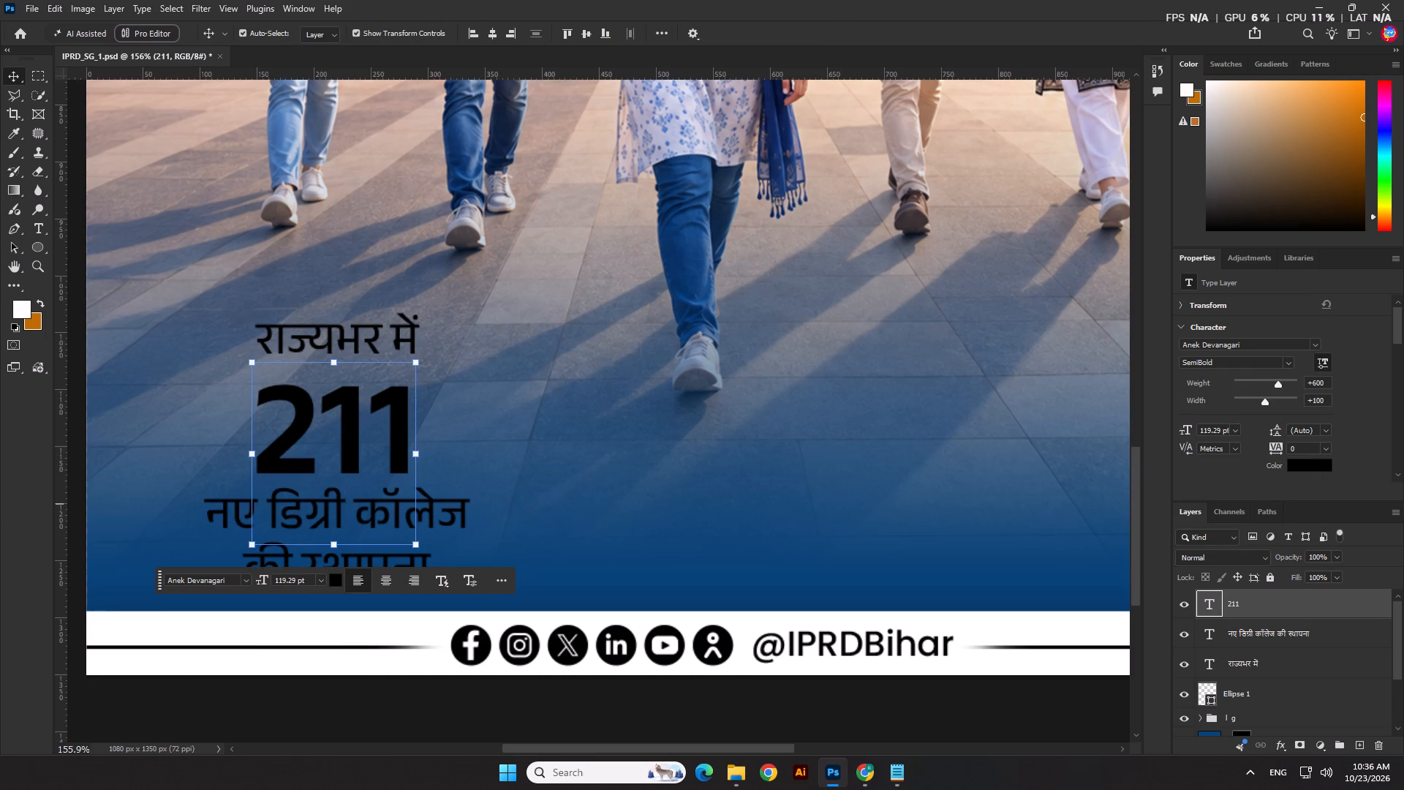
pyautogui.click(1288, 362)
pyautogui.click(1269, 506)
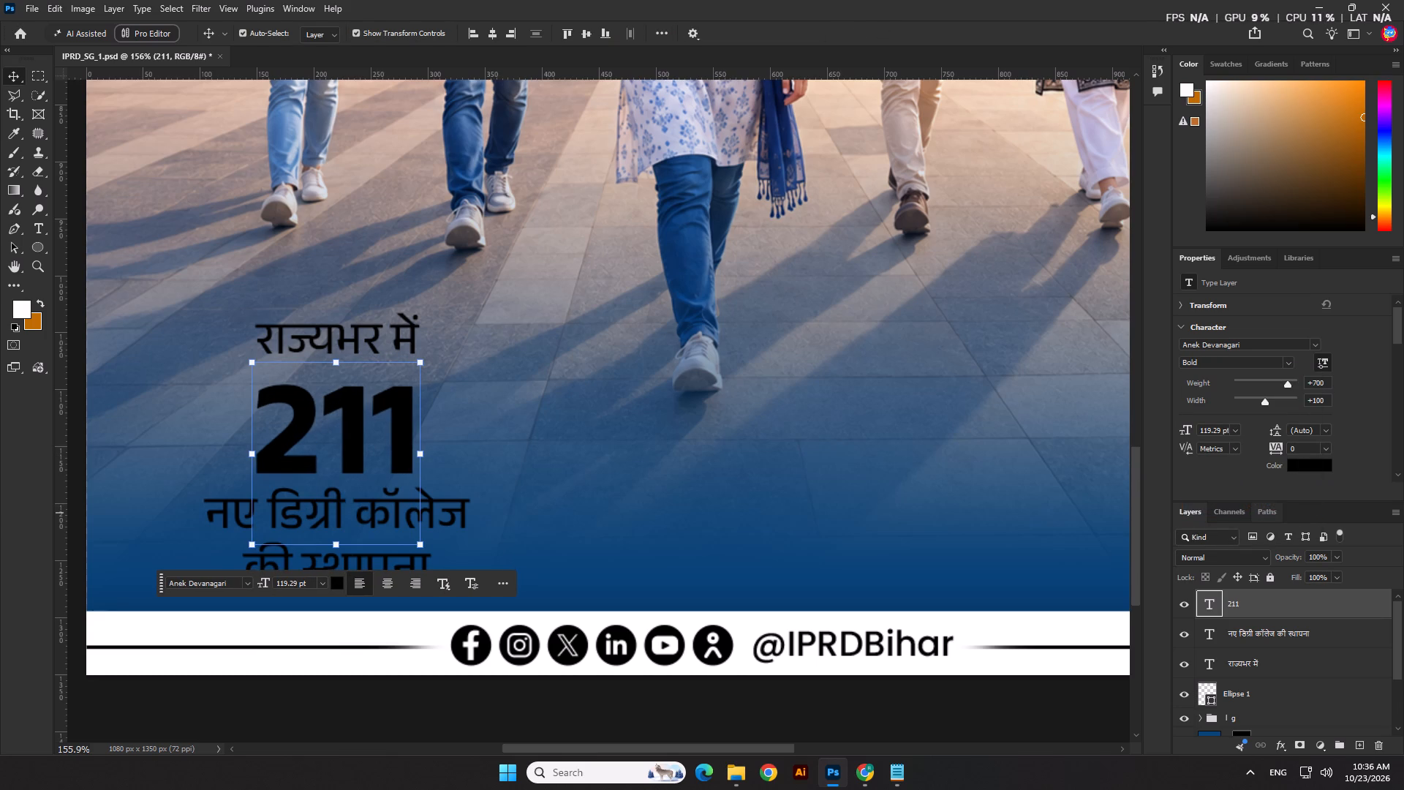
# Colour the 211 text light yellow.
pyautogui.click(1317, 463)
pyautogui.click(1087, 552)
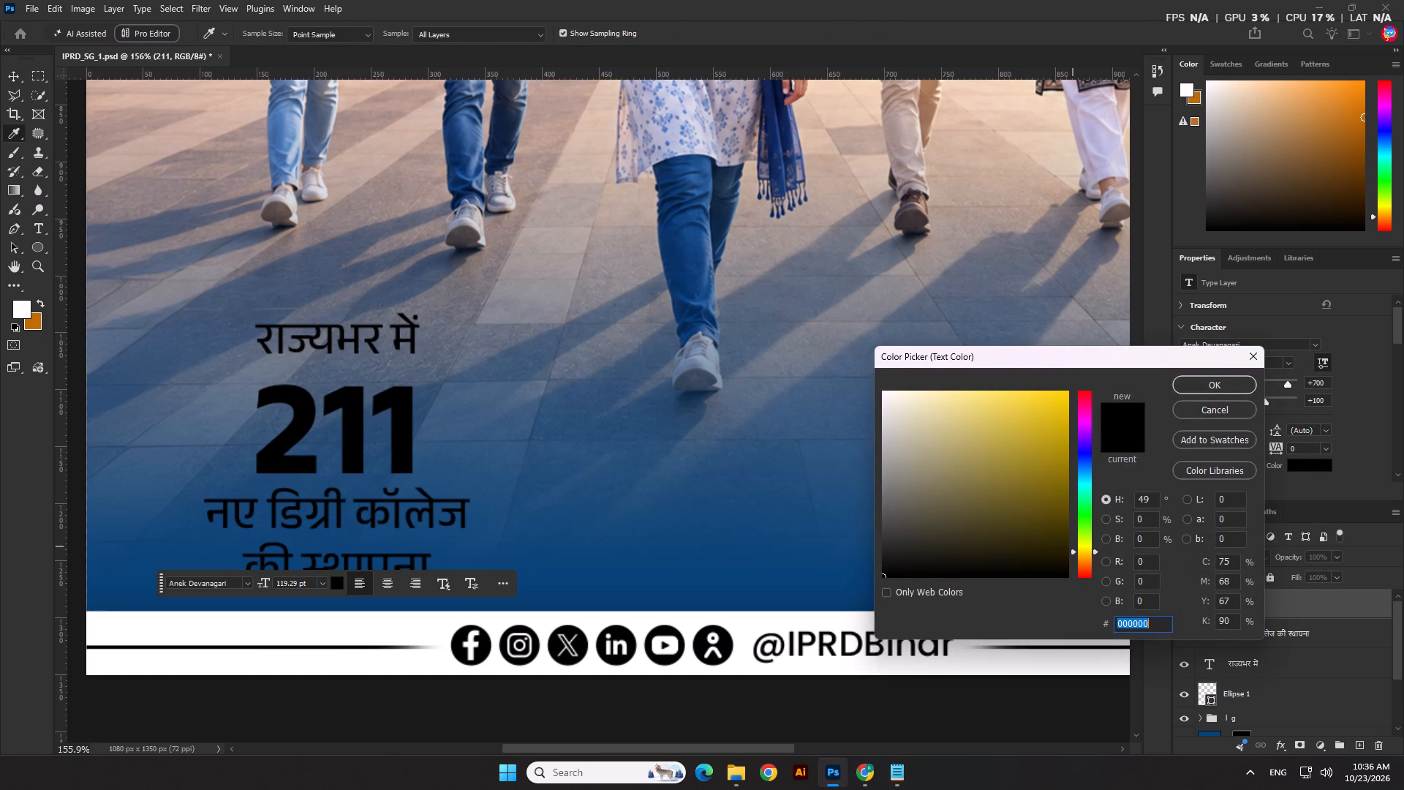
pyautogui.moveTo(1011, 495); pyautogui.dragTo(1101, 302)
pyautogui.moveTo(1045, 399); pyautogui.dragTo(980, 376)
pyautogui.click(1218, 383)
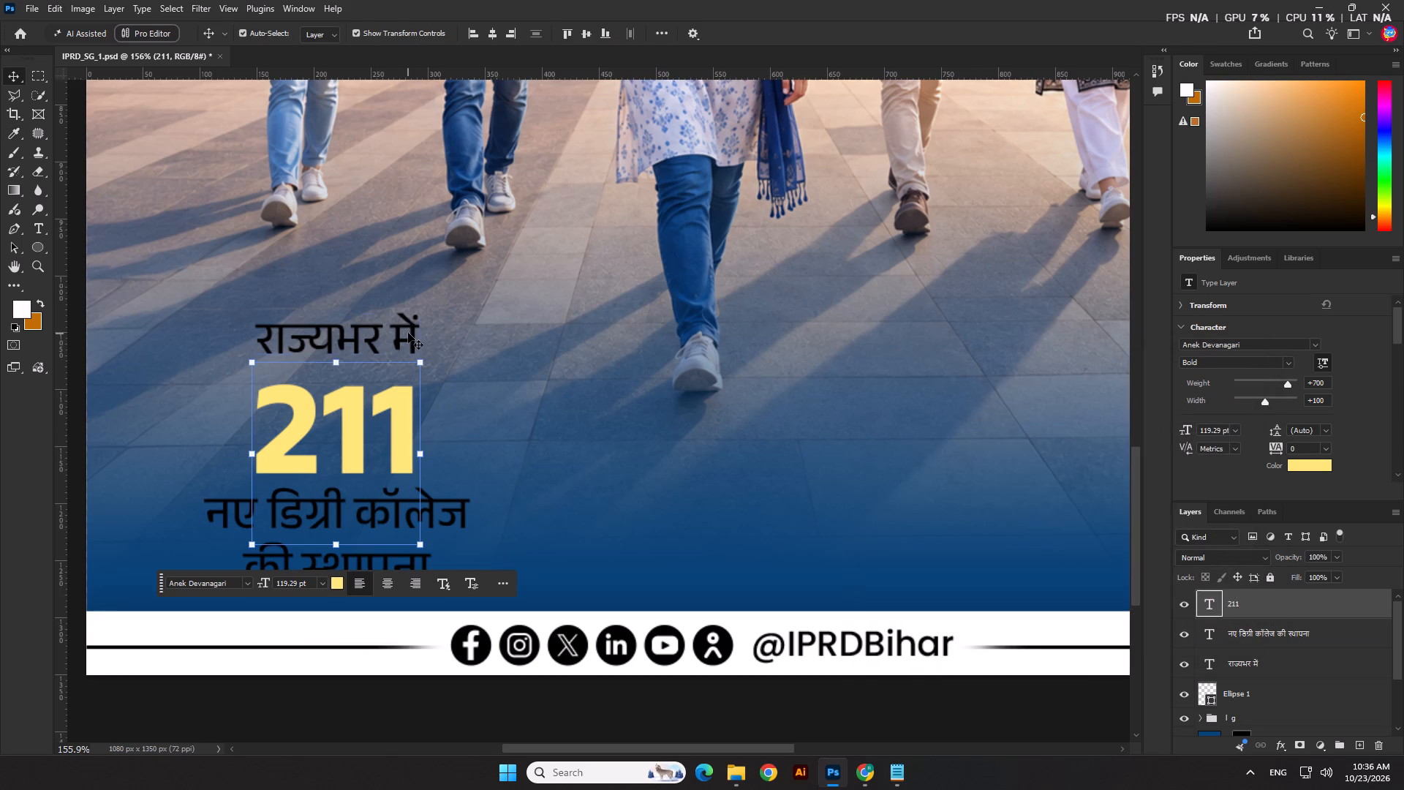
pyautogui.click(408, 333)
pyautogui.keyDown('shift'); pyautogui.click(397, 543); pyautogui.keyUp('shift')
pyautogui.click(1300, 470)
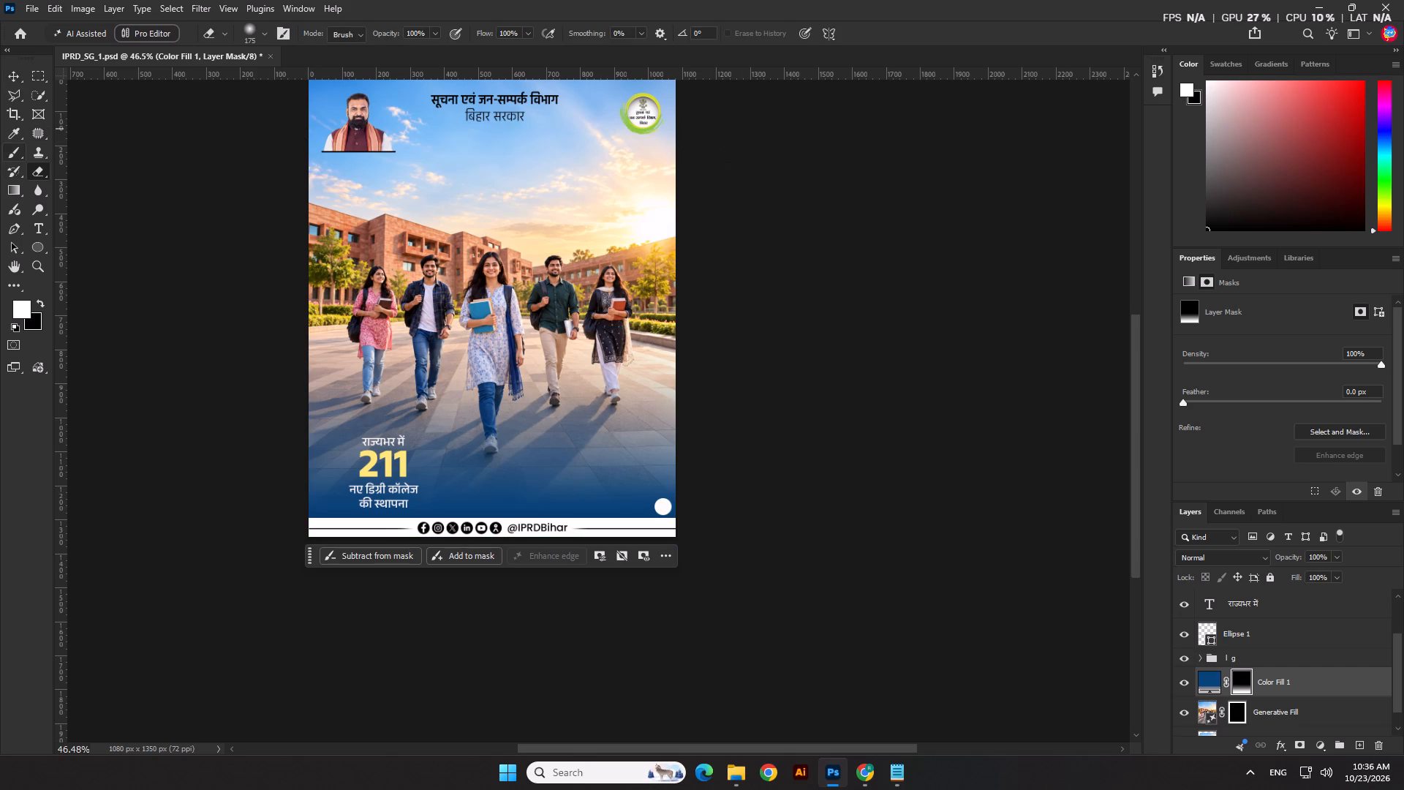
# Switch to the Brush tool and enlarge its tip to 900 px.
pyautogui.click(12, 151)
pyautogui.scroll(4, 420, 217)
pyautogui.scroll(-4, 422, 215)
pyautogui.press(']')
pyautogui.press(']')
pyautogui.press(']')
pyautogui.press(']')
pyautogui.press(']')
pyautogui.press(']')
pyautogui.press(']')
pyautogui.press(']')
pyautogui.press(']')
pyautogui.press(']')
pyautogui.press(']')
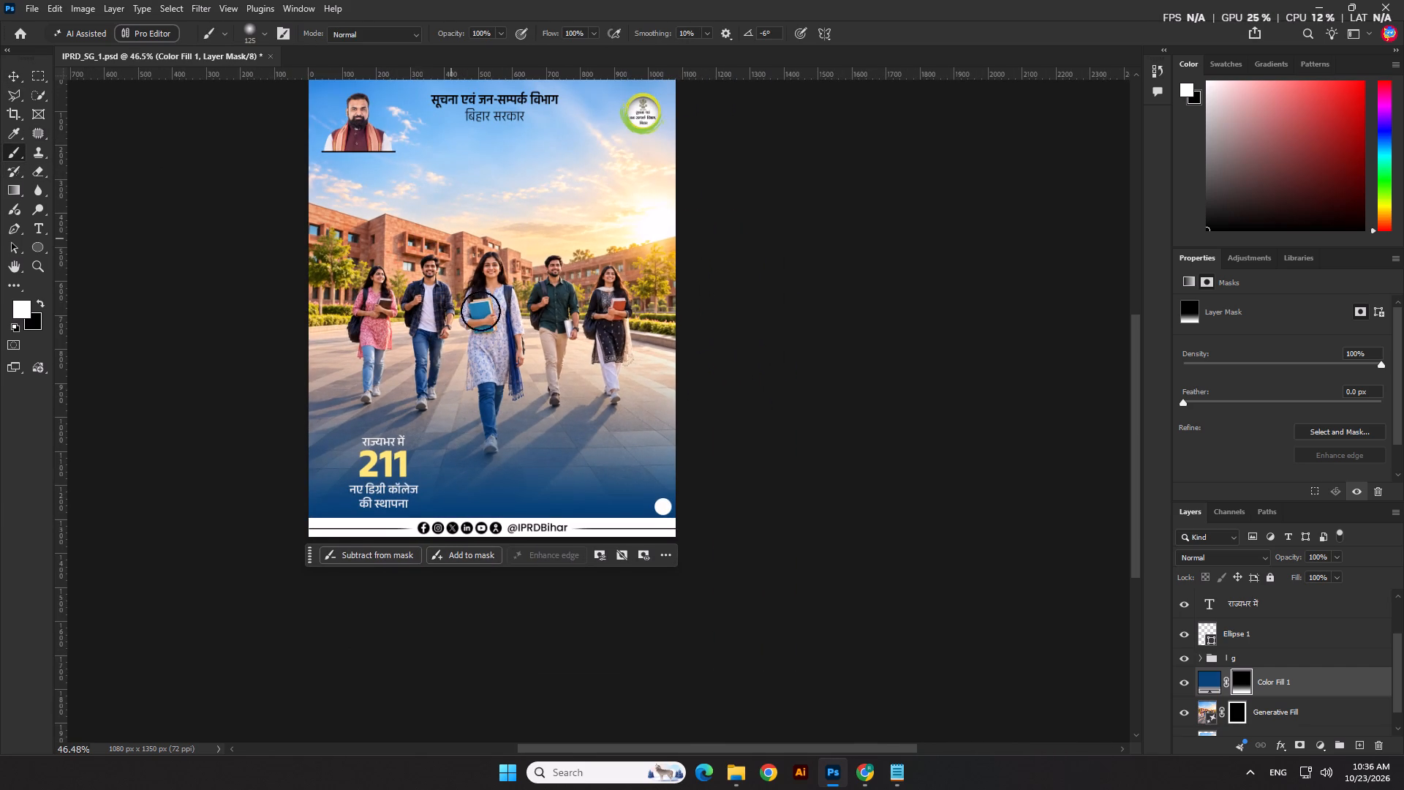
pyautogui.scroll(-12, 487, 358)
pyautogui.scroll(5, 428, 222)
pyautogui.press(']')
pyautogui.press(']')
pyautogui.press(']')
pyautogui.press(']')
pyautogui.press(']')
pyautogui.press(']')
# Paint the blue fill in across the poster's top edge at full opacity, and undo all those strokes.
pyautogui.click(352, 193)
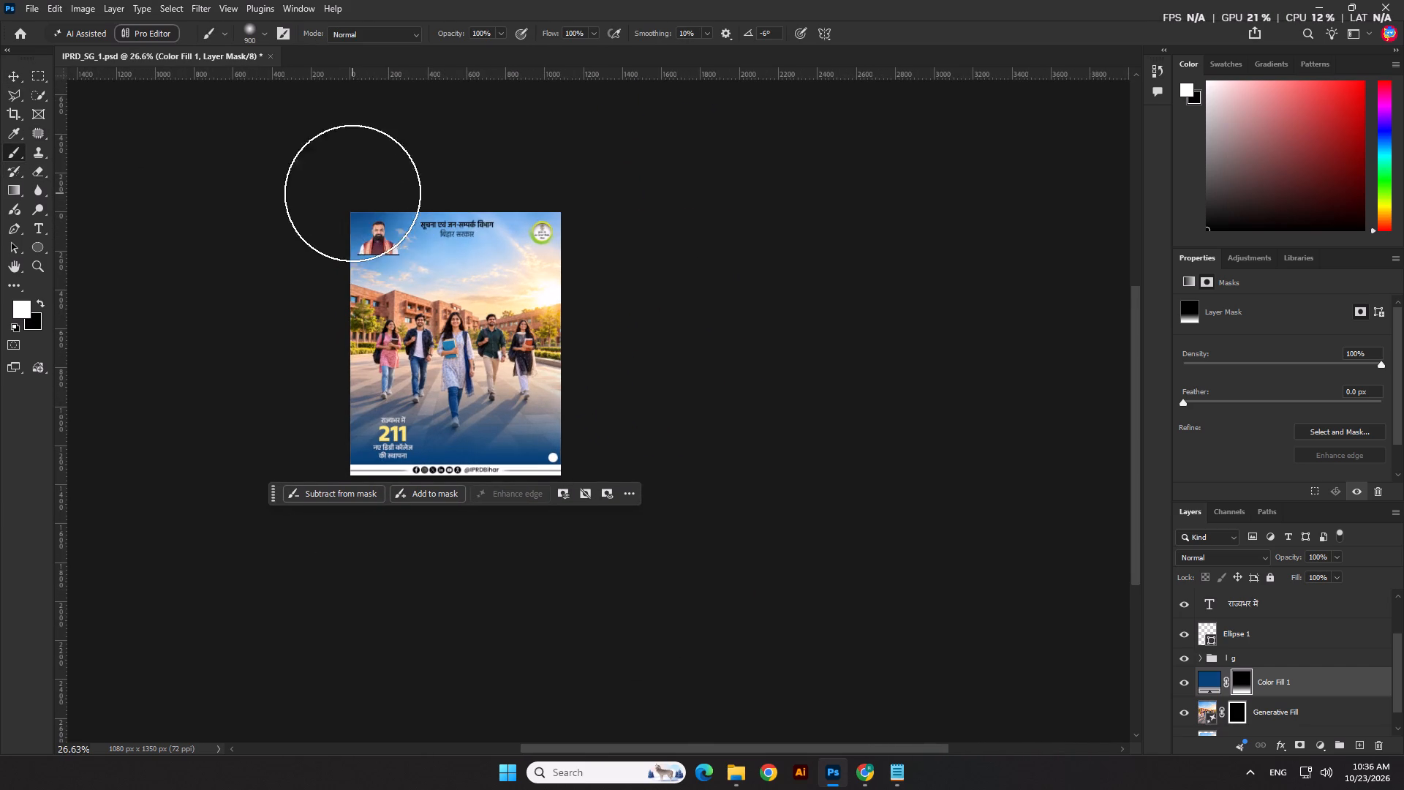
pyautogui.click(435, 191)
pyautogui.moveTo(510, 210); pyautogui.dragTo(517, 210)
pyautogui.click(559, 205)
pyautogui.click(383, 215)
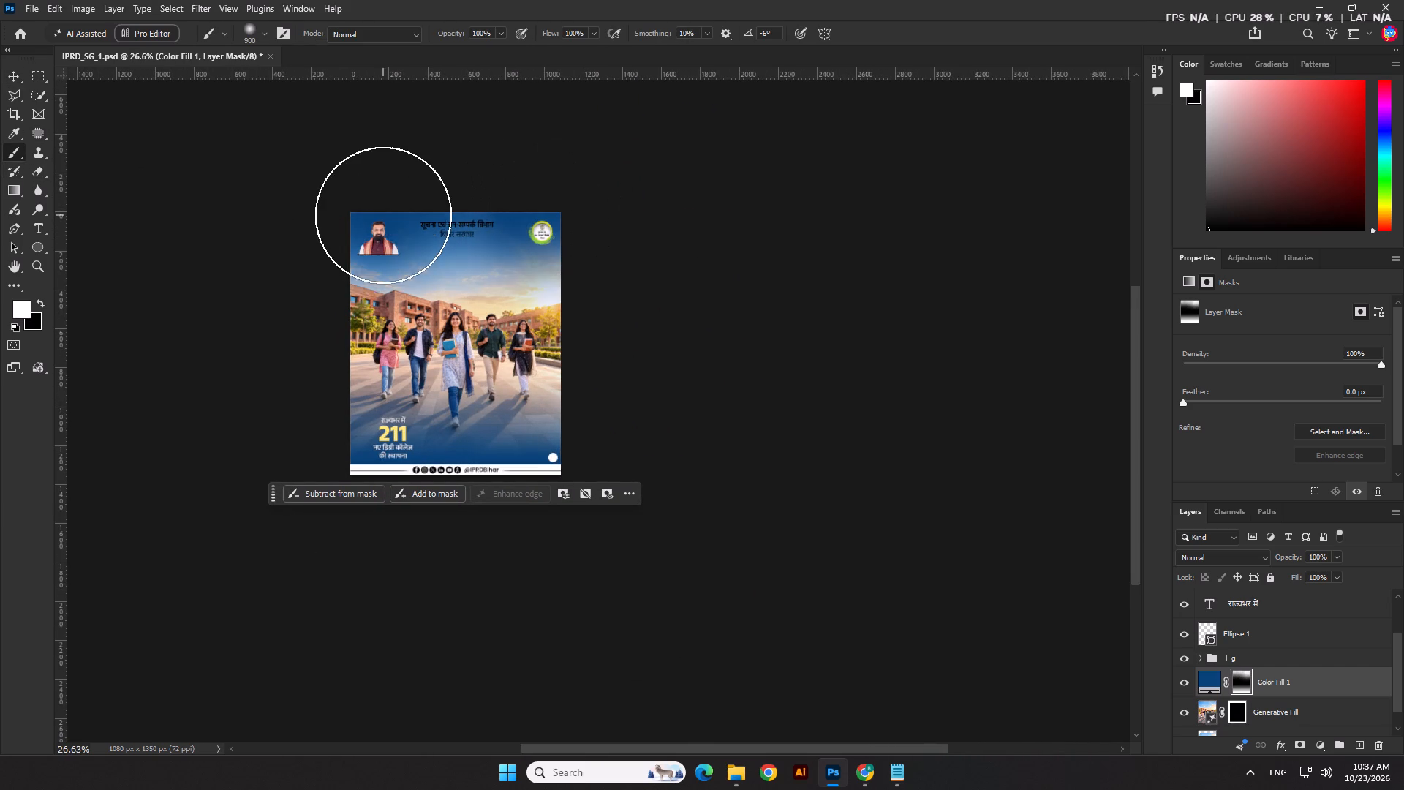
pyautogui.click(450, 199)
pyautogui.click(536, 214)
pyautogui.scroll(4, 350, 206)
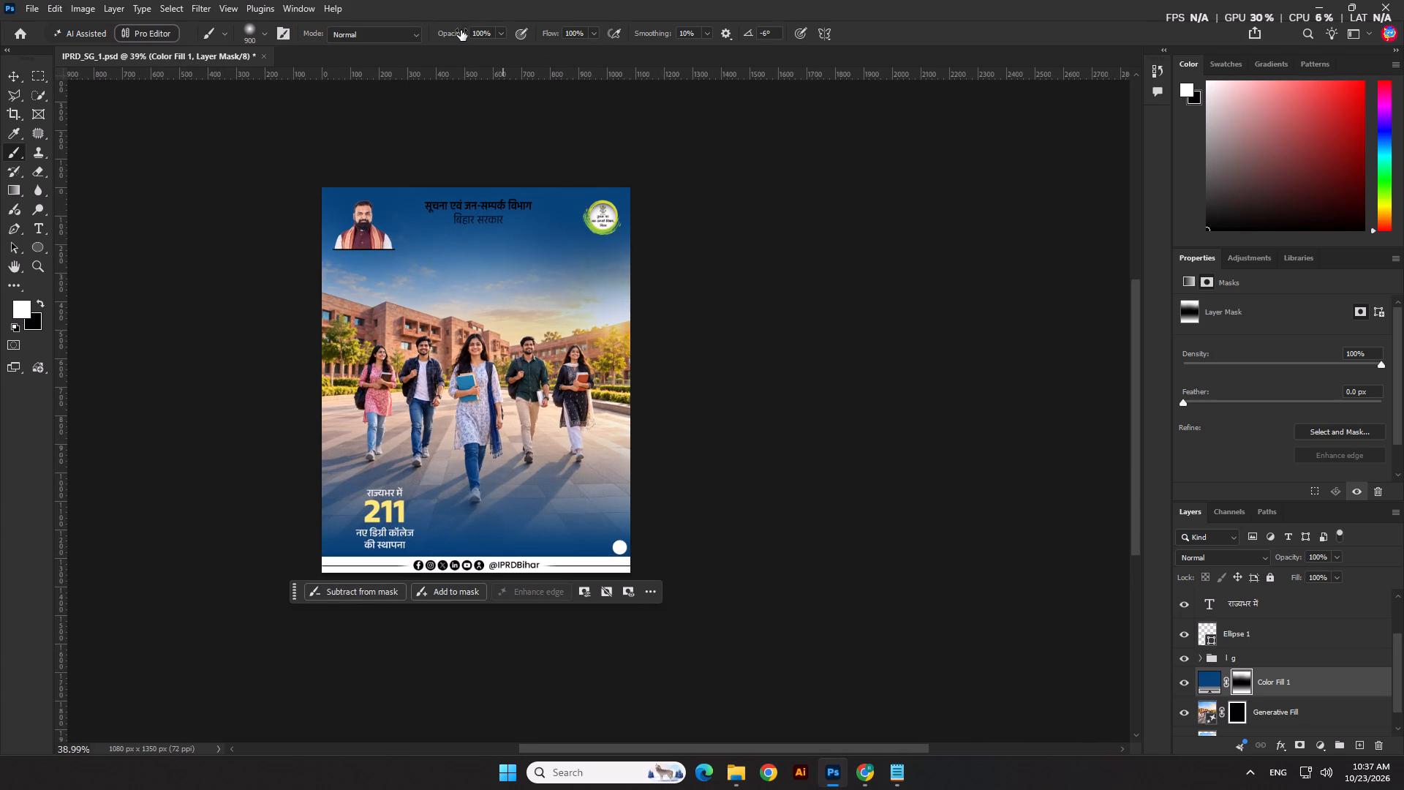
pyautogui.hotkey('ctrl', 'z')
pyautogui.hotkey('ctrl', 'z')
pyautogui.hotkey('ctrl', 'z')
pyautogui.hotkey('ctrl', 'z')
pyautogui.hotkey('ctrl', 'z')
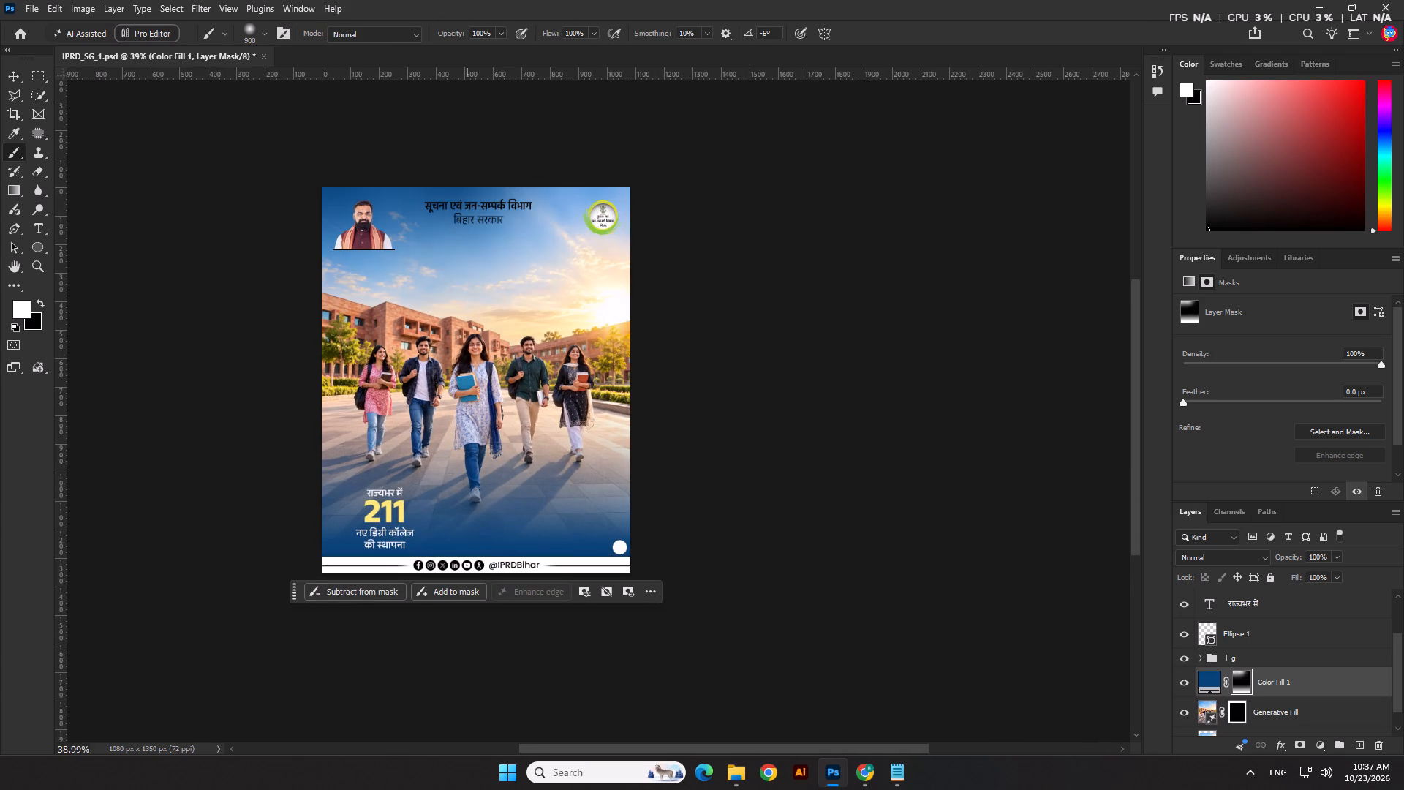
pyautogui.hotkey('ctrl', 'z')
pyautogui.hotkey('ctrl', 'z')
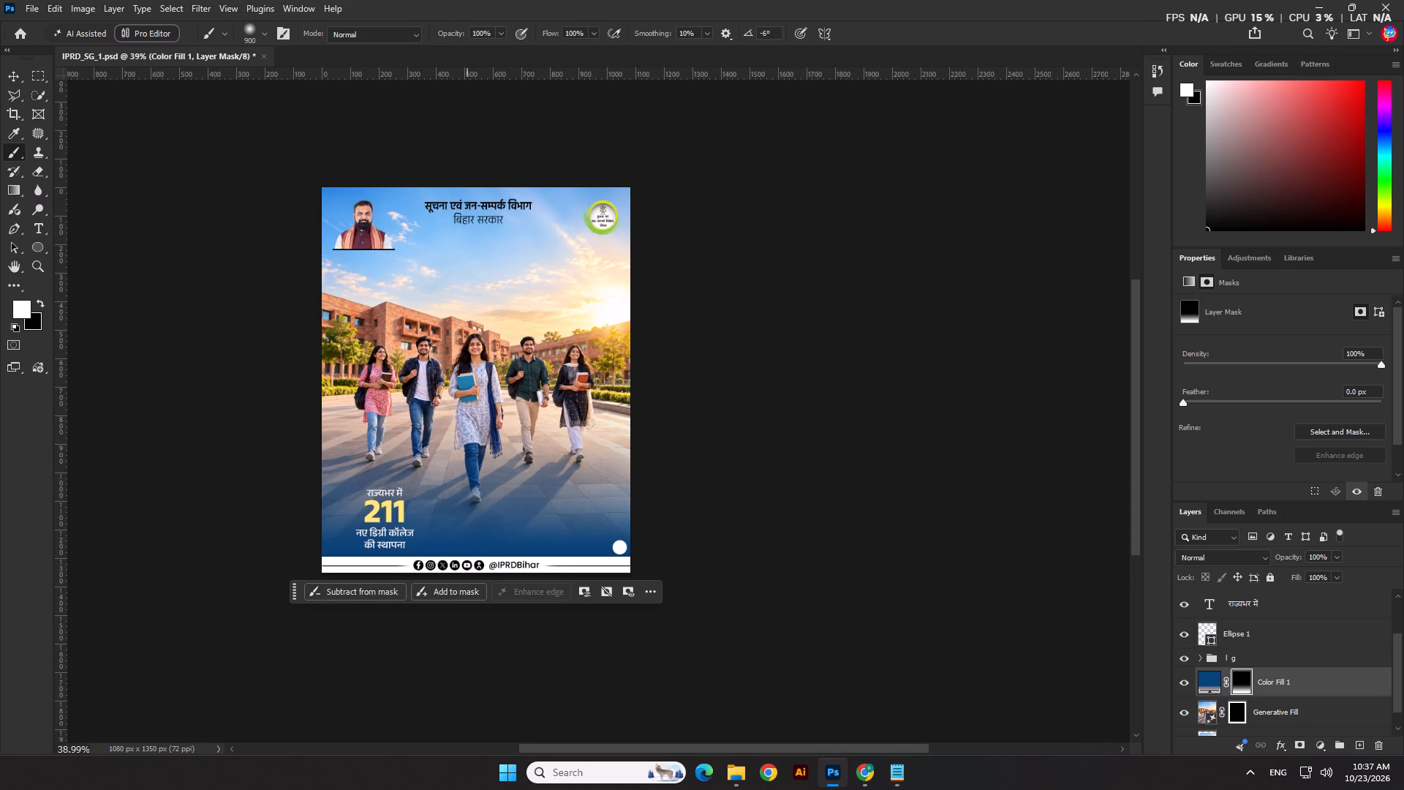
# Set the Brush opacity to 30% and its flow to 30%.
pyautogui.moveTo(494, 34); pyautogui.dragTo(385, 40)
pyautogui.press('Delete')
pyautogui.press('Delete')
pyautogui.press('Delete')
pyautogui.press('Delete')
pyautogui.press('Delete')
pyautogui.press('Delete')
pyautogui.press('Delete')
pyautogui.press('Delete')
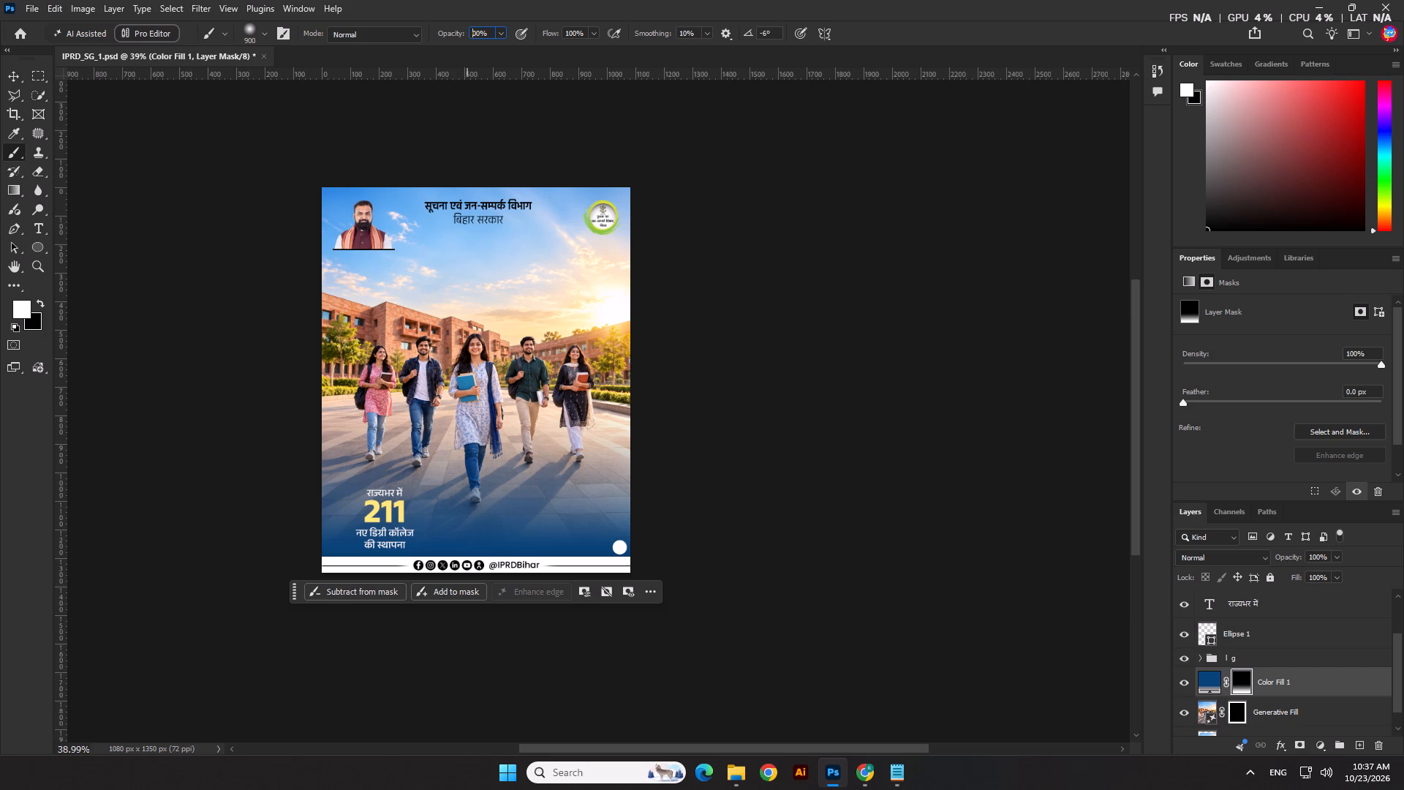
pyautogui.write('30')
pyautogui.press('Tab')
pyautogui.press('Return')
pyautogui.press('3')
pyautogui.click(575, 36)
pyautogui.hotkey('ctrl', 'a')
pyautogui.write('30')
pyautogui.press('Return')
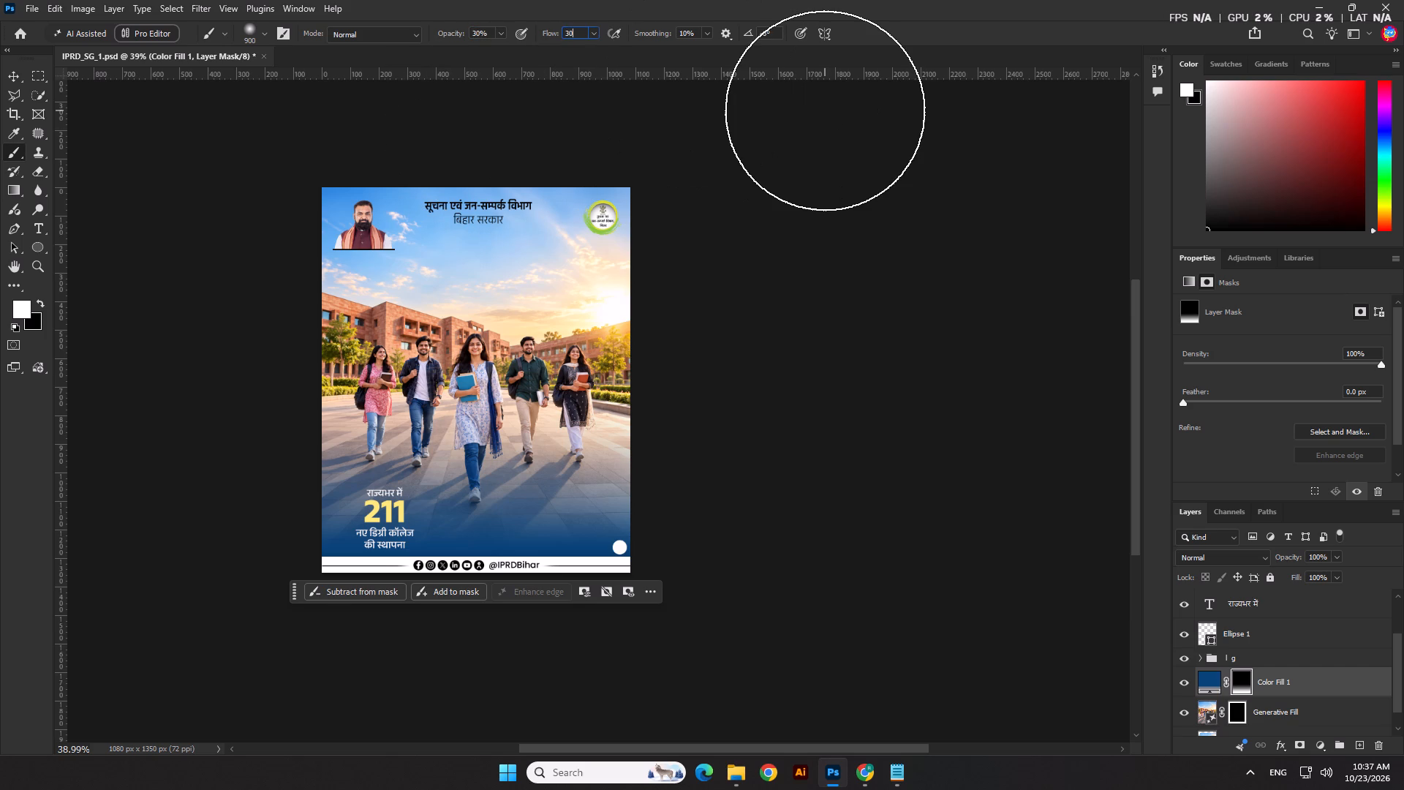
# Paint the blue fill softly across the poster's top edge on the Color Fill 1 mask.
pyautogui.click(603, 189)
pyautogui.click(570, 176)
pyautogui.click(481, 176)
pyautogui.moveTo(471, 179); pyautogui.dragTo(450, 180)
pyautogui.moveTo(413, 176); pyautogui.dragTo(401, 176)
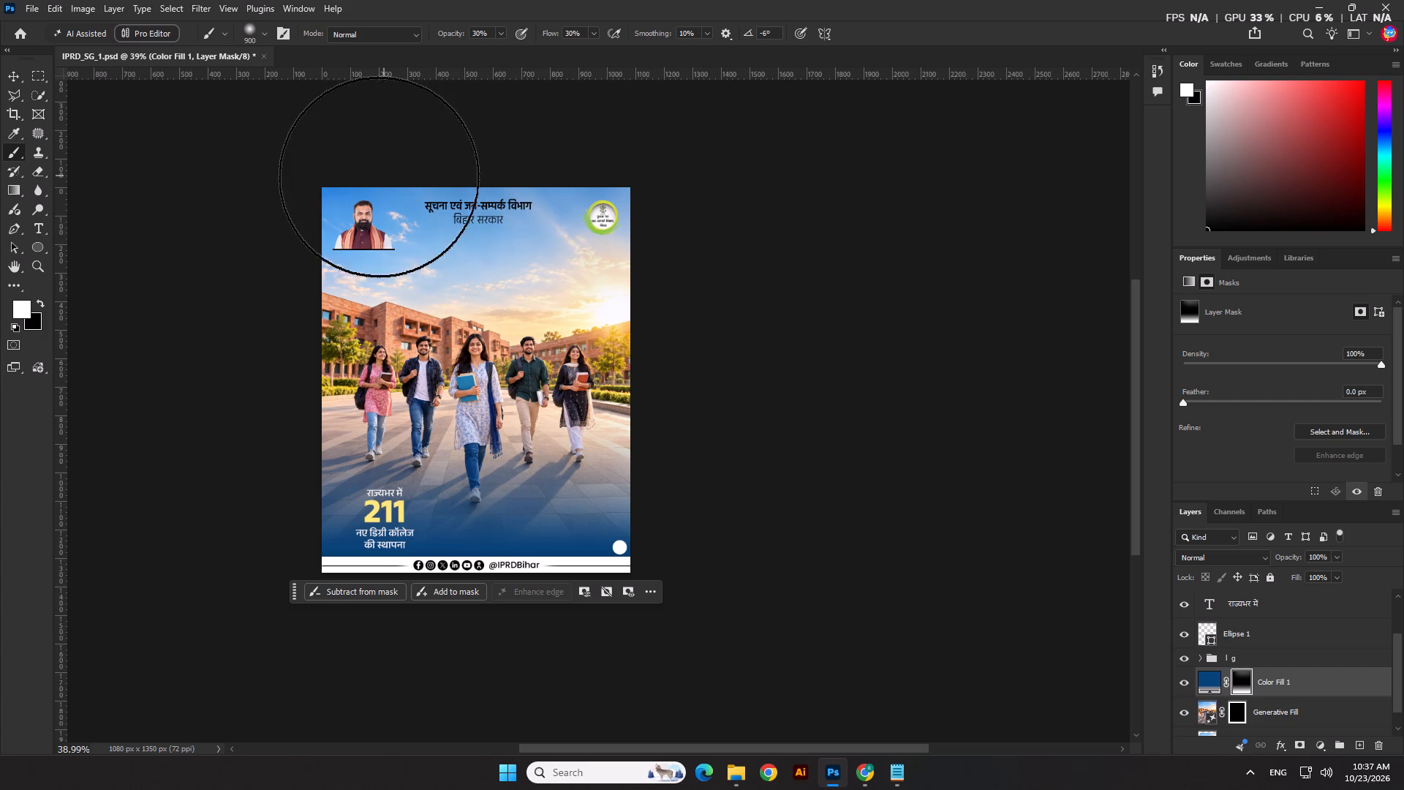
pyautogui.click(377, 177)
pyautogui.click(369, 181)
pyautogui.click(365, 186)
pyautogui.click(458, 162)
pyautogui.click(556, 173)
pyautogui.click(608, 189)
pyautogui.click(614, 189)
# Deepen the blue along the poster's top edge and in both upper corners with repeated strokes on the Color Fill 1 mask.
pyautogui.moveTo(404, 188); pyautogui.dragTo(372, 192)
pyautogui.click(358, 192)
pyautogui.moveTo(344, 198); pyautogui.dragTo(336, 200)
pyautogui.doubleClick(336, 200)
pyautogui.moveTo(529, 194); pyautogui.dragTo(559, 203)
pyautogui.click(575, 207)
pyautogui.click(592, 207)
pyautogui.click(600, 208)
pyautogui.click(605, 208)
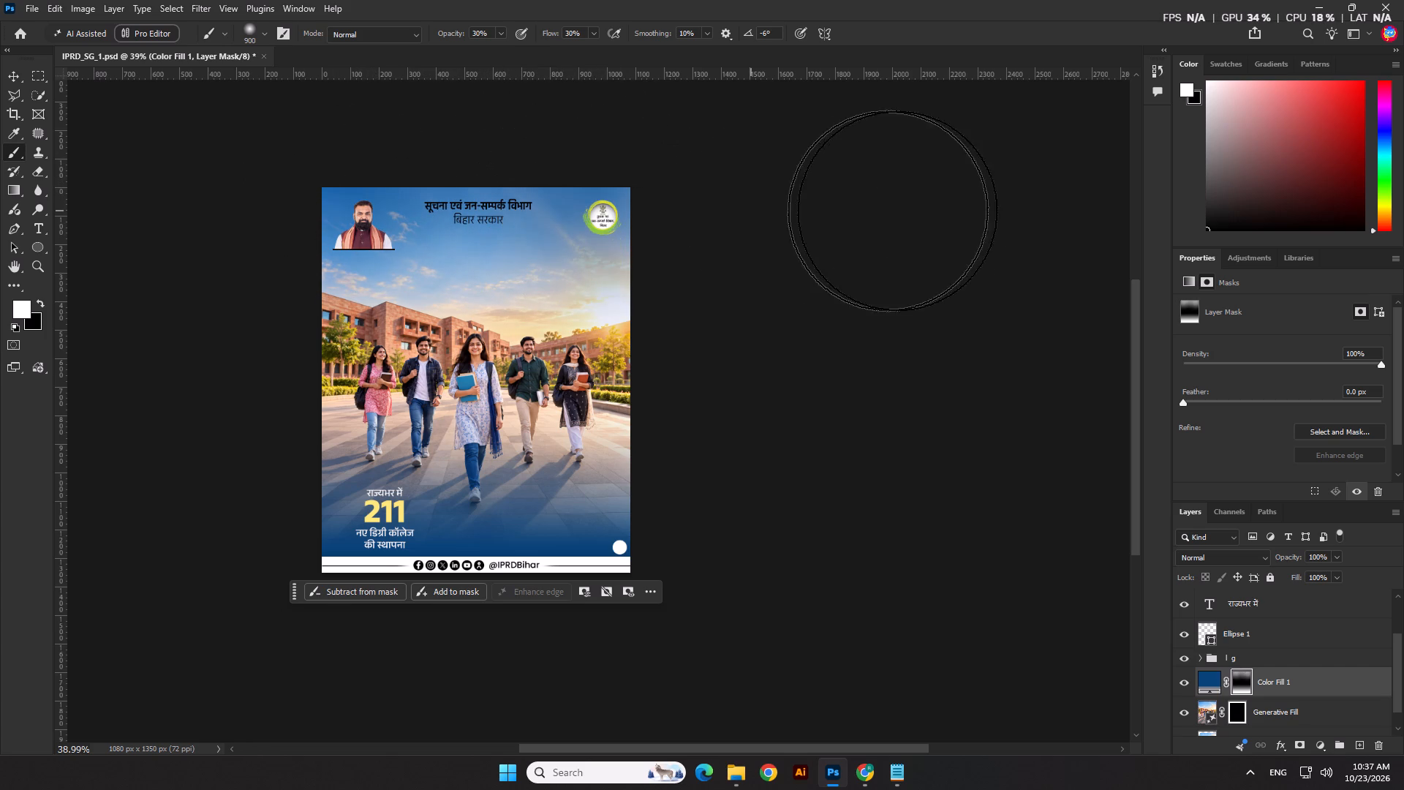
pyautogui.tripleClick(637, 194)
pyautogui.click(398, 177)
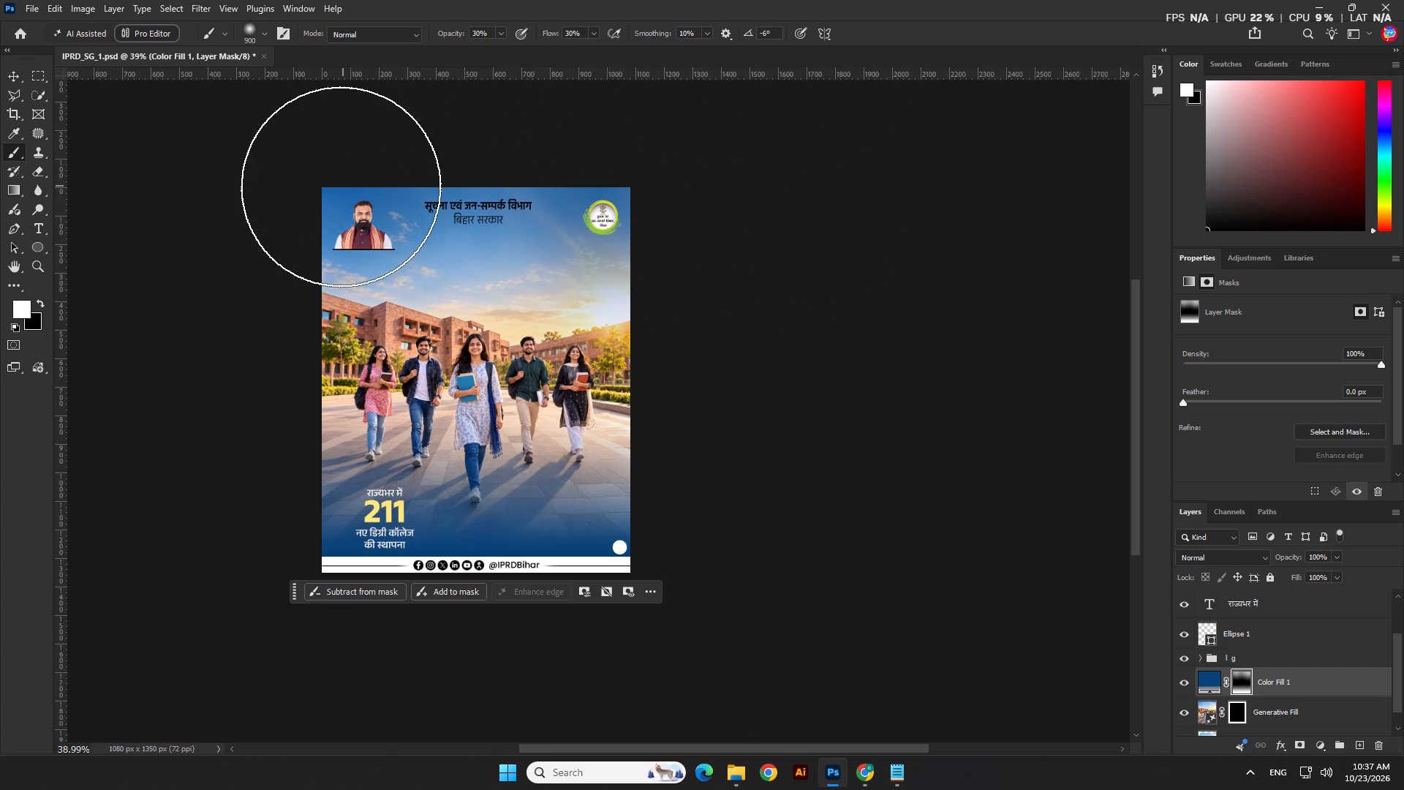
pyautogui.click(341, 187)
pyautogui.click(336, 187)
pyautogui.moveTo(417, 171); pyautogui.dragTo(426, 174)
pyautogui.moveTo(492, 176); pyautogui.dragTo(507, 176)
pyautogui.click(592, 173)
pyautogui.doubleClick(632, 174)
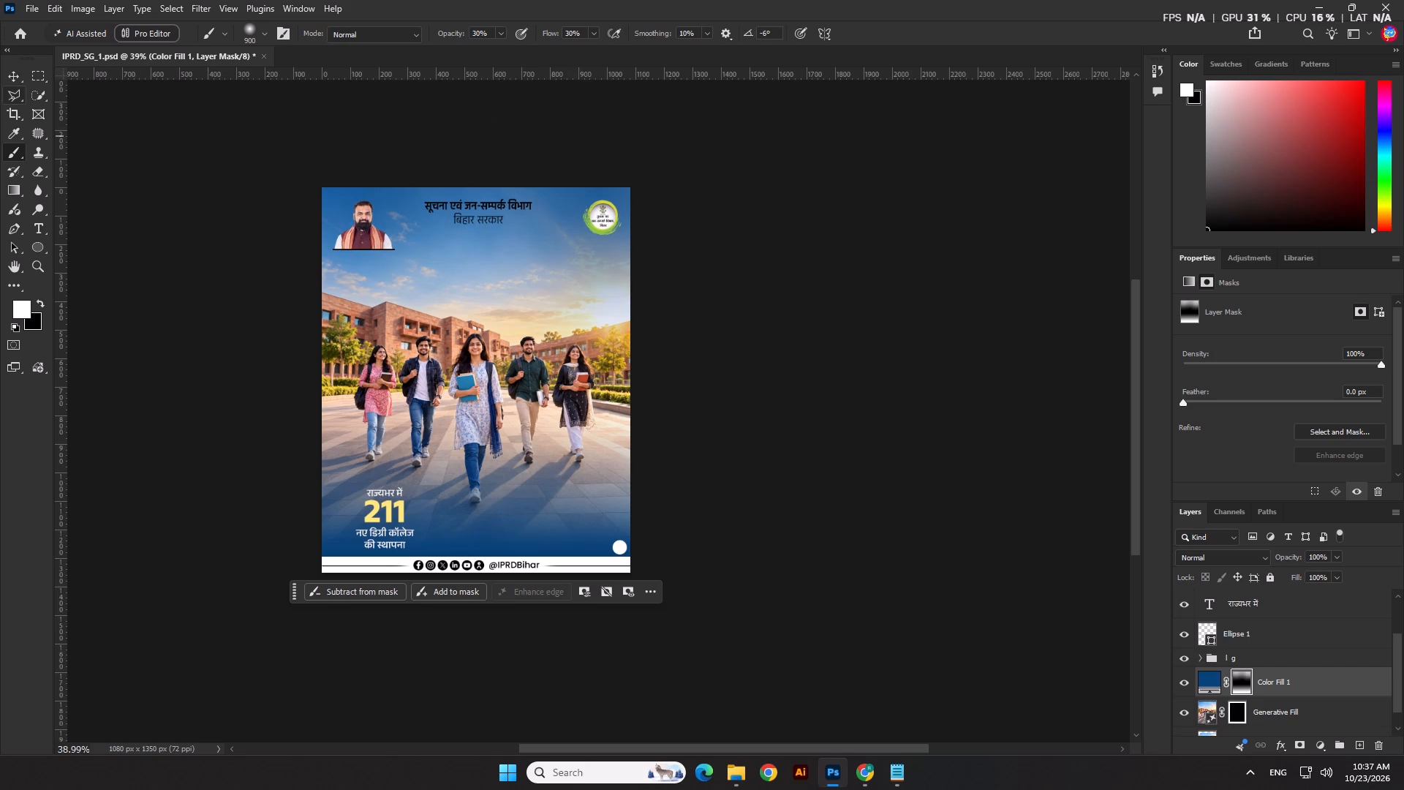
# Recolour the header text सूचना एवं जन-सम्पर्क विभाग बिहार सरकार to white (ffffff) and save the poster.
pyautogui.click(15, 80)
pyautogui.click(189, 147)
pyautogui.scroll(4, 415, 236)
pyautogui.click(556, 194)
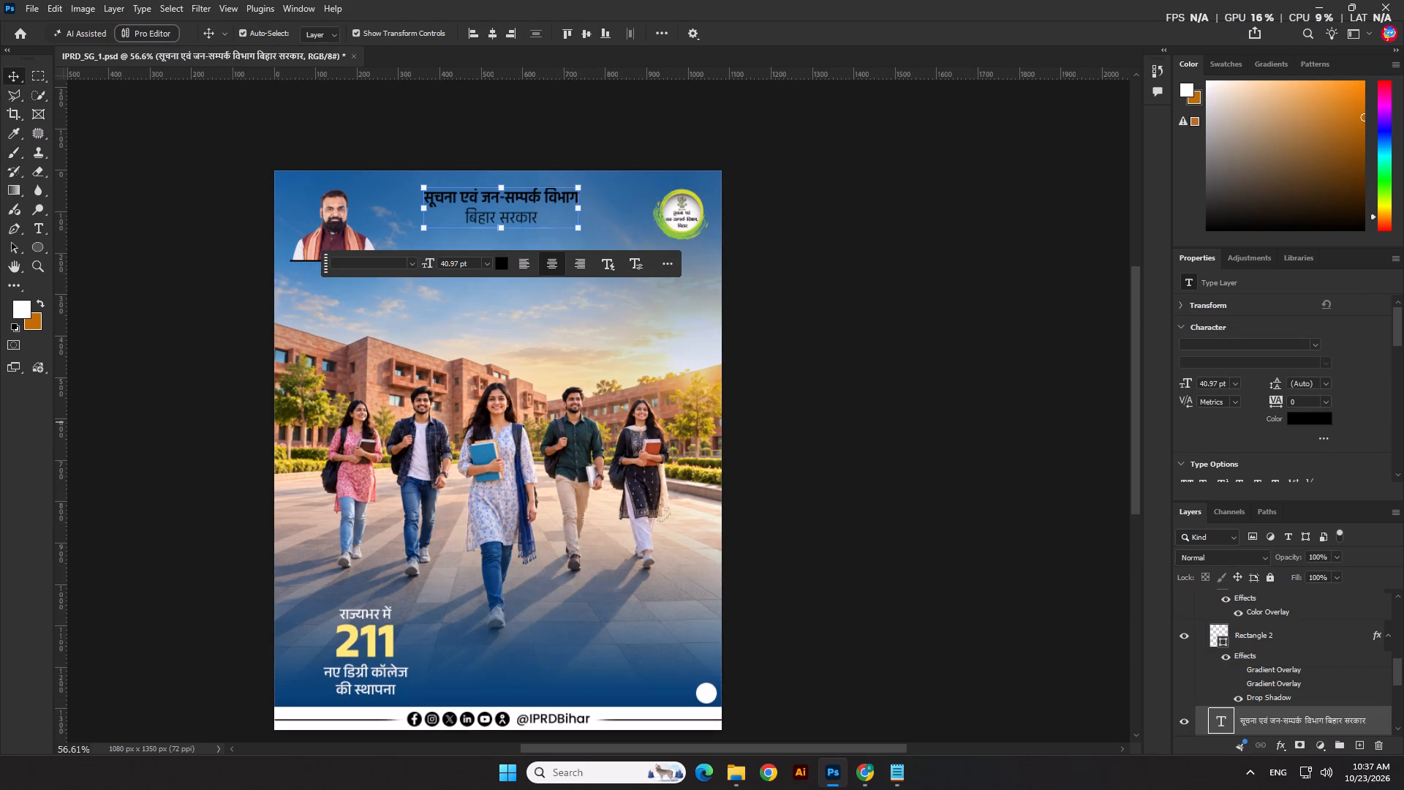
pyautogui.click(1316, 416)
pyautogui.moveTo(1004, 426); pyautogui.dragTo(595, 311)
pyautogui.click(1197, 392)
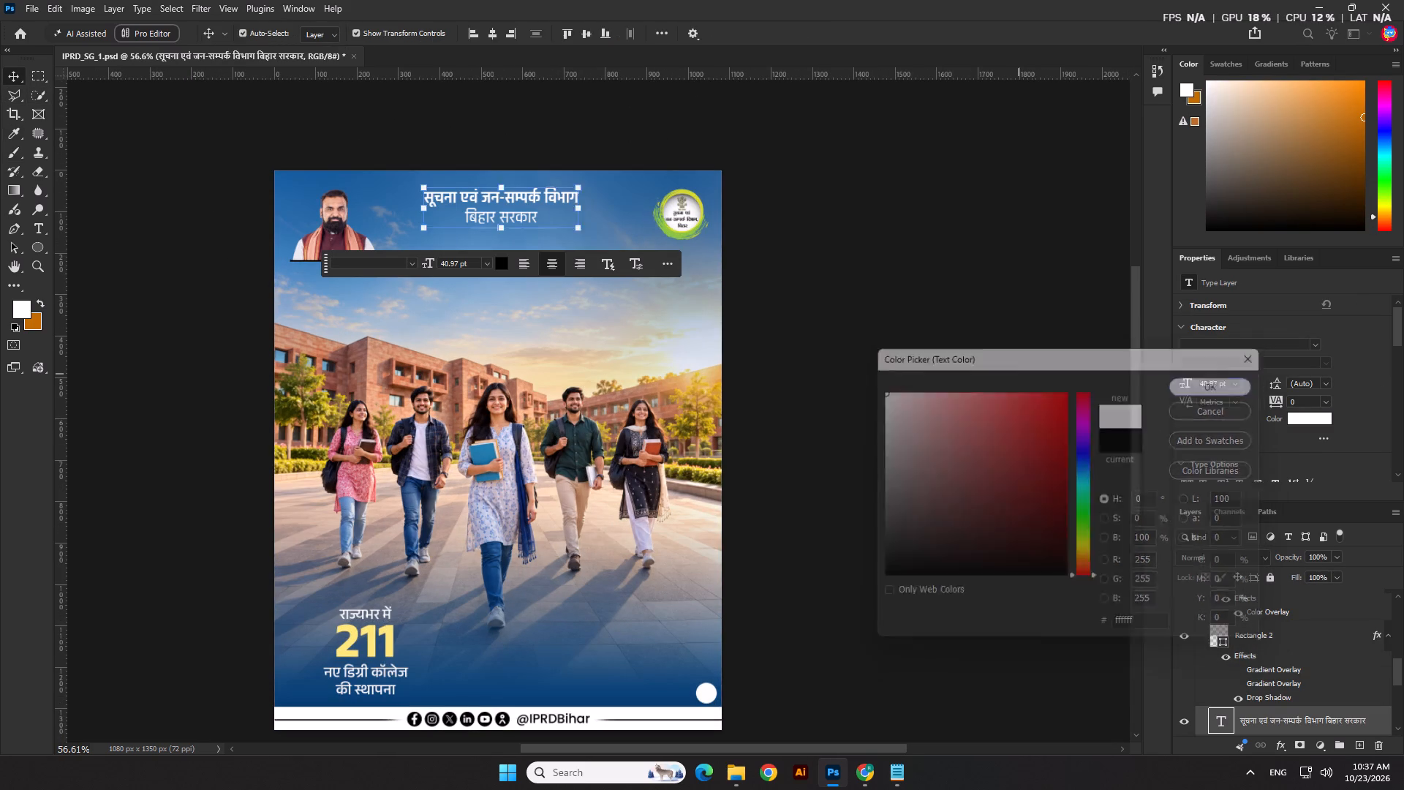
pyautogui.click(945, 371)
pyautogui.hotkey('ctrl', 's')
# Draw a thin vertical white rectangle, about 4 by 225 px, as a divider beside the 211 text block.
pyautogui.scroll(-3, 833, 432)
pyautogui.scroll(2, 276, 598)
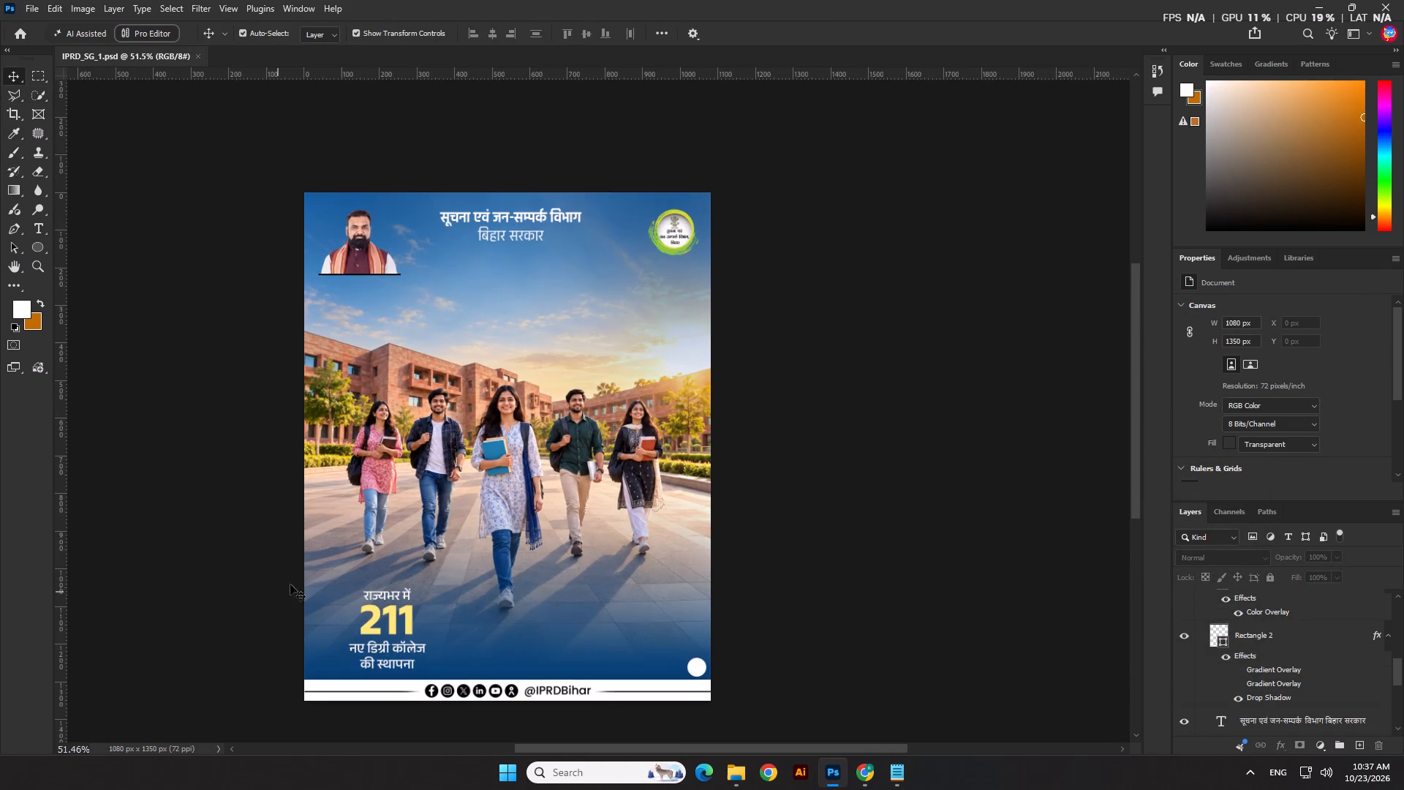
pyautogui.rightClick(37, 247)
pyautogui.click(69, 247)
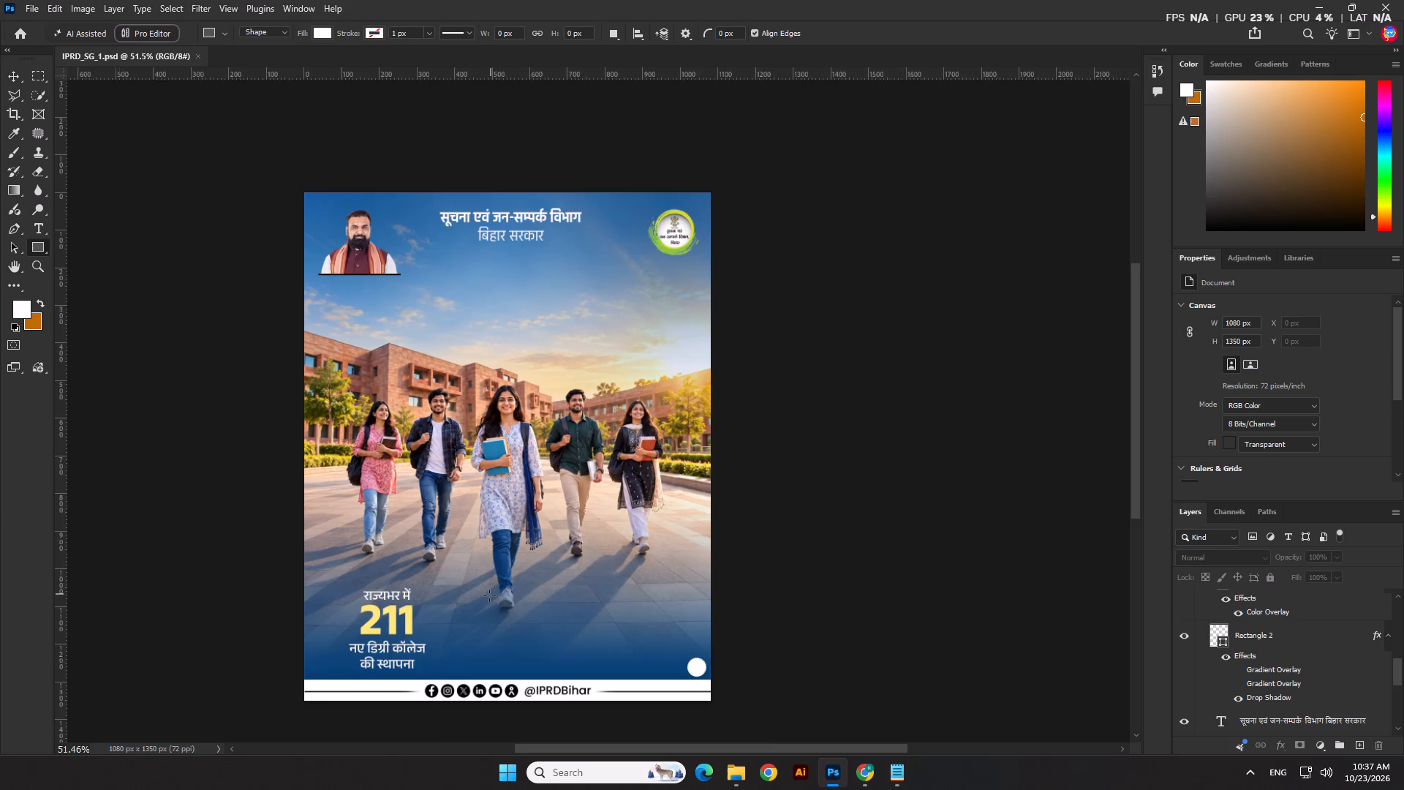
pyautogui.scroll(3, 489, 595)
pyautogui.moveTo(501, 584); pyautogui.dragTo(505, 689)
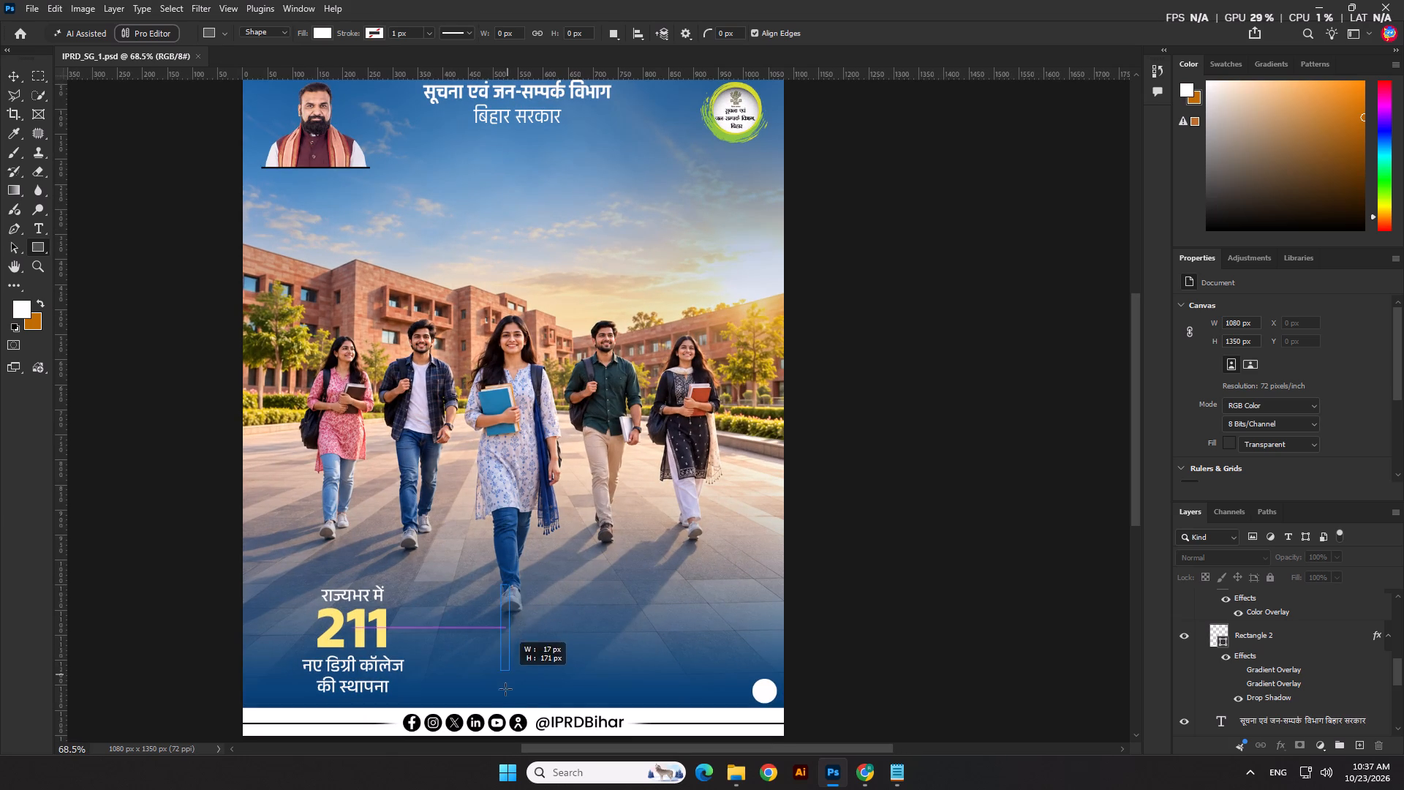
pyautogui.moveTo(505, 689); pyautogui.dragTo(502, 696)
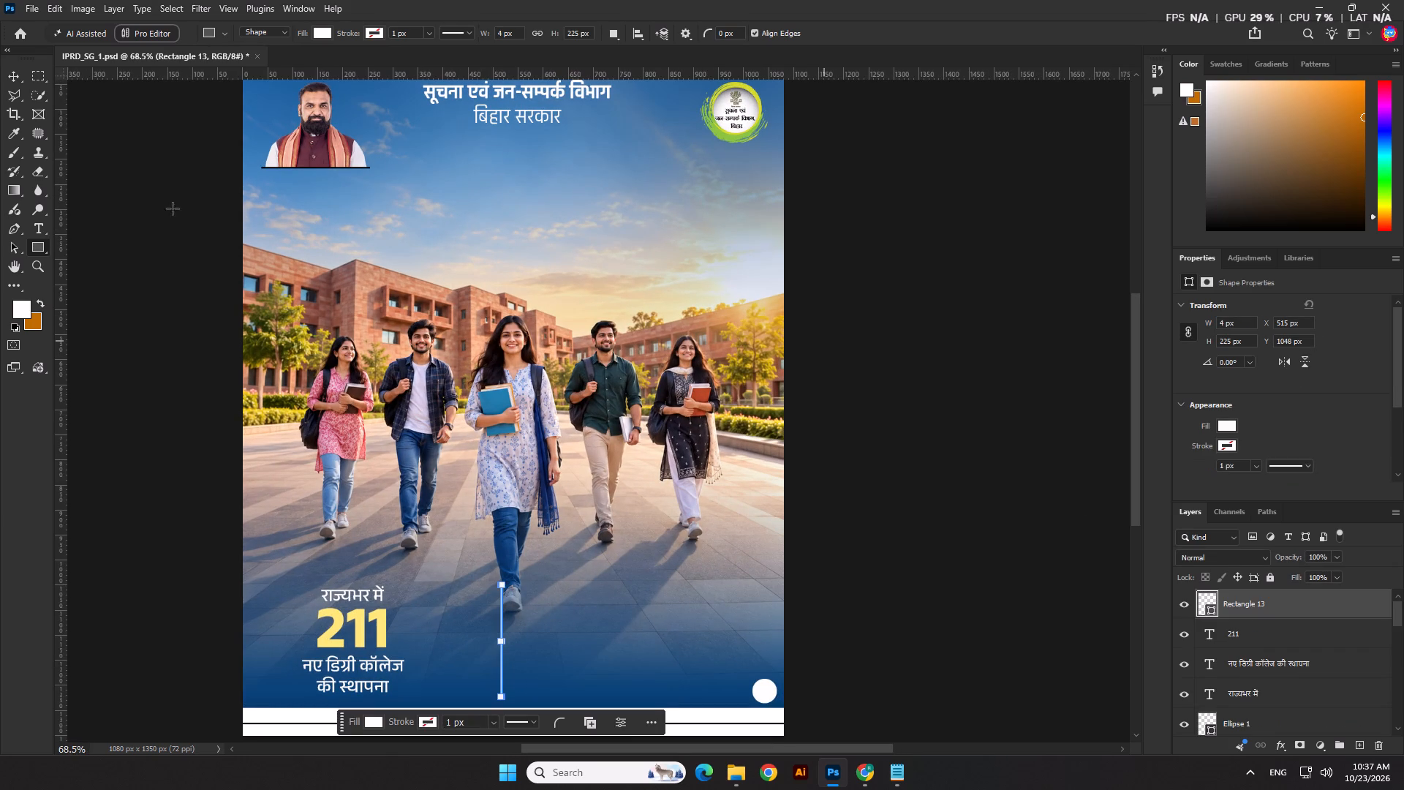
# Centre the vertical divider horizontally on the poster.
pyautogui.click(13, 80)
pyautogui.click(499, 39)
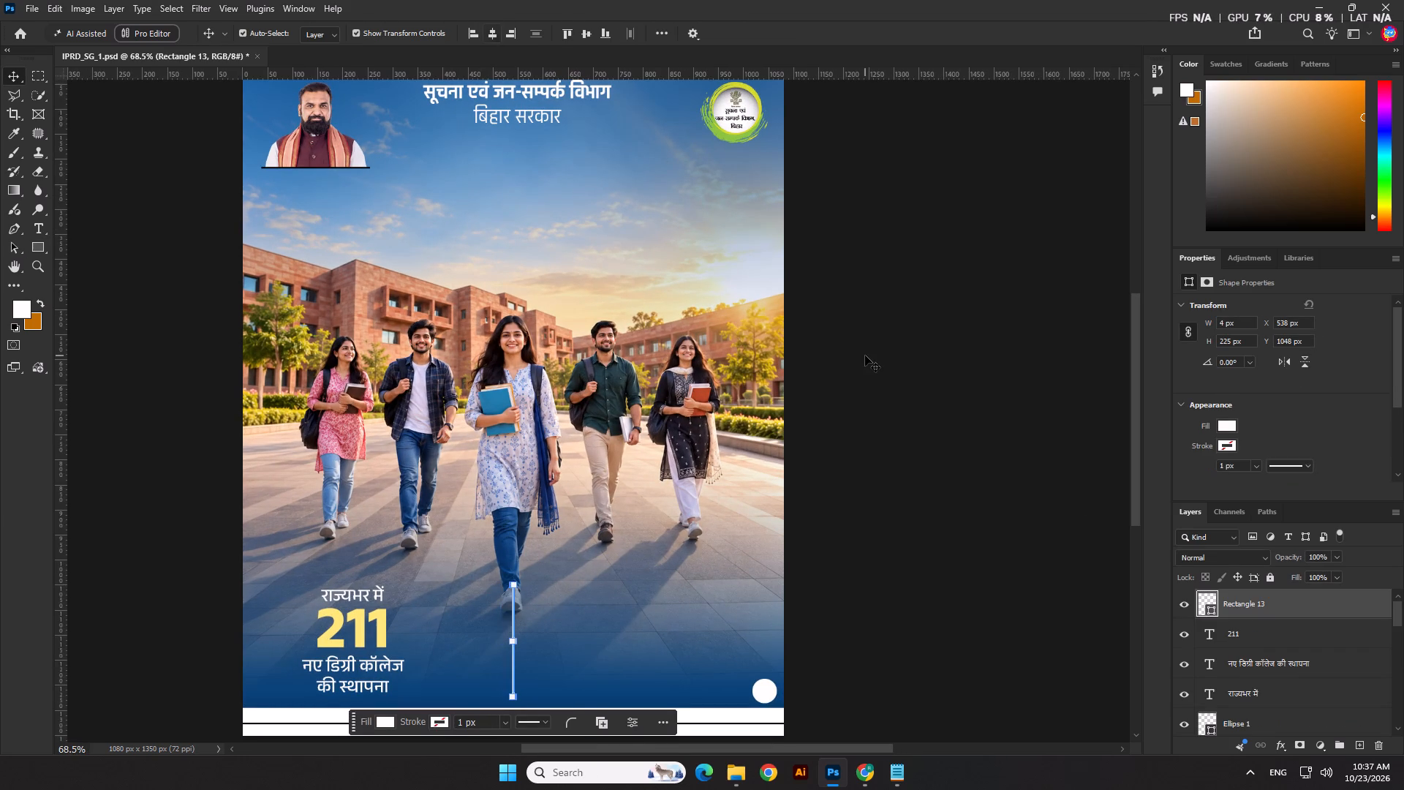
pyautogui.click(865, 355)
# Convert the Layer 1 and Generative Fill photo layers together into one smart object.
pyautogui.scroll(-5, 537, 463)
pyautogui.scroll(2, 532, 601)
pyautogui.click(505, 402)
pyautogui.scroll(-2, 570, 489)
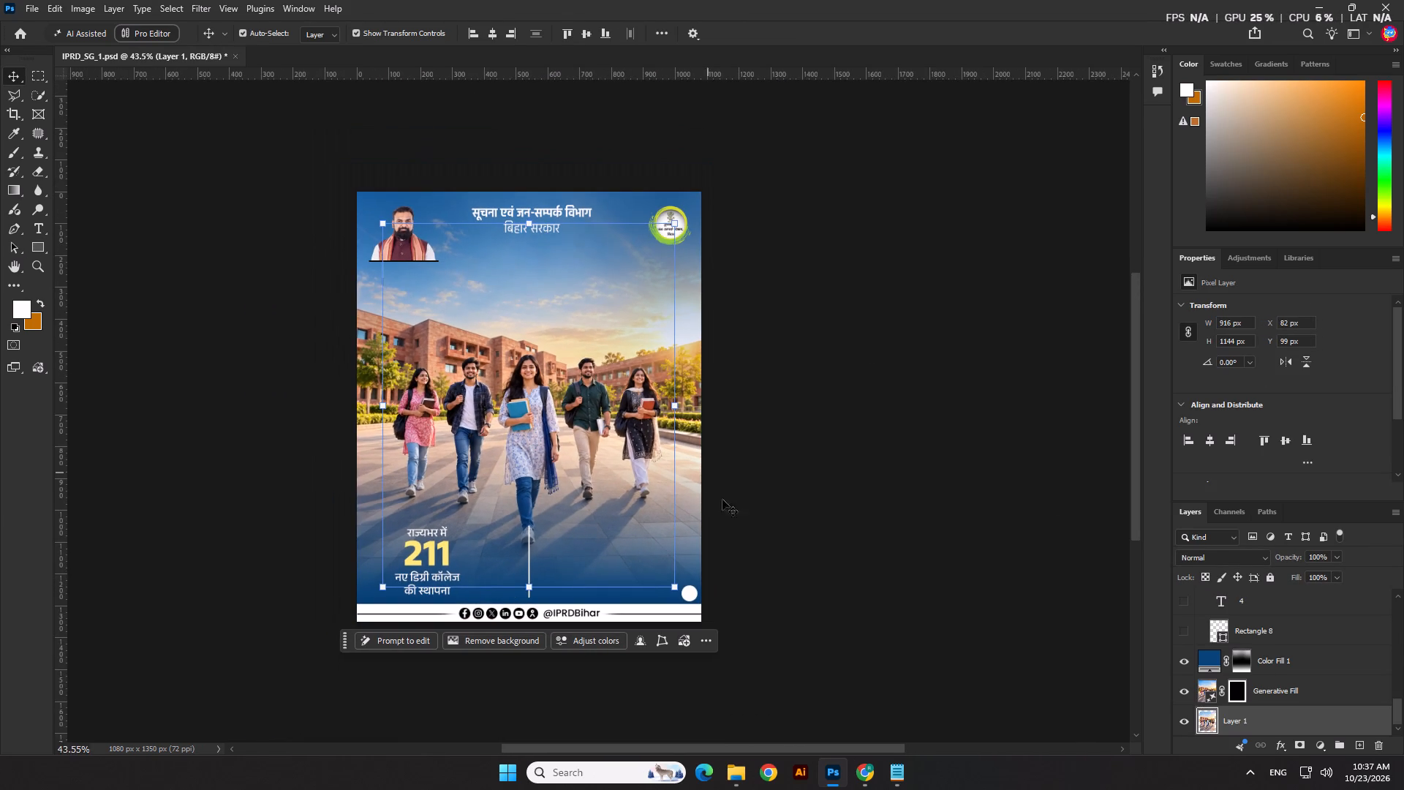
pyautogui.keyDown('ctrl'); pyautogui.click(1259, 724); pyautogui.keyUp('ctrl')
pyautogui.keyDown('ctrl'); pyautogui.click(1279, 689); pyautogui.keyUp('ctrl')
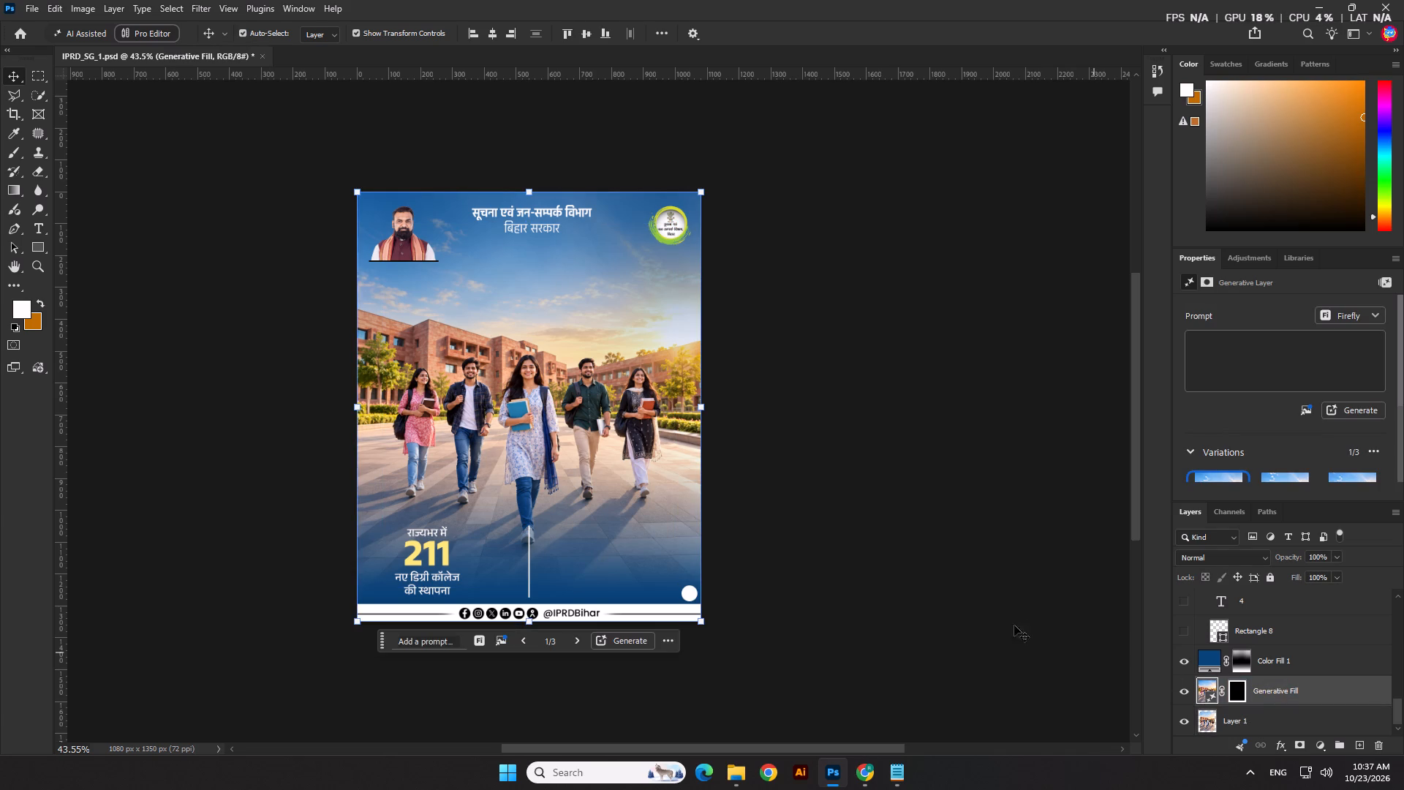
pyautogui.click(1313, 735)
pyautogui.keyDown('ctrl'); pyautogui.click(1294, 704); pyautogui.keyUp('ctrl')
pyautogui.rightClick(1288, 696)
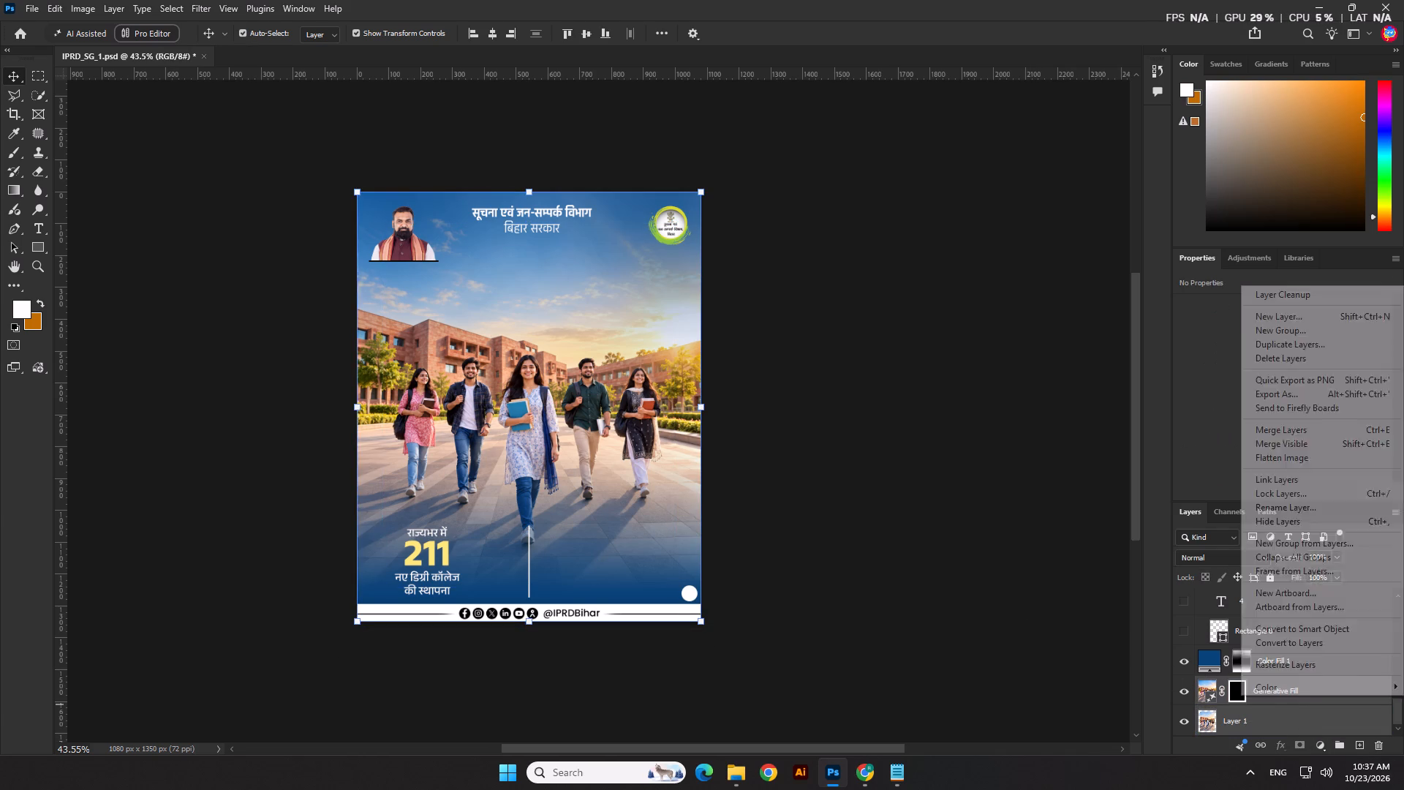
pyautogui.click(1275, 625)
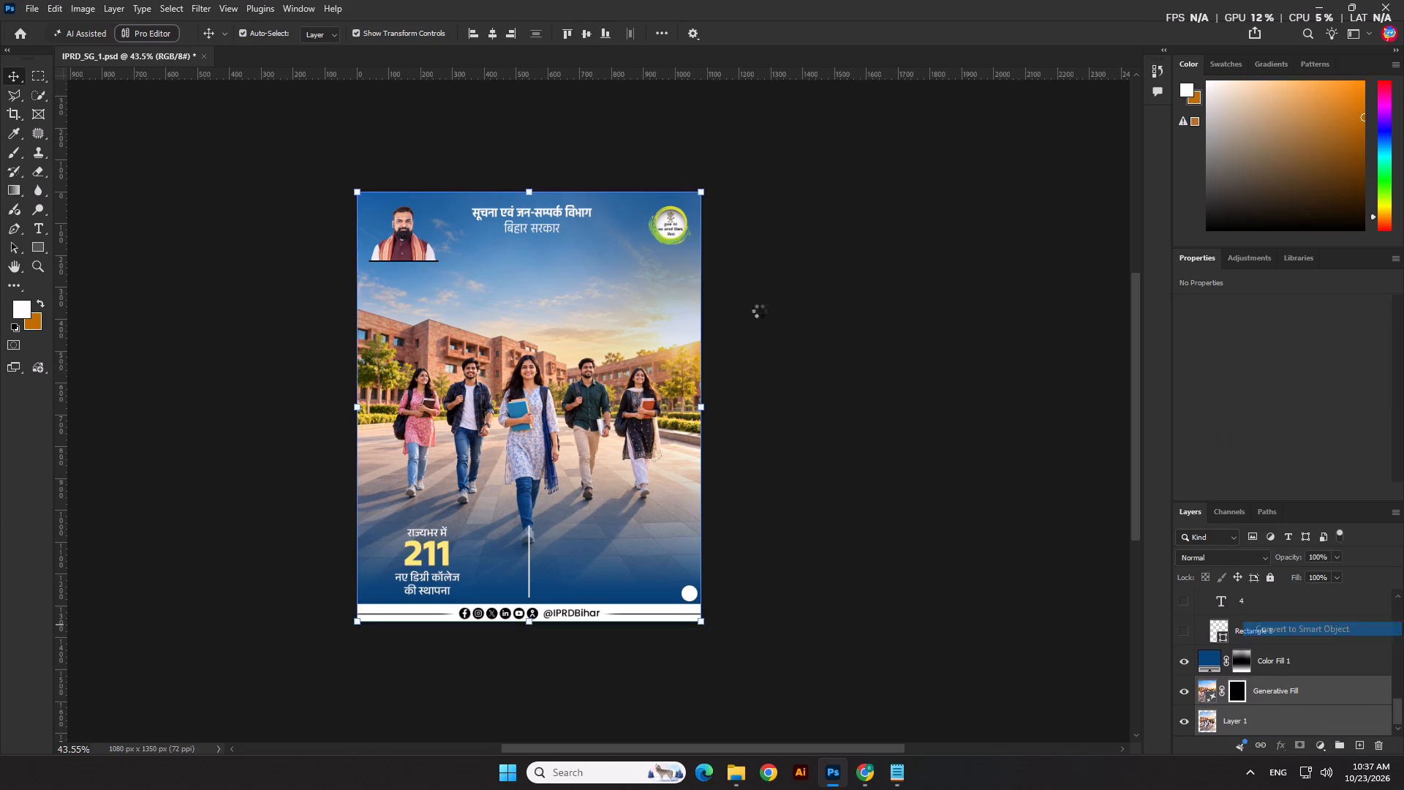
# Move the campus photo straight up until the central student's front shoe sits at the top of the divider.
pyautogui.click(524, 187)
pyautogui.press('Up')
pyautogui.press('Up')
pyautogui.press('Up')
pyautogui.press('Up')
pyautogui.press('Up')
pyautogui.press('Up')
pyautogui.press('Up')
pyautogui.press('Up')
pyautogui.press('Up')
pyautogui.press('Up')
pyautogui.press('Up')
pyautogui.press('Up')
pyautogui.press('Up')
pyautogui.press('Up')
pyautogui.press('Up')
pyautogui.press('Up')
pyautogui.press('Up')
pyautogui.press('Up')
pyautogui.press('Up')
pyautogui.press('Up')
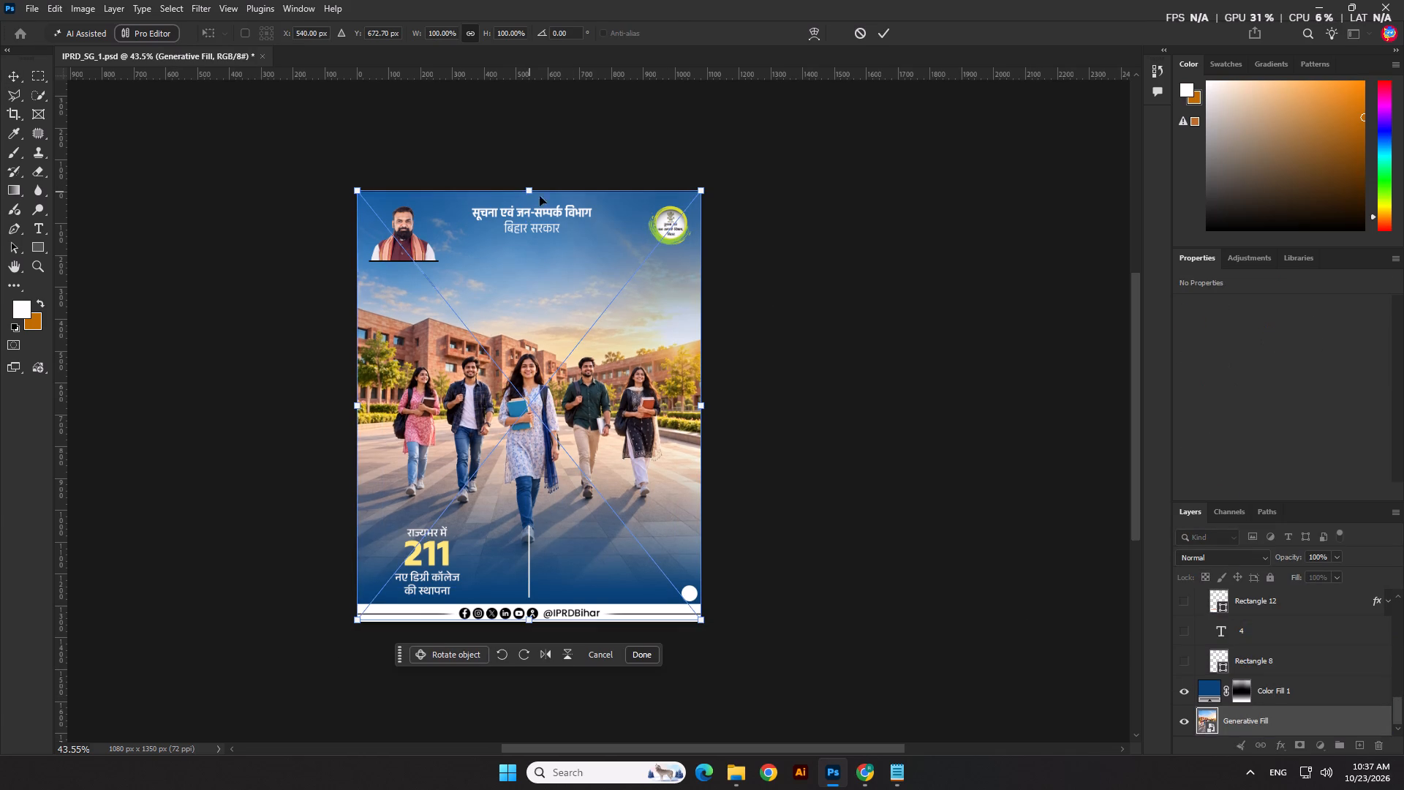
pyautogui.press('Up')
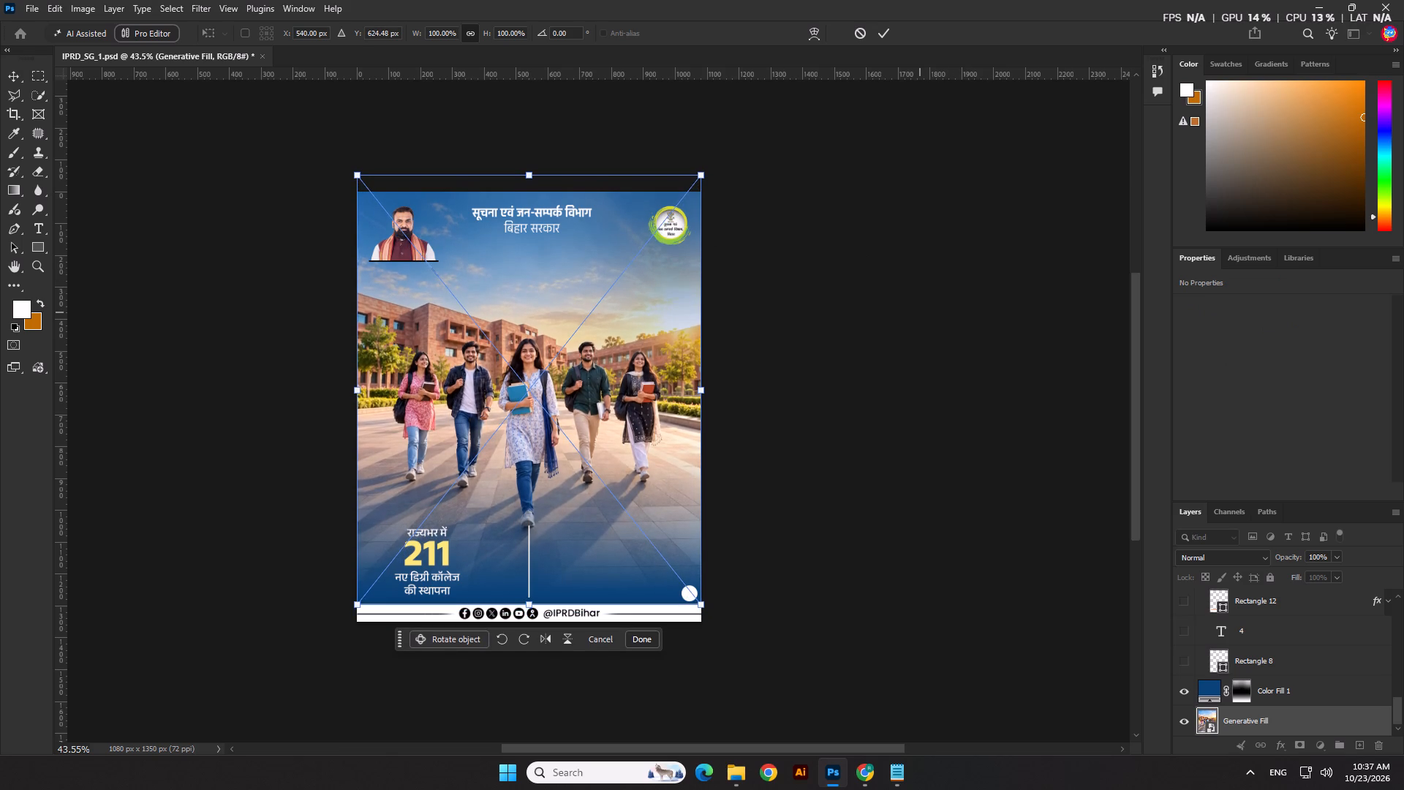
pyautogui.press('Down')
pyautogui.press('Down')
pyautogui.press('Down')
pyautogui.press('Return')
pyautogui.click(844, 315)
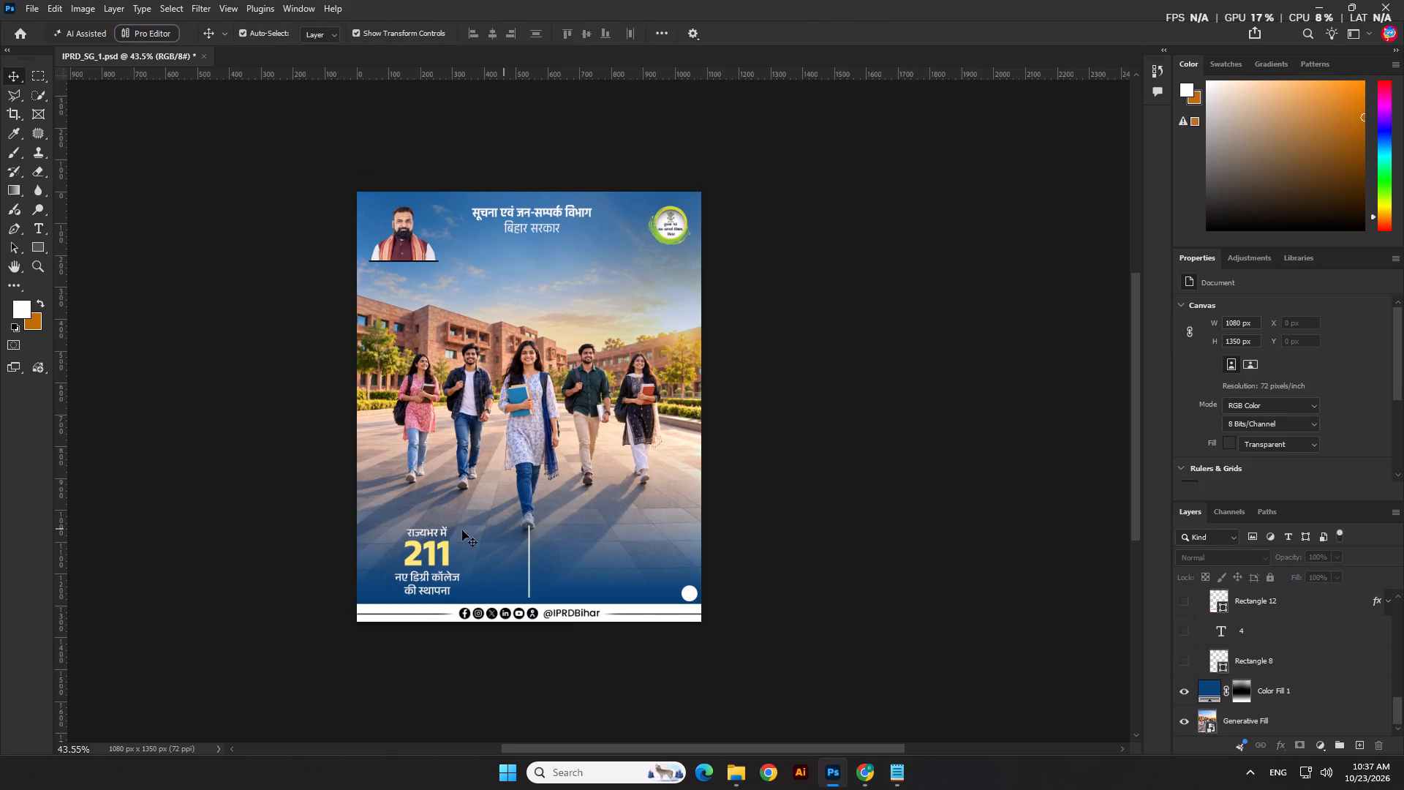
# Link the three text layers राज्यभर में, 211 and नए डिग्री कॉलेज की स्थापना.
pyautogui.scroll(5, 488, 566)
pyautogui.click(377, 505)
pyautogui.scroll(6, 377, 564)
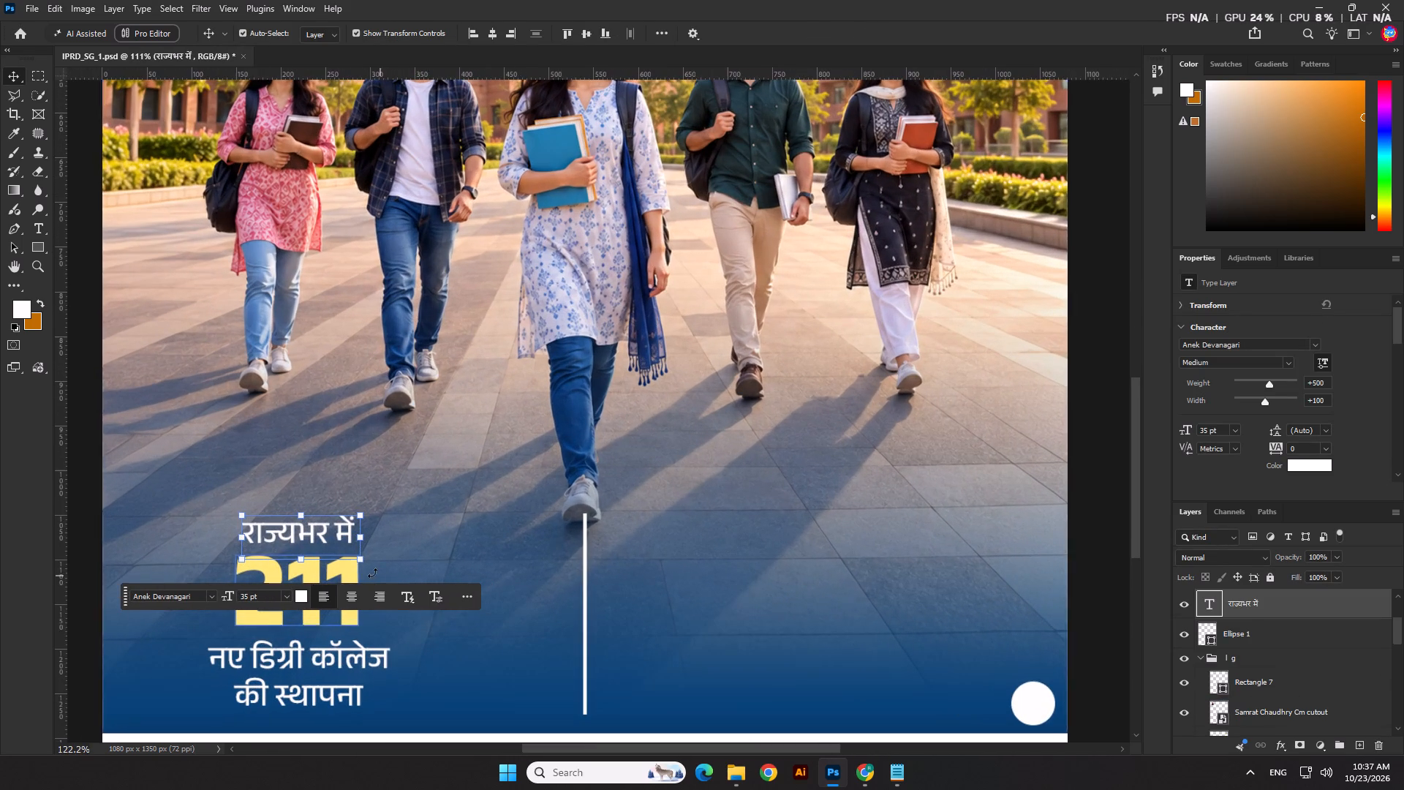
pyautogui.keyDown('shift'); pyautogui.click(312, 619); pyautogui.keyUp('shift')
pyautogui.keyDown('shift'); pyautogui.click(309, 658); pyautogui.keyUp('shift')
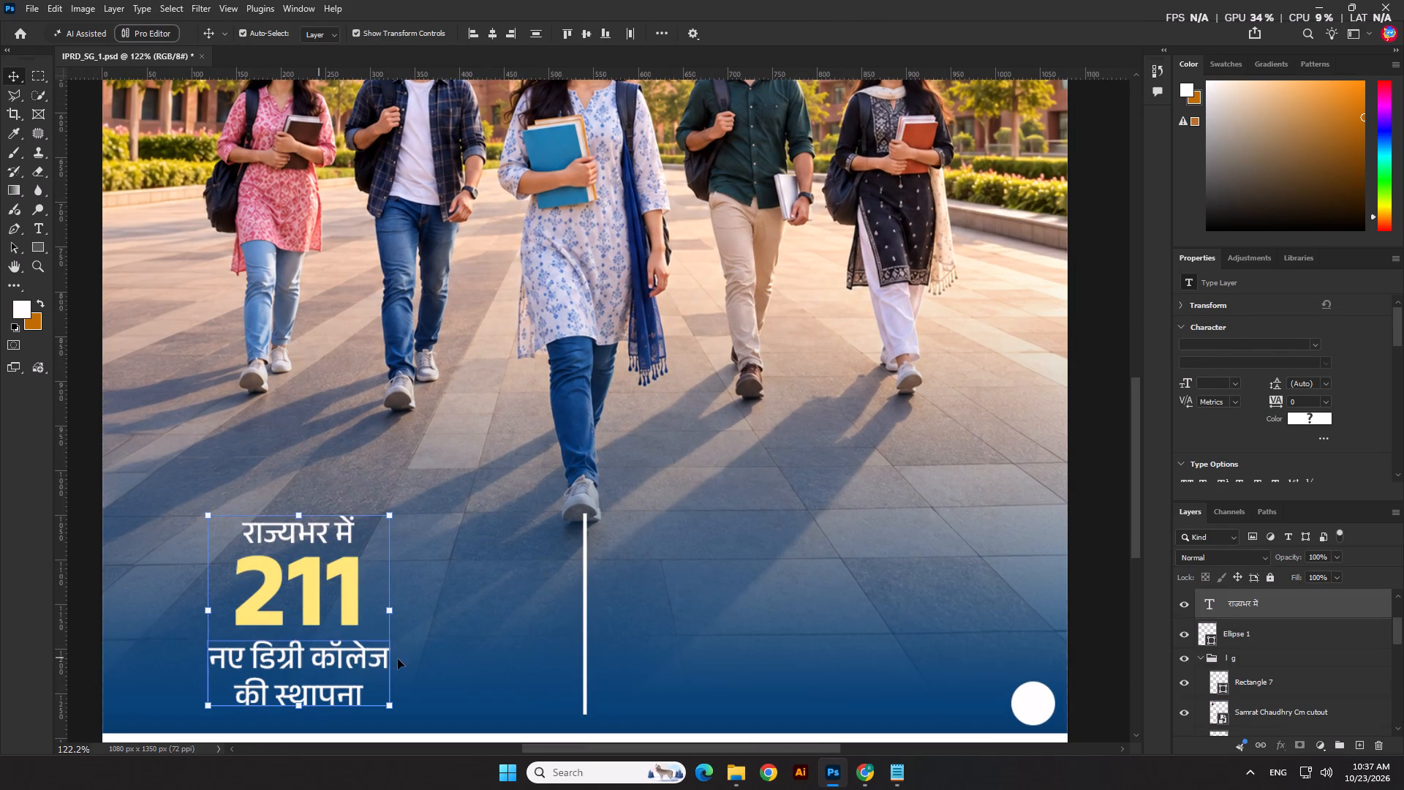
pyautogui.rightClick(1267, 604)
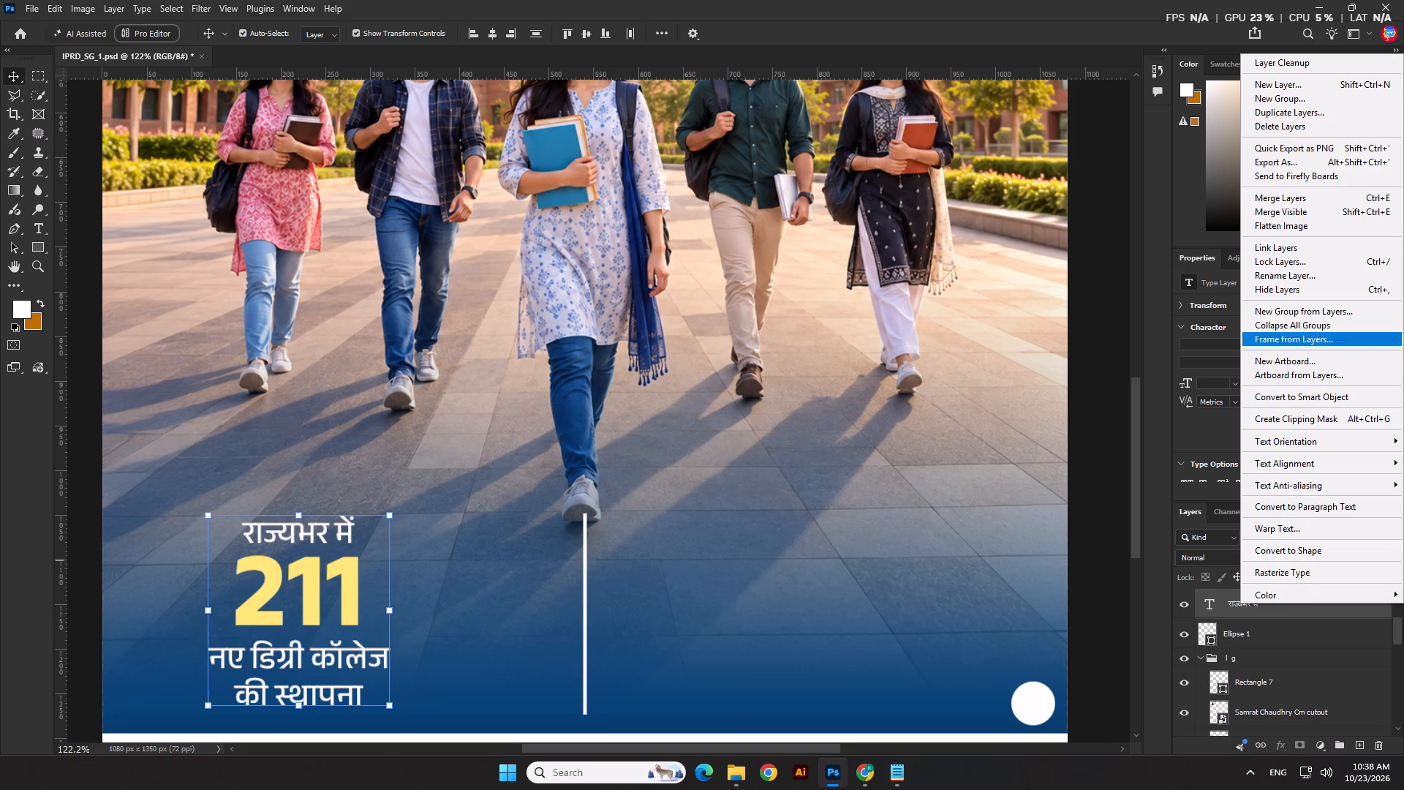
pyautogui.click(1286, 249)
# Move the linked 211 text block to the right, closer to the divider.
pyautogui.moveTo(349, 584); pyautogui.dragTo(355, 582)
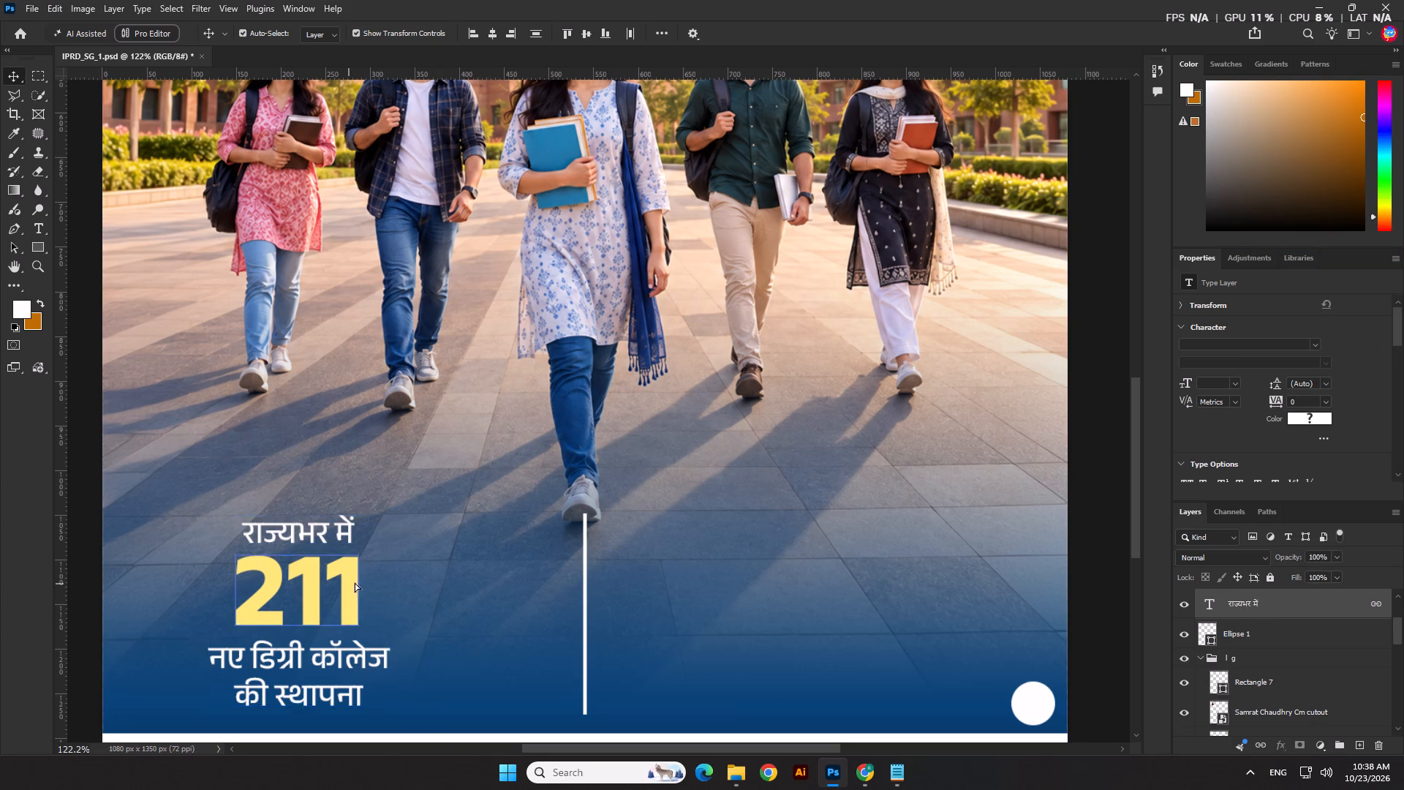
pyautogui.moveTo(355, 582); pyautogui.dragTo(445, 584)
# Duplicate the linked 211 text block onto the other side of the divider, level with the original.
pyautogui.keyDown('alt'); pyautogui.keyDown('shift'); pyautogui.moveTo(439, 580); pyautogui.dragTo(445, 582); pyautogui.keyUp('shift'); pyautogui.keyUp('alt')
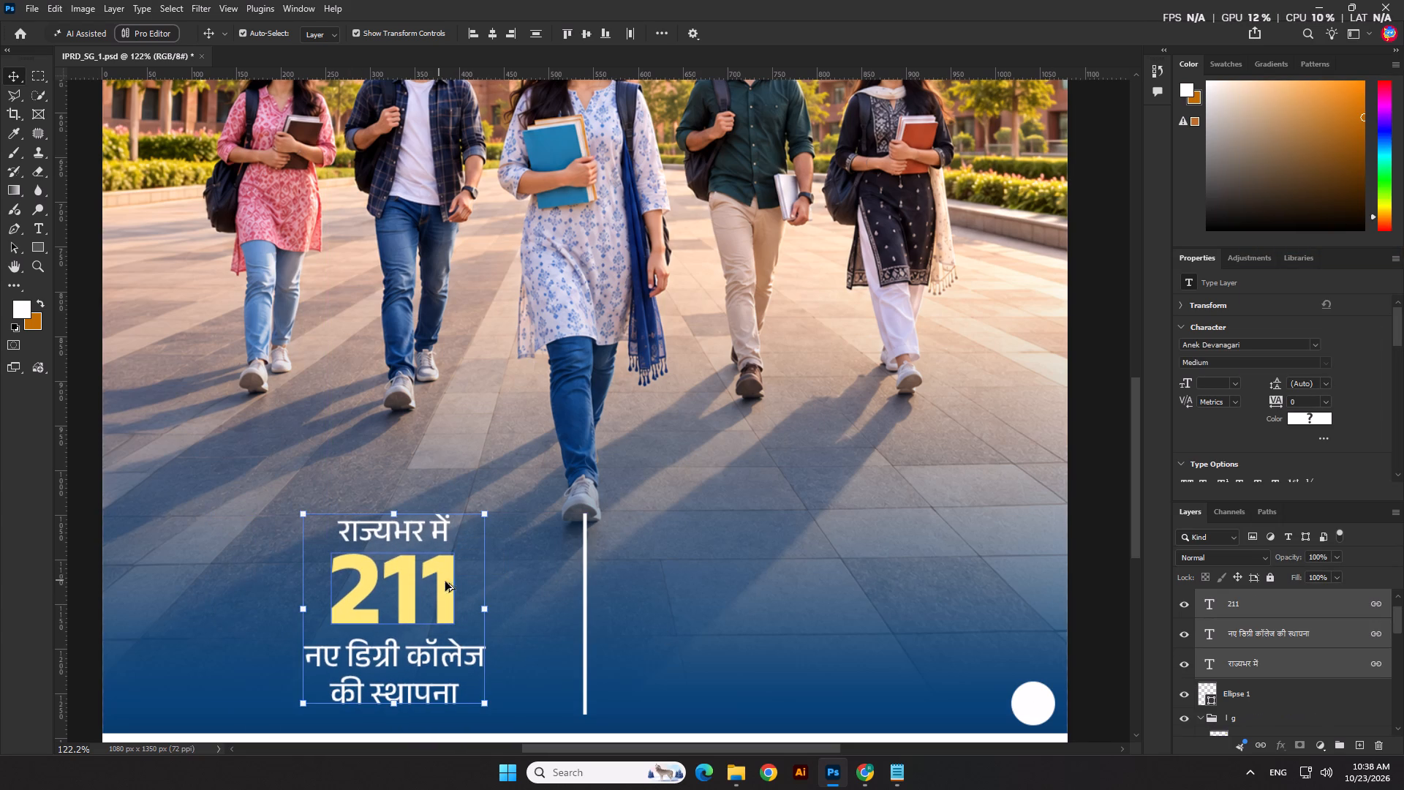
pyautogui.keyDown('alt'); pyautogui.keyDown('shift'); pyautogui.moveTo(445, 582); pyautogui.dragTo(782, 601); pyautogui.keyUp('shift'); pyautogui.keyUp('alt')
pyautogui.scroll(-3, 393, 511)
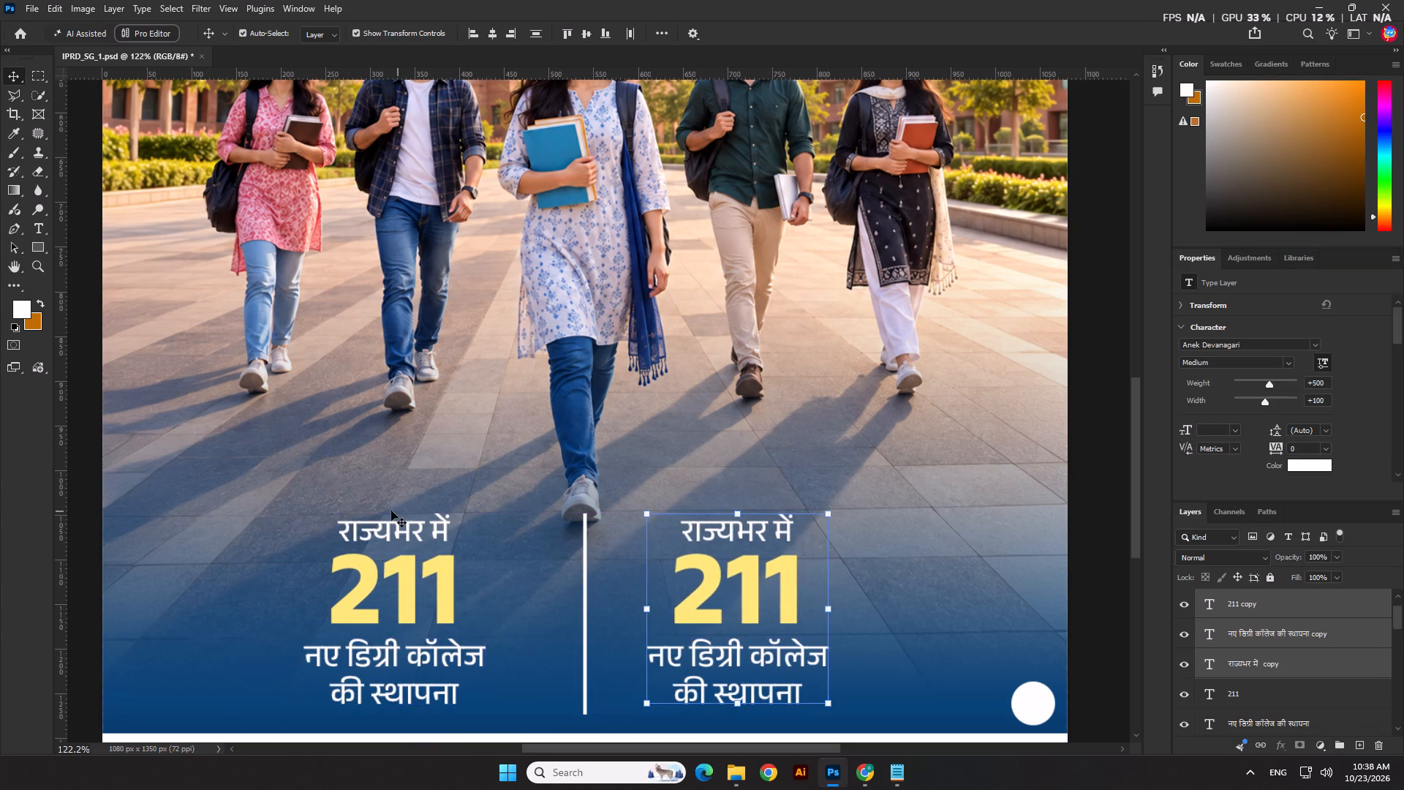
pyautogui.scroll(-7, 391, 511)
pyautogui.click(881, 533)
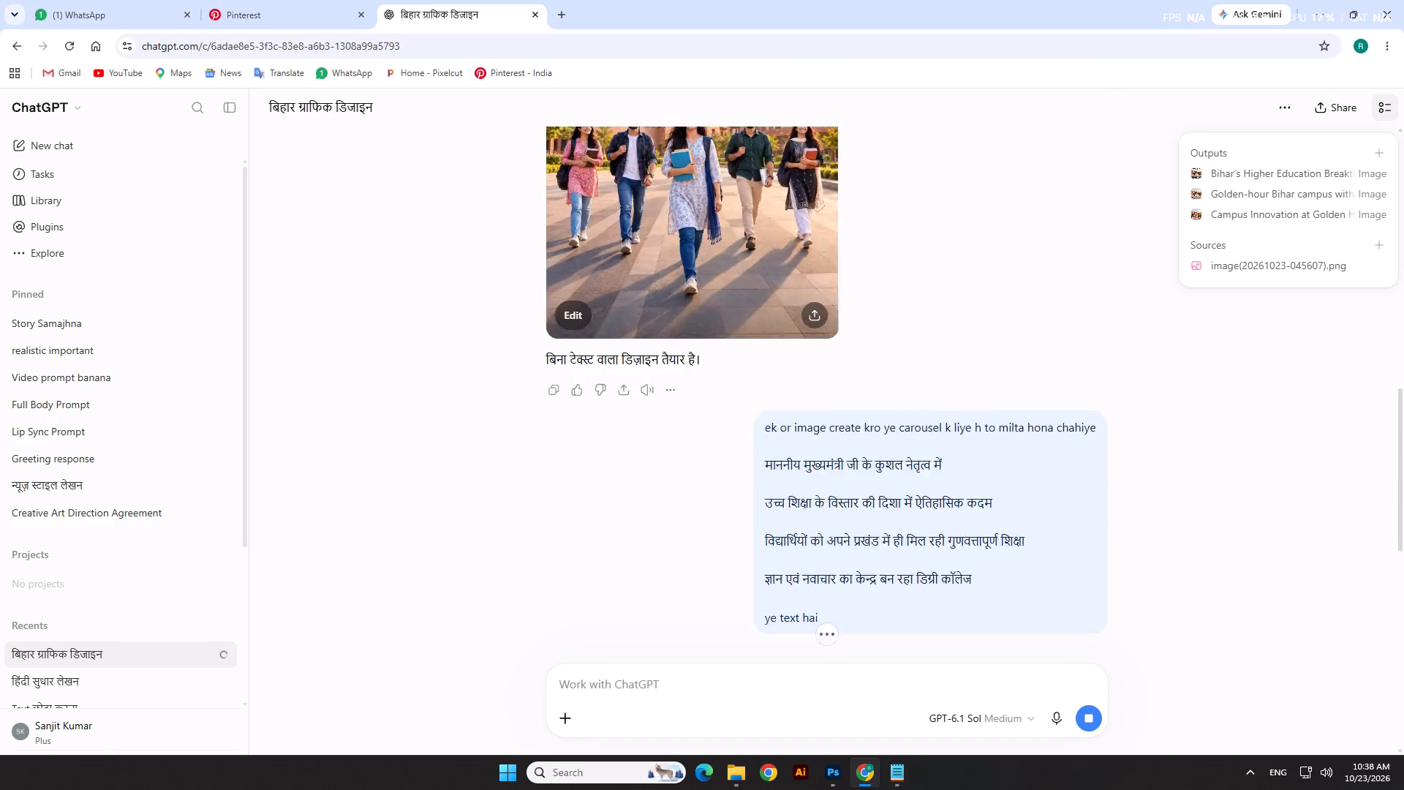
pyautogui.scroll(9, 713, 391)
pyautogui.scroll(-3, 712, 382)
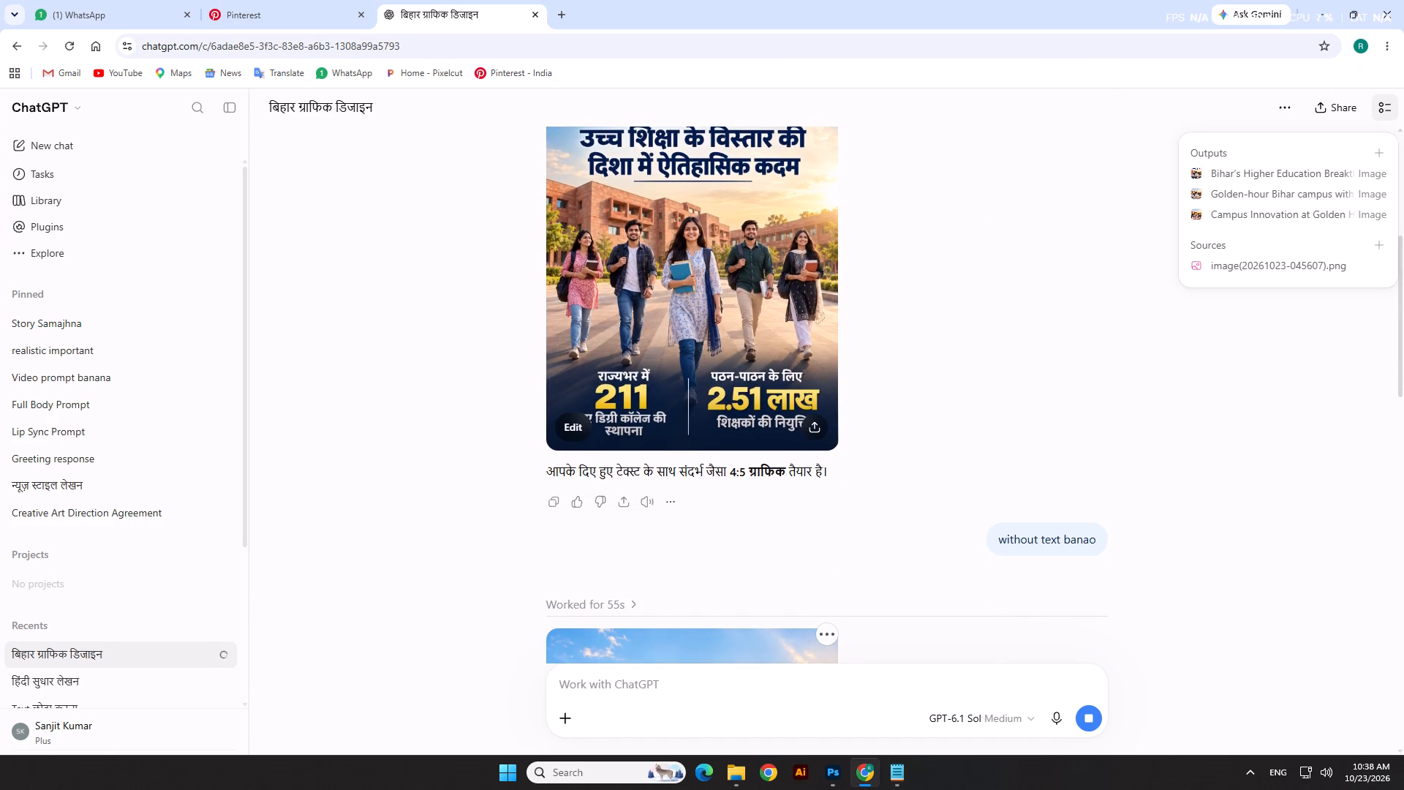
# Replace the copied राज्यभर में line on the poster with पठन-पाठन के लिए, copied from the first carousel text in Notepad.
pyautogui.hotkey('alt', 'Tab')
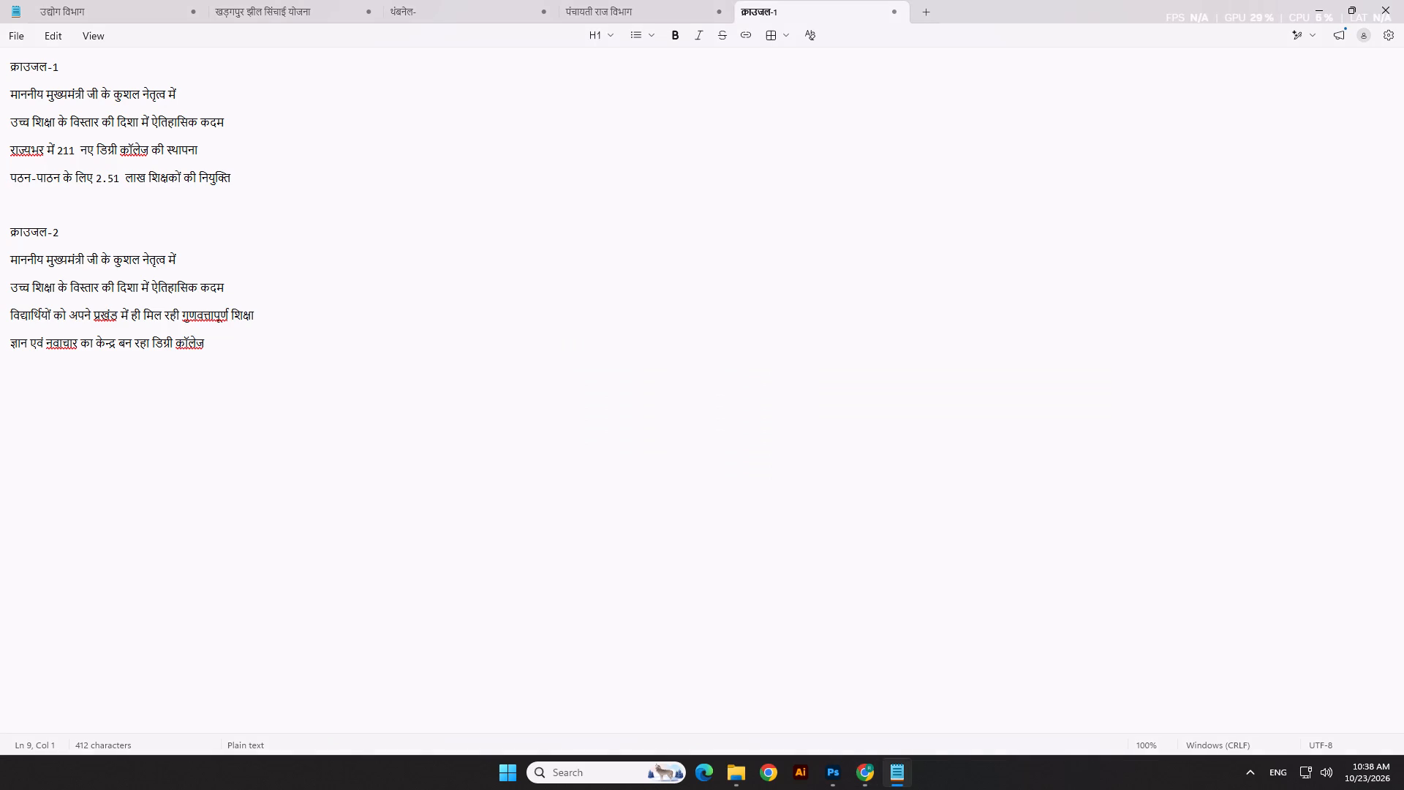
pyautogui.moveTo(12, 174); pyautogui.dragTo(92, 178)
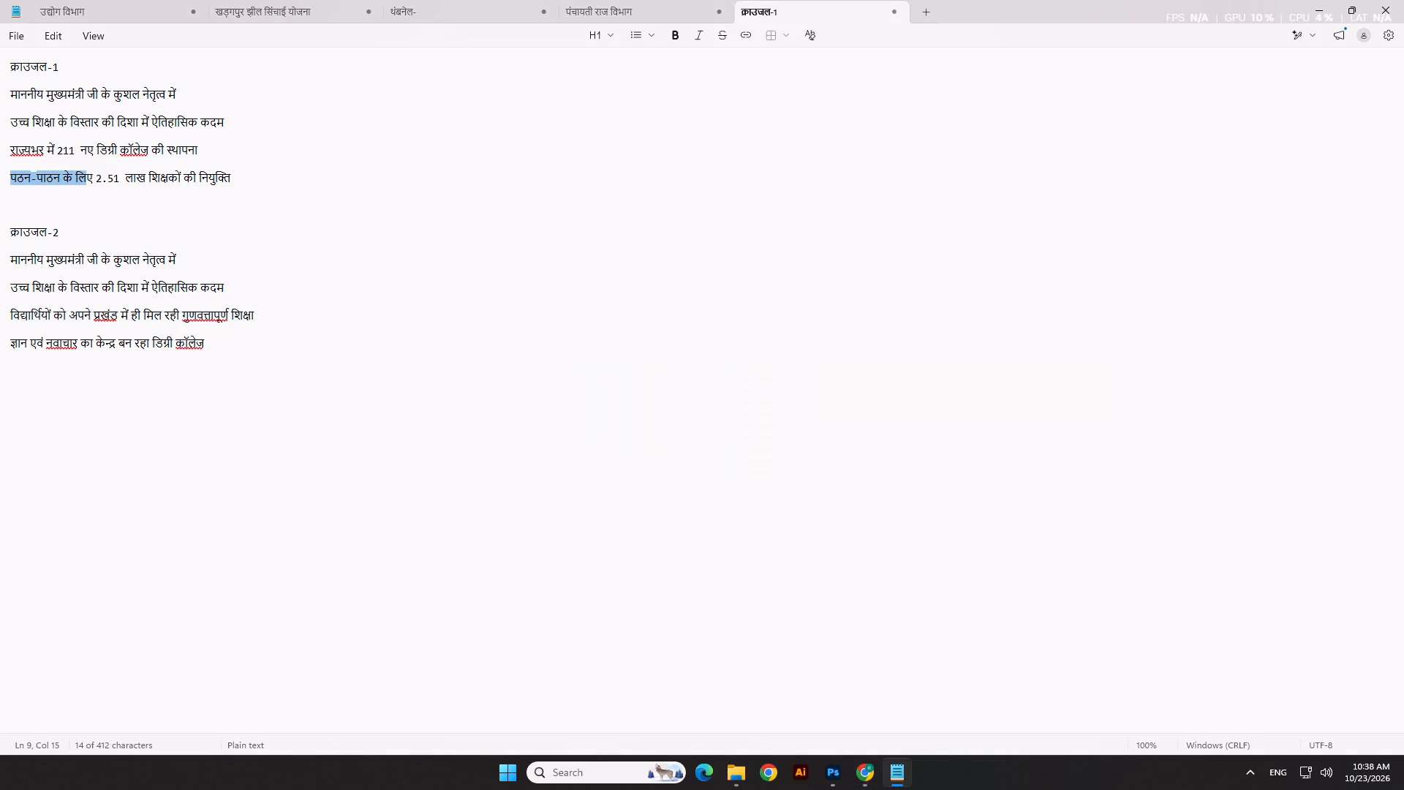
pyautogui.moveTo(92, 178); pyautogui.dragTo(94, 178)
pyautogui.hotkey('ctrl', 'c')
pyautogui.hotkey('ctrl', 'c')
pyautogui.hotkey('alt', 'Tab')
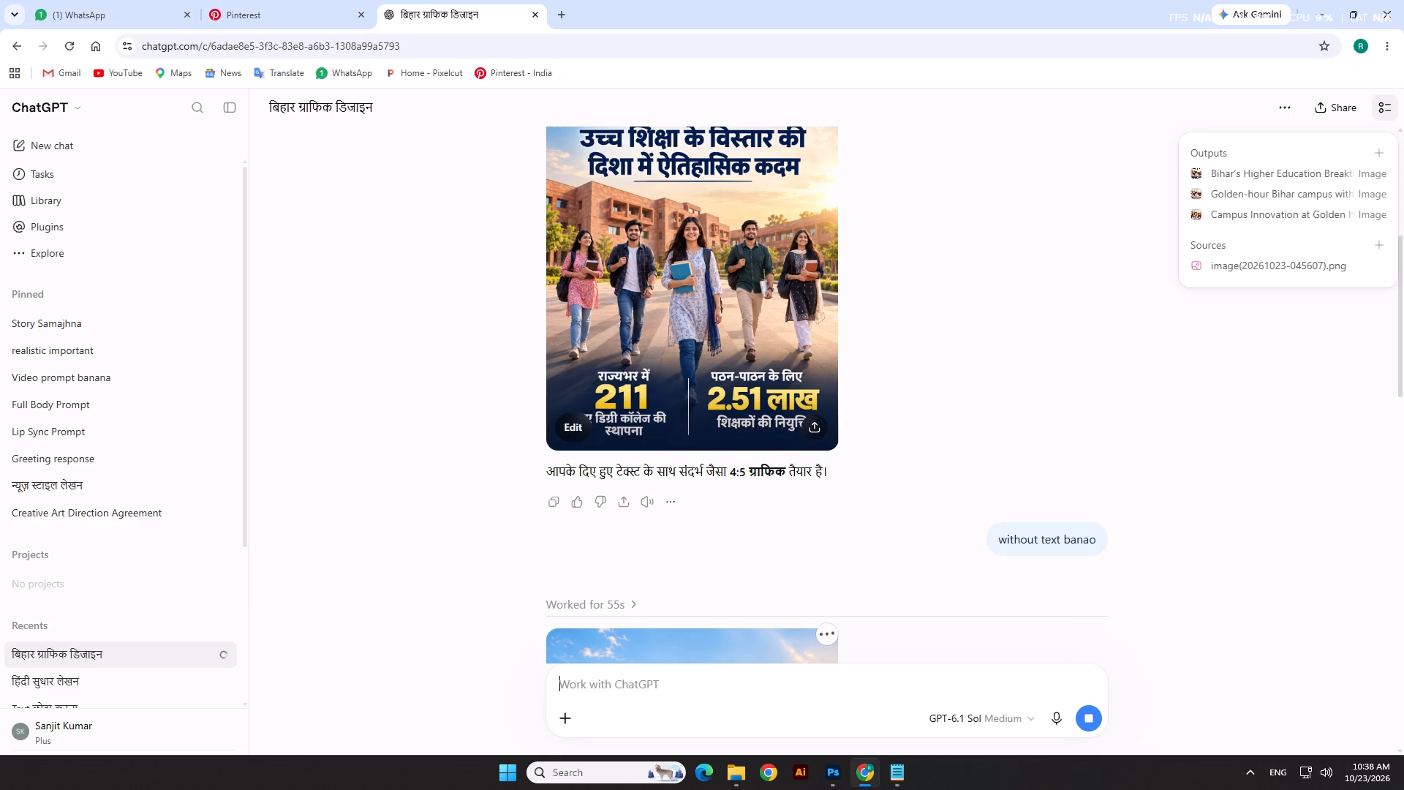
pyautogui.hotkey('alt', 'Tab')
pyautogui.hotkey('alt', 'Tab')
pyautogui.doubleClick(616, 538)
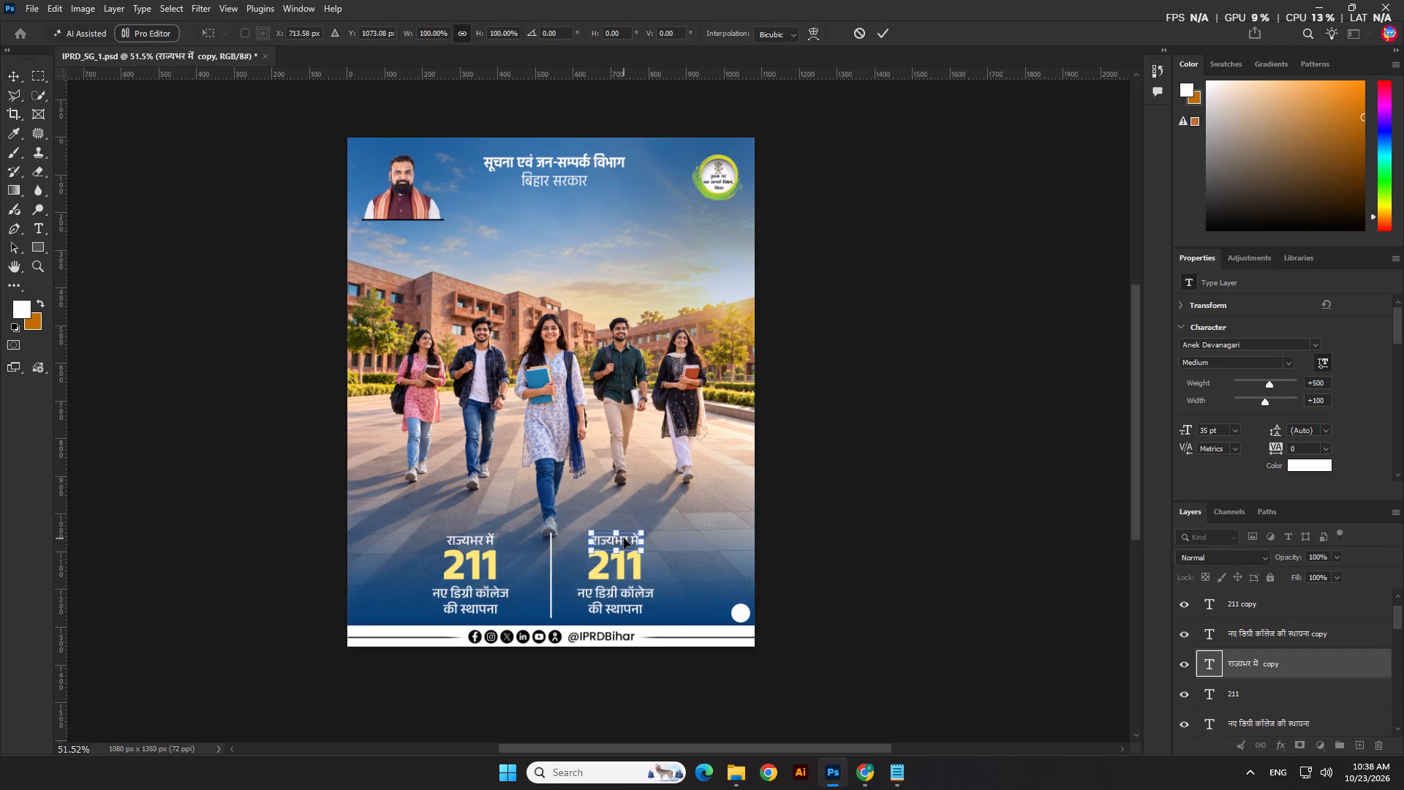
pyautogui.tripleClick(624, 538)
pyautogui.doubleClick(629, 539)
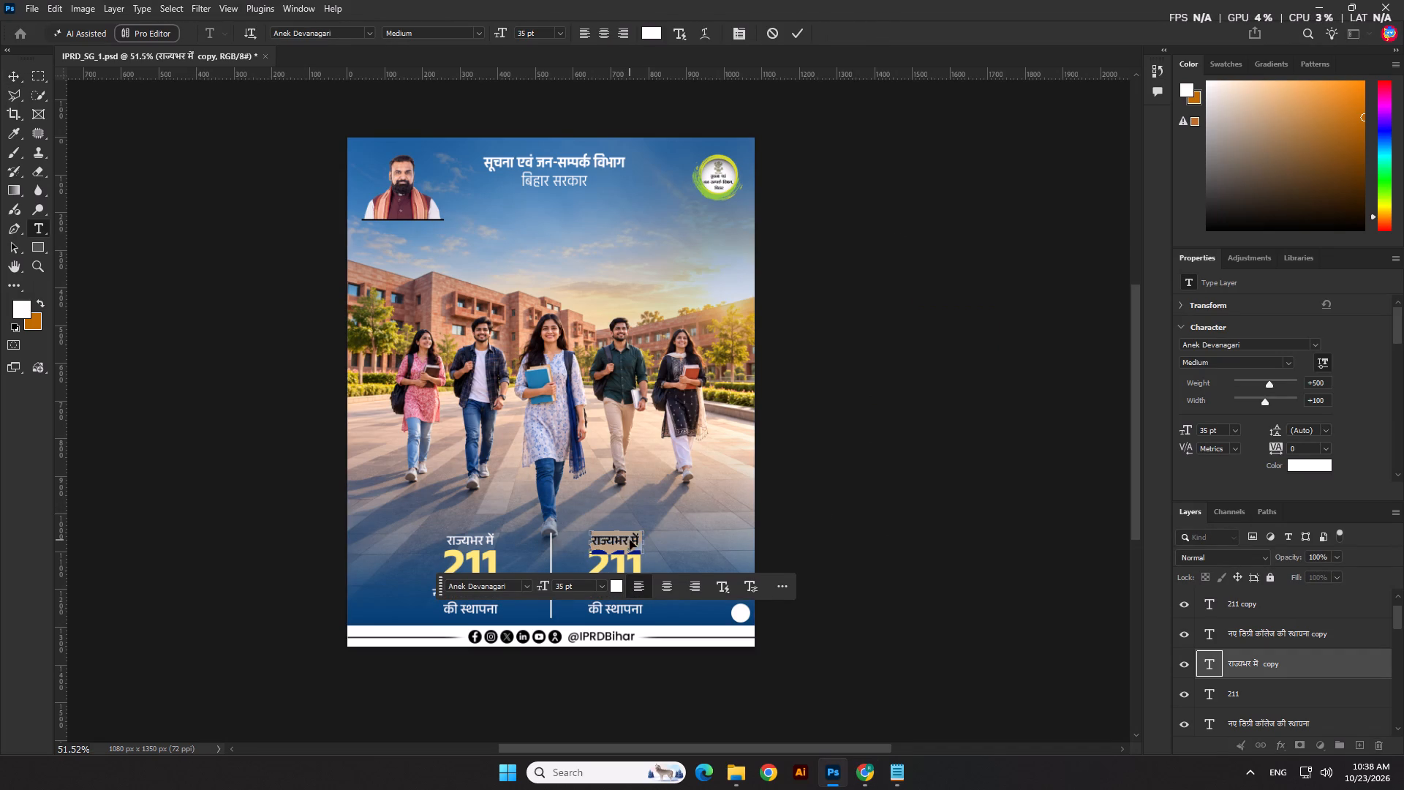
pyautogui.hotkey('ctrl', 'v')
pyautogui.click(6, 72)
# Replace the copied 211 figure on the poster with 2.51 लाख, copied from the Notepad text.
pyautogui.hotkey('alt', 'Tab')
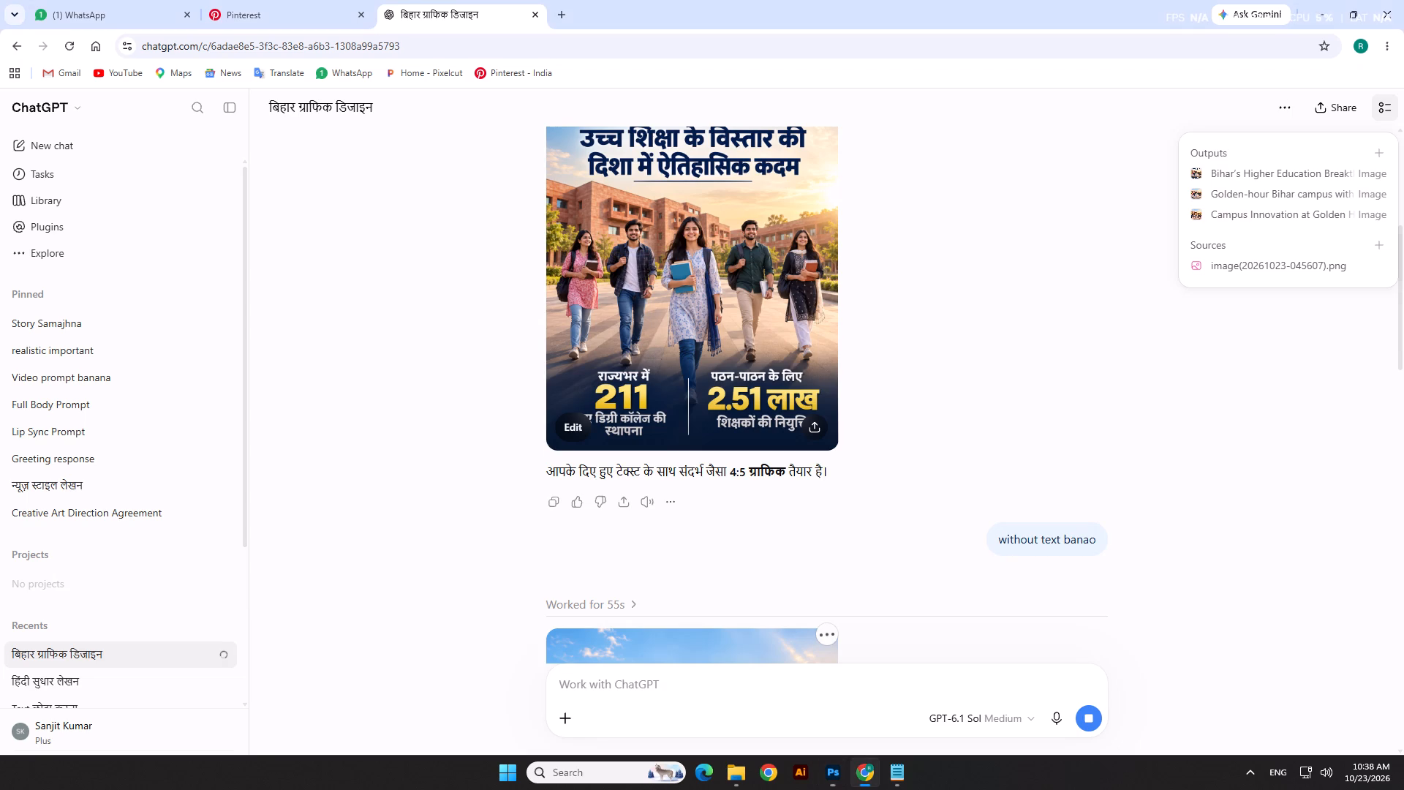
pyautogui.hotkey('alt', 'Tab')
pyautogui.hotkey('alt', 'Tab')
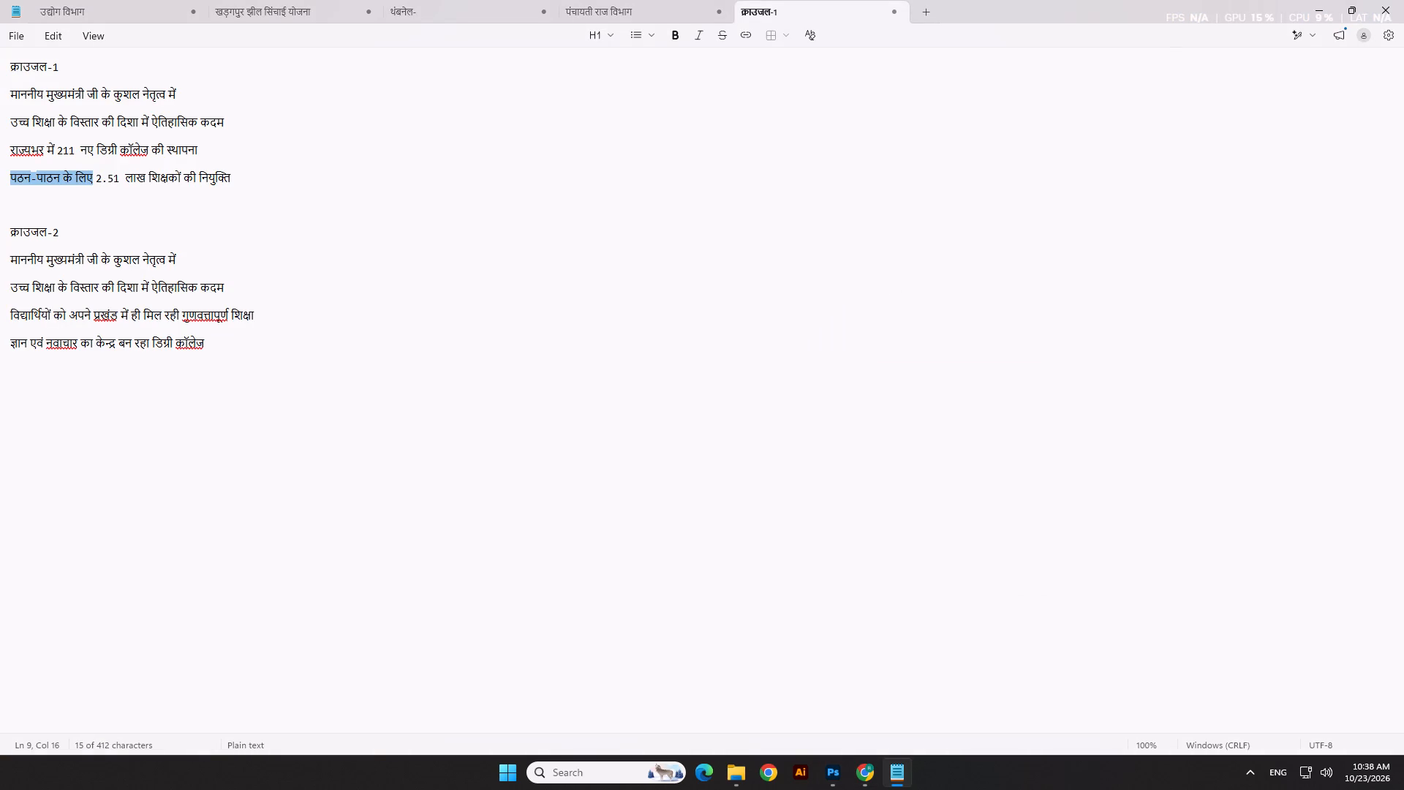
pyautogui.moveTo(97, 176); pyautogui.dragTo(144, 180)
pyautogui.hotkey('ctrl', 'c')
pyautogui.hotkey('ctrl', 'c')
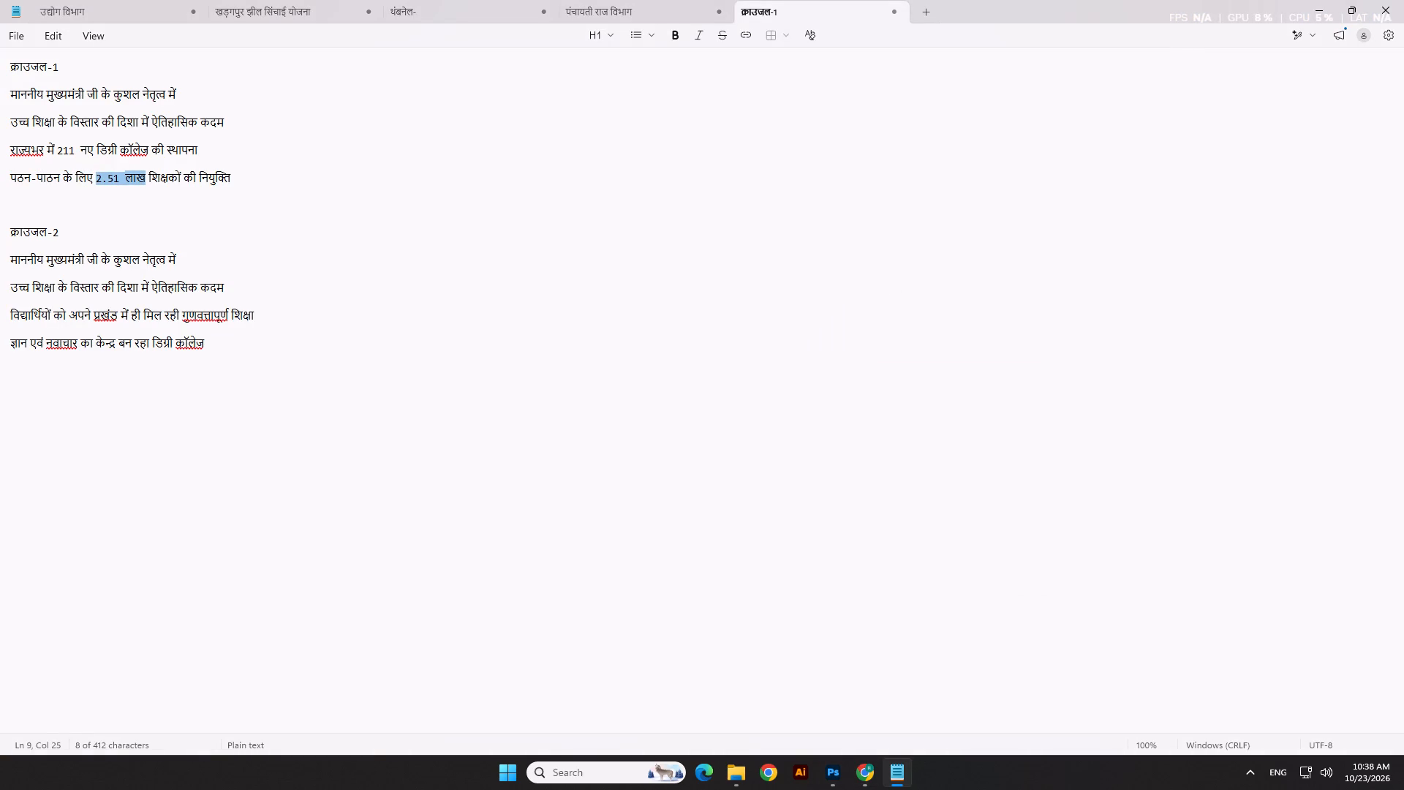
pyautogui.hotkey('alt', 'Tab')
pyautogui.hotkey('alt', 'Tab')
pyautogui.hotkey('alt', 'Tab')
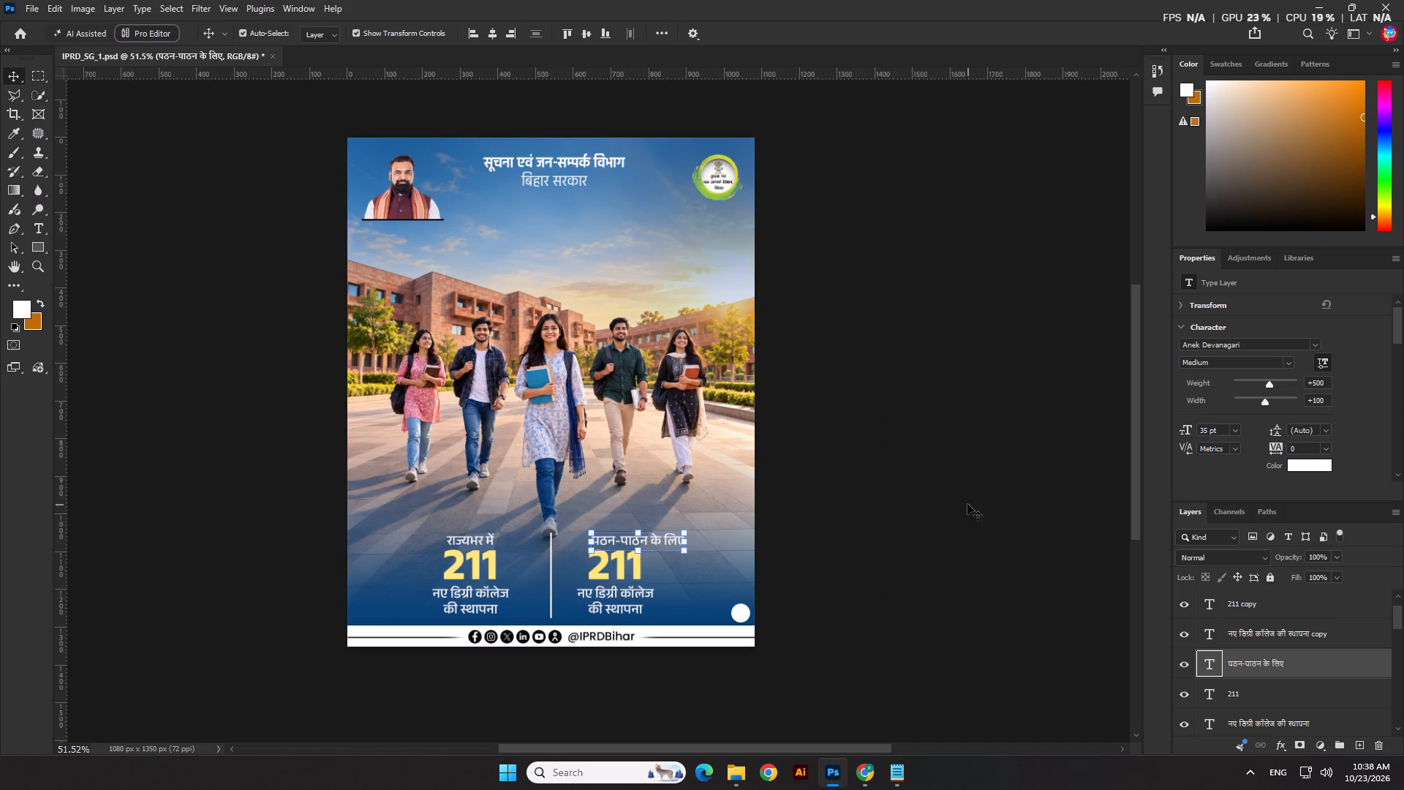
pyautogui.click(967, 504)
pyautogui.doubleClick(623, 559)
pyautogui.hotkey('ctrl', 'v')
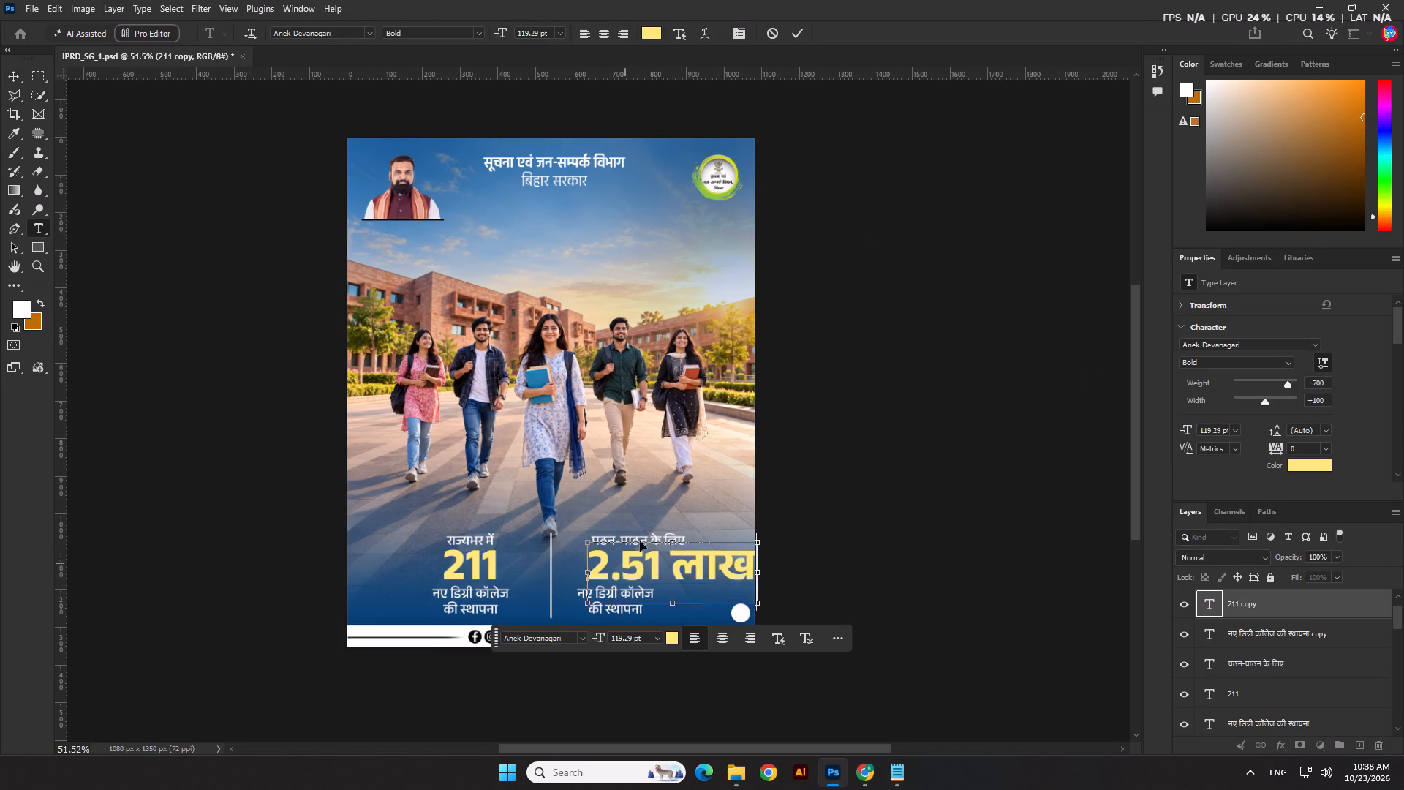
pyautogui.click(801, 29)
pyautogui.click(880, 366)
# Replace the copied नए डिग्री कॉलेज की स्थापना line with शिक्षकों की नियुक्ति, copied from the Notepad text.
pyautogui.hotkey('alt', 'Tab')
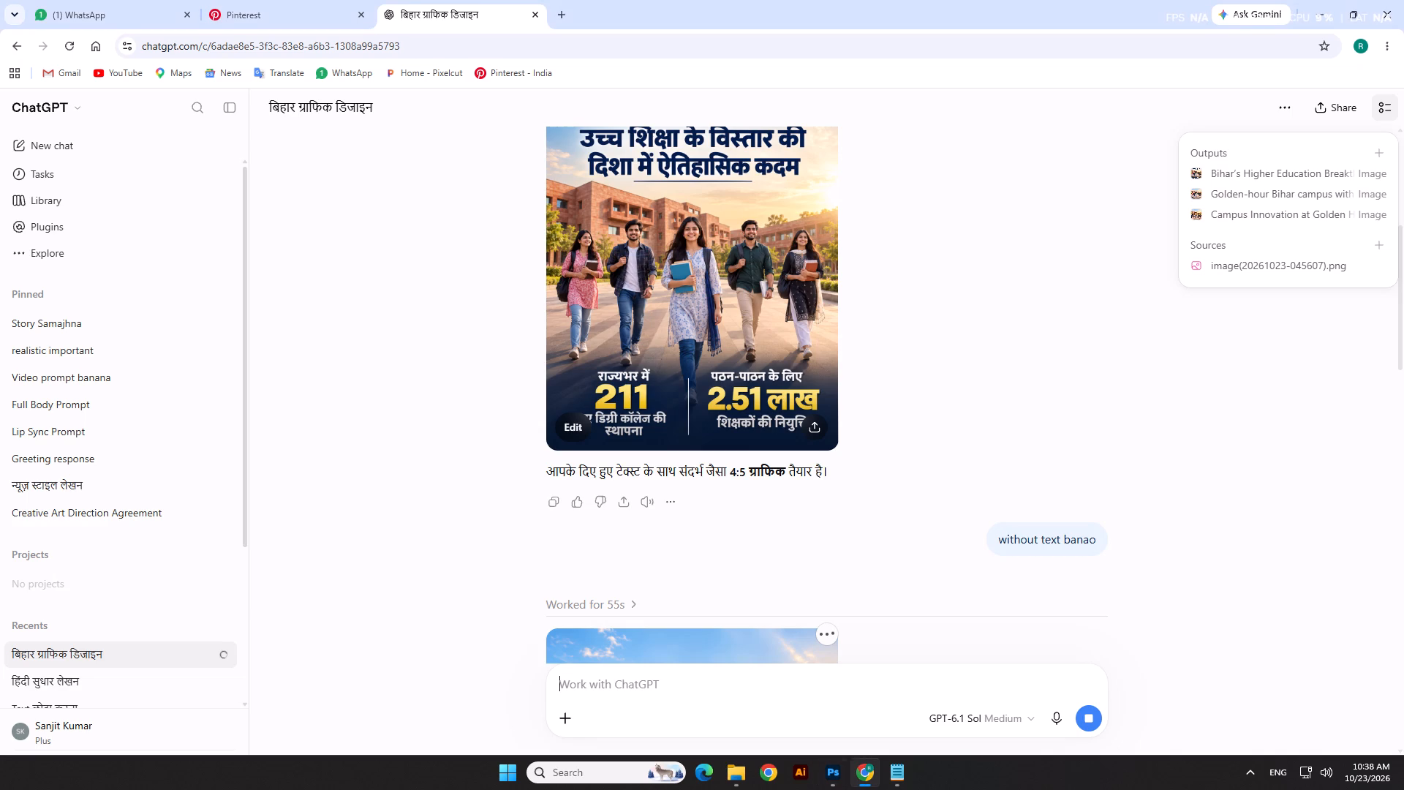
pyautogui.hotkey('alt', 'Tab')
pyautogui.hotkey('alt', 'Tab')
pyautogui.hotkey('alt', 'Tab')
pyautogui.hotkey('alt', 'Tab')
pyautogui.hotkey('alt', 'Tab')
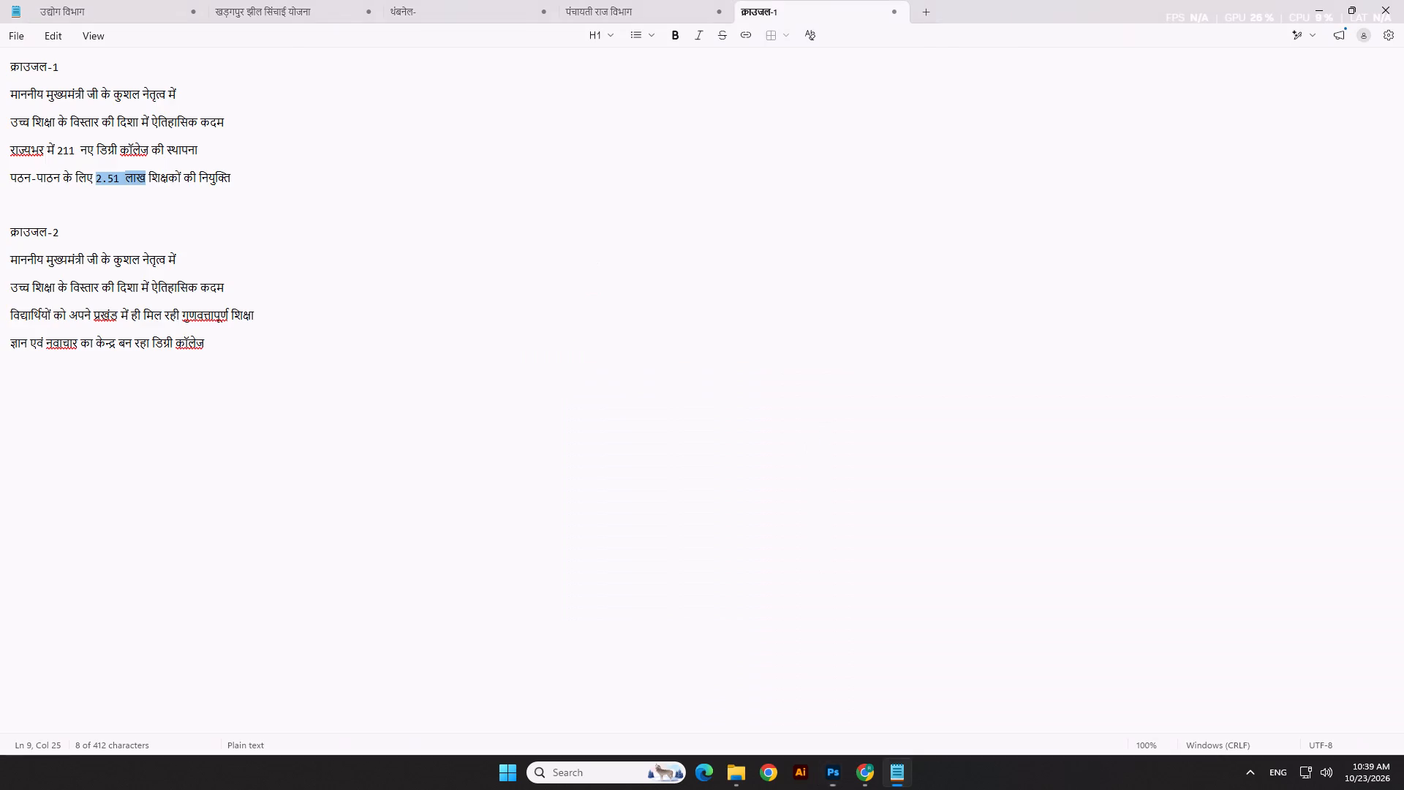
pyautogui.moveTo(149, 176); pyautogui.dragTo(230, 181)
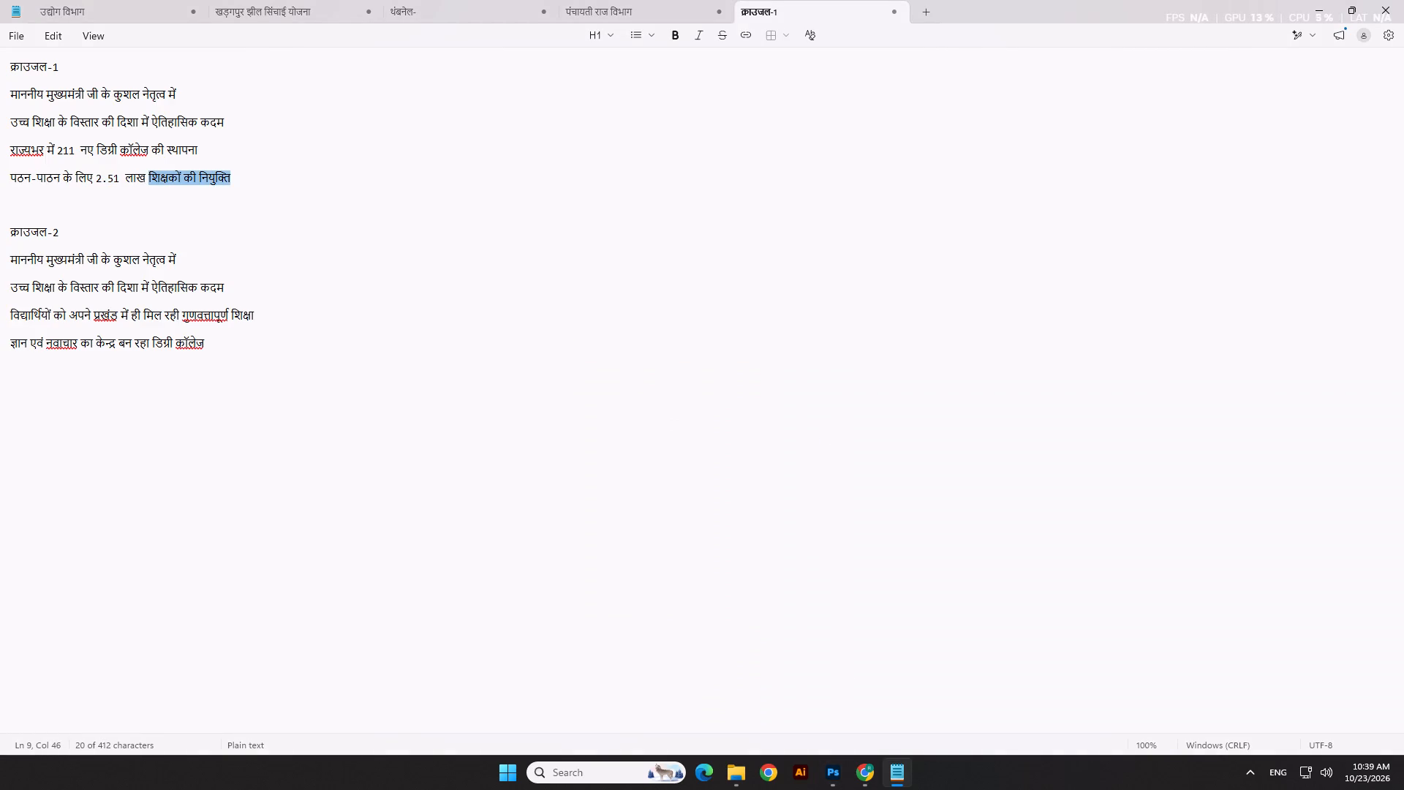
pyautogui.hotkey('ctrl', 'c')
pyautogui.hotkey('ctrl', 'c')
pyautogui.hotkey('alt', 'Tab')
pyautogui.doubleClick(604, 609)
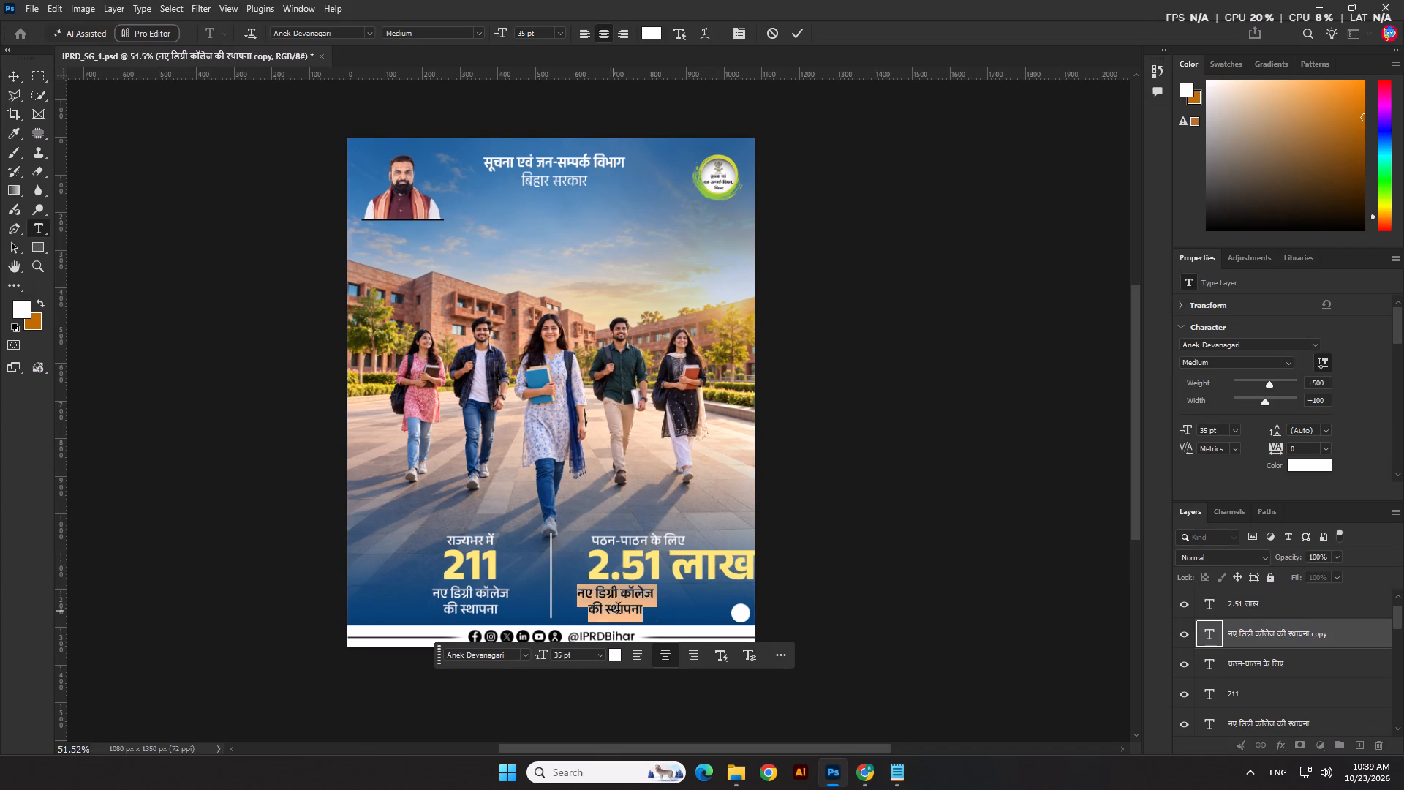
pyautogui.hotkey('ctrl', 'v')
pyautogui.click(799, 33)
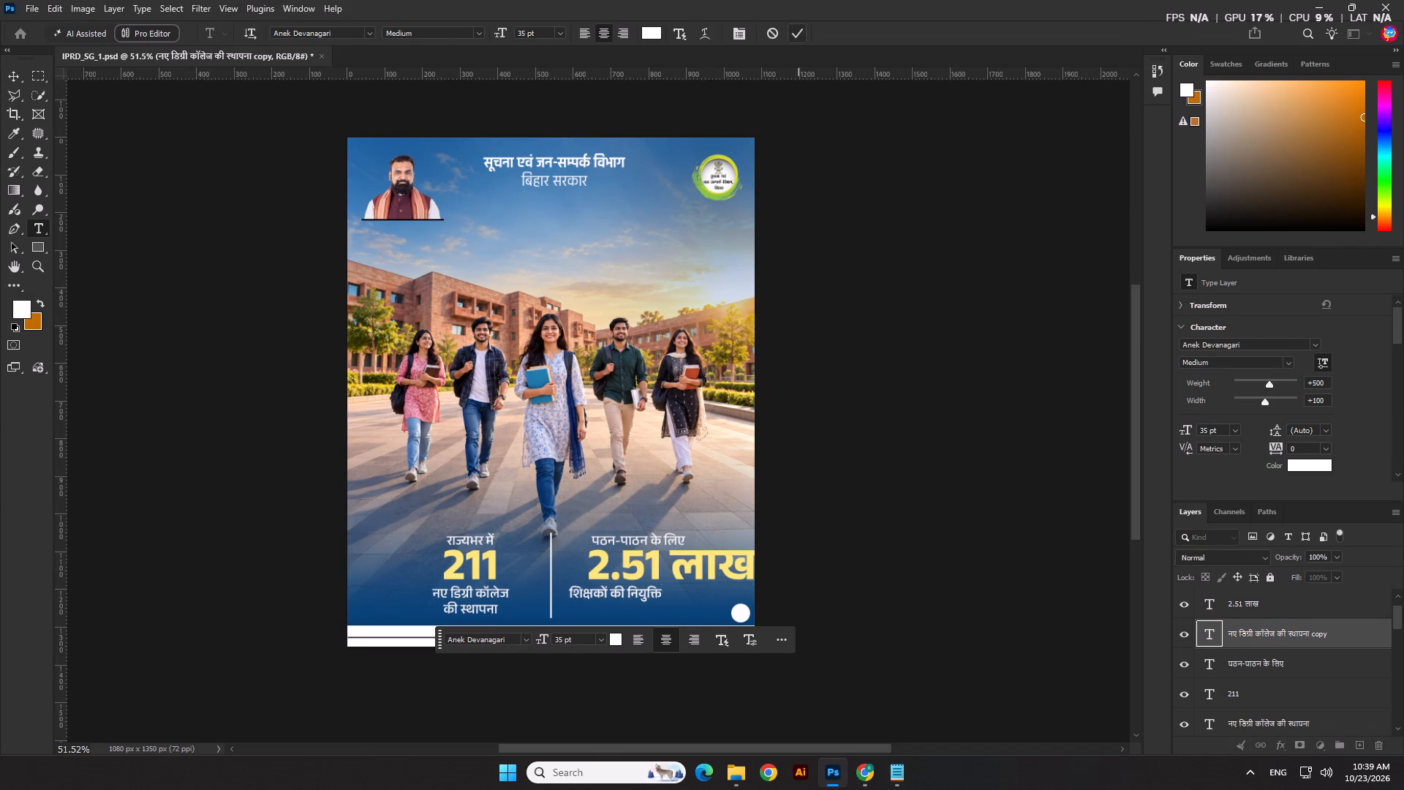
pyautogui.click(962, 473)
# Brush along the poster's bottom edge on the Color Fill 1 layer mask with the Brush tool at 30% opacity.
pyautogui.scroll(-5, 603, 546)
pyautogui.click(827, 508)
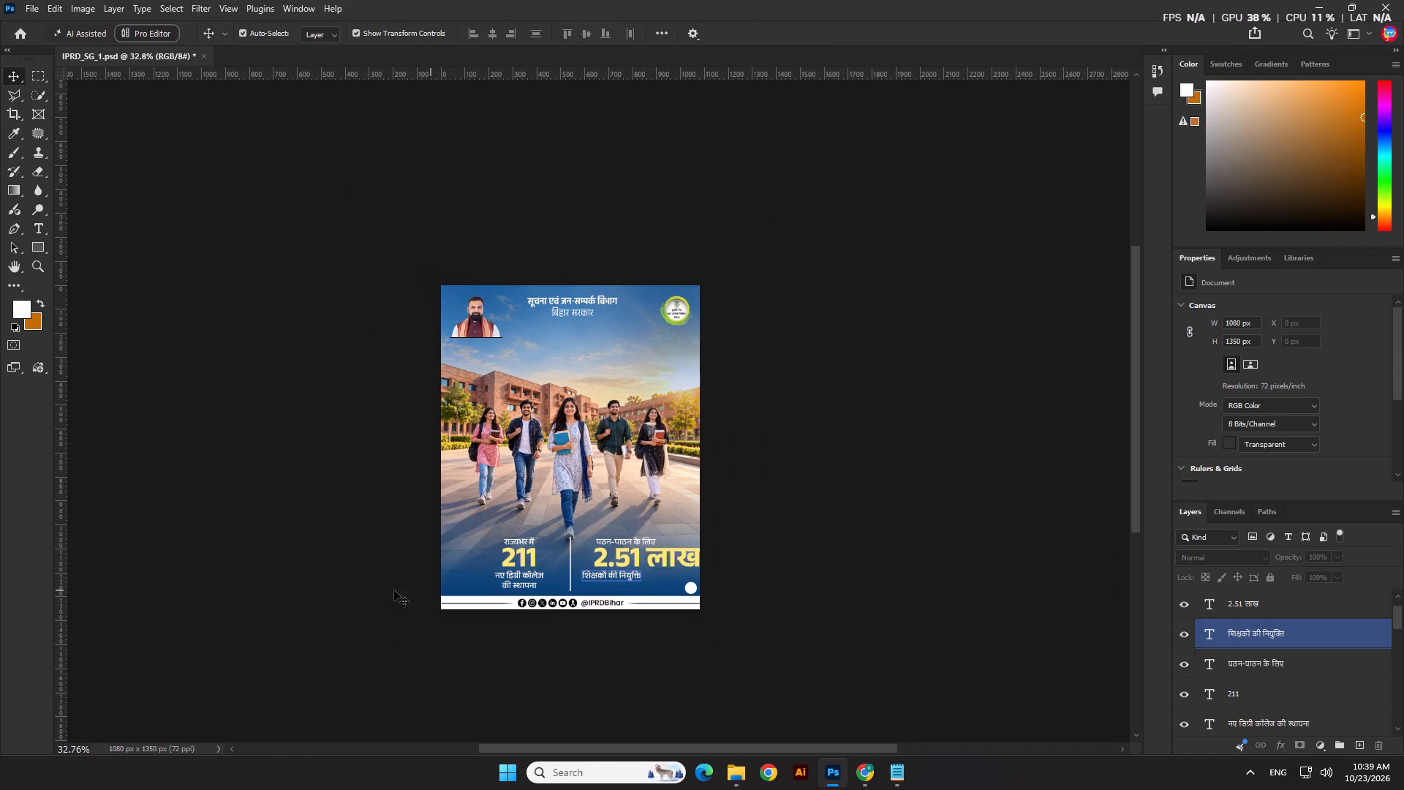
pyautogui.click(361, 589)
pyautogui.scroll(3, 797, 527)
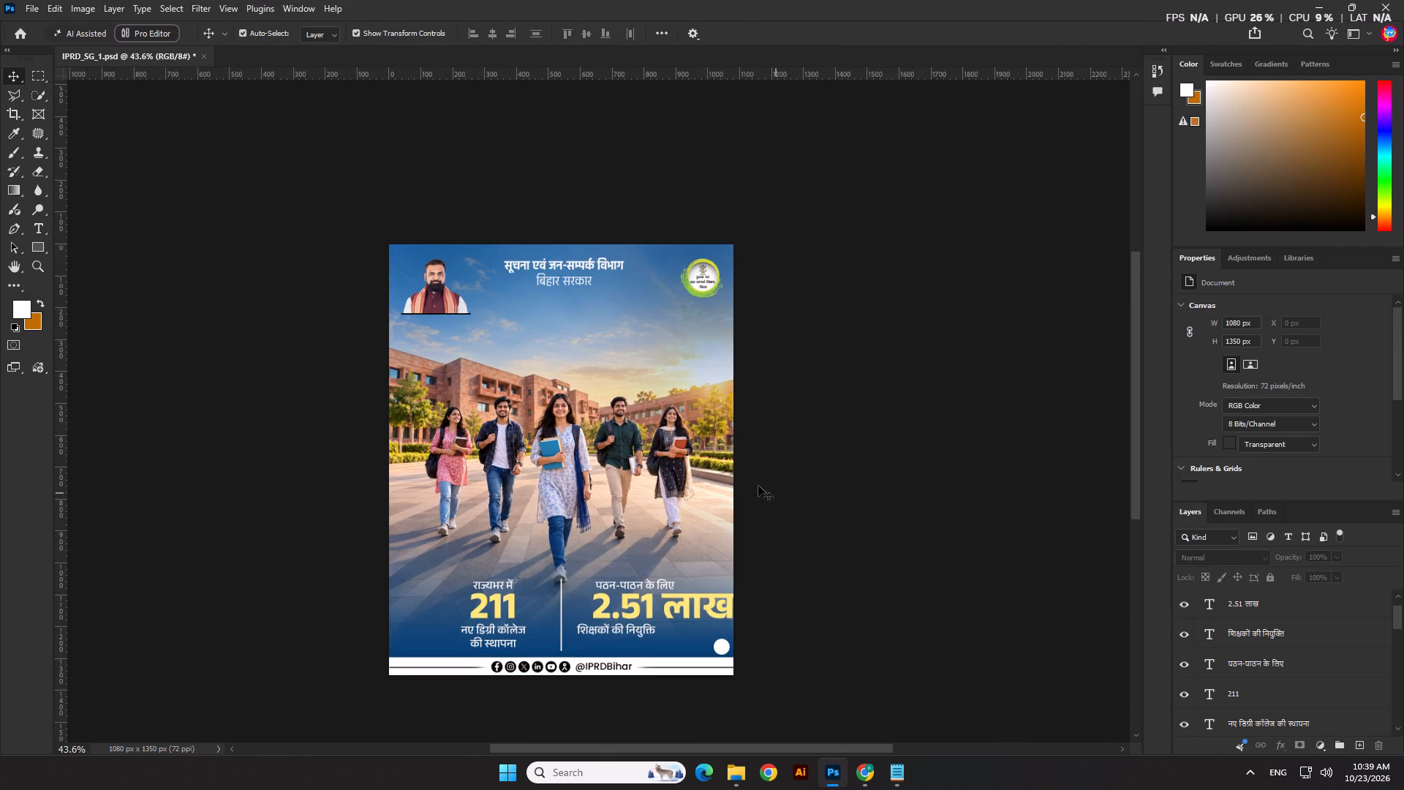
pyautogui.scroll(-2, 625, 485)
pyautogui.click(800, 530)
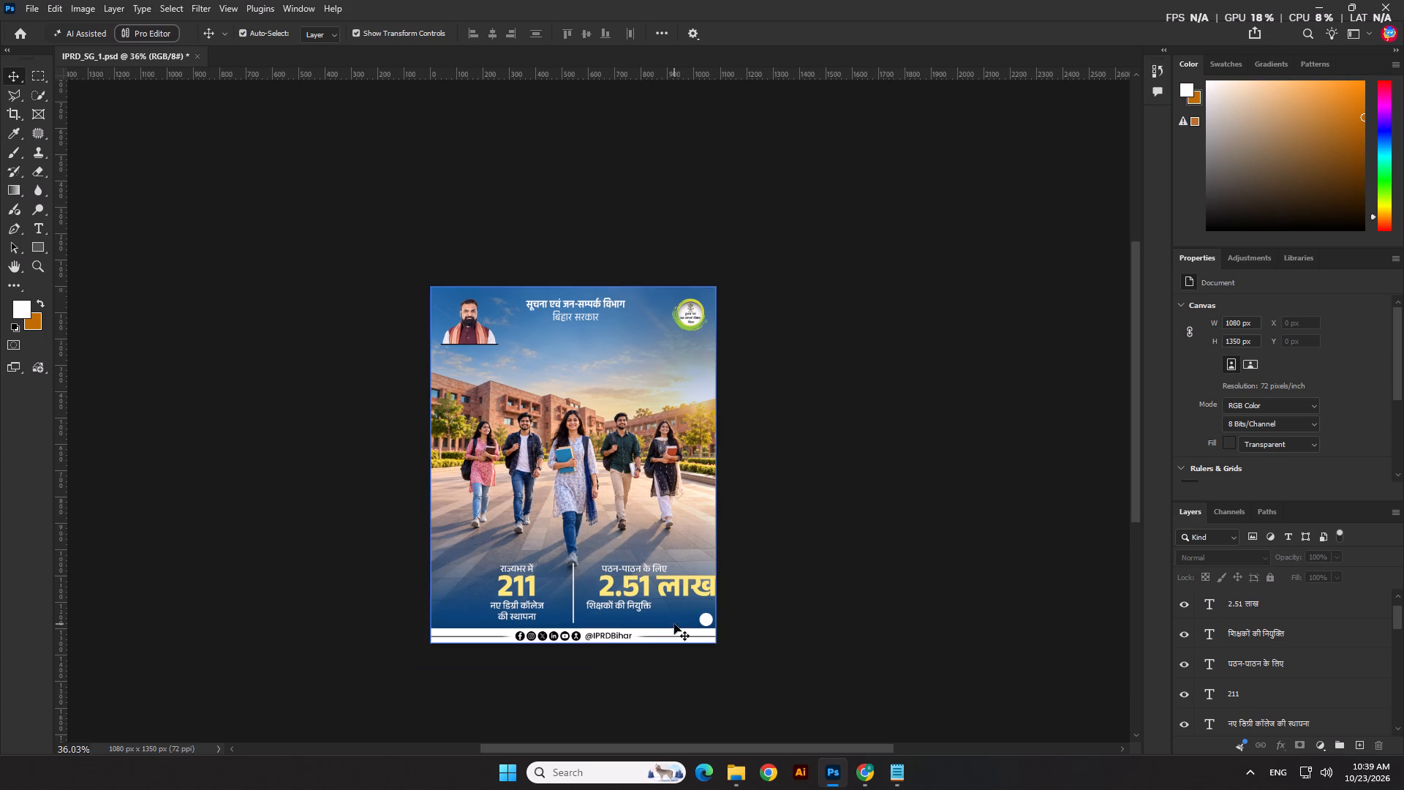
pyautogui.click(674, 624)
pyautogui.click(1241, 726)
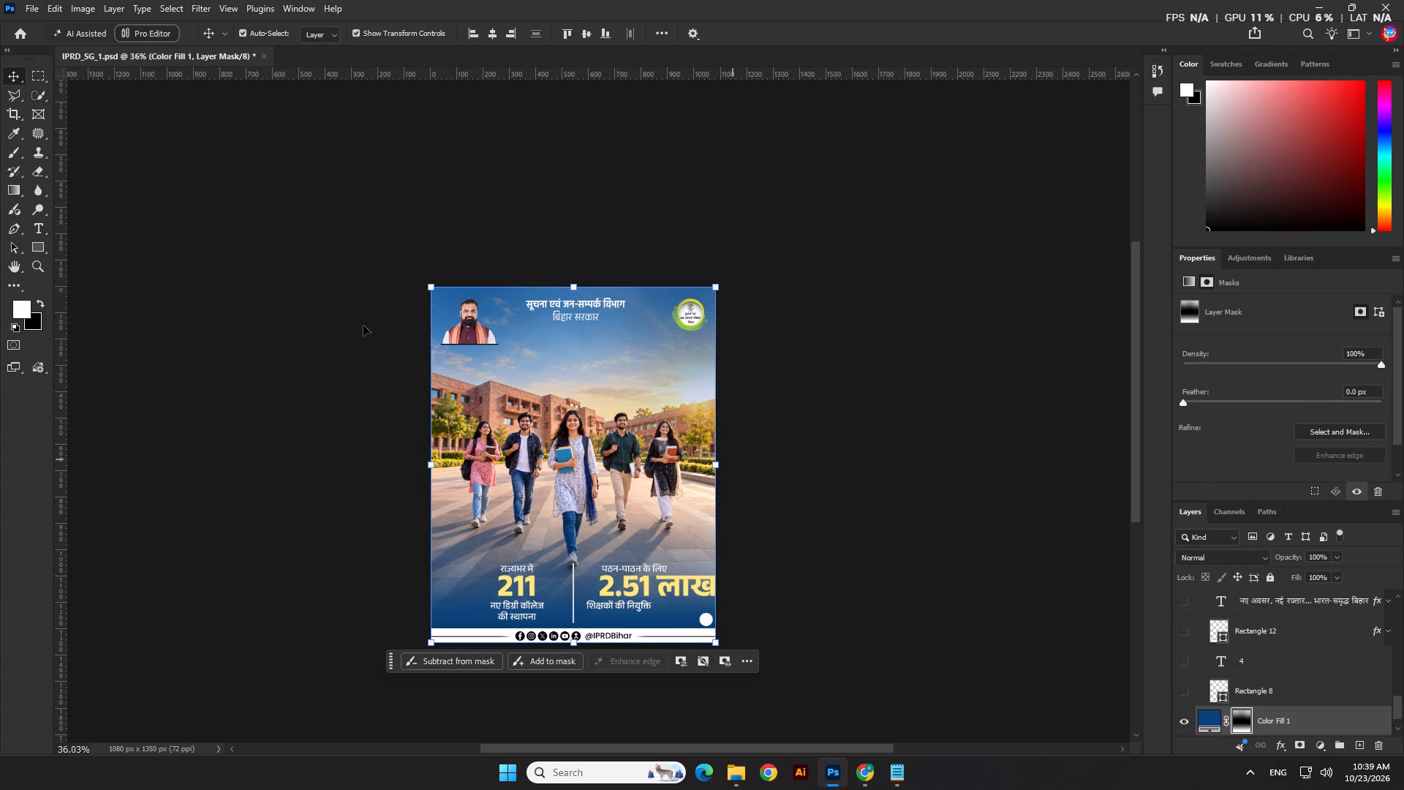
pyautogui.click(20, 154)
pyautogui.click(467, 642)
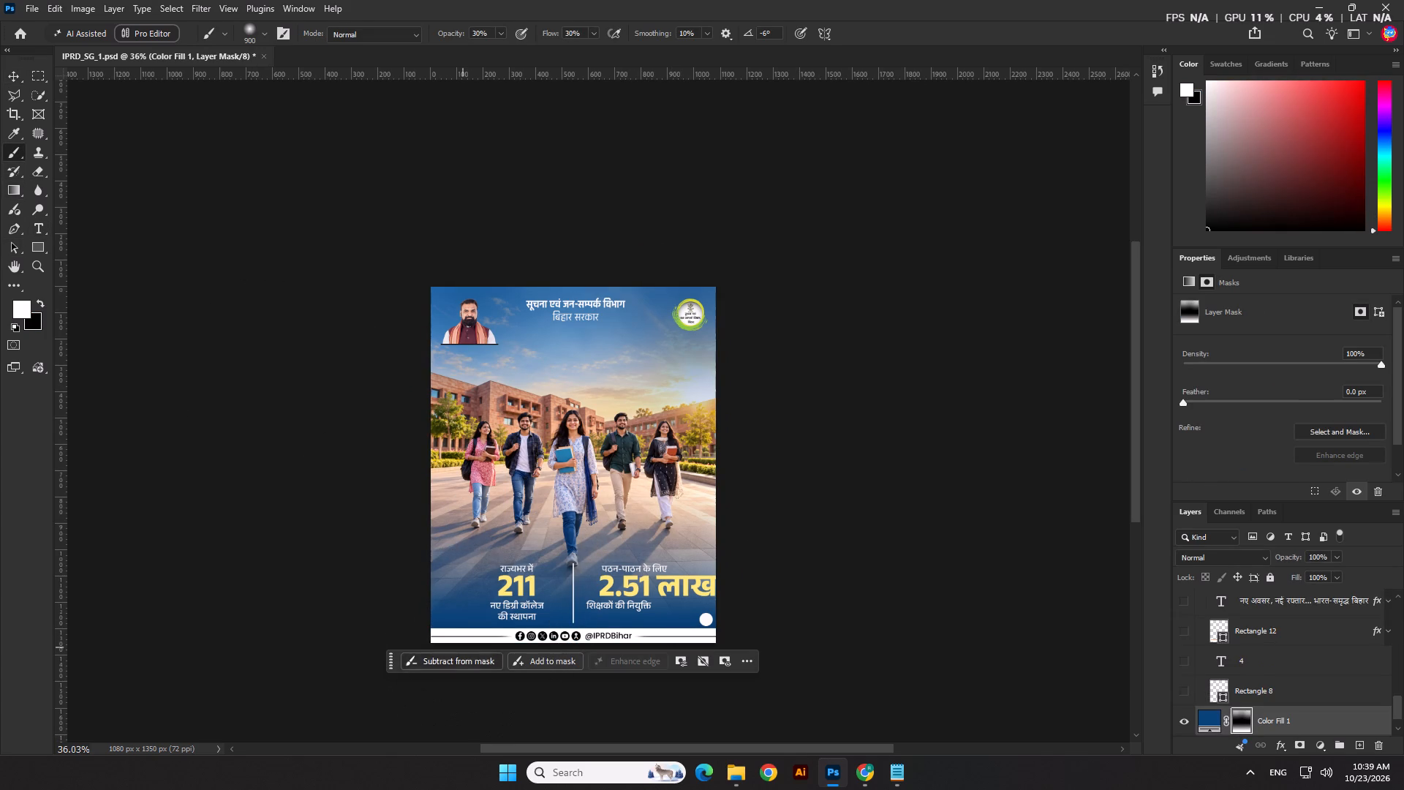
pyautogui.click(423, 661)
pyautogui.doubleClick(432, 628)
pyautogui.moveTo(432, 628); pyautogui.dragTo(622, 623)
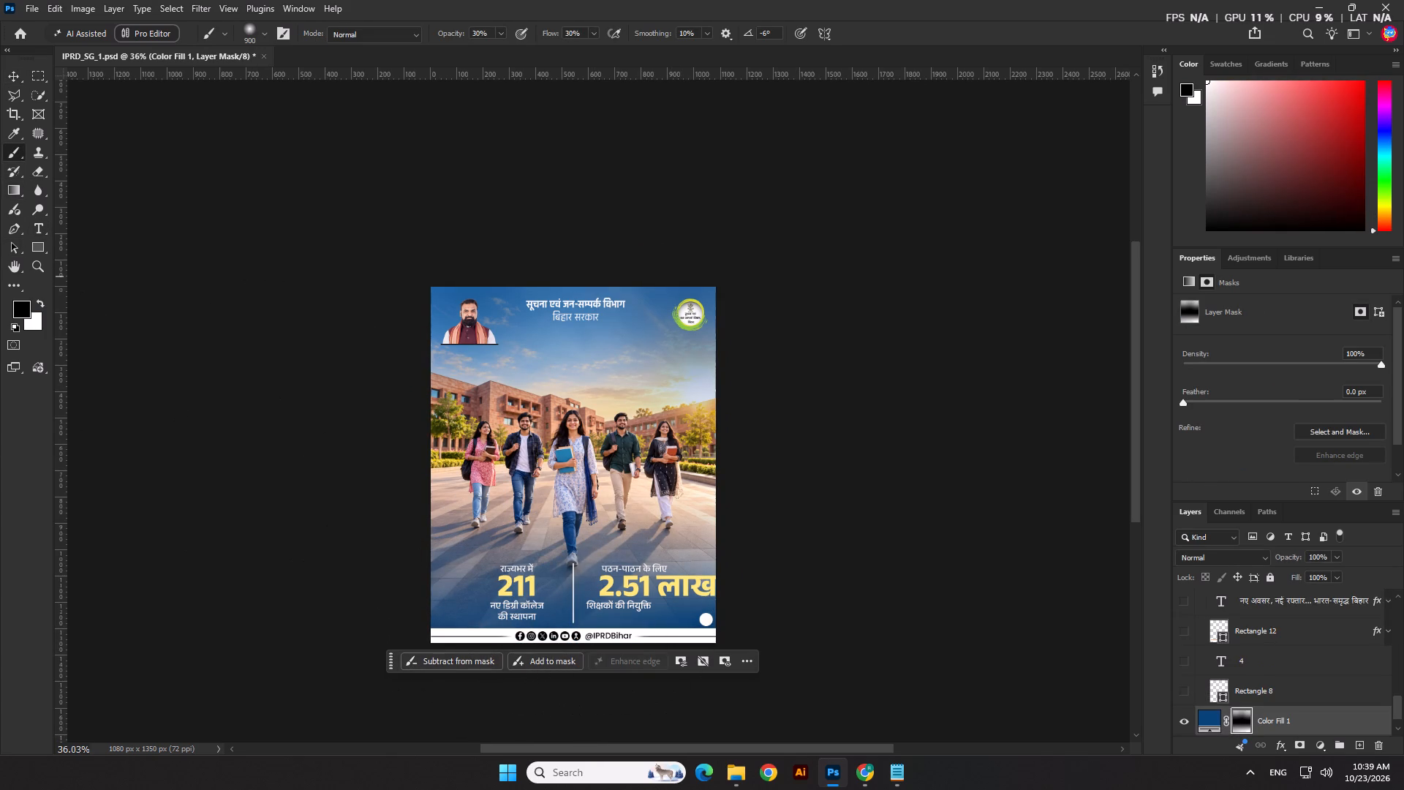
# Strengthen the blue fade across the poster's bottom by working over the Color Fill 1 mask with a 700 px Eraser.
pyautogui.click(44, 168)
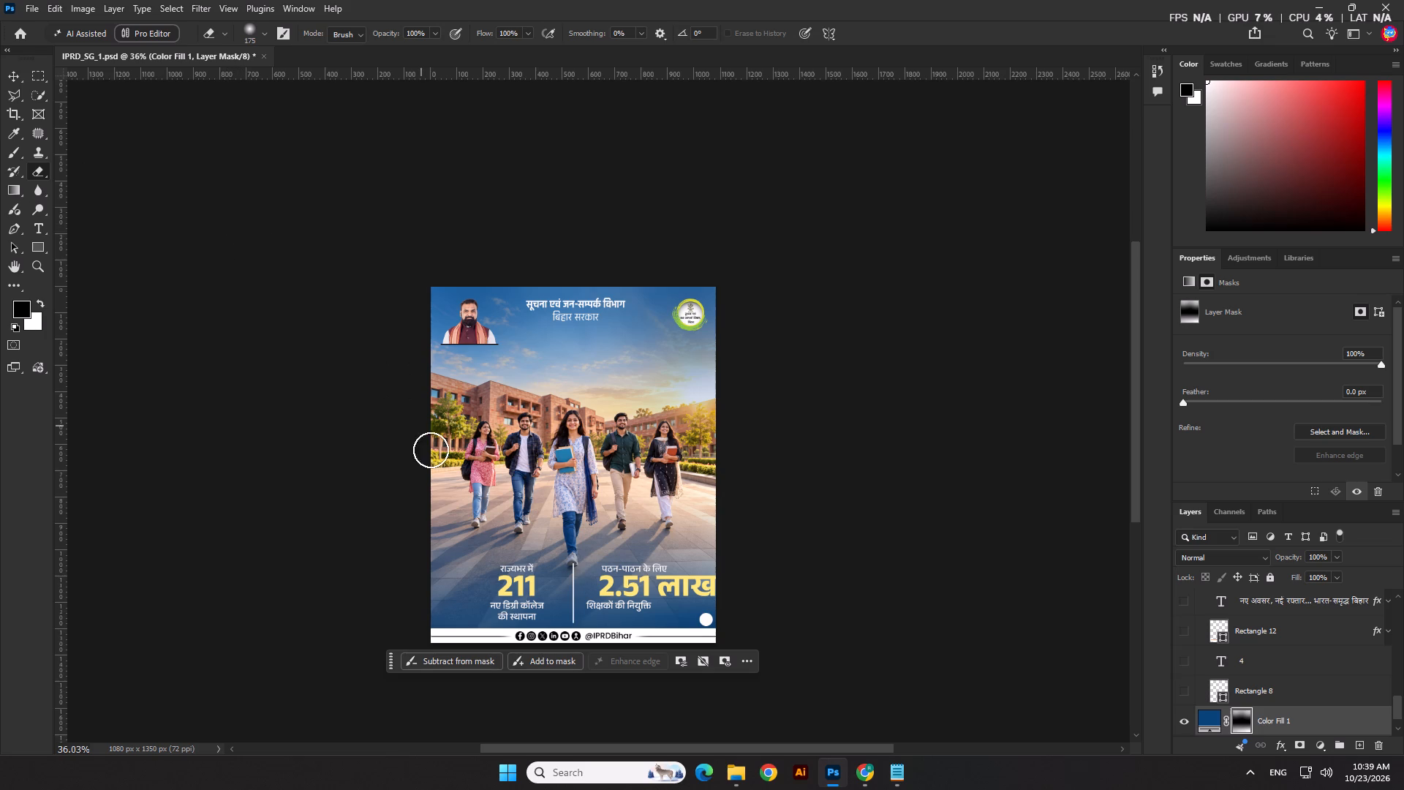
pyautogui.press(']')
pyautogui.press(']')
pyautogui.press(']')
pyautogui.press(']')
pyautogui.press(']')
pyautogui.press(']')
pyautogui.press(']')
pyautogui.click(431, 639)
pyautogui.click(453, 640)
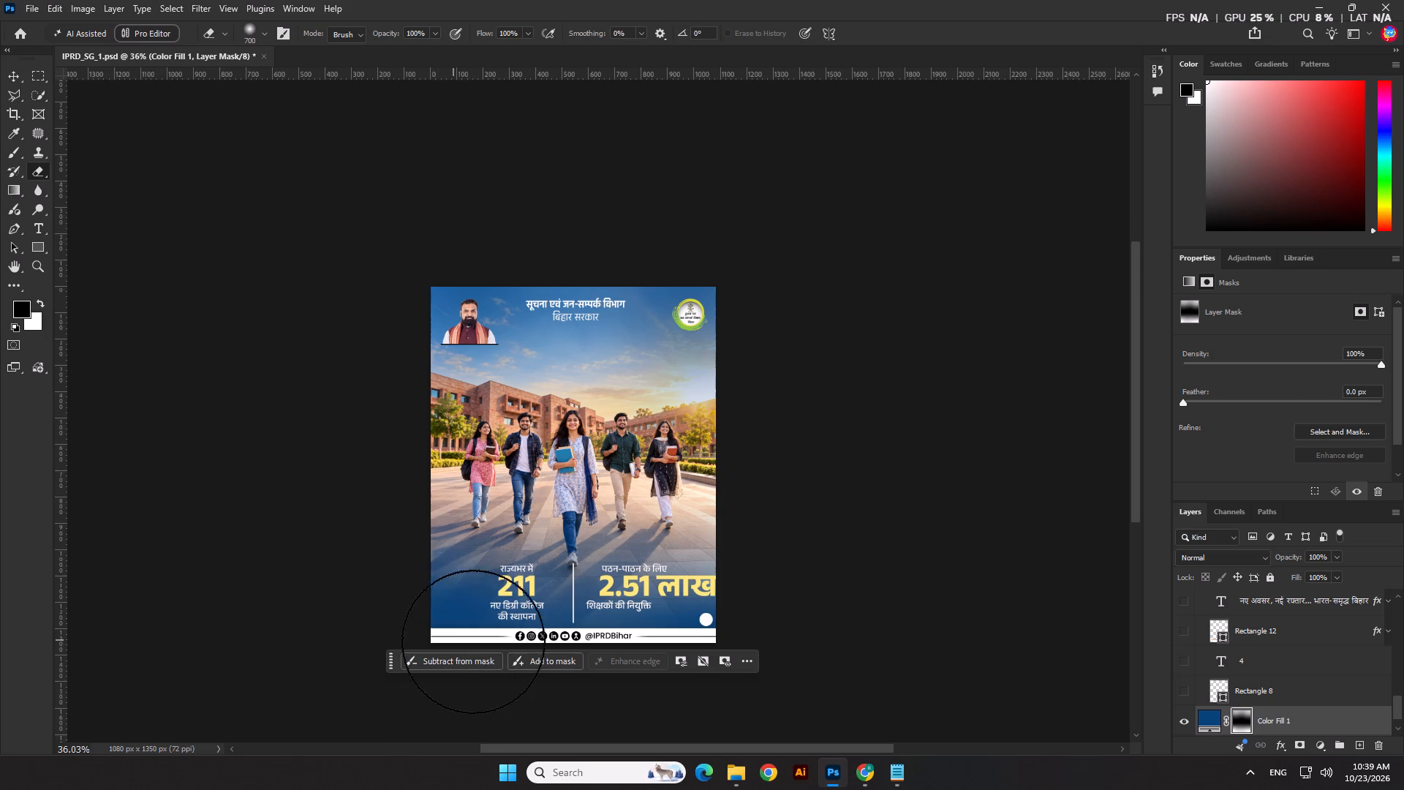
pyautogui.moveTo(480, 644); pyautogui.dragTo(492, 646)
pyautogui.click(513, 645)
pyautogui.click(431, 620)
pyautogui.click(536, 624)
pyautogui.moveTo(559, 623); pyautogui.dragTo(580, 625)
pyautogui.click(624, 625)
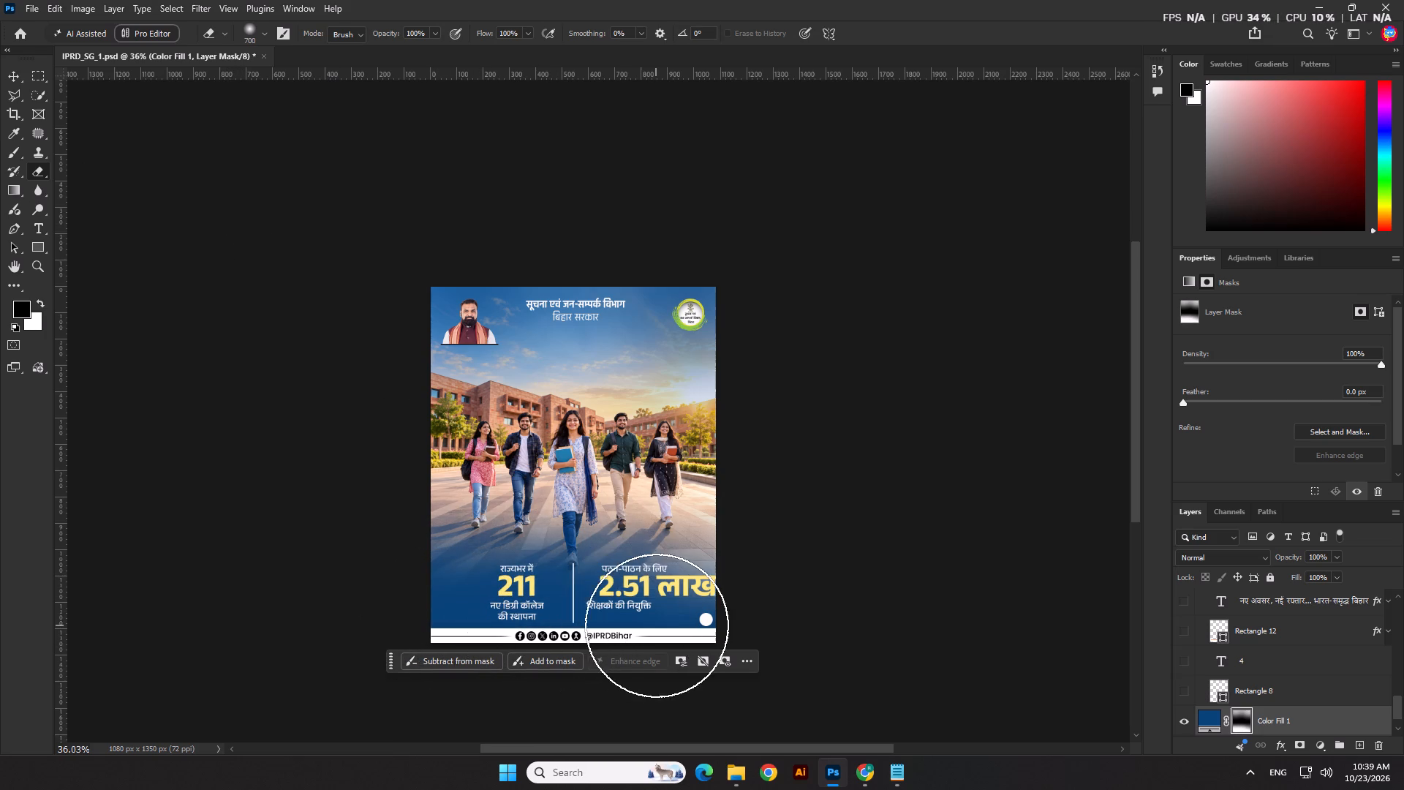
pyautogui.click(673, 621)
pyautogui.click(706, 609)
pyautogui.click(712, 605)
pyautogui.click(717, 606)
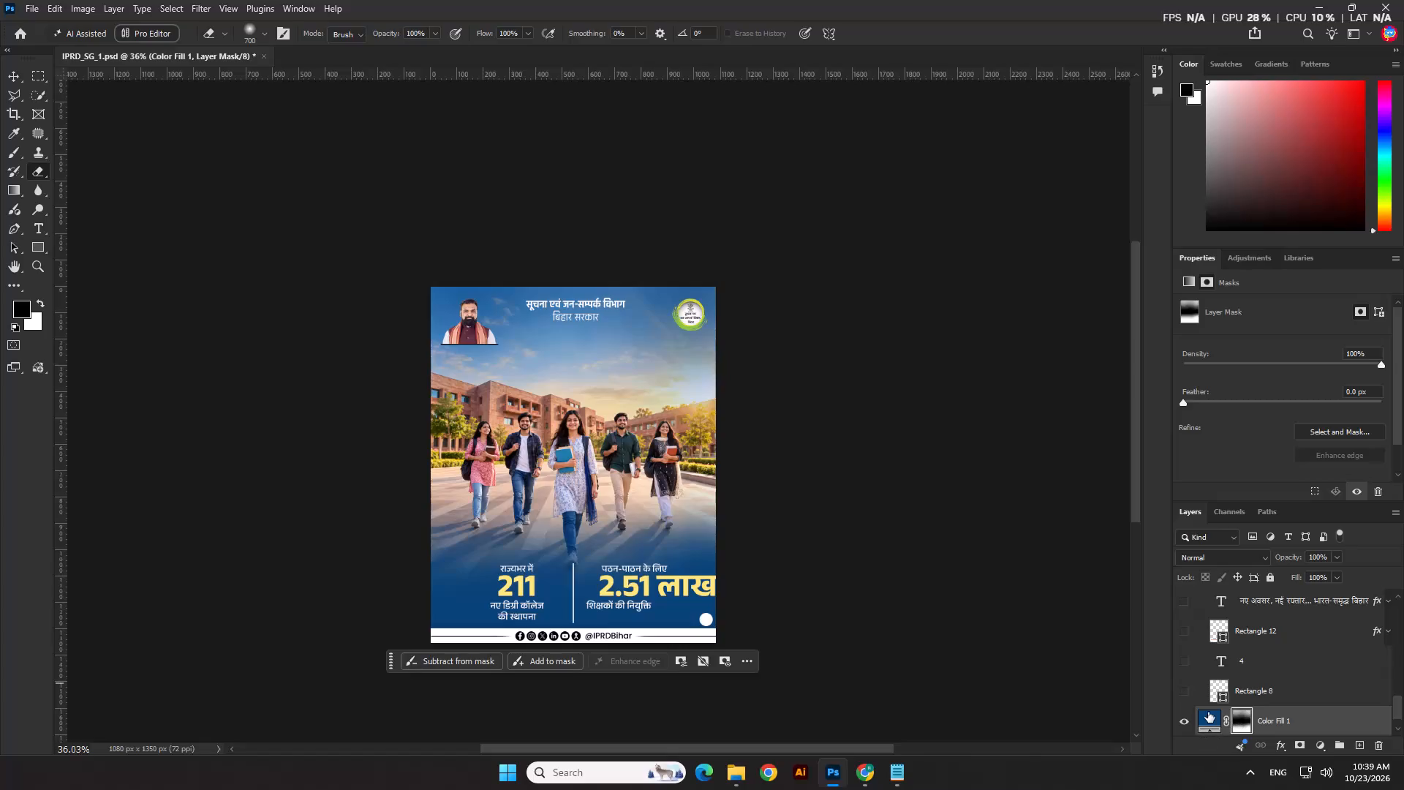
# Change the Color Fill 1 layer's colour to the darker blue #013362.
pyautogui.doubleClick(1212, 721)
pyautogui.click(1067, 505)
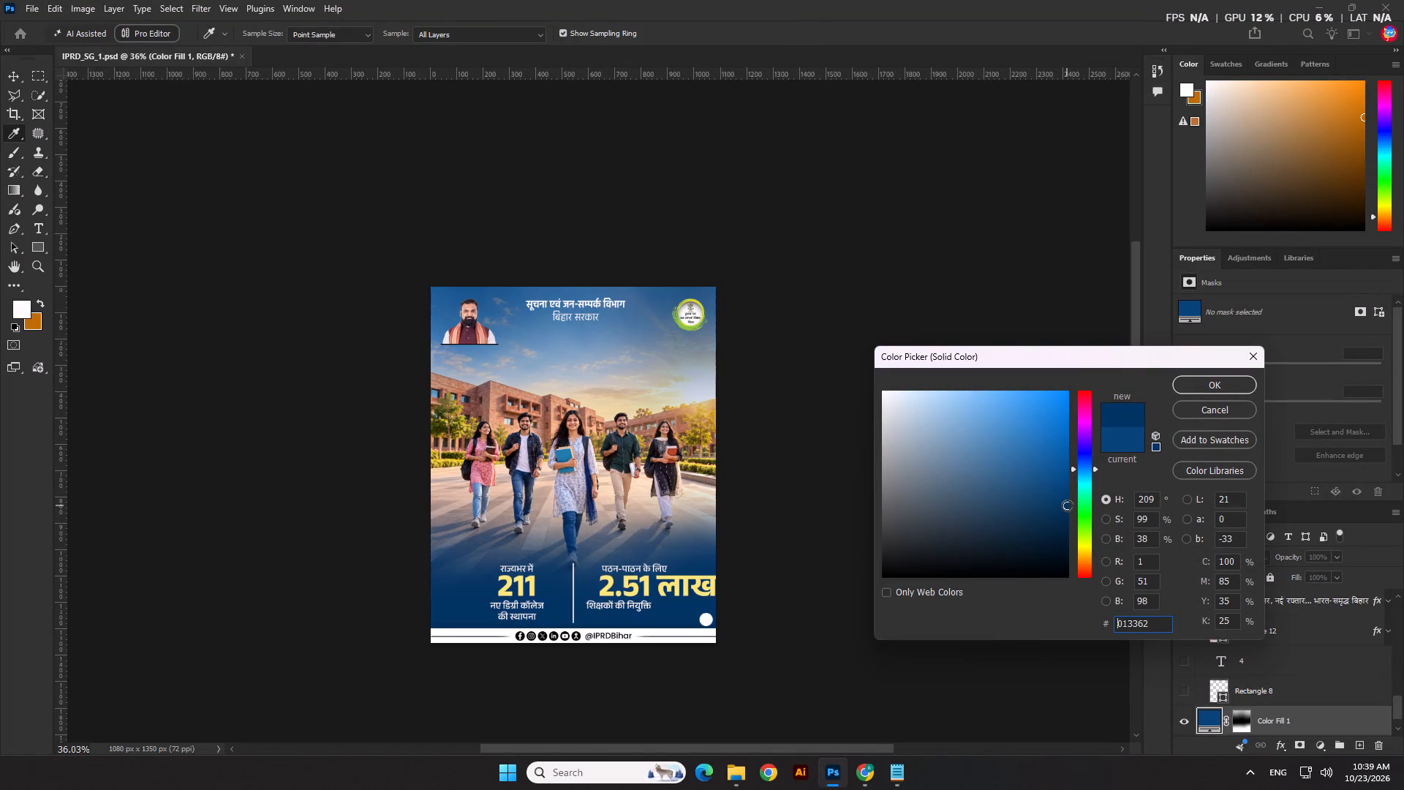
pyautogui.click(1227, 380)
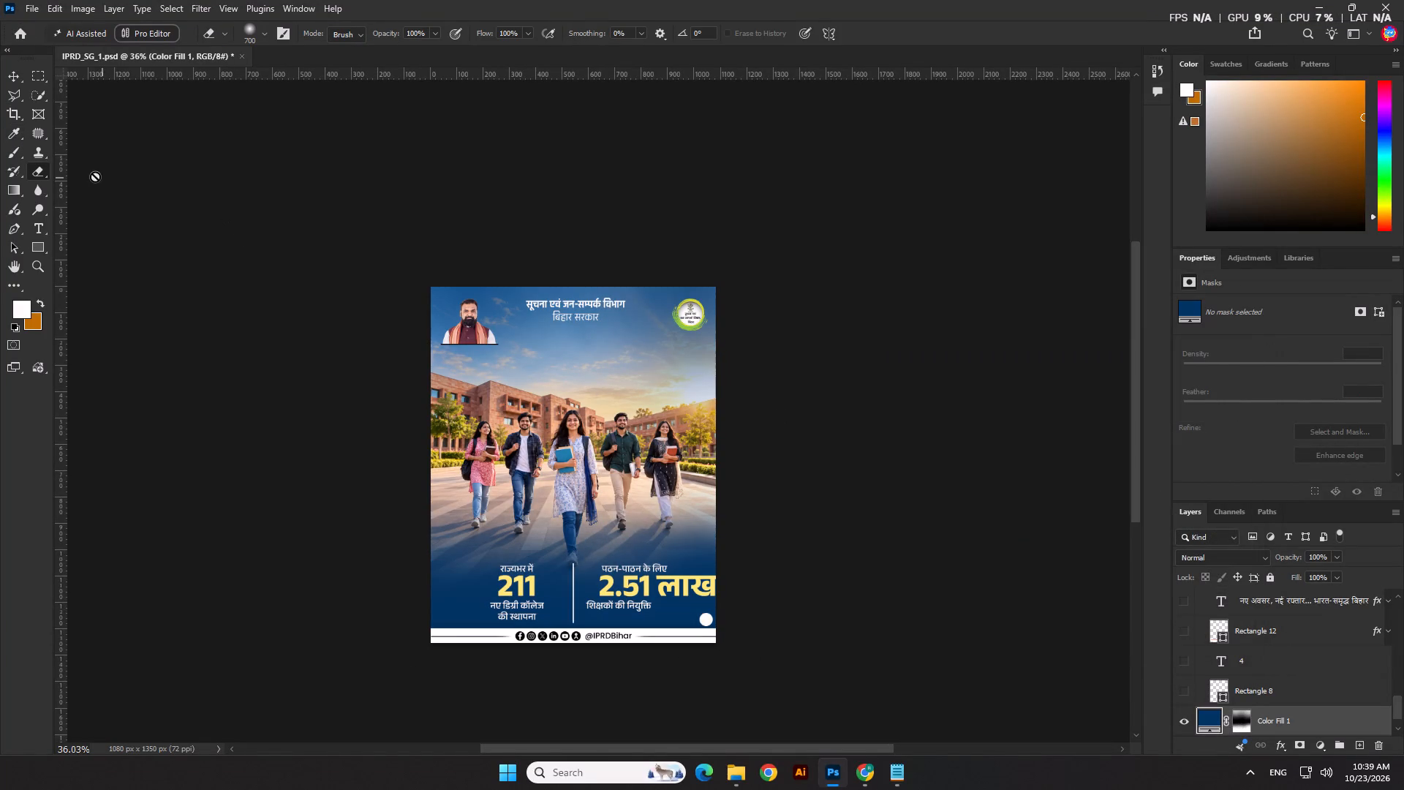
pyautogui.click(14, 76)
pyautogui.click(137, 214)
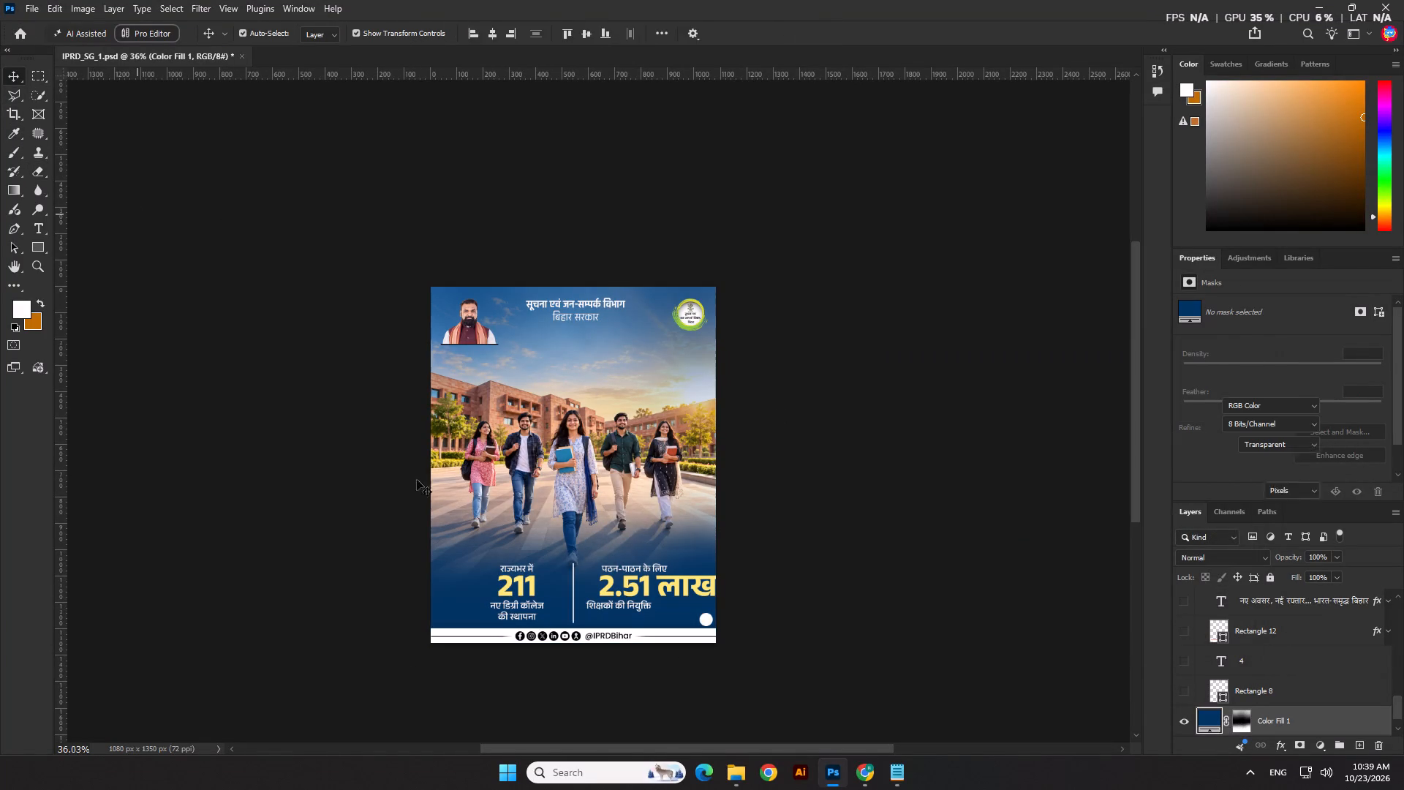
# Align the 2.51 लाख, शिक्षकों की नियुक्ति and पठन-पाठन के लिए text layers by their horizontal centres.
pyautogui.scroll(6, 535, 609)
pyautogui.click(730, 575)
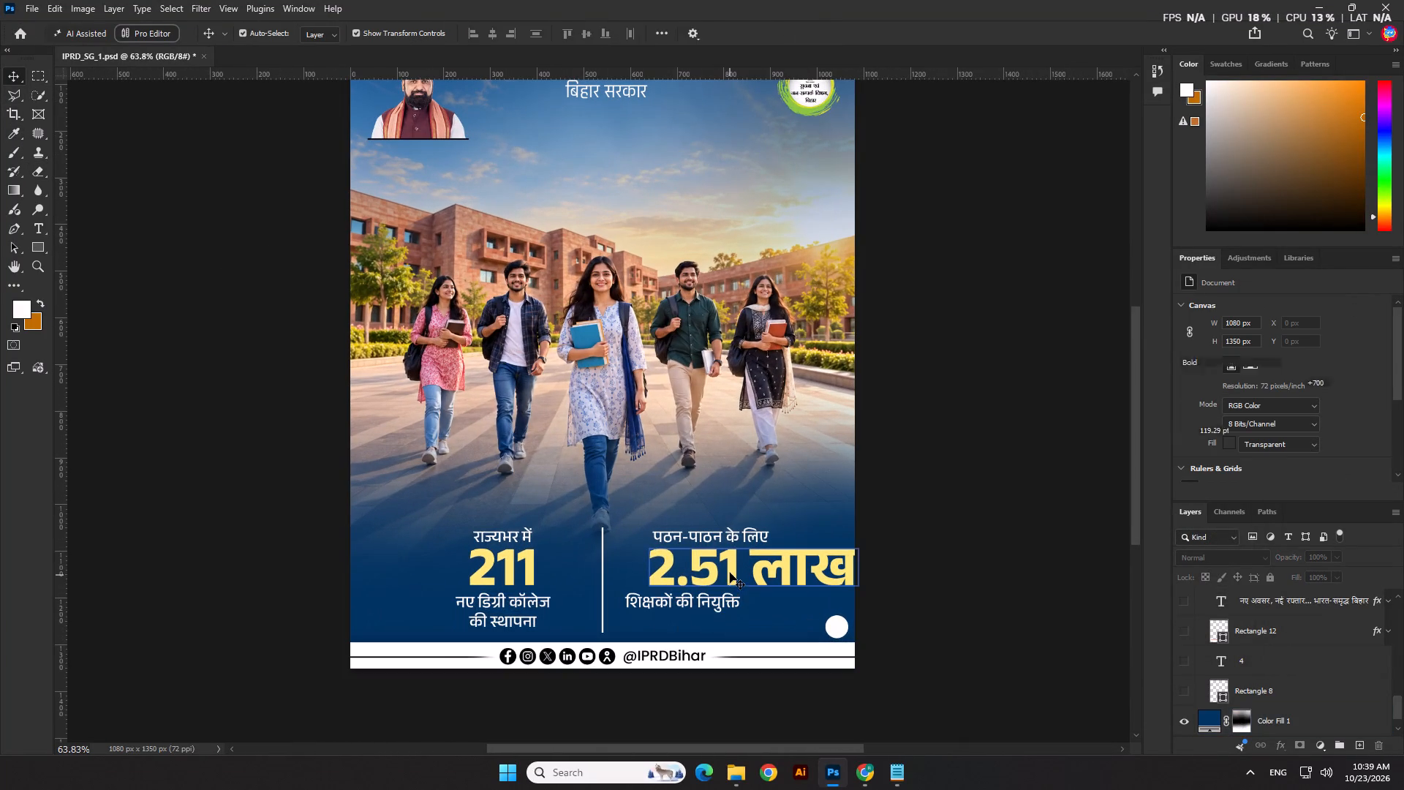
pyautogui.scroll(5, 755, 530)
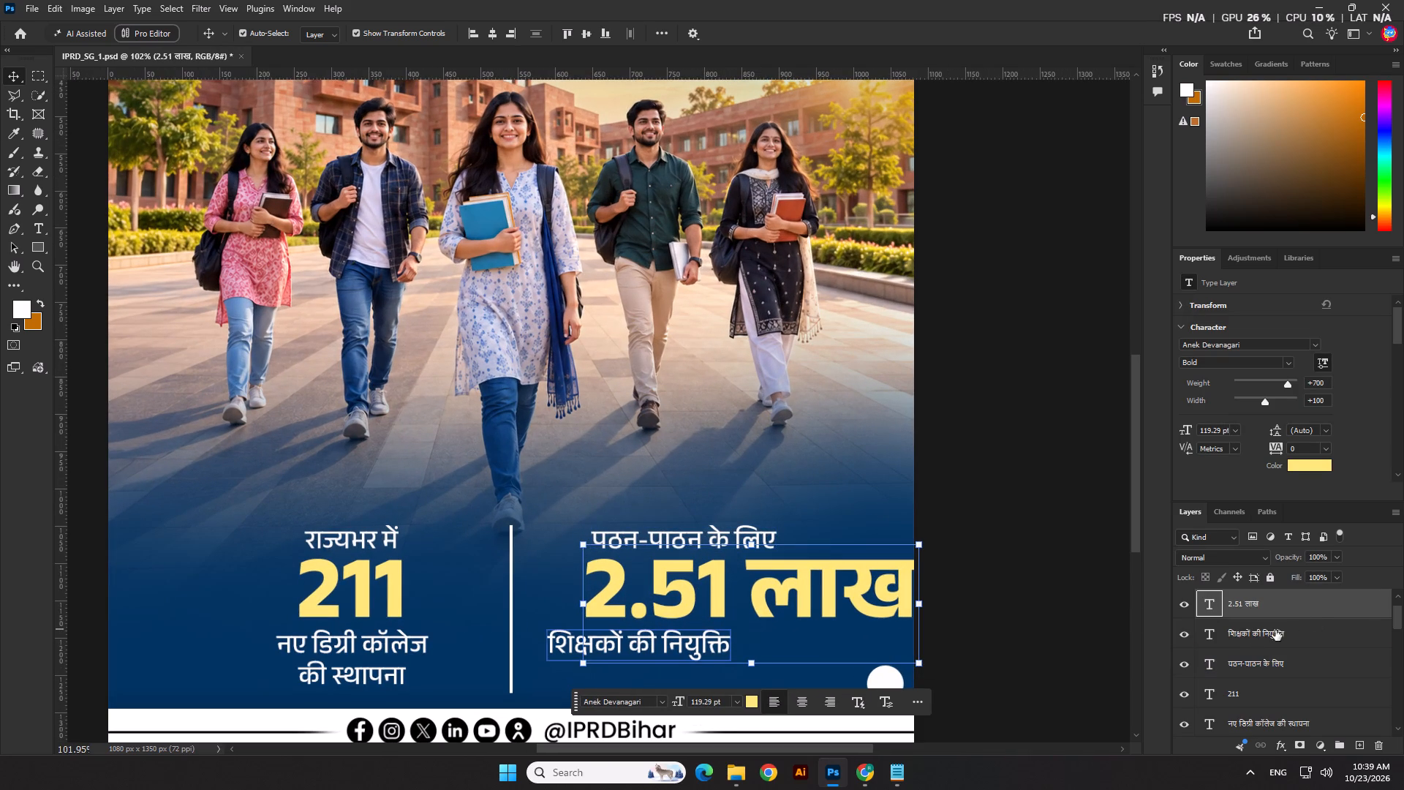
pyautogui.keyDown('ctrl'); pyautogui.click(1256, 637); pyautogui.keyUp('ctrl')
pyautogui.keyDown('ctrl'); pyautogui.click(1260, 612); pyautogui.keyUp('ctrl')
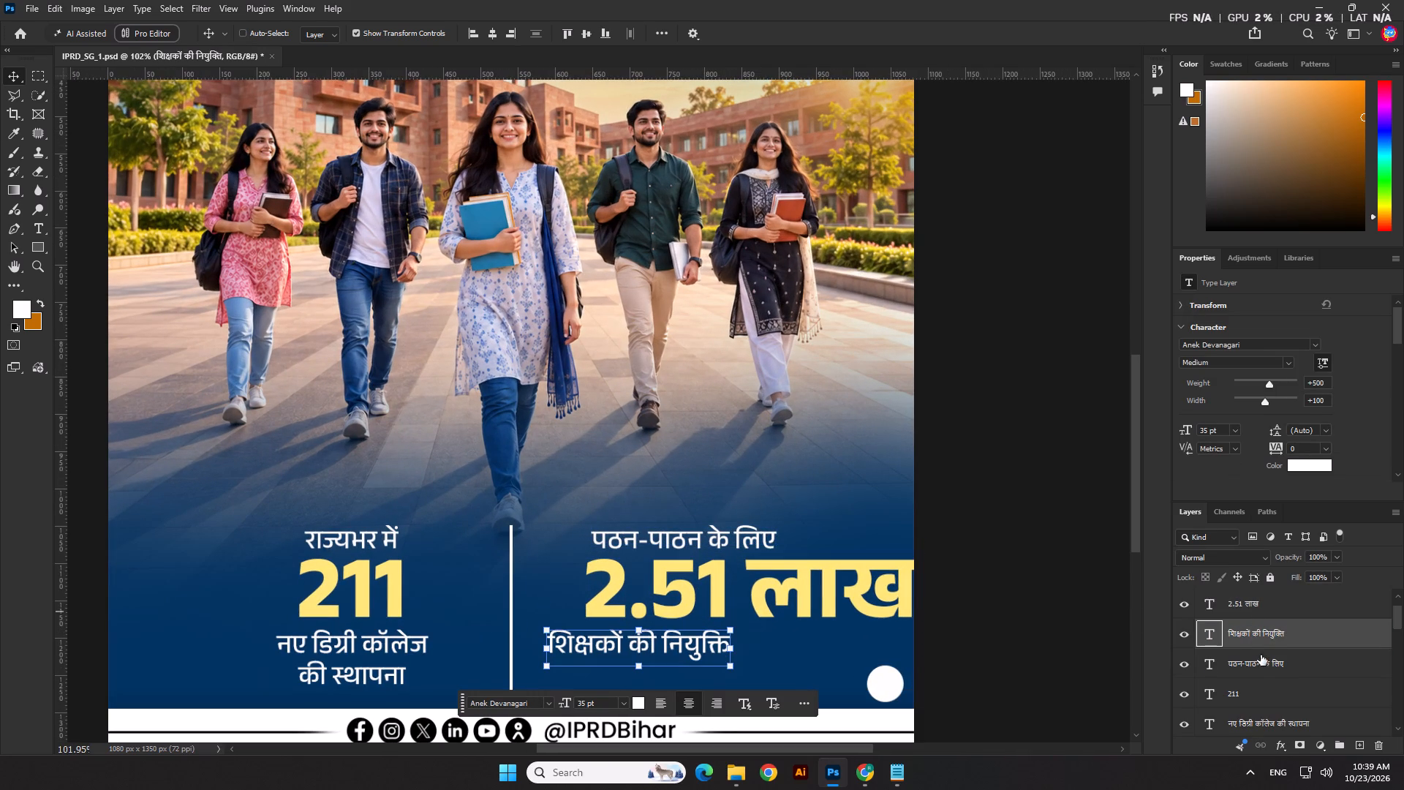
pyautogui.click(1248, 596)
pyautogui.keyDown('shift'); pyautogui.click(1242, 662); pyautogui.keyUp('shift')
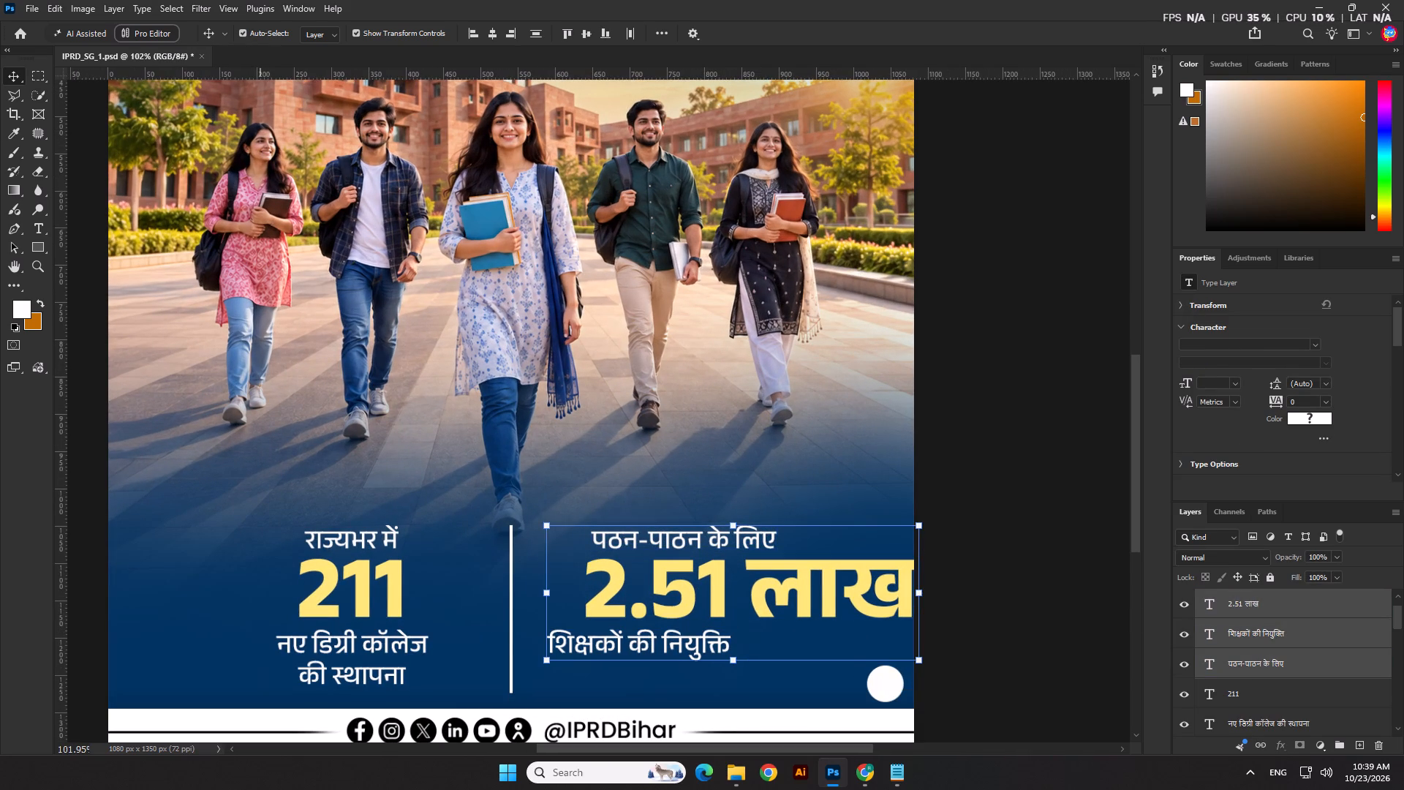
pyautogui.click(490, 33)
# Move the three aligned 2.51 लाख text layers off the divider into the poster's empty half, at about X 793 px.
pyautogui.click(511, 527)
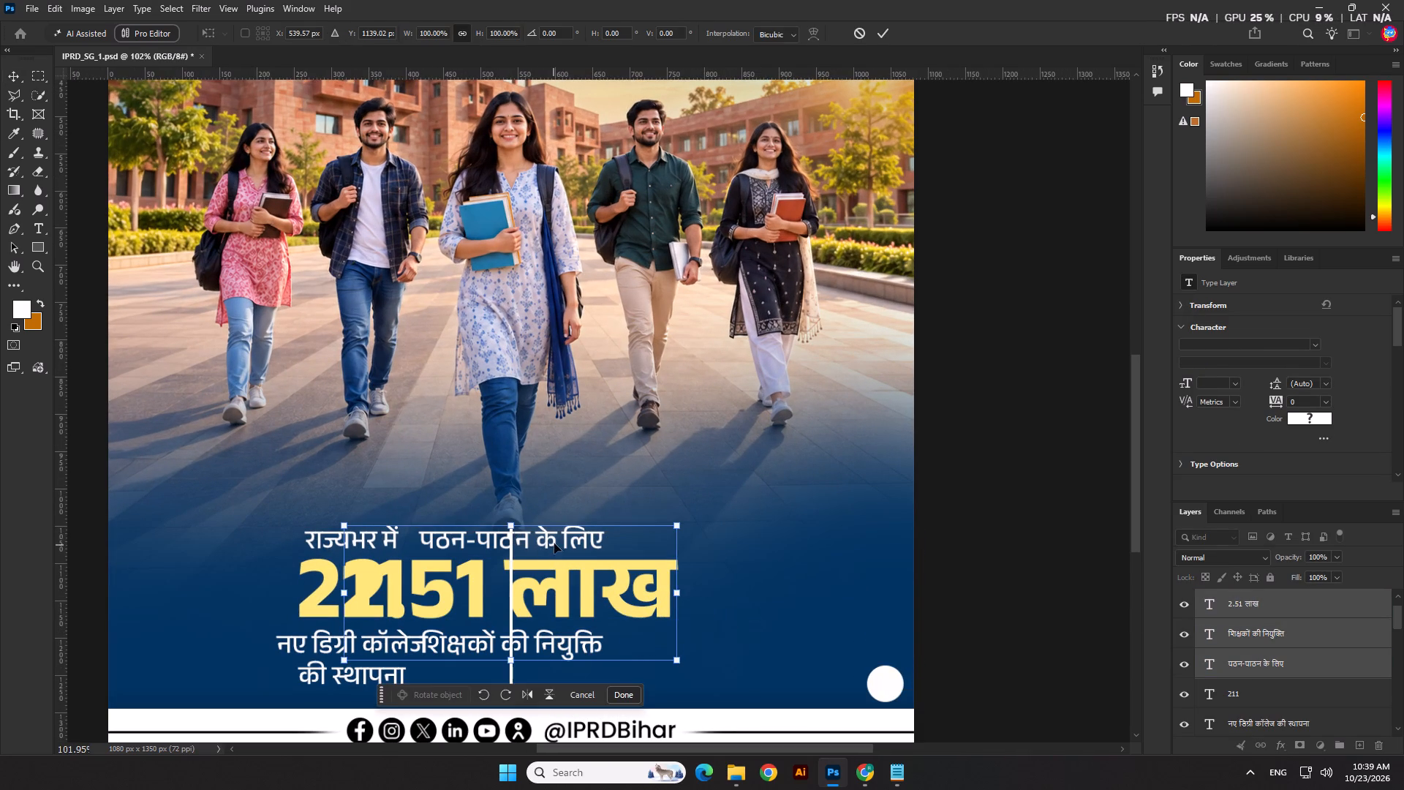
pyautogui.moveTo(554, 543); pyautogui.dragTo(742, 571)
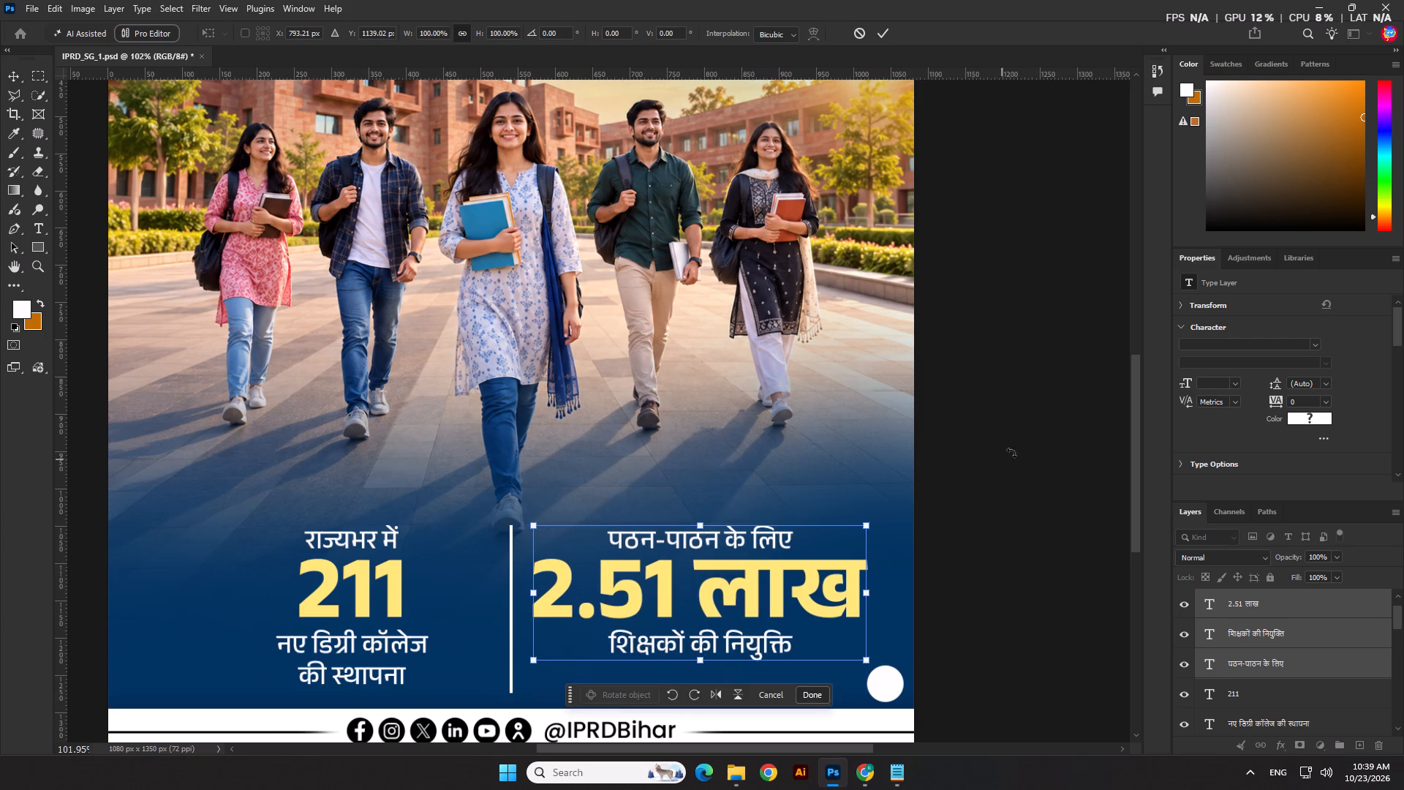
pyautogui.click(1019, 449)
# Nudge the three 2.51 लाख text layers about 22 px farther away from the vertical divider.
pyautogui.scroll(-10, 538, 528)
pyautogui.press('Right')
pyautogui.press('Right')
pyautogui.press('Right')
pyautogui.press('Right')
pyautogui.press('Right')
pyautogui.press('Right')
pyautogui.press('Right')
pyautogui.press('Right')
pyautogui.press('Right')
pyautogui.press('Right')
pyautogui.press('Right')
pyautogui.press('Right')
pyautogui.press('Right')
pyautogui.press('Right')
pyautogui.press('Right')
pyautogui.press('Right')
pyautogui.press('Right')
pyautogui.press('Right')
pyautogui.press('Right')
pyautogui.press('Right')
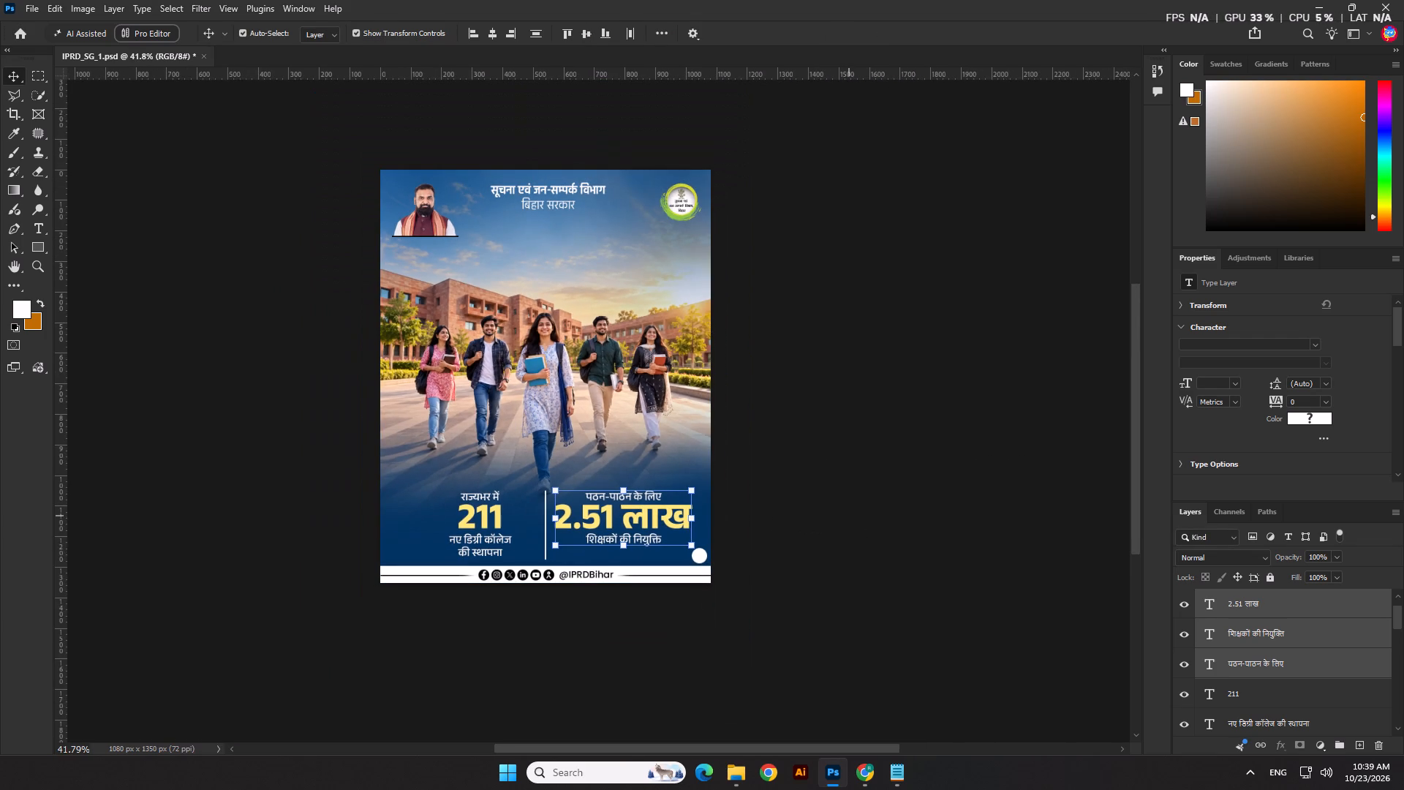
pyautogui.press('Right')
pyautogui.press('Right')
pyautogui.click(848, 516)
pyautogui.scroll(-2, 828, 575)
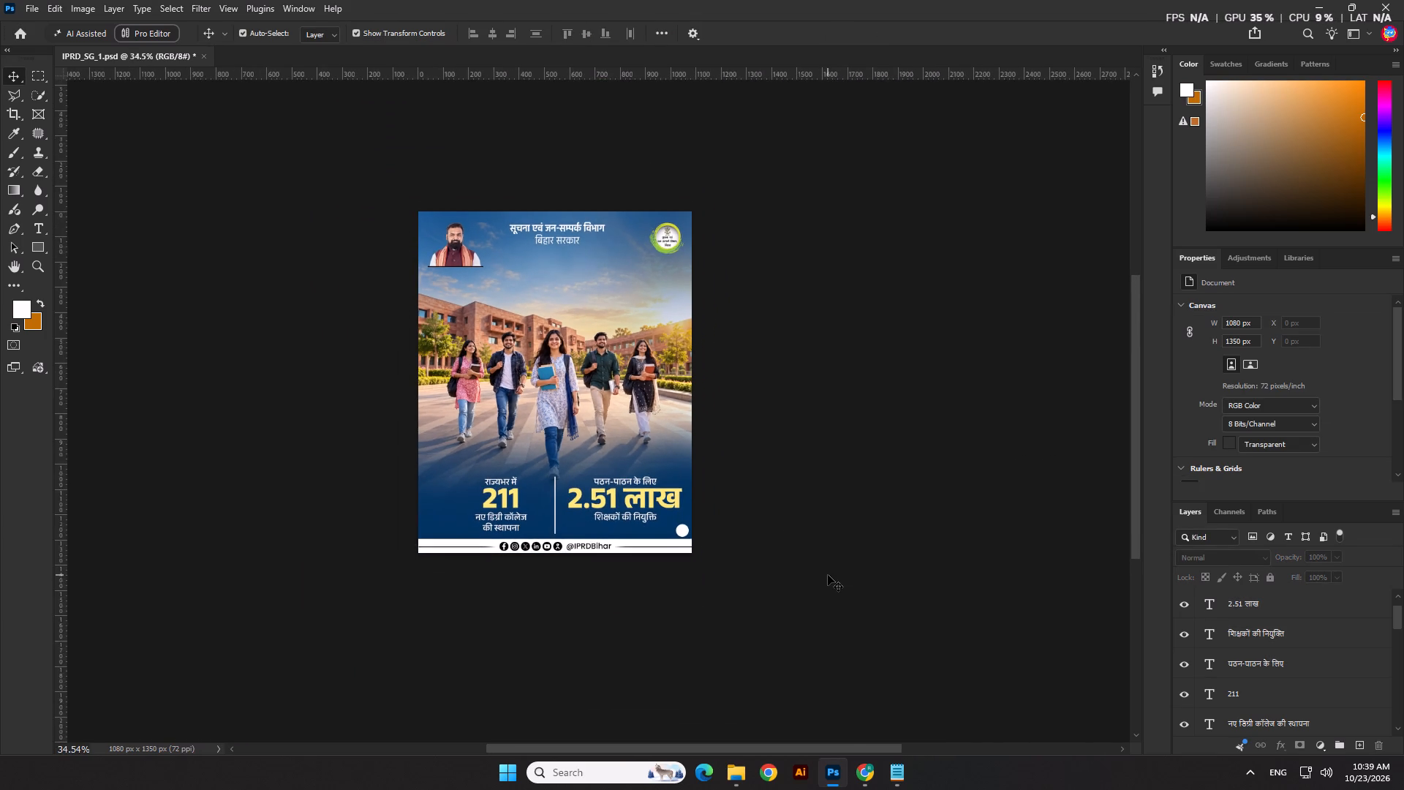
pyautogui.scroll(-1, 828, 575)
pyautogui.click(896, 769)
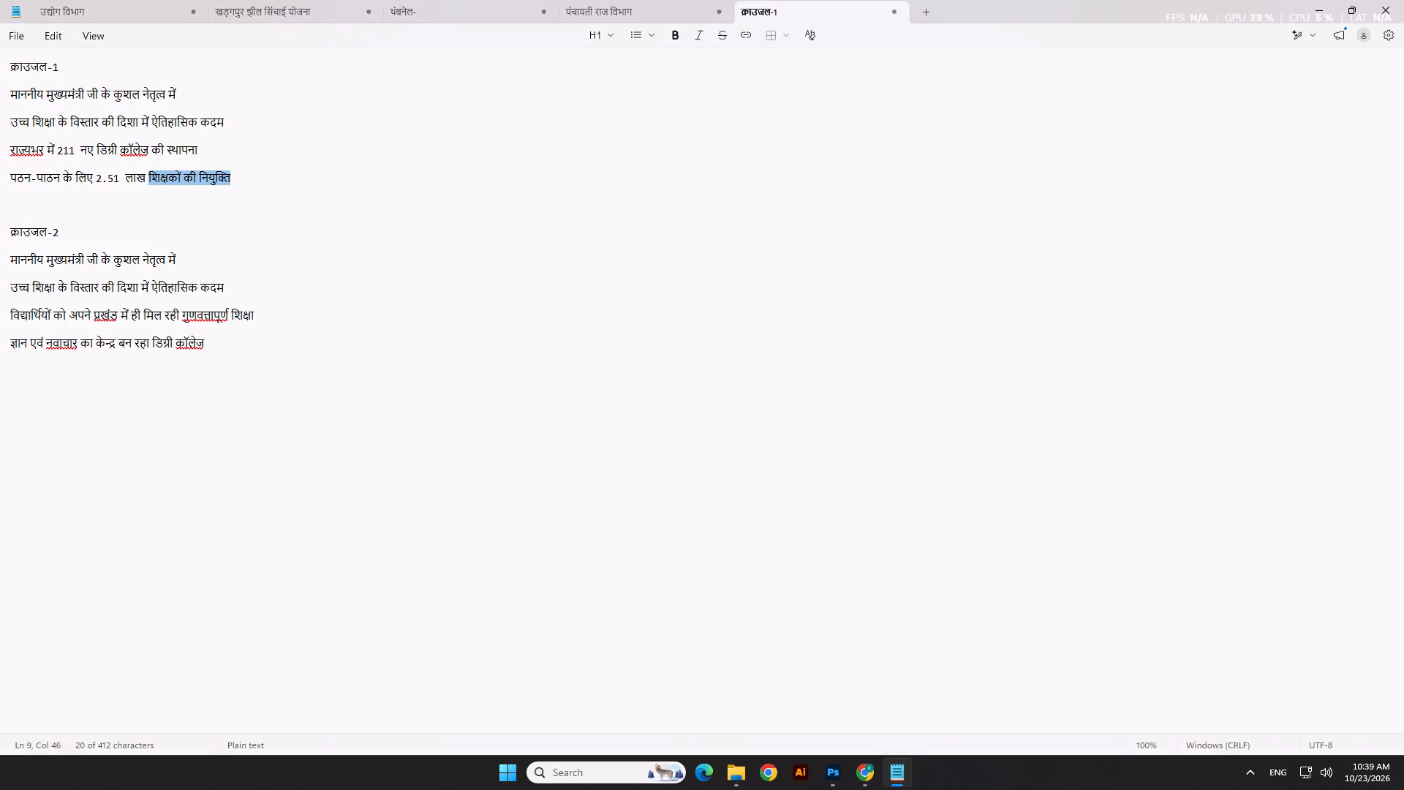
pyautogui.moveTo(12, 91); pyautogui.dragTo(132, 93)
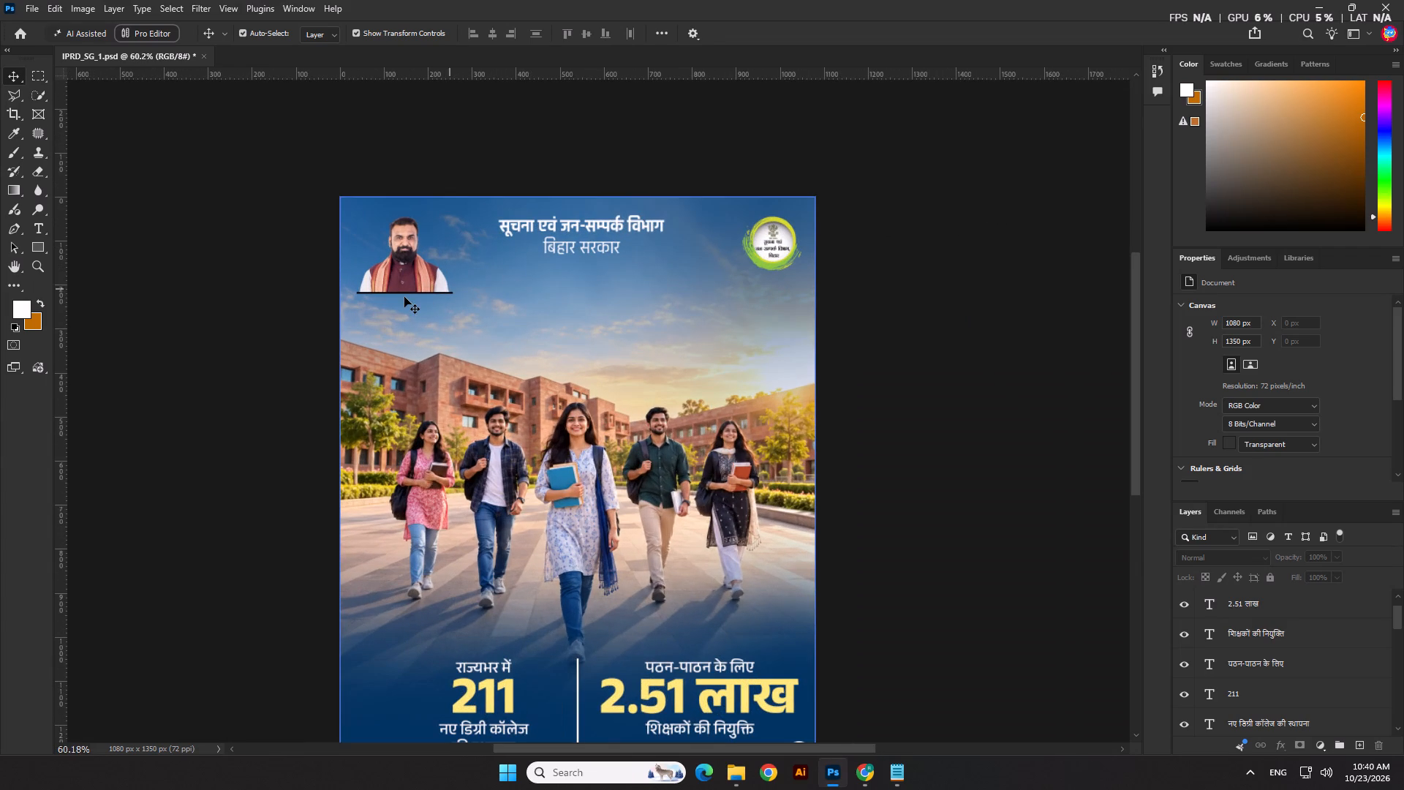
pyautogui.click(417, 293)
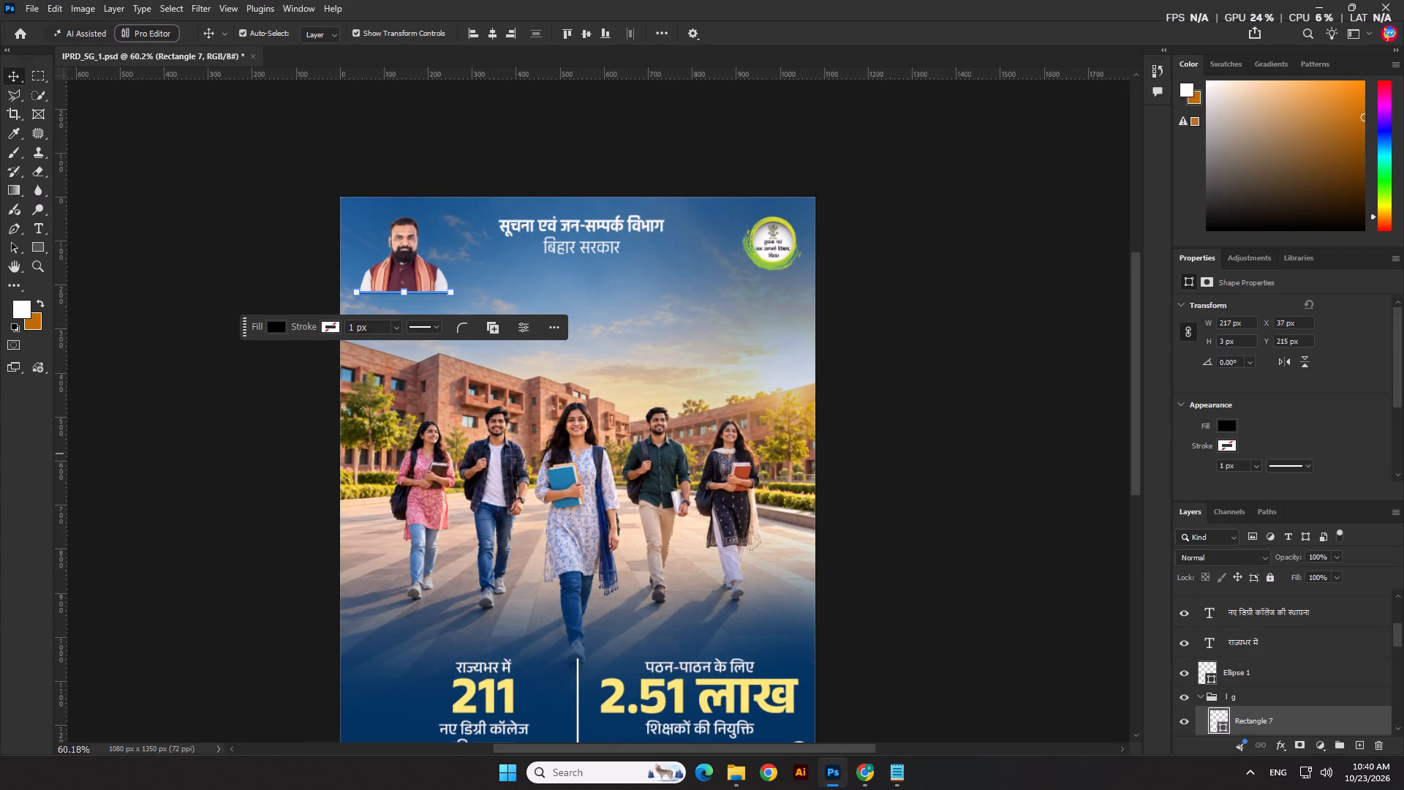
pyautogui.click(1218, 422)
pyautogui.click(1206, 503)
pyautogui.click(1029, 441)
pyautogui.scroll(-1, 277, 328)
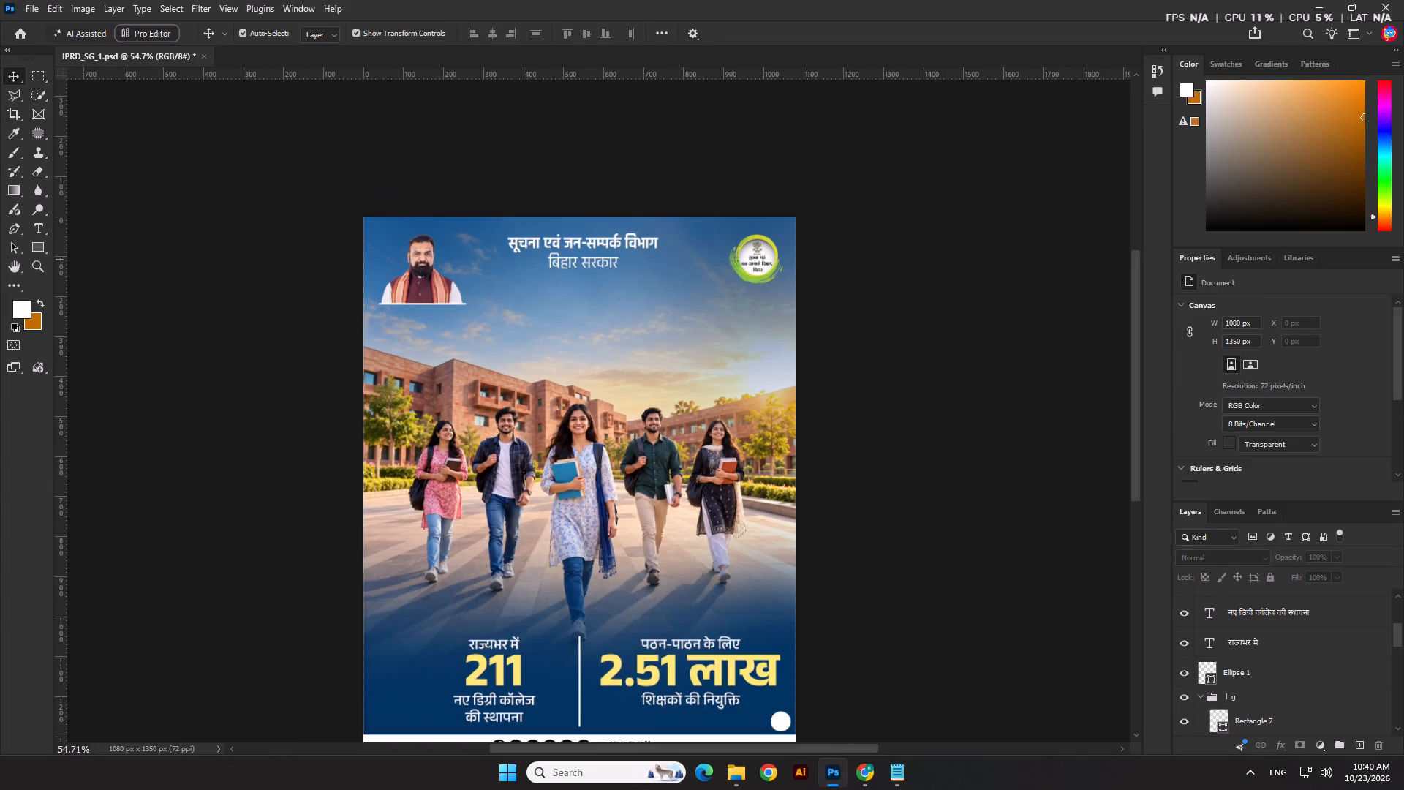
# Draw a white-filled rectangle about 548 × 51 px below the बिहार सरकार heading.
pyautogui.click(36, 244)
pyautogui.scroll(2, 447, 329)
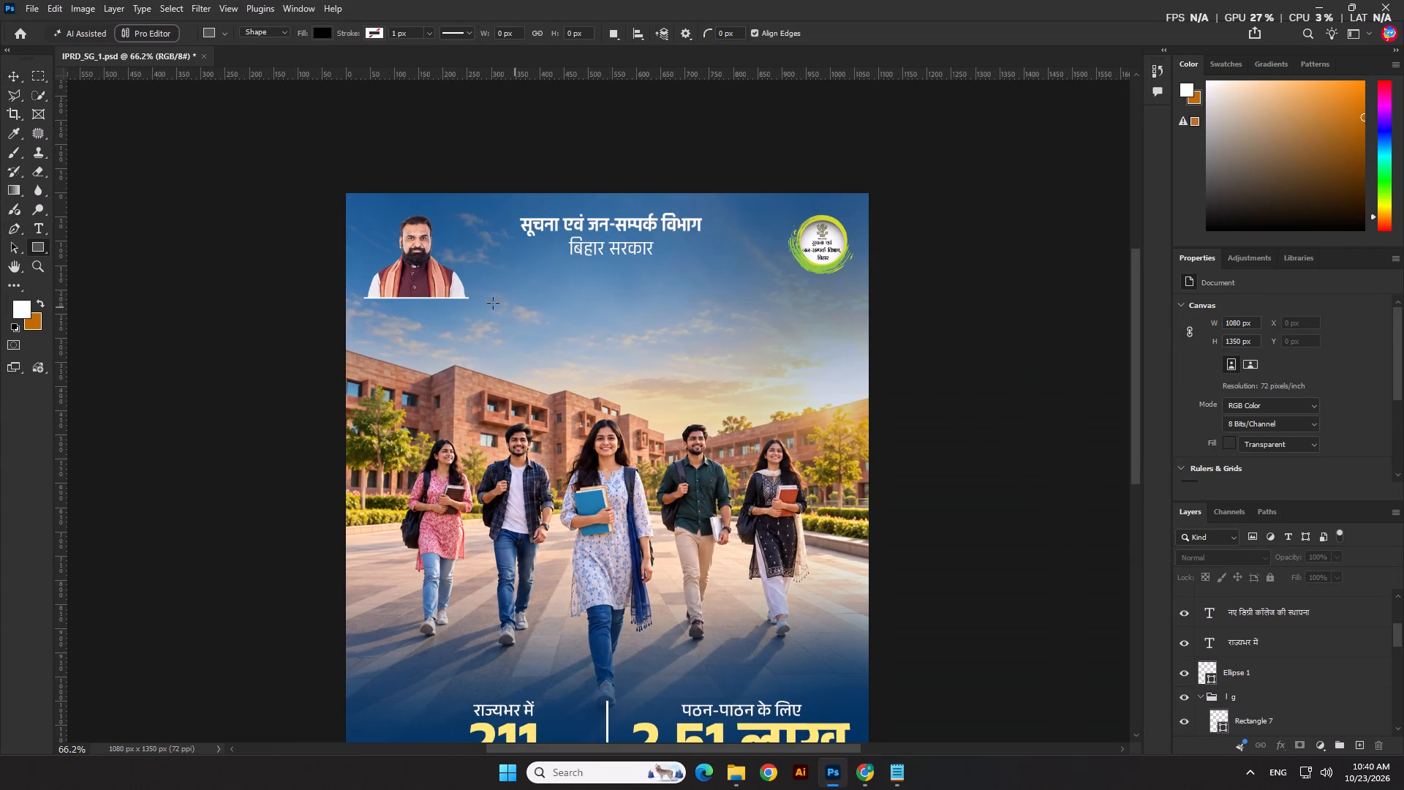
pyautogui.moveTo(482, 298); pyautogui.dragTo(741, 323)
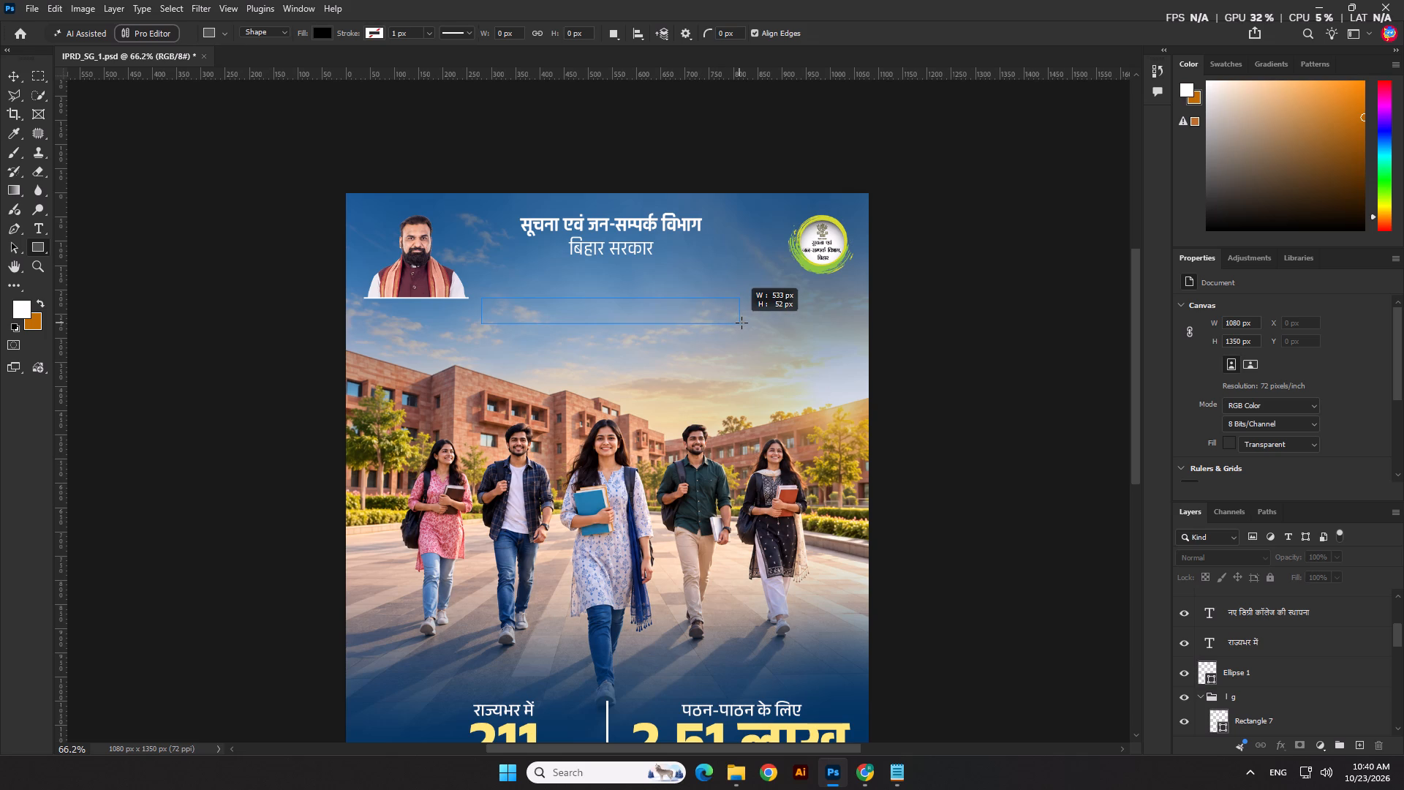
pyautogui.moveTo(741, 323); pyautogui.dragTo(747, 322)
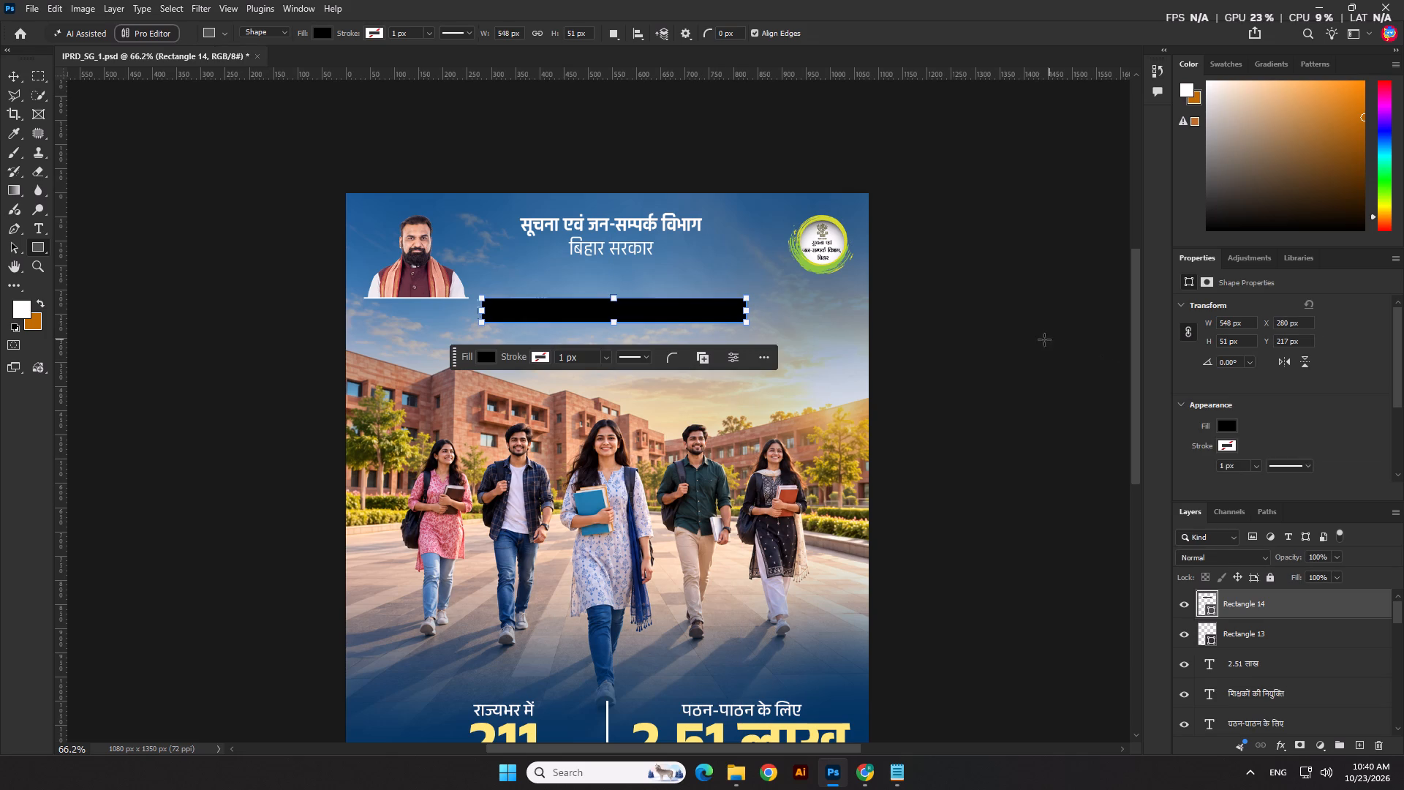
pyautogui.click(1230, 426)
pyautogui.click(1188, 500)
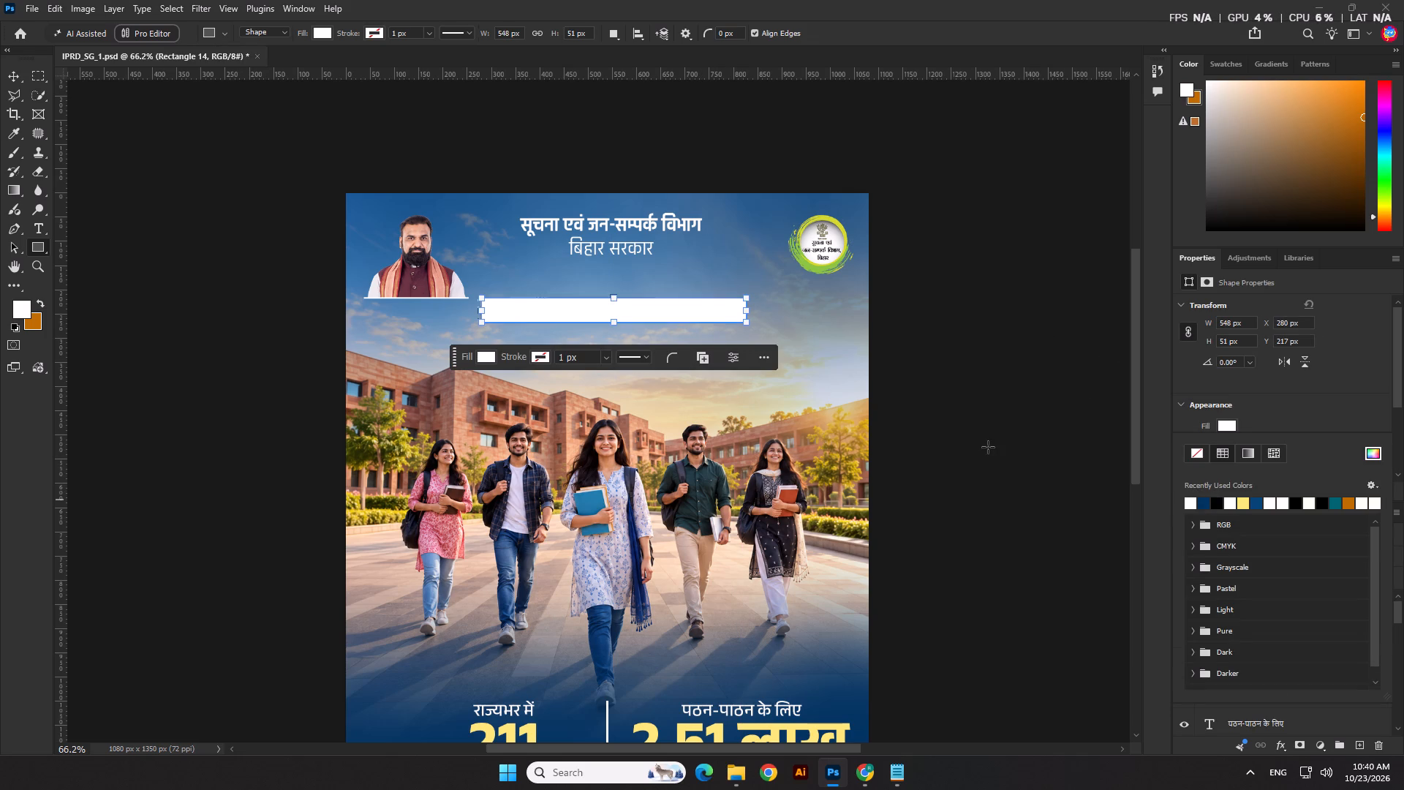
pyautogui.click(988, 447)
pyautogui.click(773, 328)
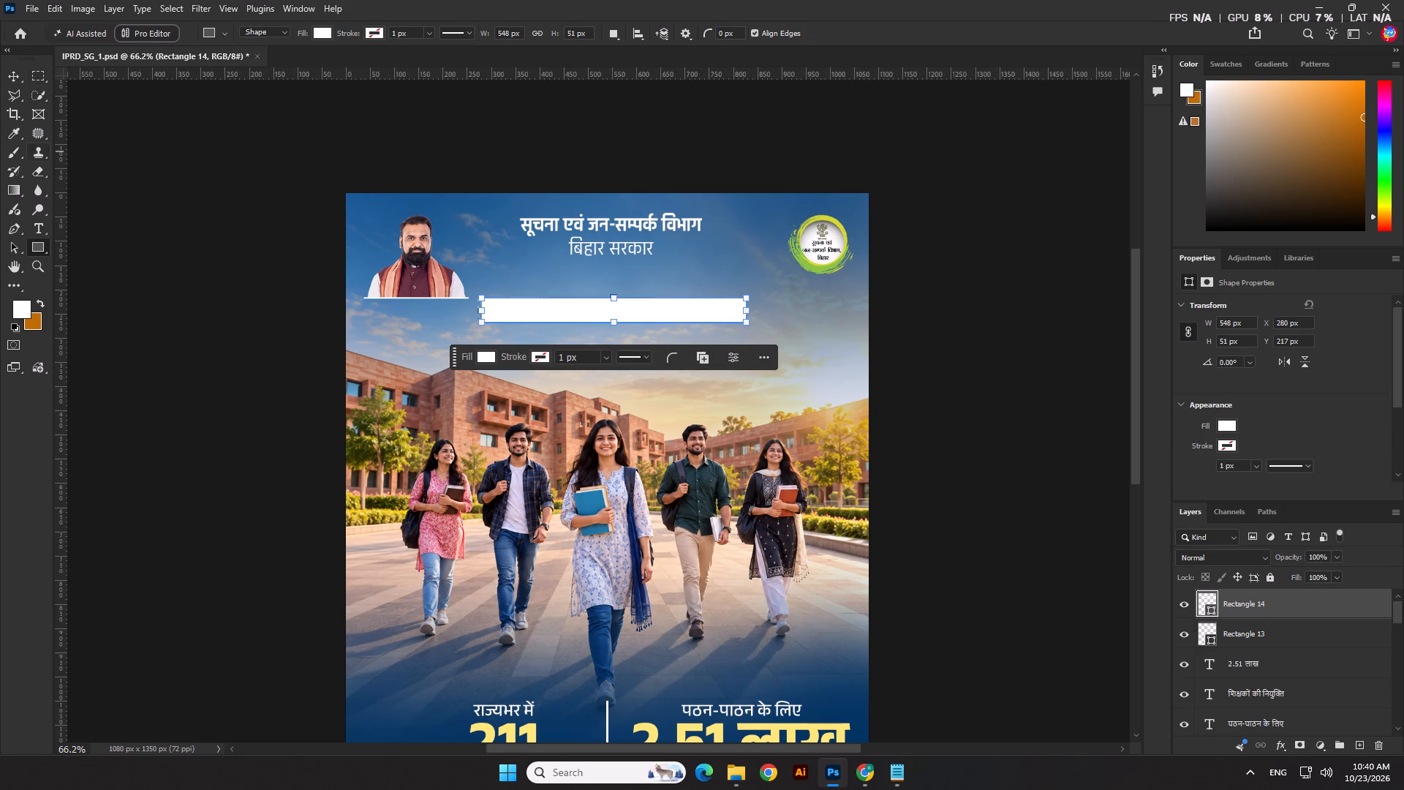
pyautogui.click(15, 75)
pyautogui.click(107, 202)
# Add the copied माननीय मुख्यमंत्री जी के कुशल नेतृत्व में line as a text layer below the white rectangle.
pyautogui.click(42, 230)
pyautogui.scroll(2, 609, 349)
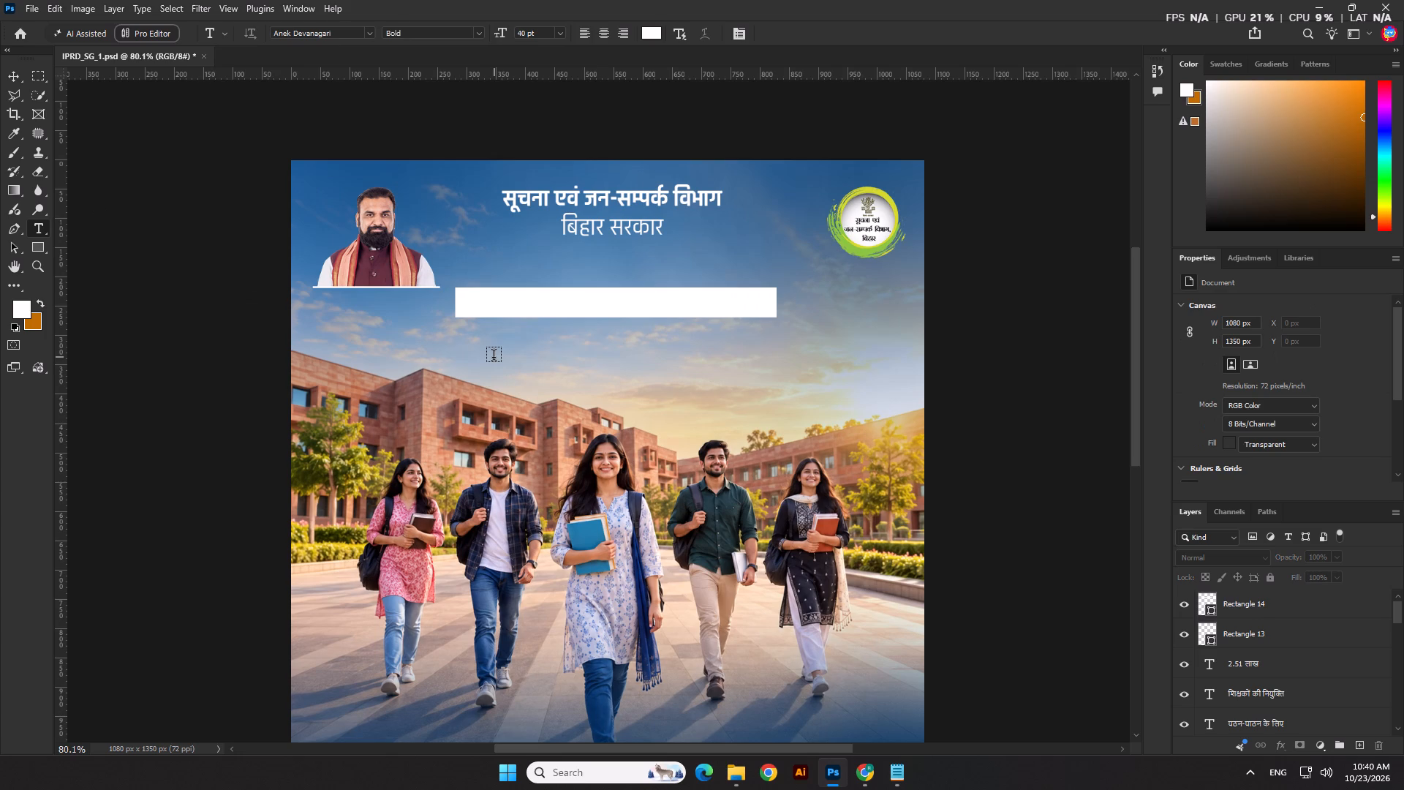
pyautogui.click(494, 357)
pyautogui.hotkey('ctrl', 'v')
pyautogui.click(13, 78)
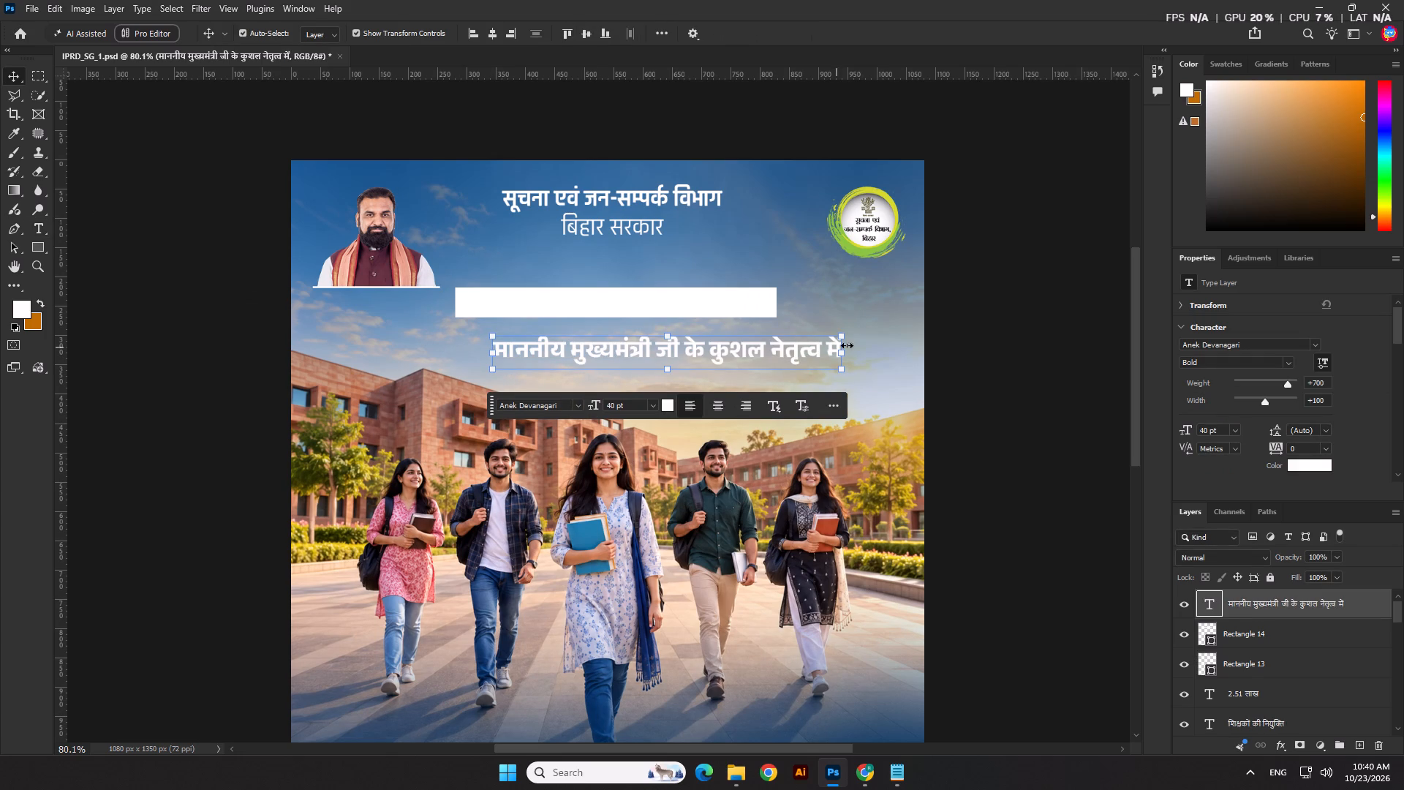
# Move the white rectangle slightly down, closer to the माननीय मुख्यमंत्री text line.
pyautogui.scroll(-5, 454, 271)
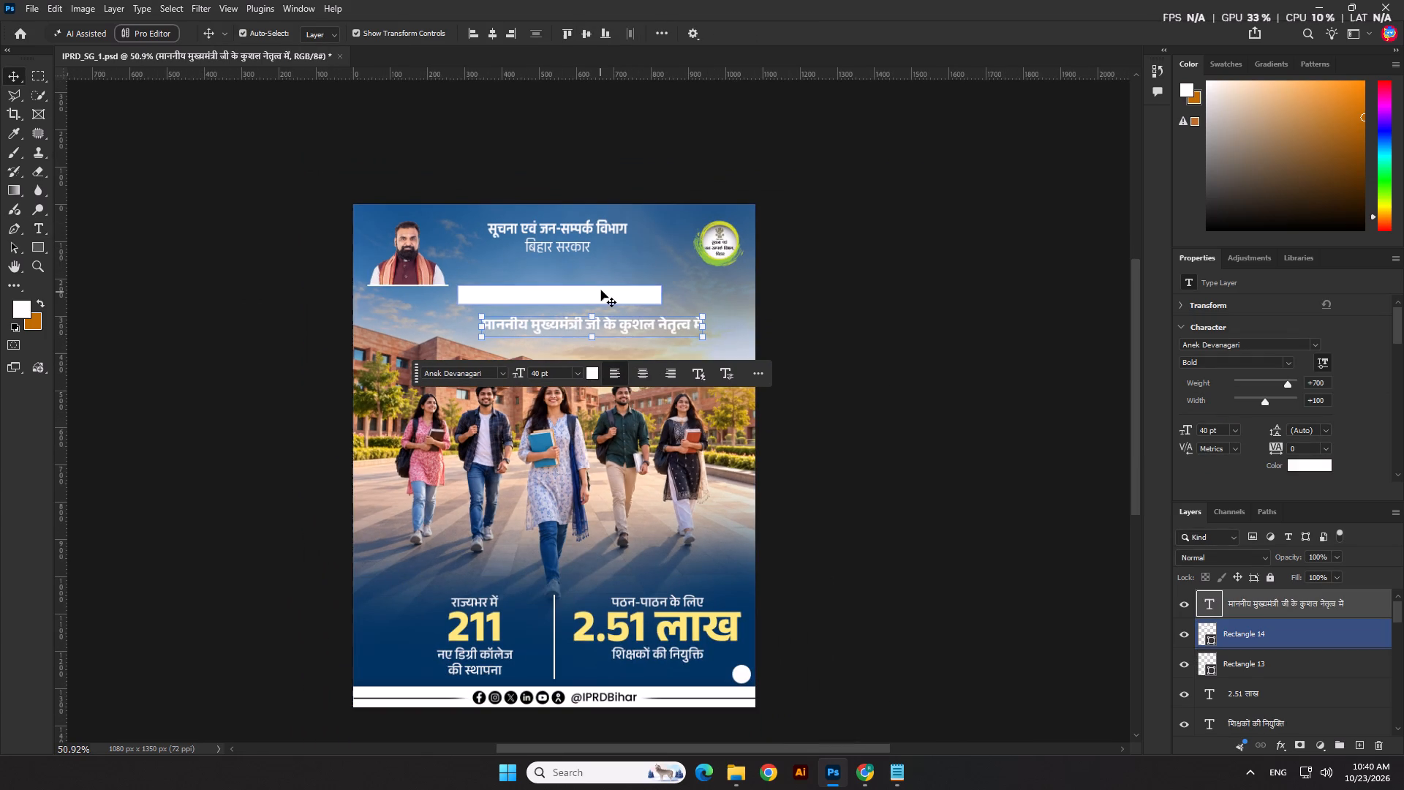
pyautogui.moveTo(601, 290); pyautogui.dragTo(601, 299)
# Scale the Generative Fill background image down to about 93.43%, shift it up to Y 31 px and centre it horizontally.
pyautogui.click(646, 251)
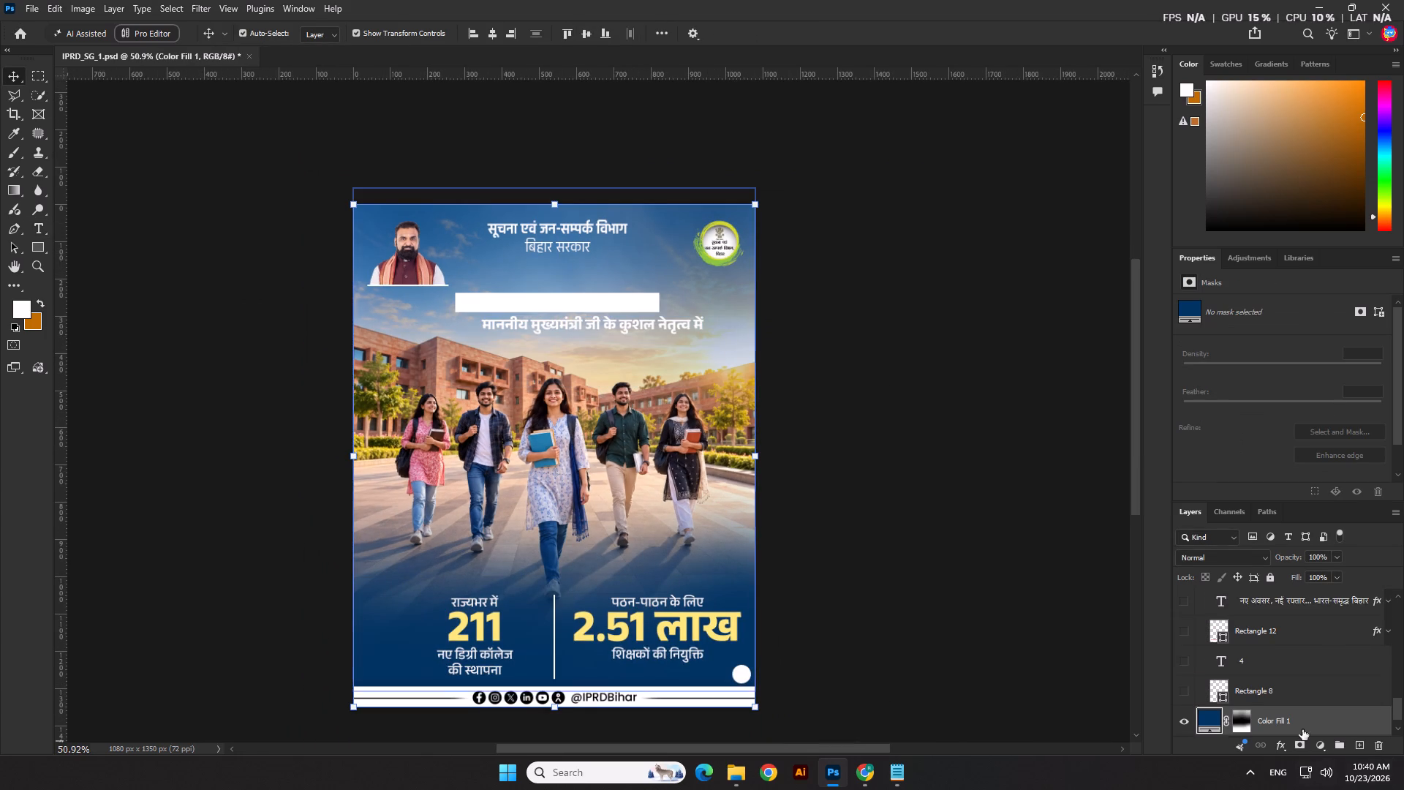
pyautogui.scroll(-2, 1291, 725)
pyautogui.click(1255, 724)
pyautogui.moveTo(552, 189); pyautogui.dragTo(552, 192)
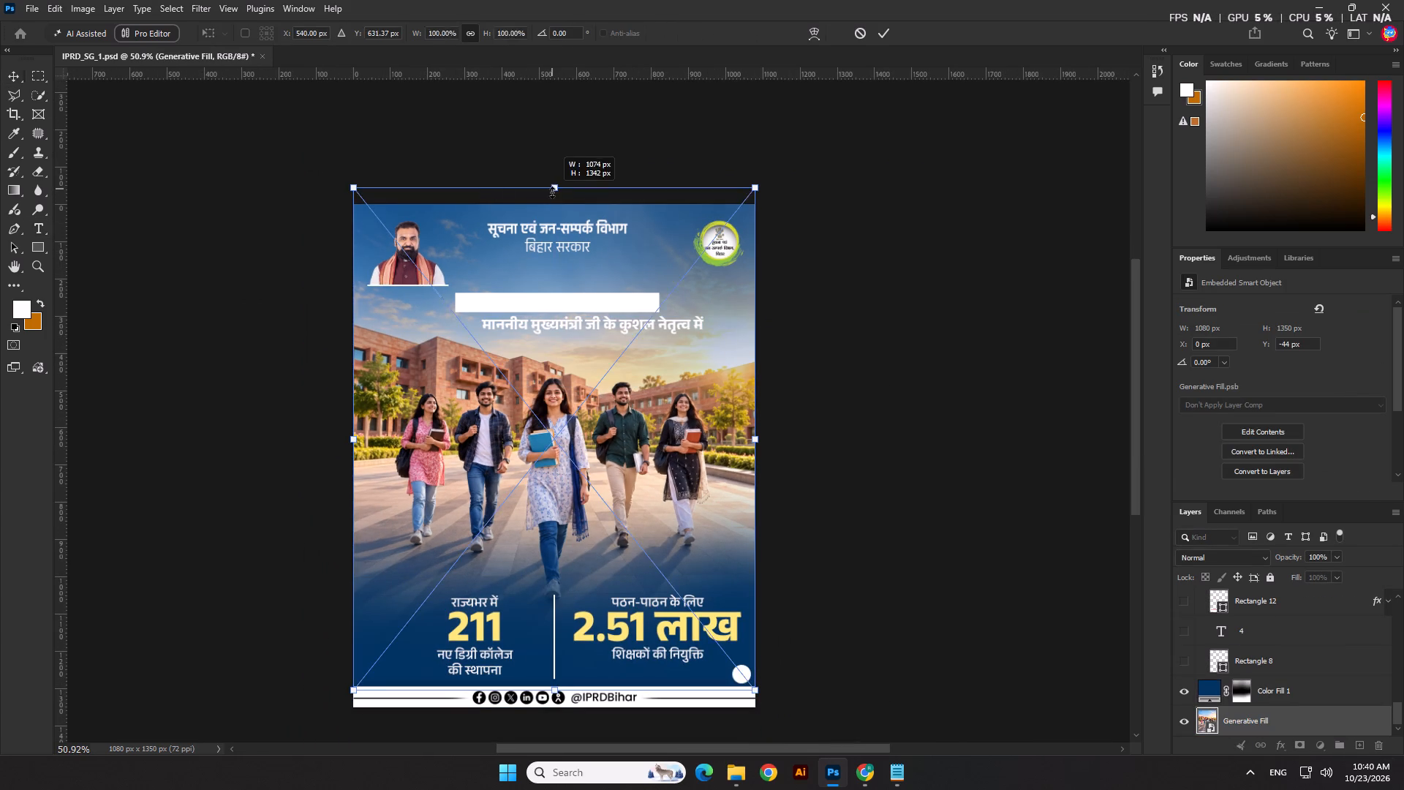
pyautogui.moveTo(552, 192); pyautogui.dragTo(546, 225)
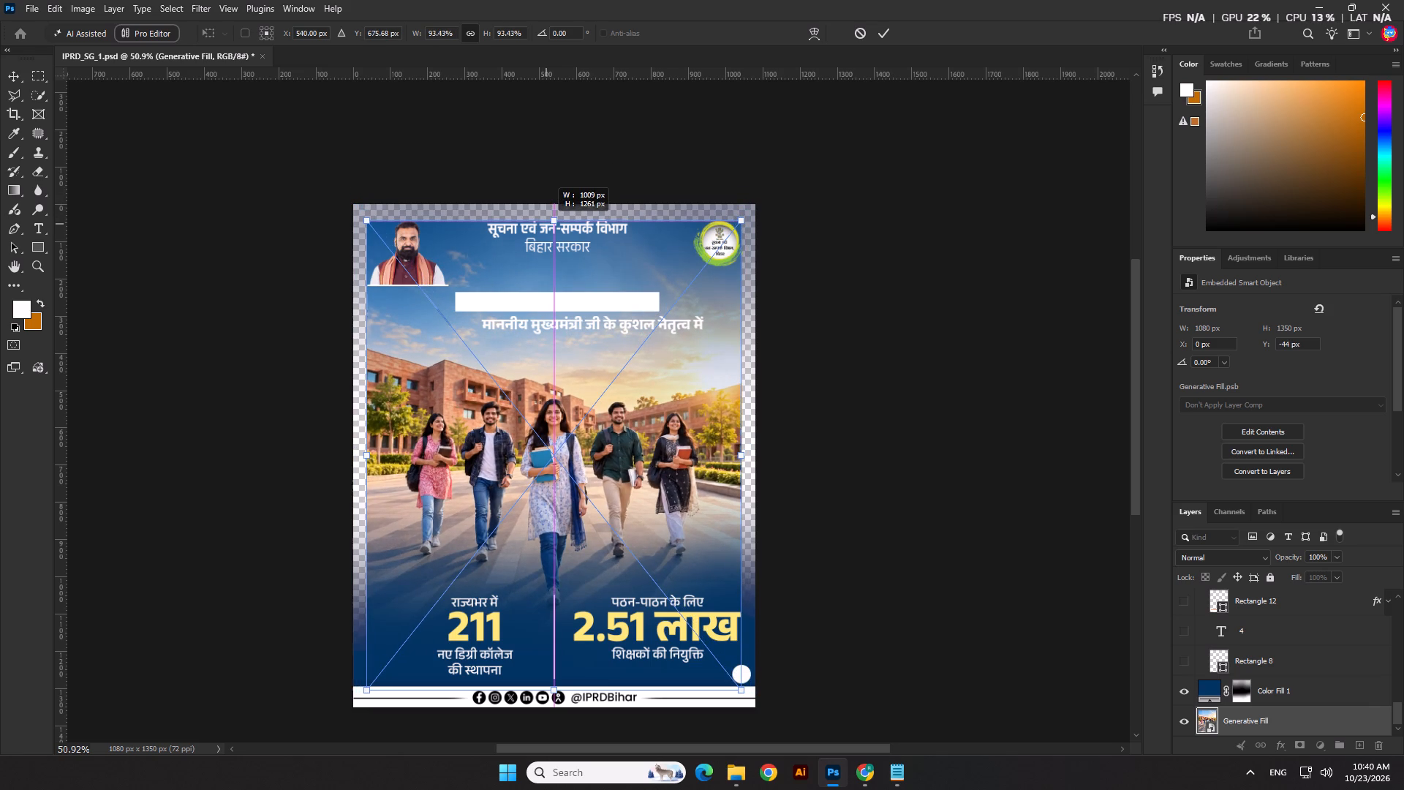
pyautogui.moveTo(546, 225); pyautogui.dragTo(546, 227)
pyautogui.press('Up')
pyautogui.press('Up')
pyautogui.press('Up')
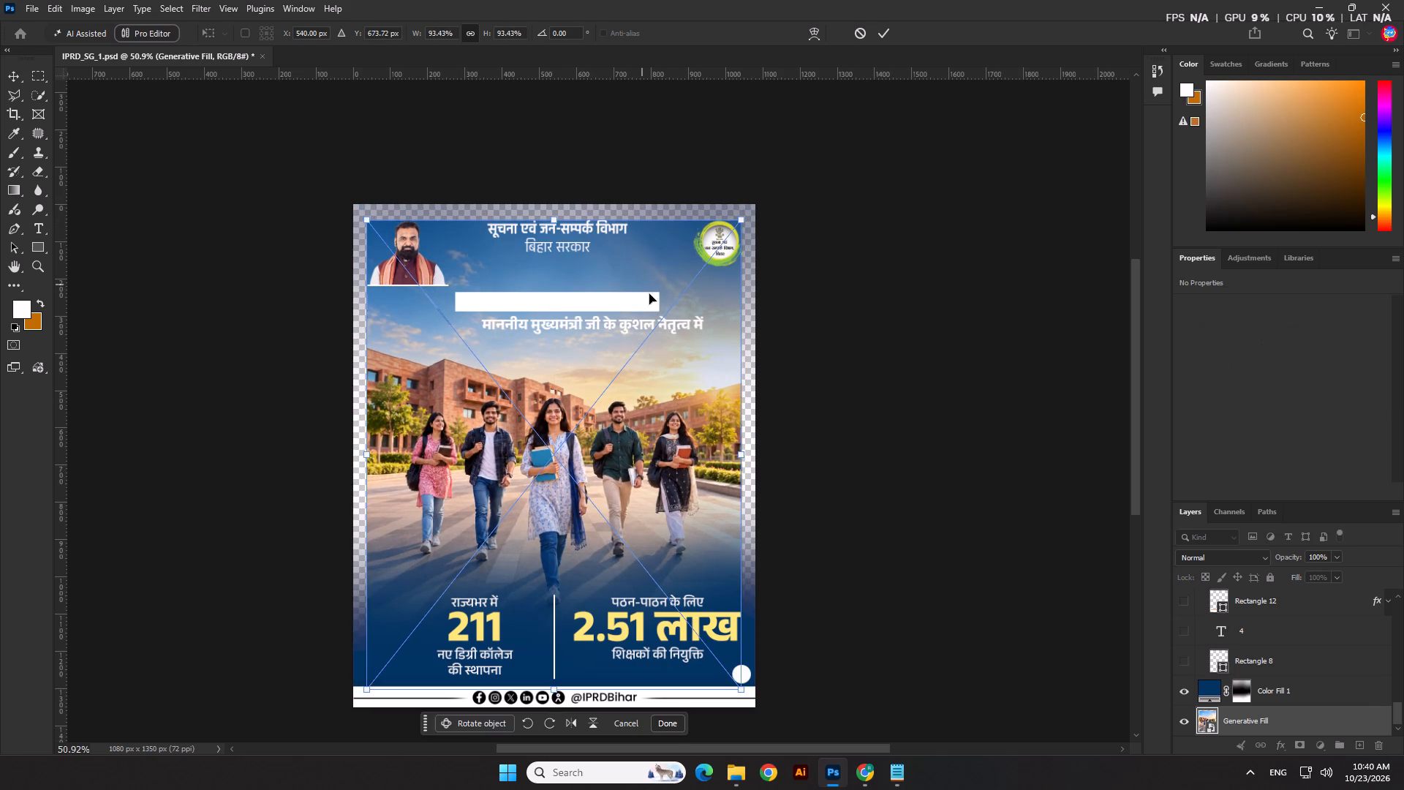
pyautogui.press('Up')
pyautogui.press('Up')
pyautogui.press('Up')
pyautogui.press('Up')
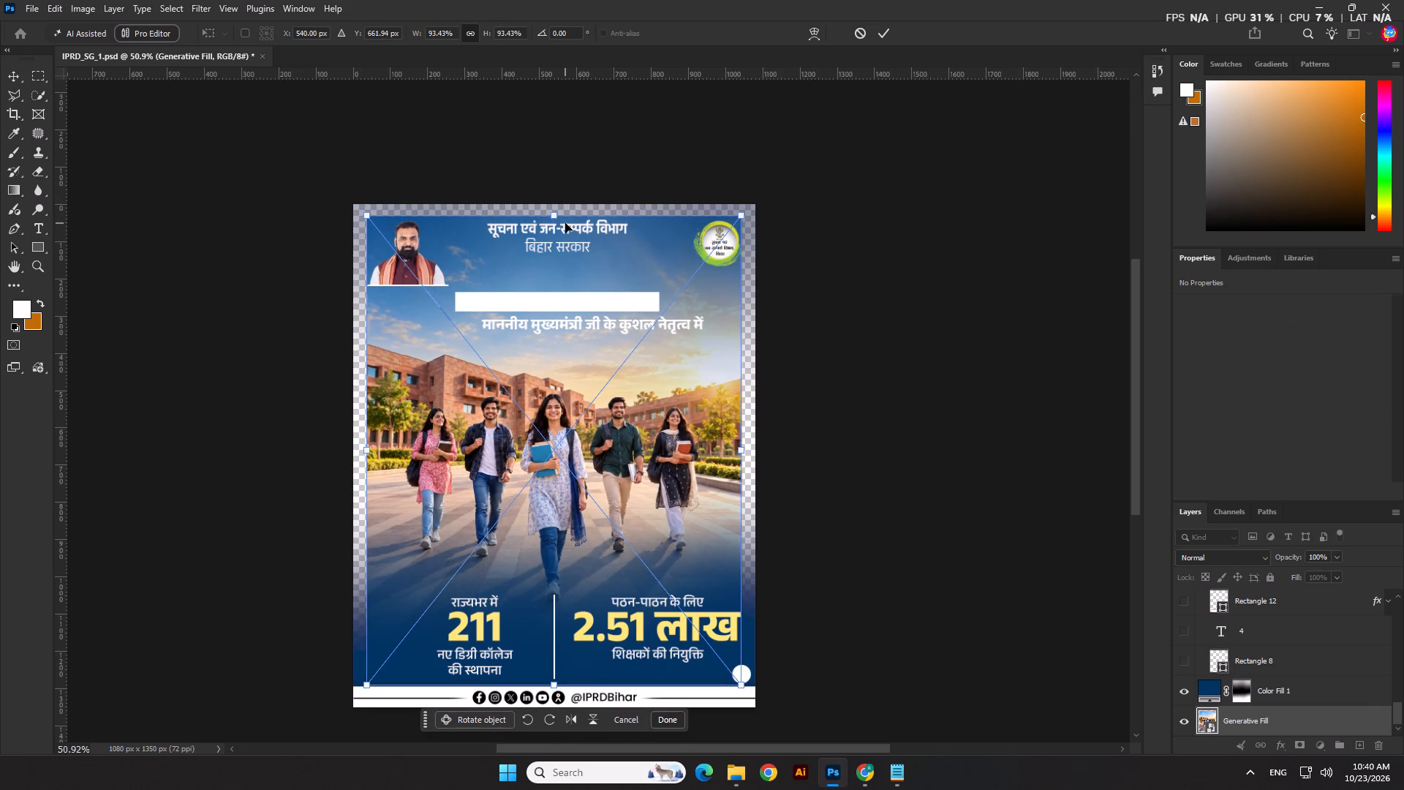
pyautogui.press('Return')
pyautogui.click(494, 35)
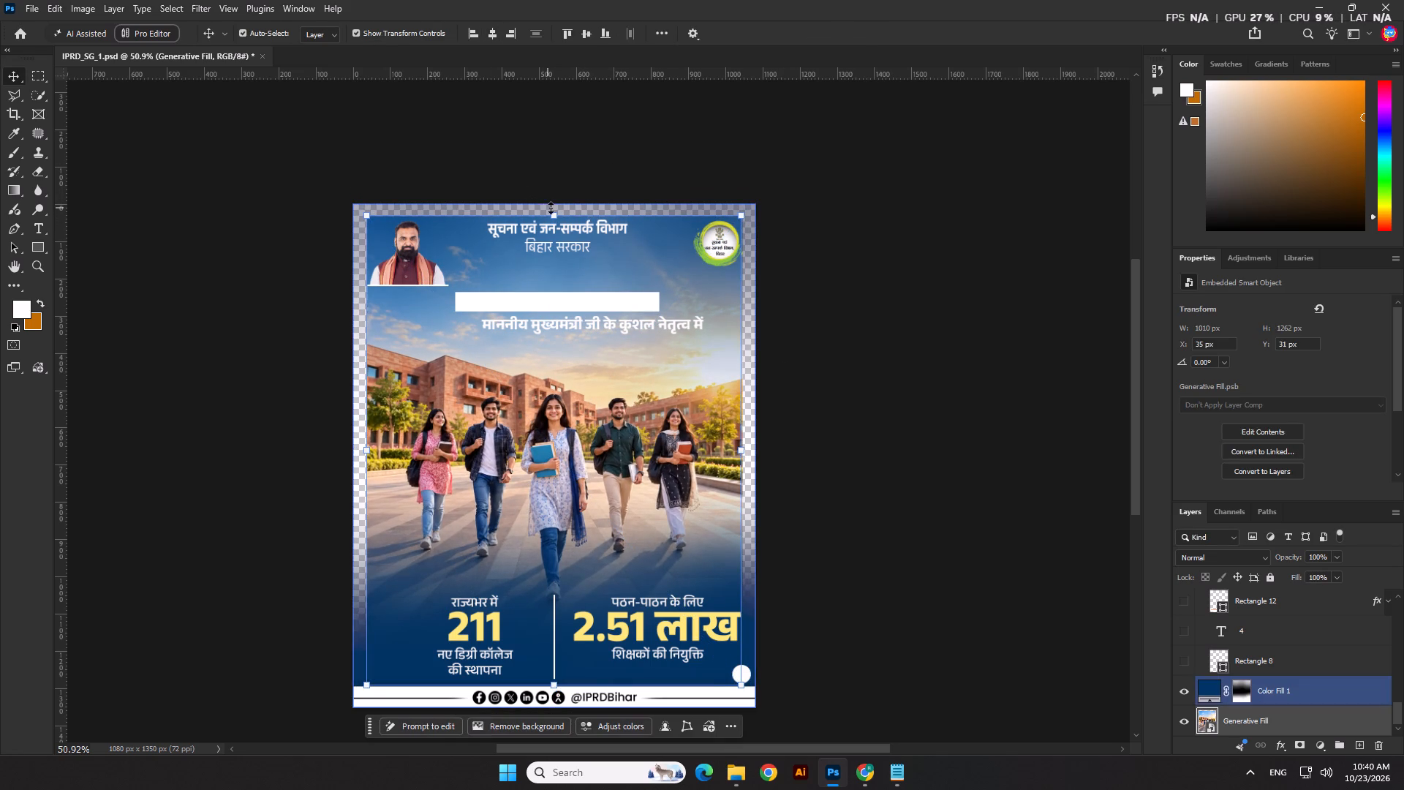
# Reduce the background image further to 92.70%, lower it to Y 47 px and centre it horizontally.
pyautogui.click(554, 208)
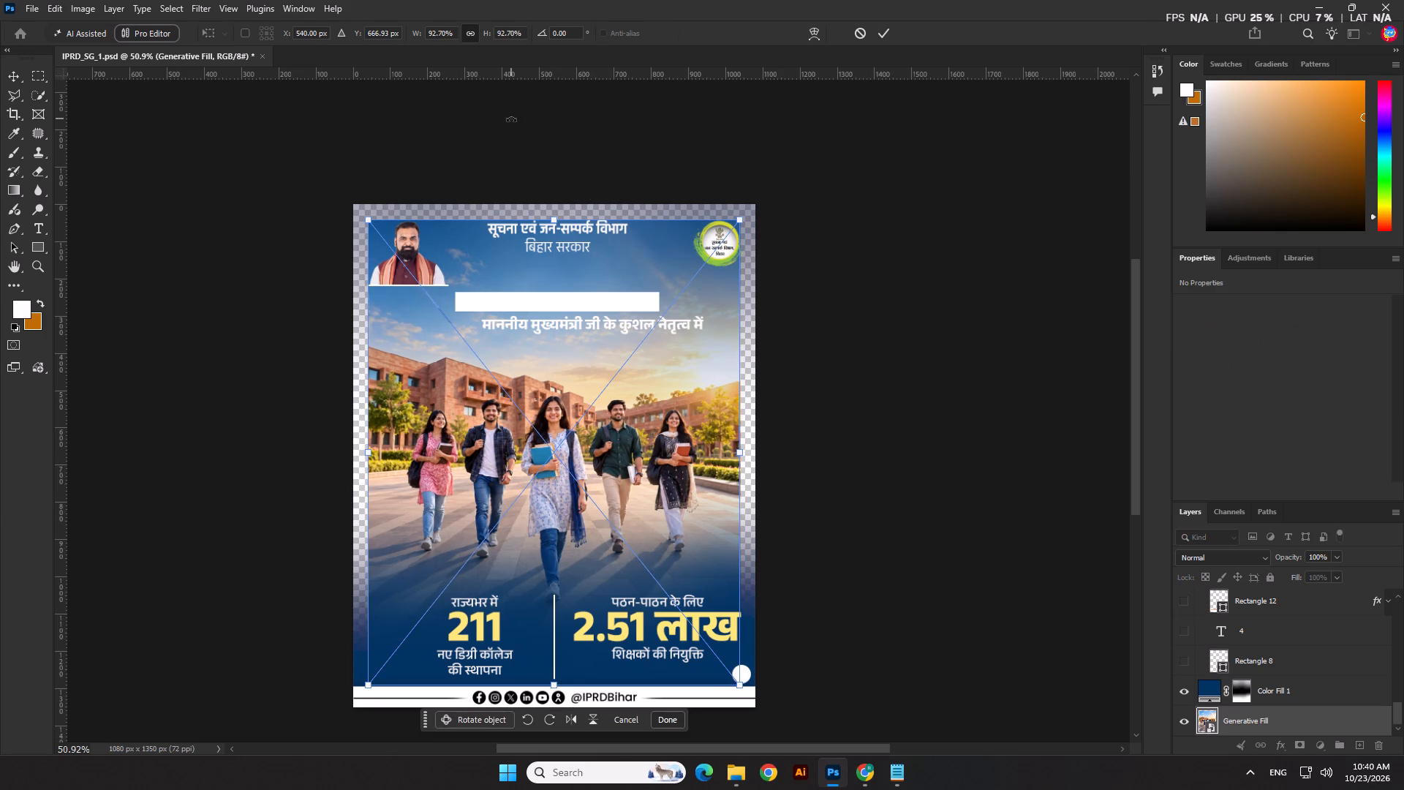
pyautogui.press('Down')
pyautogui.press('Down')
pyautogui.press('Down')
pyautogui.press('Down')
pyautogui.press('Up')
pyautogui.press('Return')
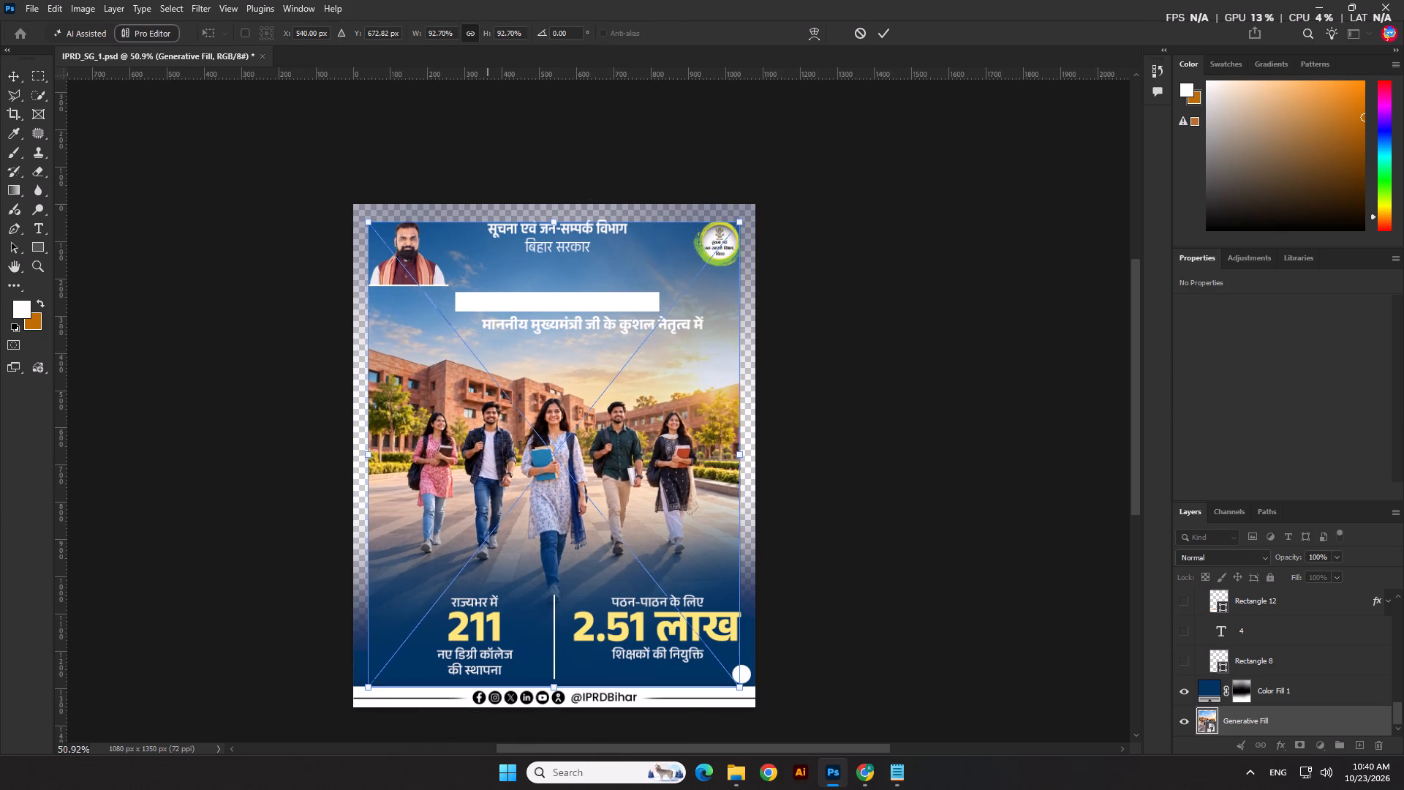
pyautogui.press('Return')
pyautogui.click(491, 34)
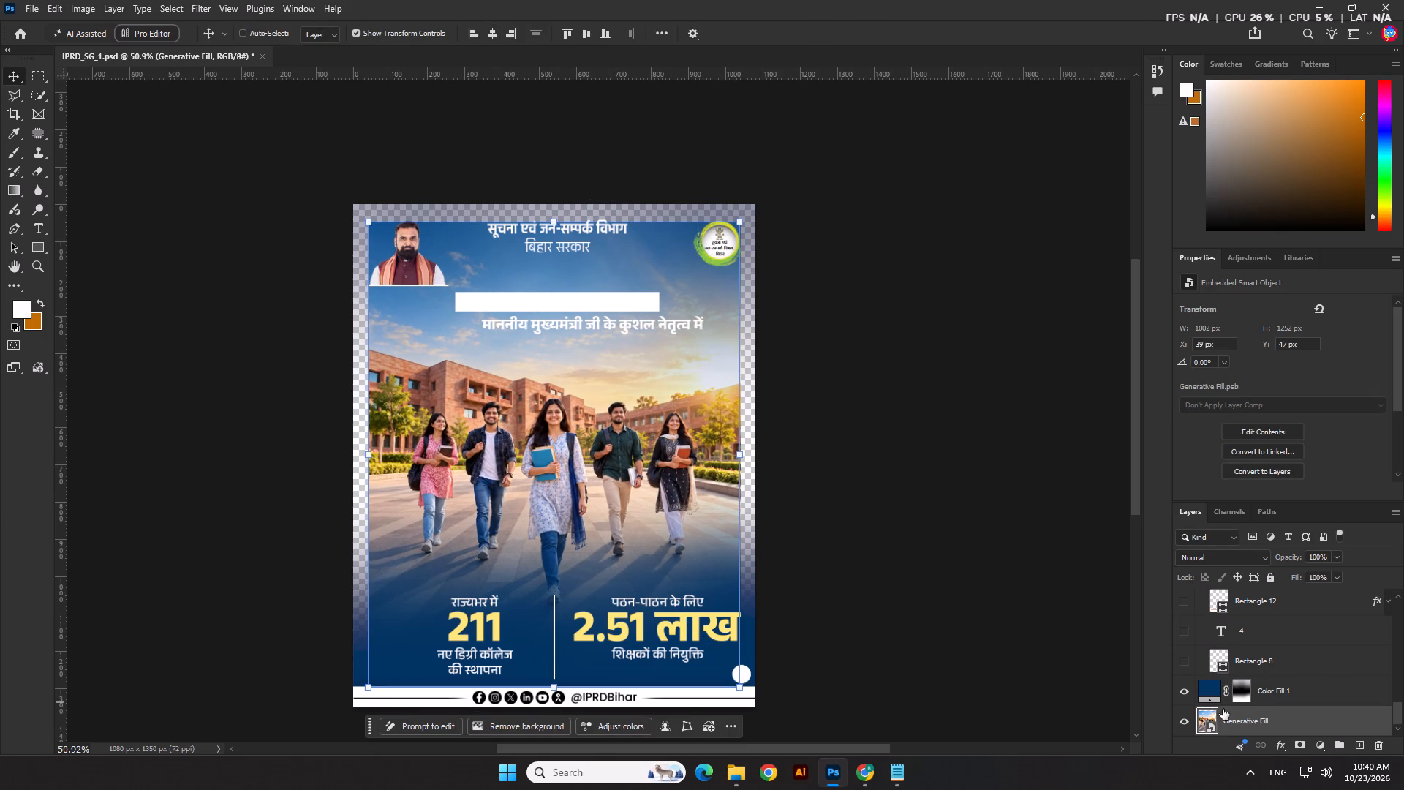
# Select the empty border around the background image and extend the scene into it with a promptless Firefly Generative Fill.
pyautogui.keyDown('ctrl'); pyautogui.click(1212, 713); pyautogui.keyUp('ctrl')
pyautogui.hotkey('ctrl', 'shift', 'i')
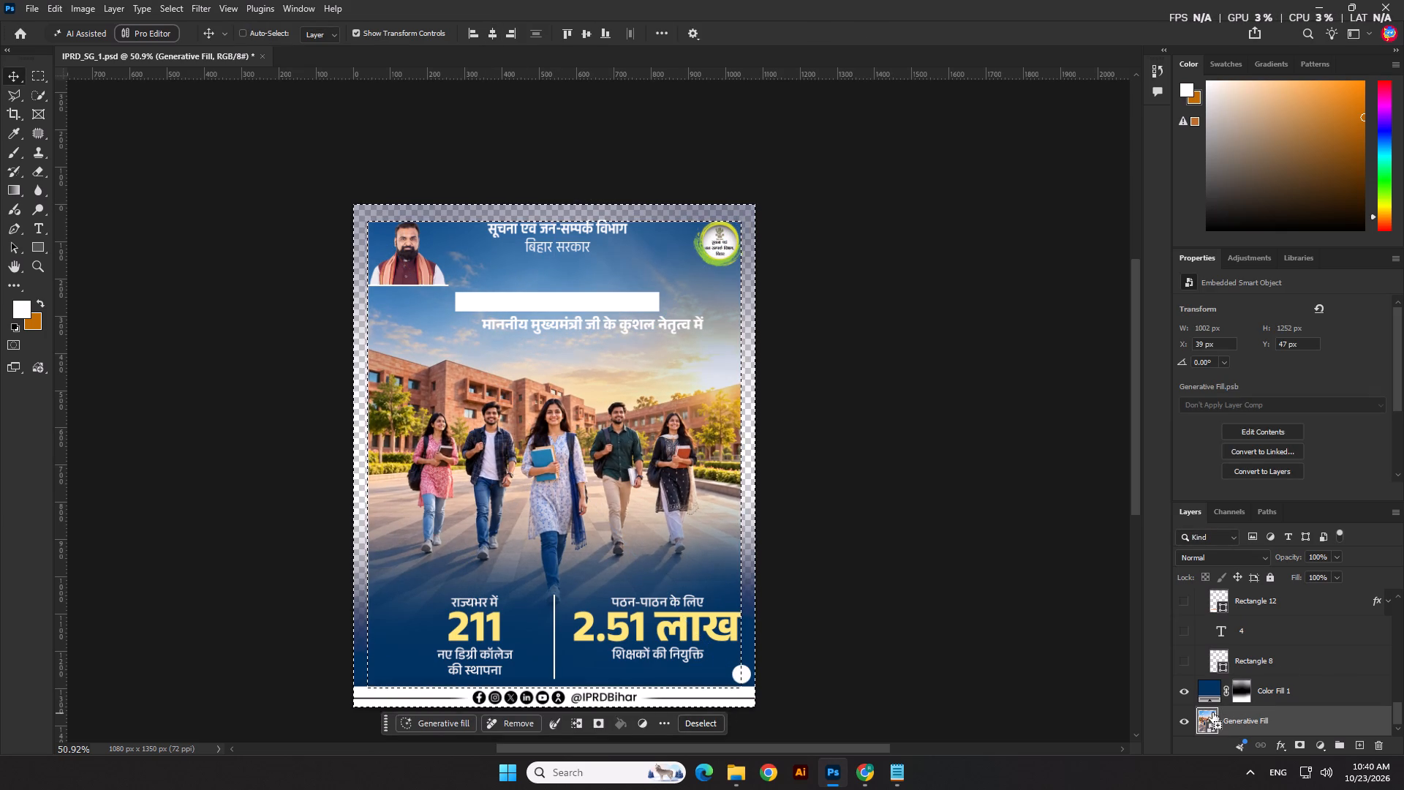
pyautogui.click(470, 729)
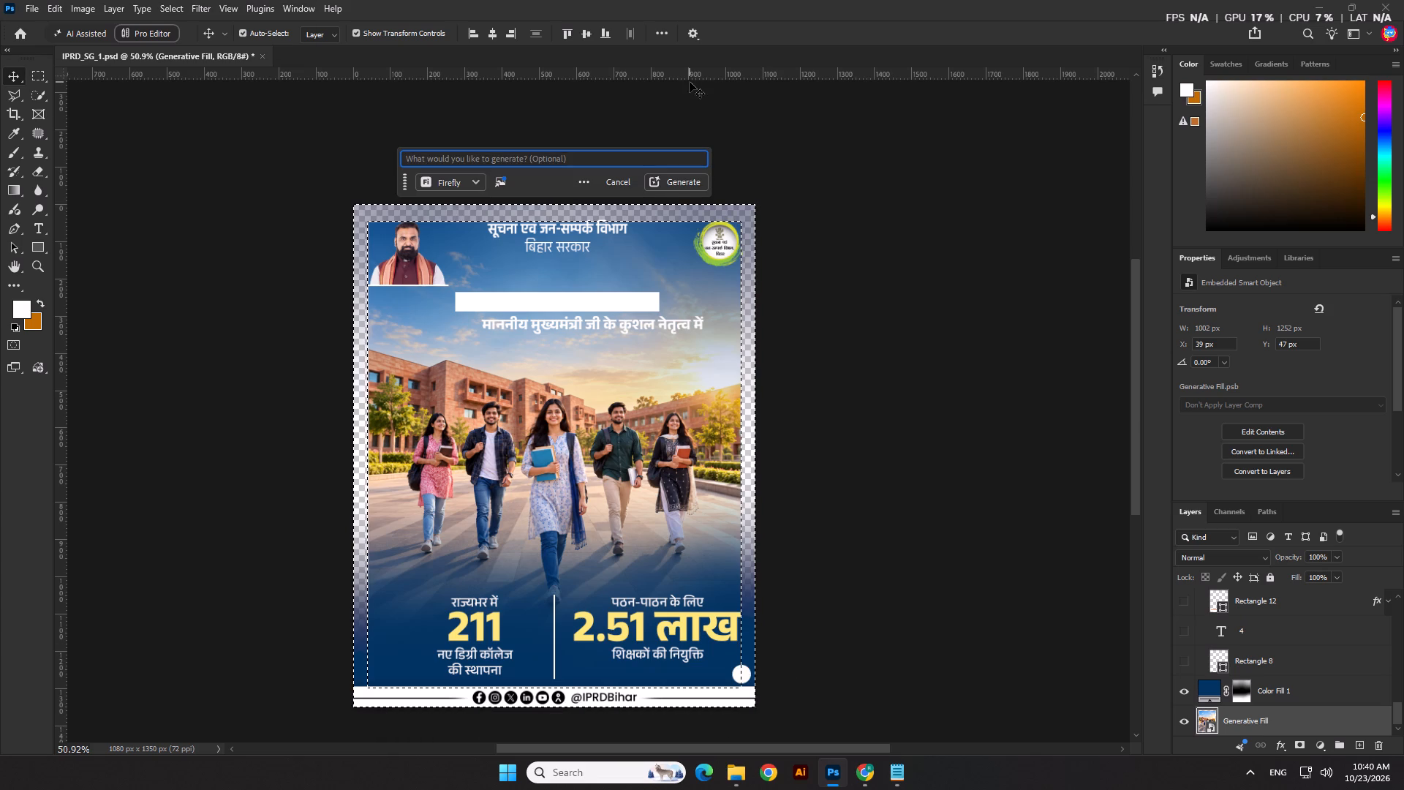
pyautogui.click(677, 183)
# Copy the line उच्च शिक्षा के विस्तार की दिशा में ऐतिहासिक कदम from क्राउजल-1 in Notepad and return to Photoshop.
pyautogui.hotkey('alt', 'Tab')
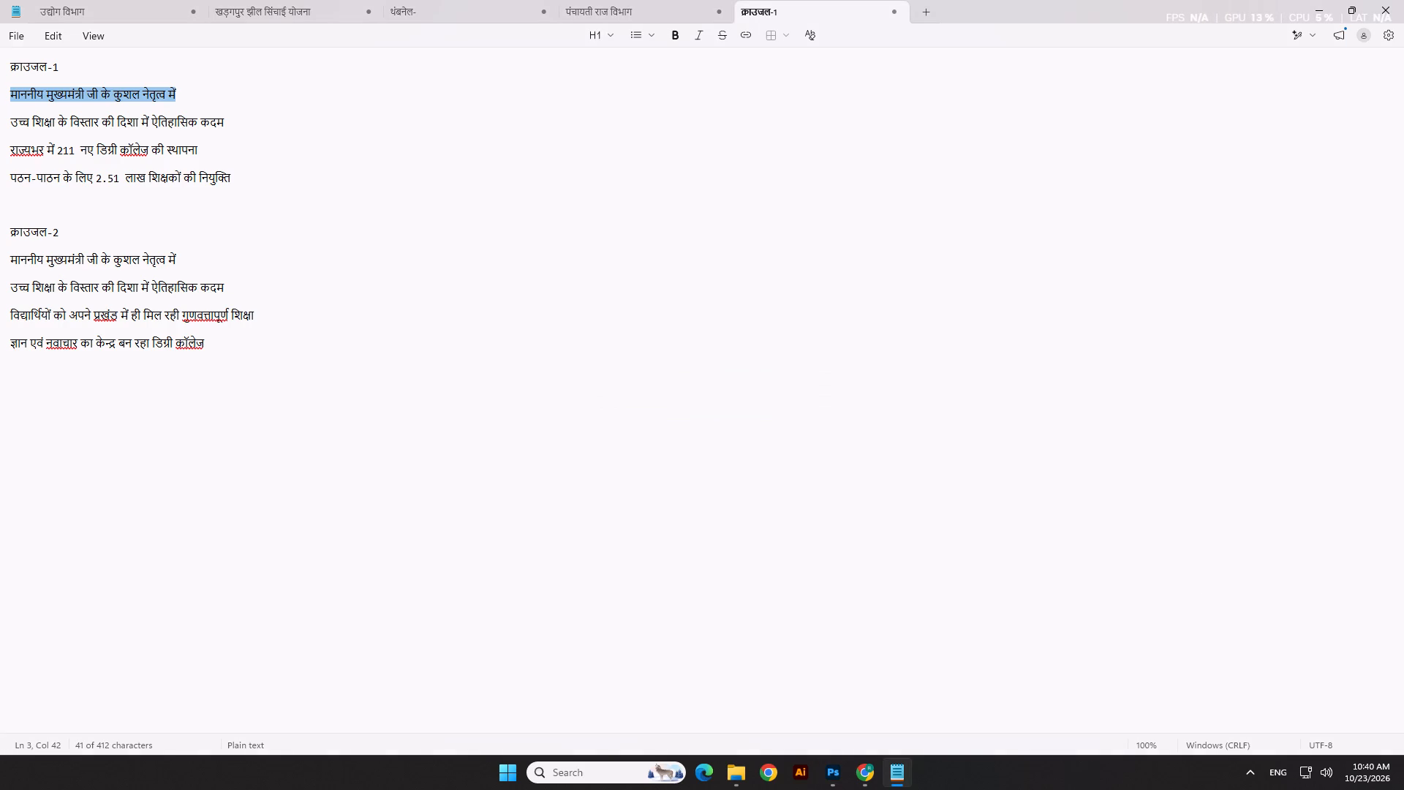
pyautogui.moveTo(10, 118); pyautogui.dragTo(31, 124)
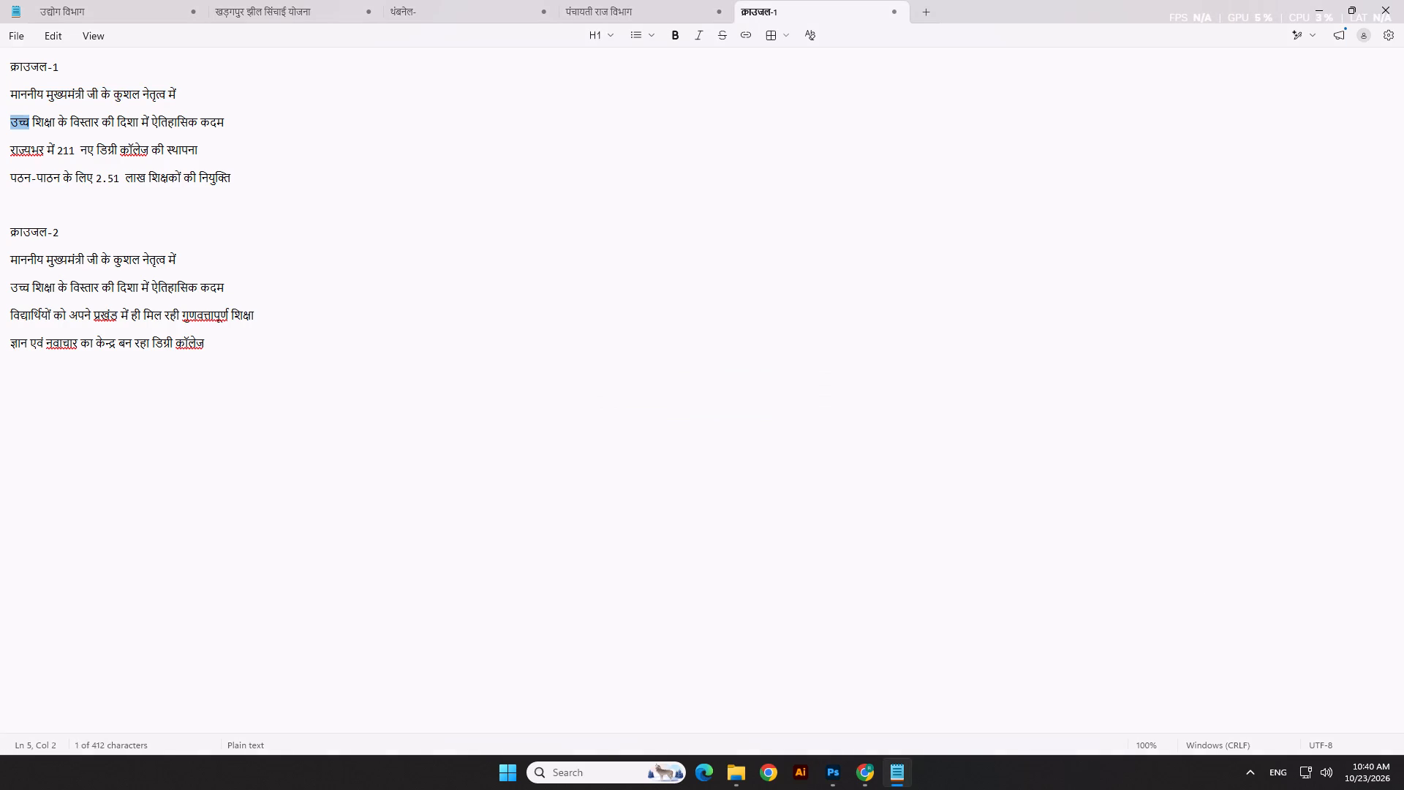
pyautogui.moveTo(31, 124); pyautogui.dragTo(226, 116)
pyautogui.hotkey('ctrl', 'c')
pyautogui.hotkey('ctrl', 'c')
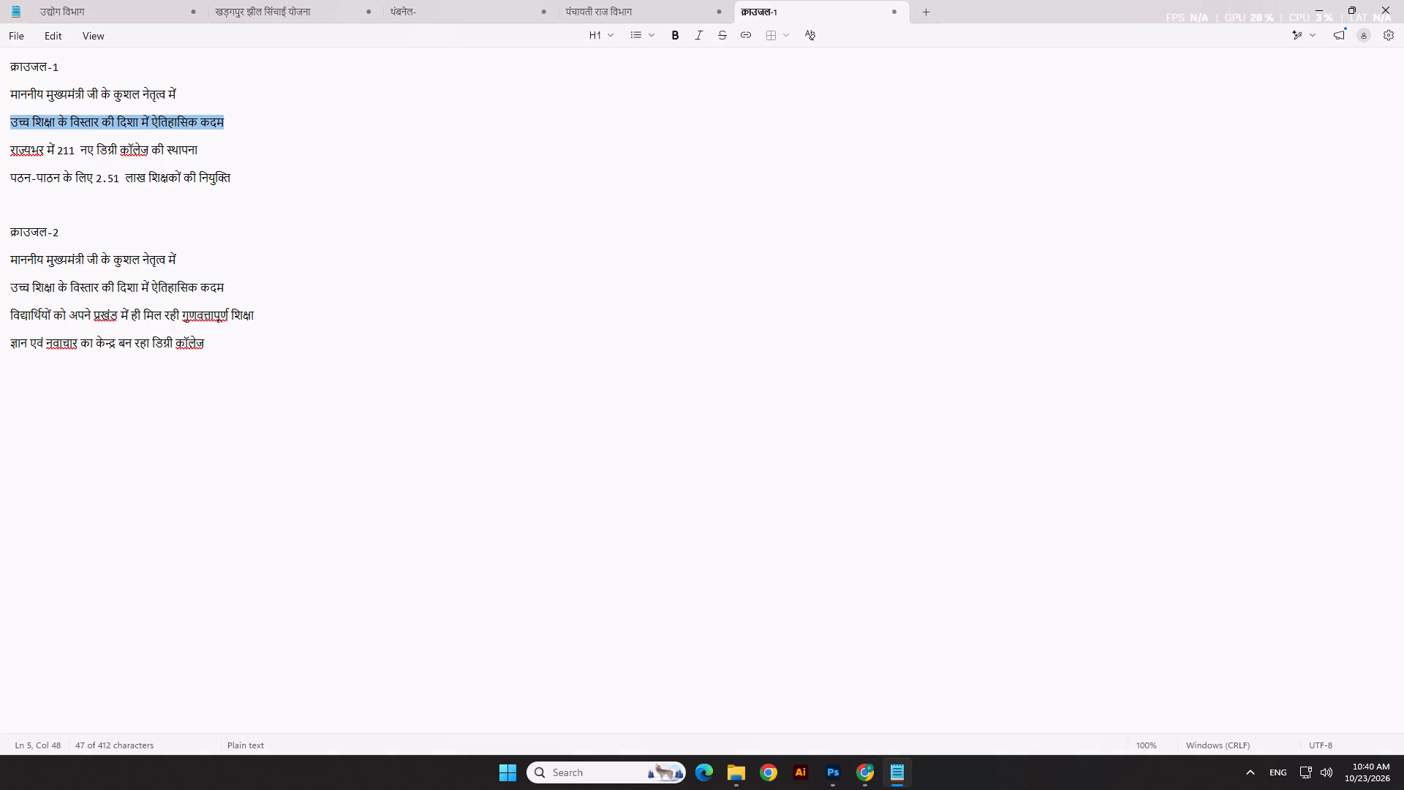
pyautogui.hotkey('alt', 'Tab')
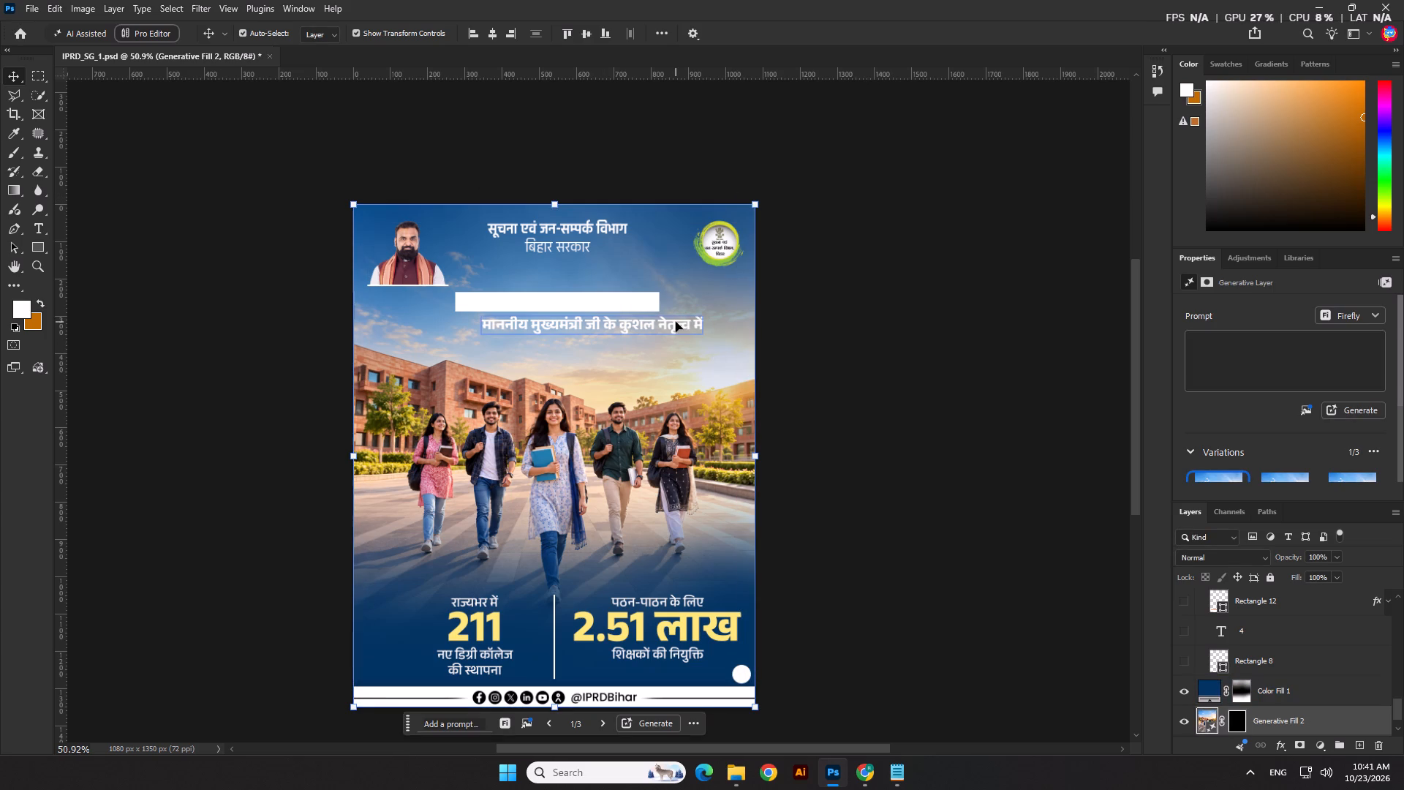
# Place the माननीय मुख्यमंत्री text over the white rectangle and recolour it with the dark blue sampled from the poster's bottom.
pyautogui.moveTo(676, 322); pyautogui.dragTo(637, 299)
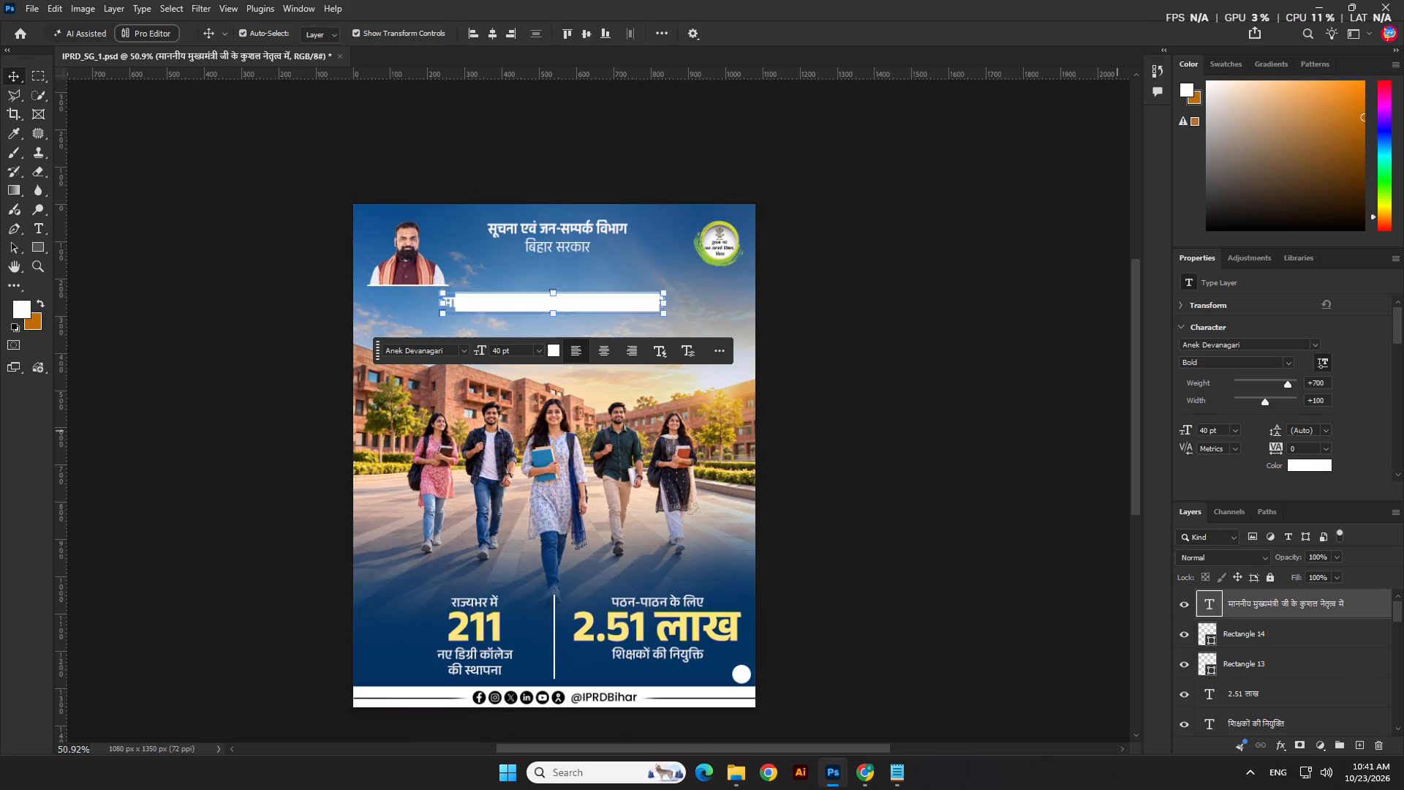
pyautogui.click(1318, 465)
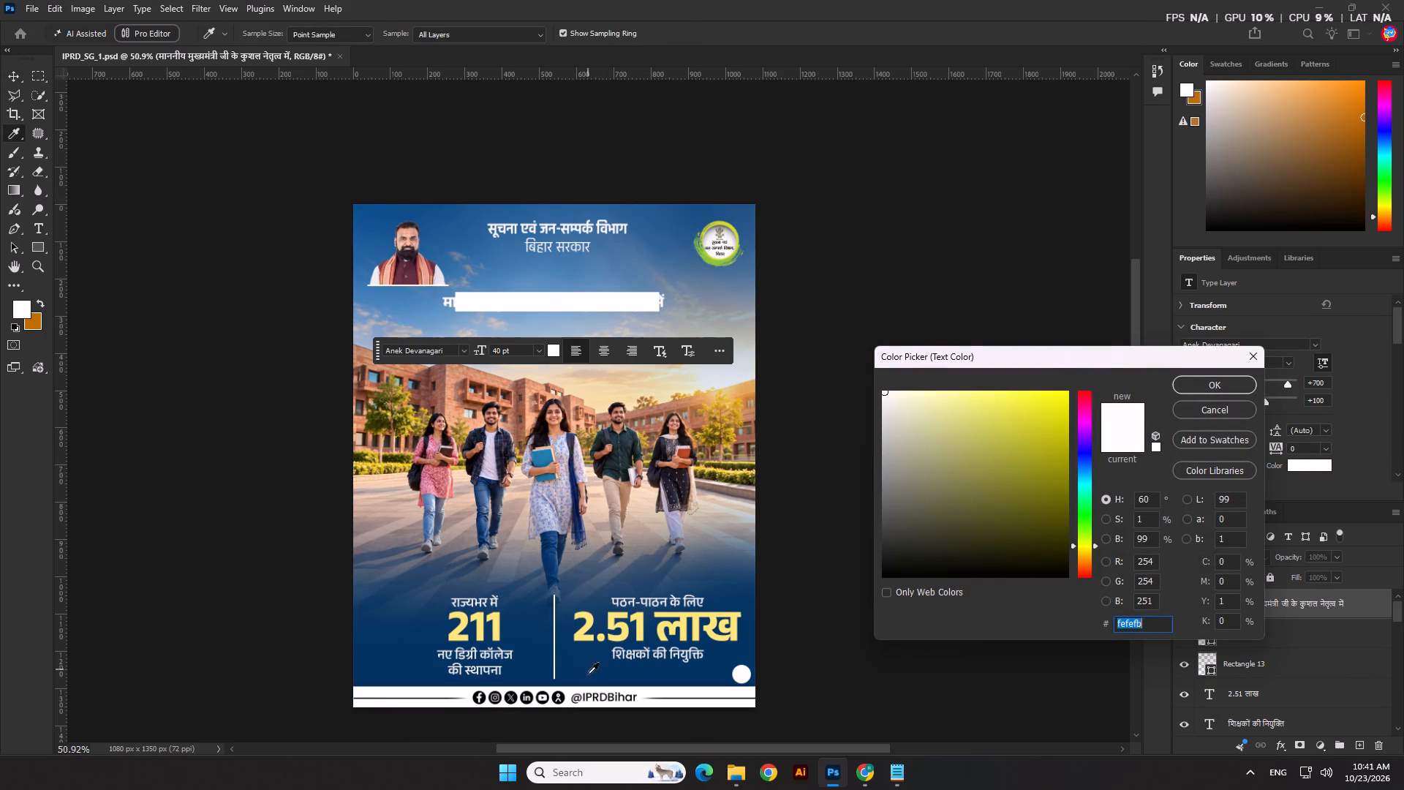
pyautogui.click(591, 679)
pyautogui.click(1208, 381)
pyautogui.click(916, 448)
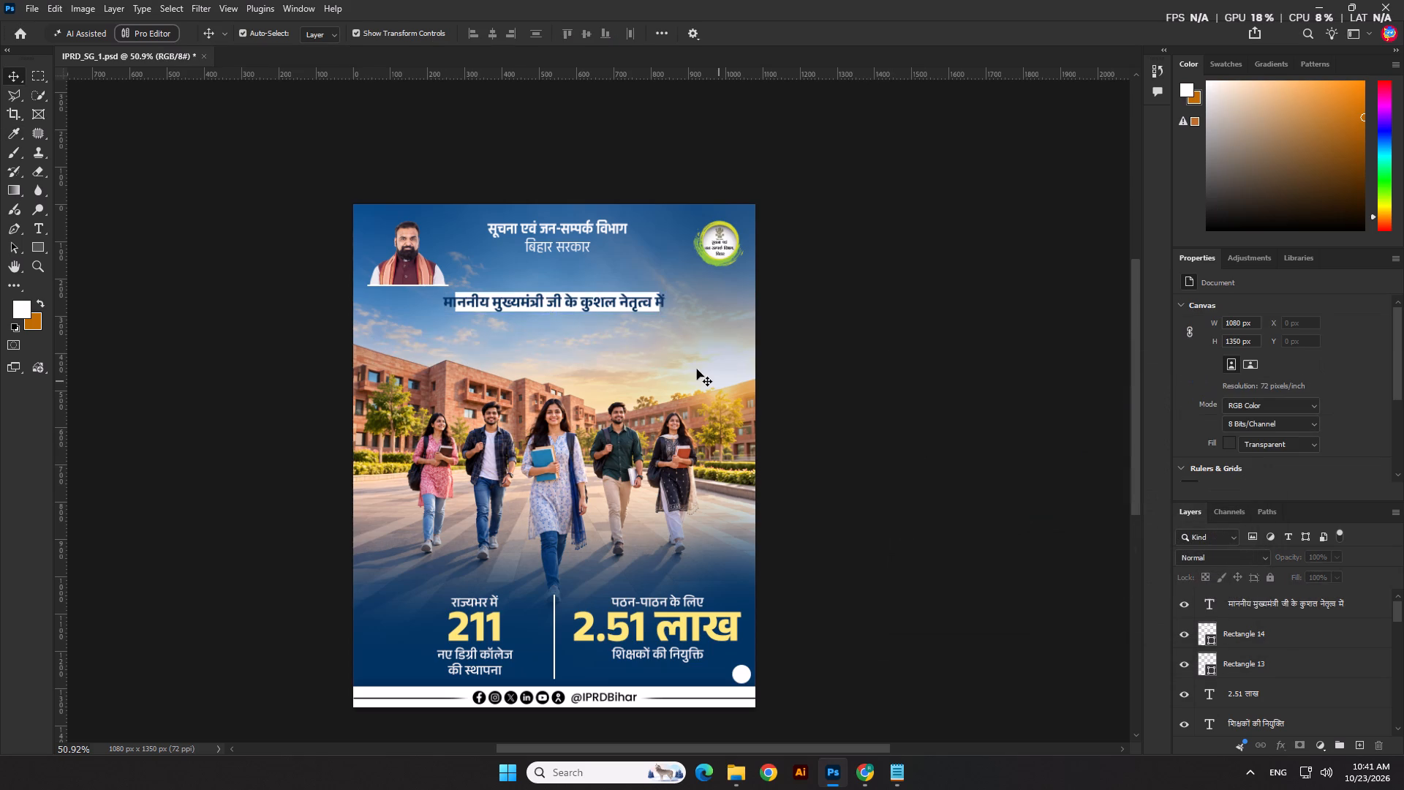
# Widen the white rectangle behind the माननीय मुख्यमंत्री text on both sides to 644 px.
pyautogui.scroll(7, 694, 368)
pyautogui.click(641, 286)
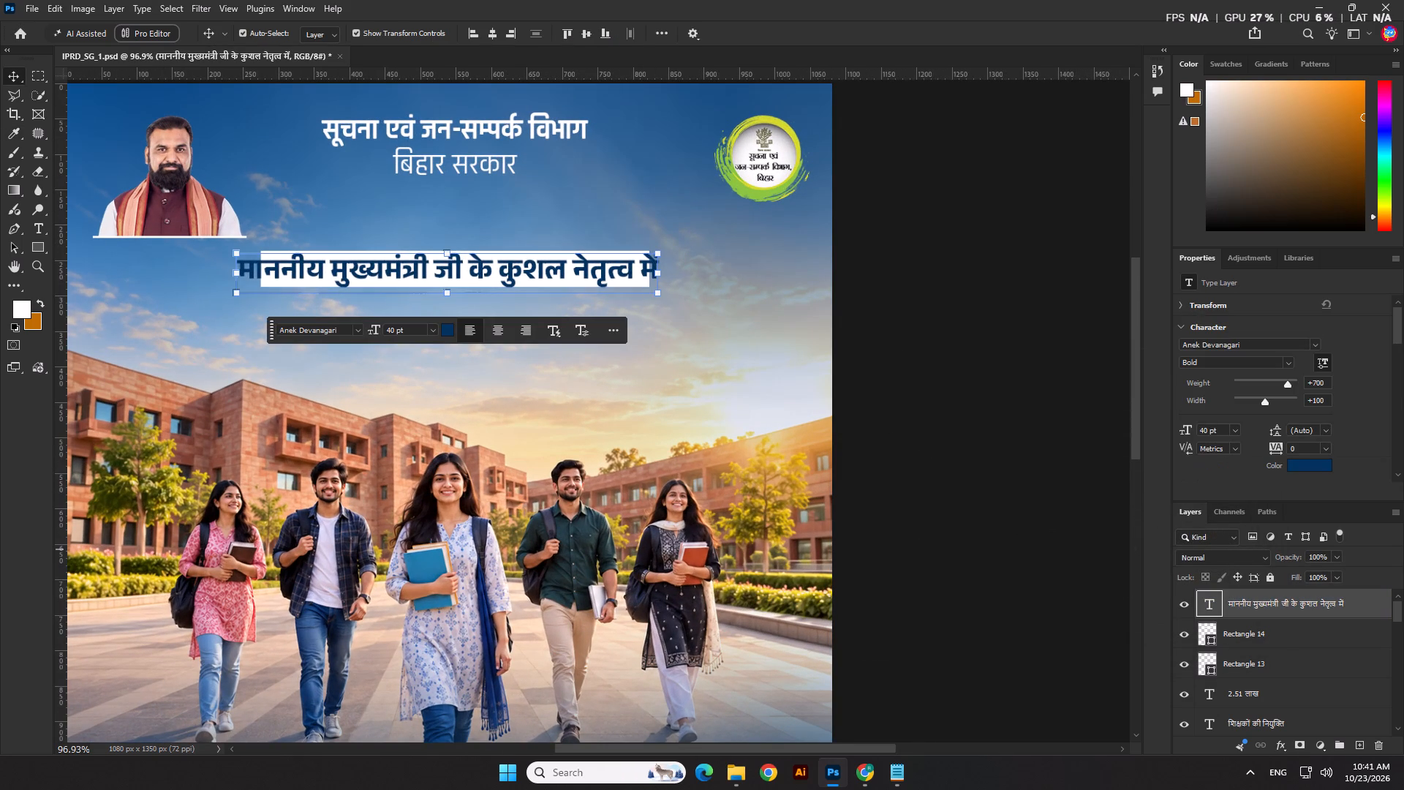
pyautogui.click(1228, 638)
pyautogui.moveTo(649, 269); pyautogui.dragTo(682, 271)
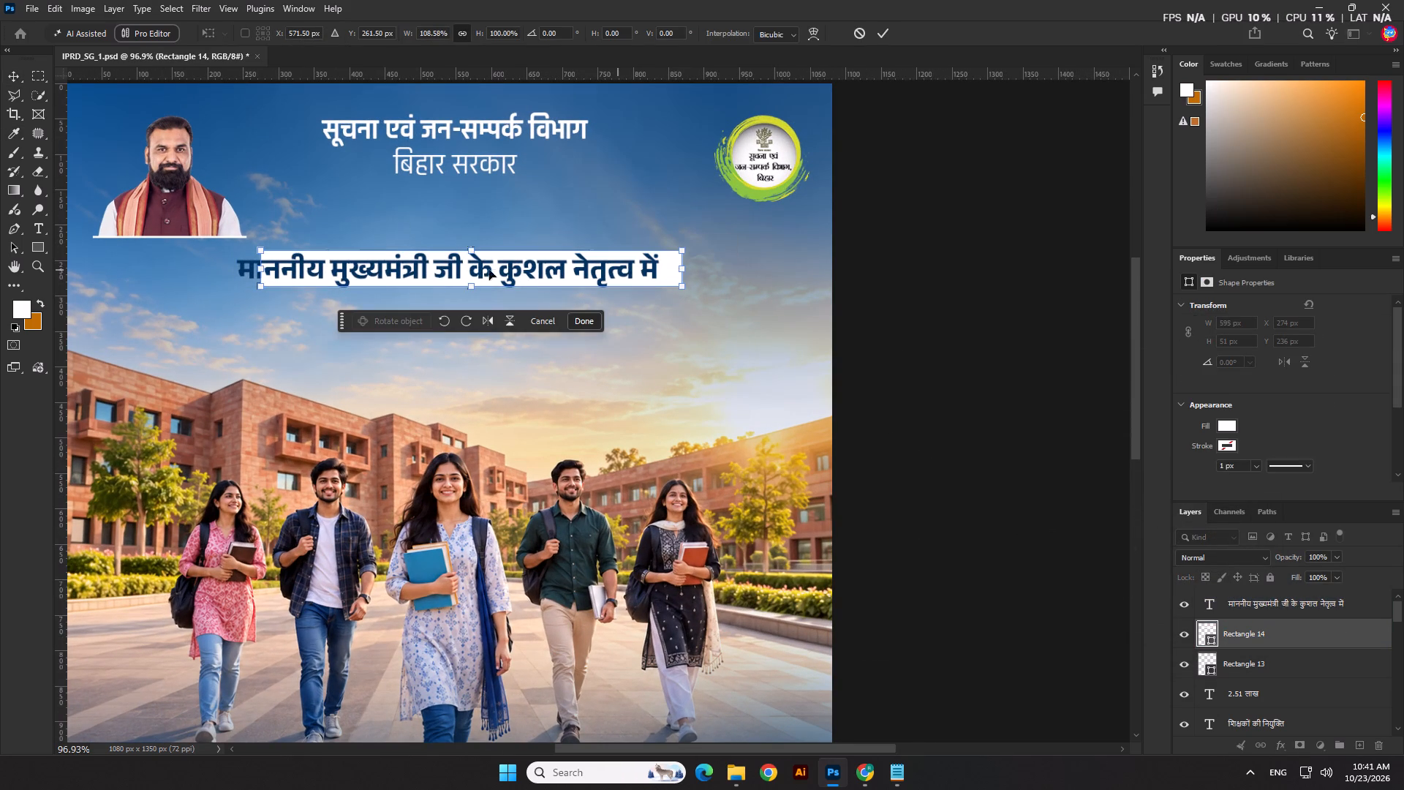
pyautogui.moveTo(263, 271); pyautogui.dragTo(226, 268)
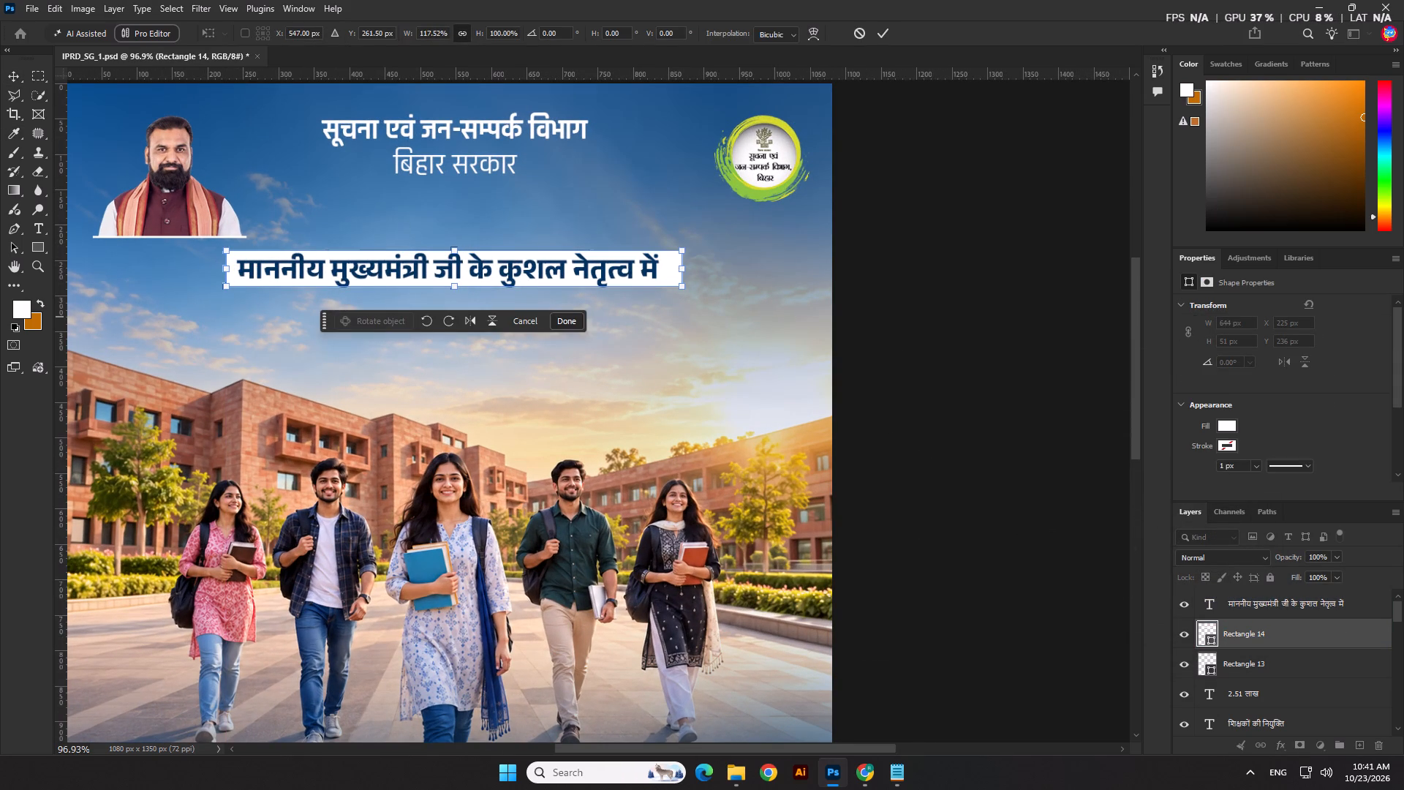
pyautogui.scroll(-5, 1367, 383)
pyautogui.moveTo(1206, 442); pyautogui.dragTo(1237, 441)
pyautogui.press('Return')
# Round the white rectangle's corners fully into a pill and nudge the माननीय मुख्यमंत्री text slightly up.
pyautogui.moveTo(1209, 446); pyautogui.dragTo(1403, 476)
pyautogui.click(958, 452)
pyautogui.click(505, 263)
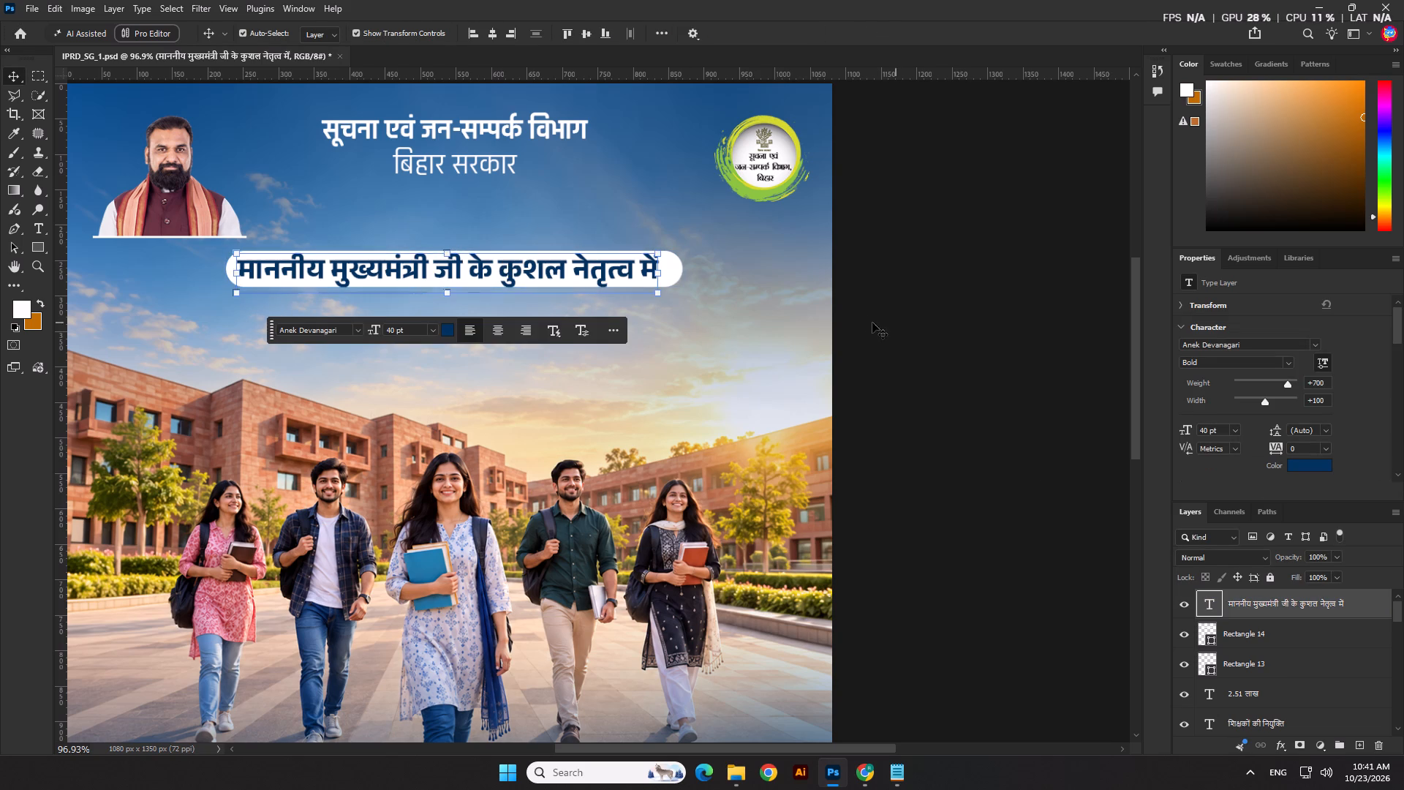
pyautogui.press('Up')
pyautogui.click(938, 326)
# Extend the white pill downward to a height of 63 px and fully round its corners again.
pyautogui.scroll(4, 722, 271)
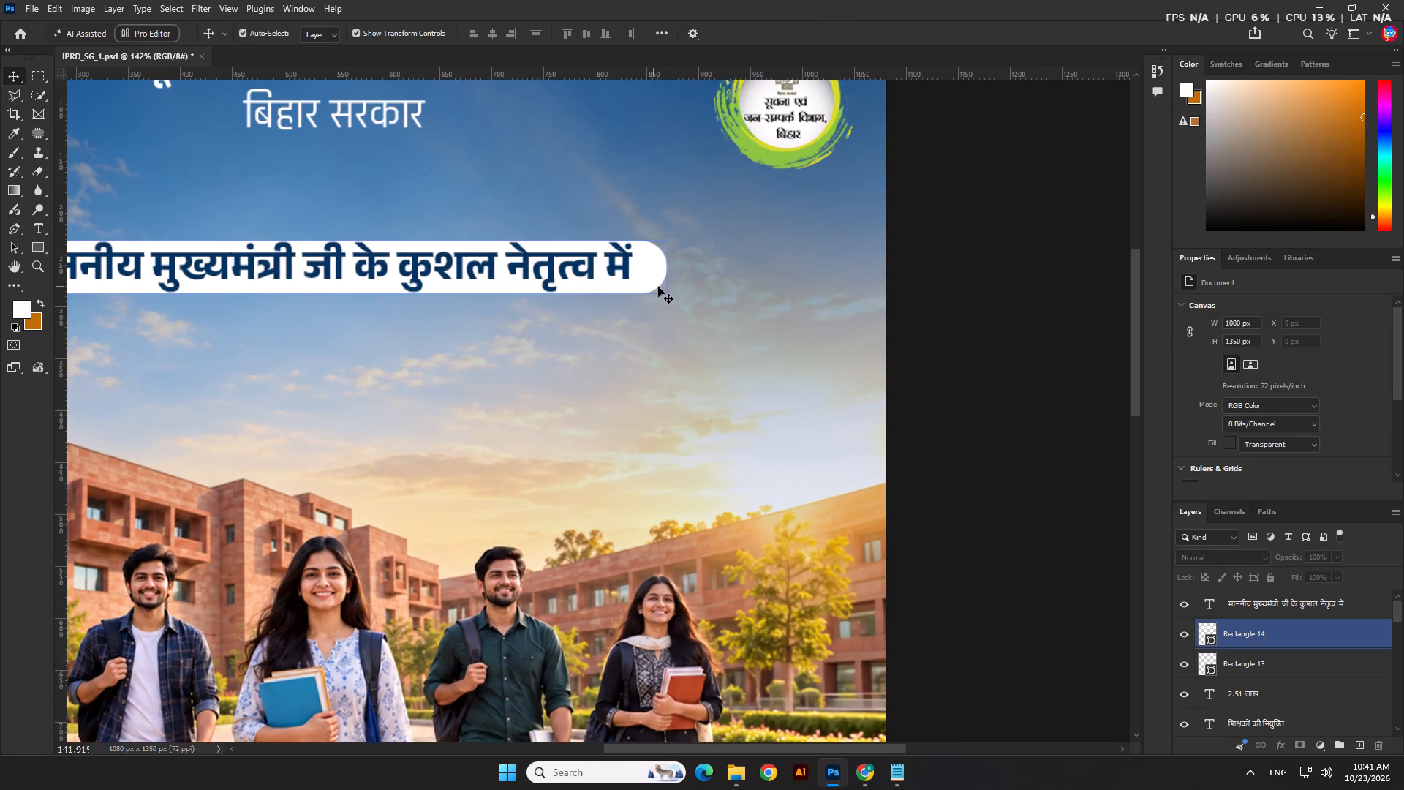
pyautogui.click(658, 287)
pyautogui.keyDown('shift'); pyautogui.moveTo(336, 296); pyautogui.dragTo(337, 309); pyautogui.keyUp('shift')
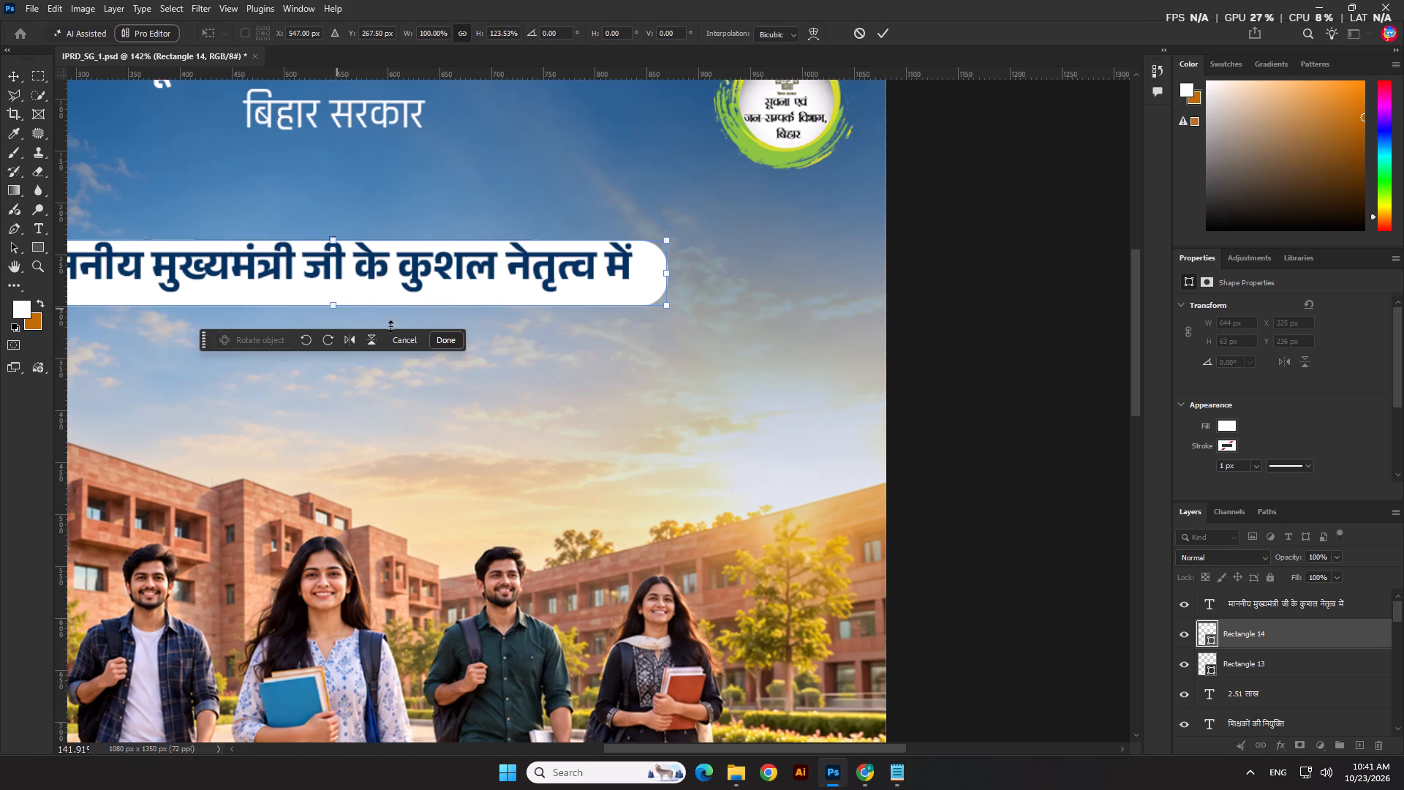
pyautogui.scroll(-10, 1009, 451)
pyautogui.press('Return')
pyautogui.scroll(-5, 1281, 414)
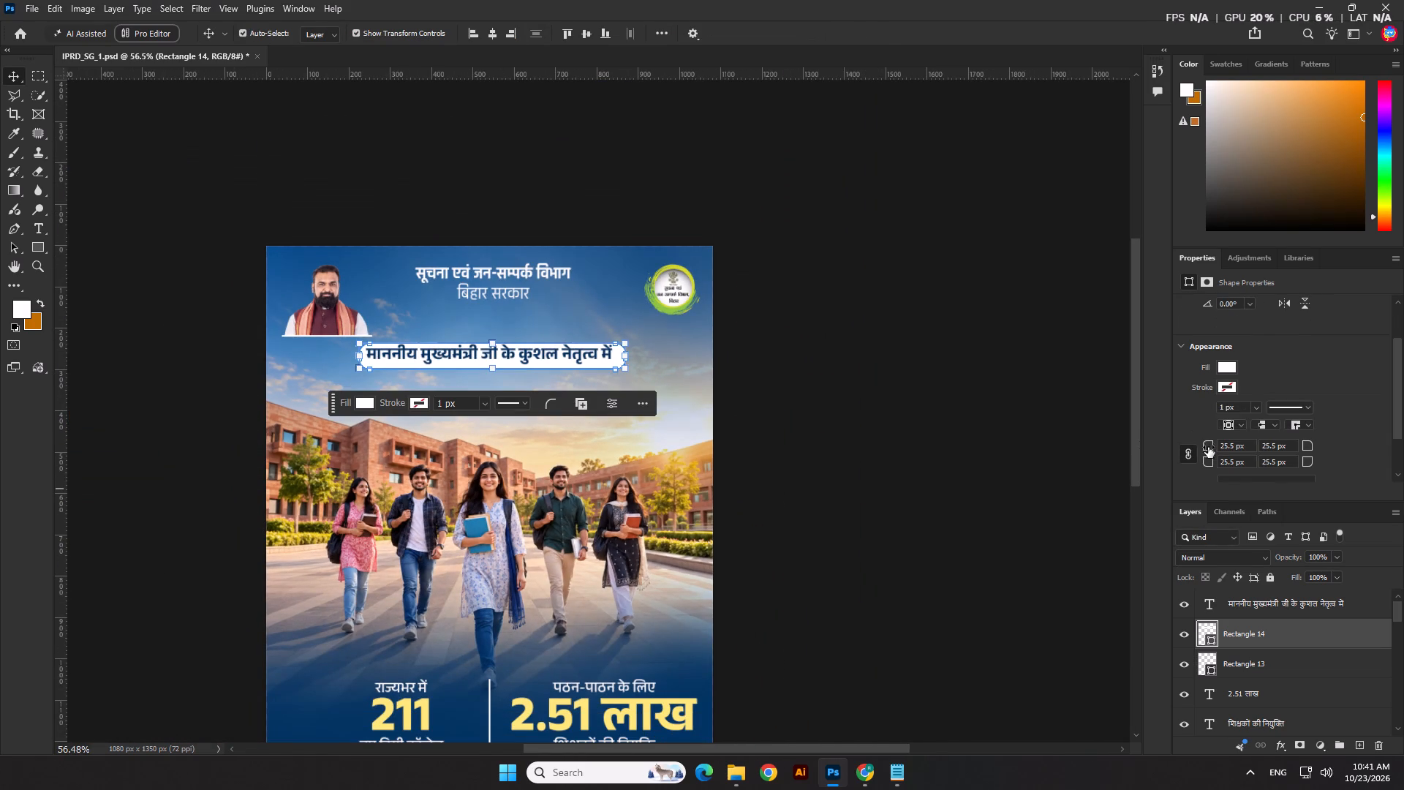
pyautogui.moveTo(1209, 445); pyautogui.dragTo(1403, 492)
pyautogui.click(1012, 508)
# Centre the माननीय मुख्यमंत्री text horizontally and vertically on the white pill and nudge both down 2 px.
pyautogui.click(514, 358)
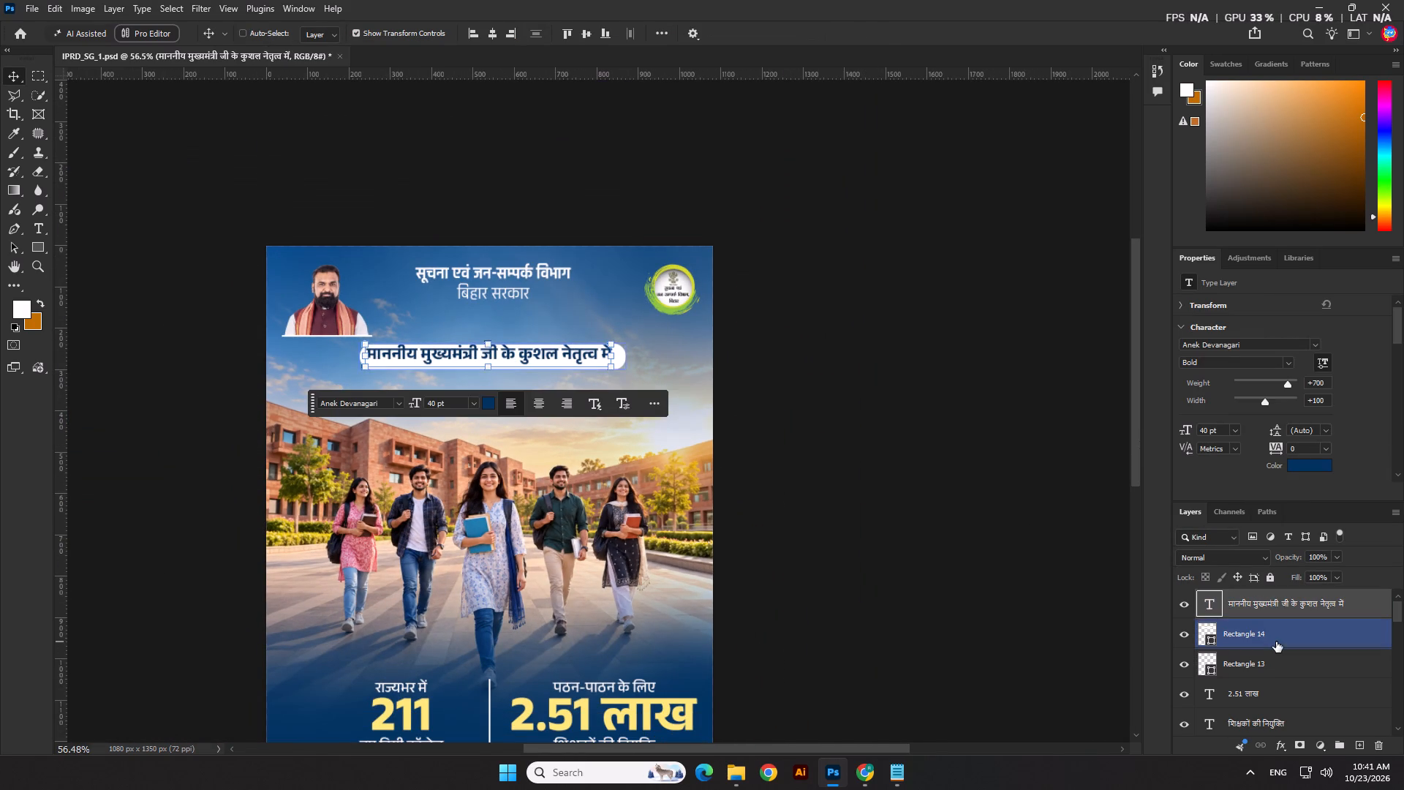
pyautogui.keyDown('ctrl'); pyautogui.click(1276, 642); pyautogui.keyUp('ctrl')
pyautogui.click(658, 39)
pyautogui.click(695, 181)
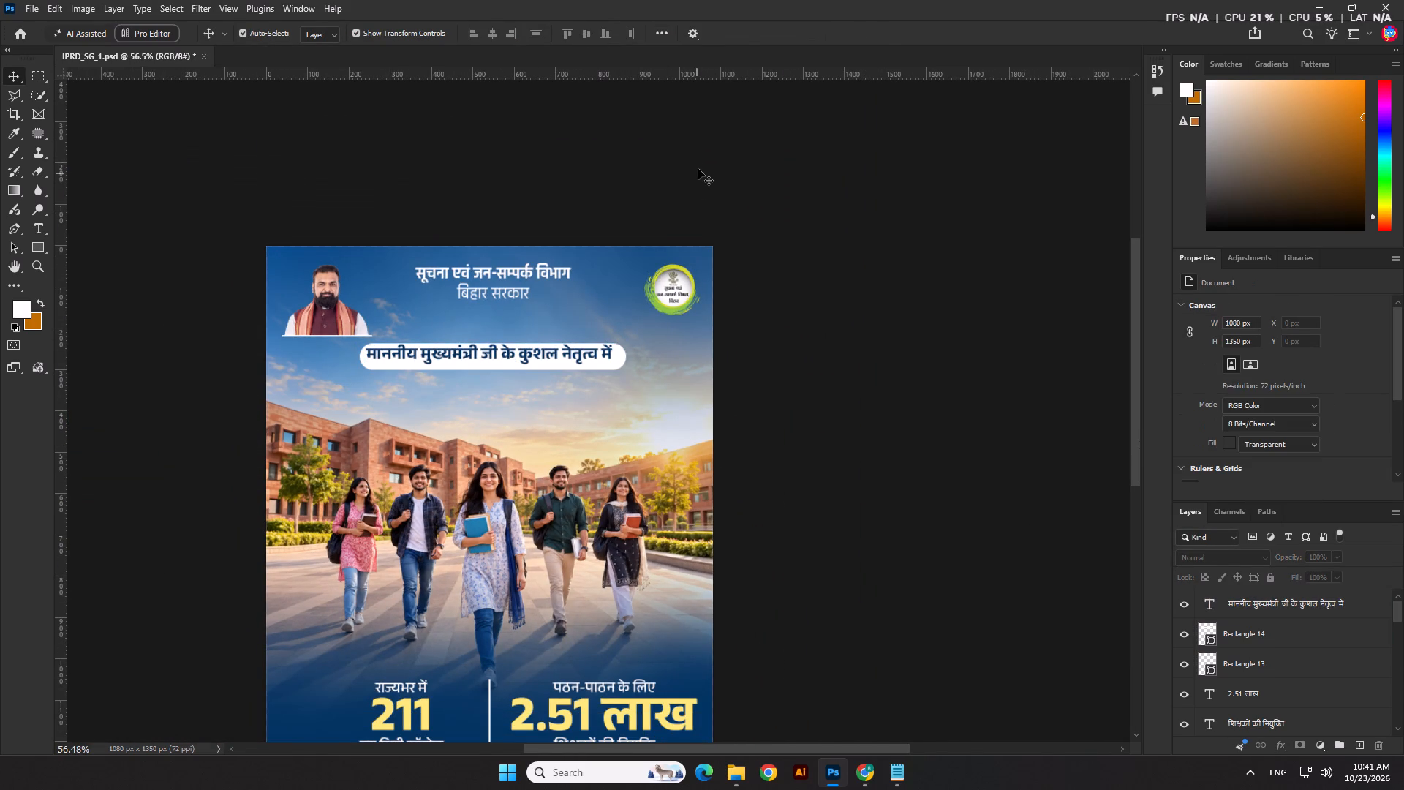
pyautogui.click(1232, 622)
pyautogui.keyDown('ctrl'); pyautogui.click(1241, 606); pyautogui.keyUp('ctrl')
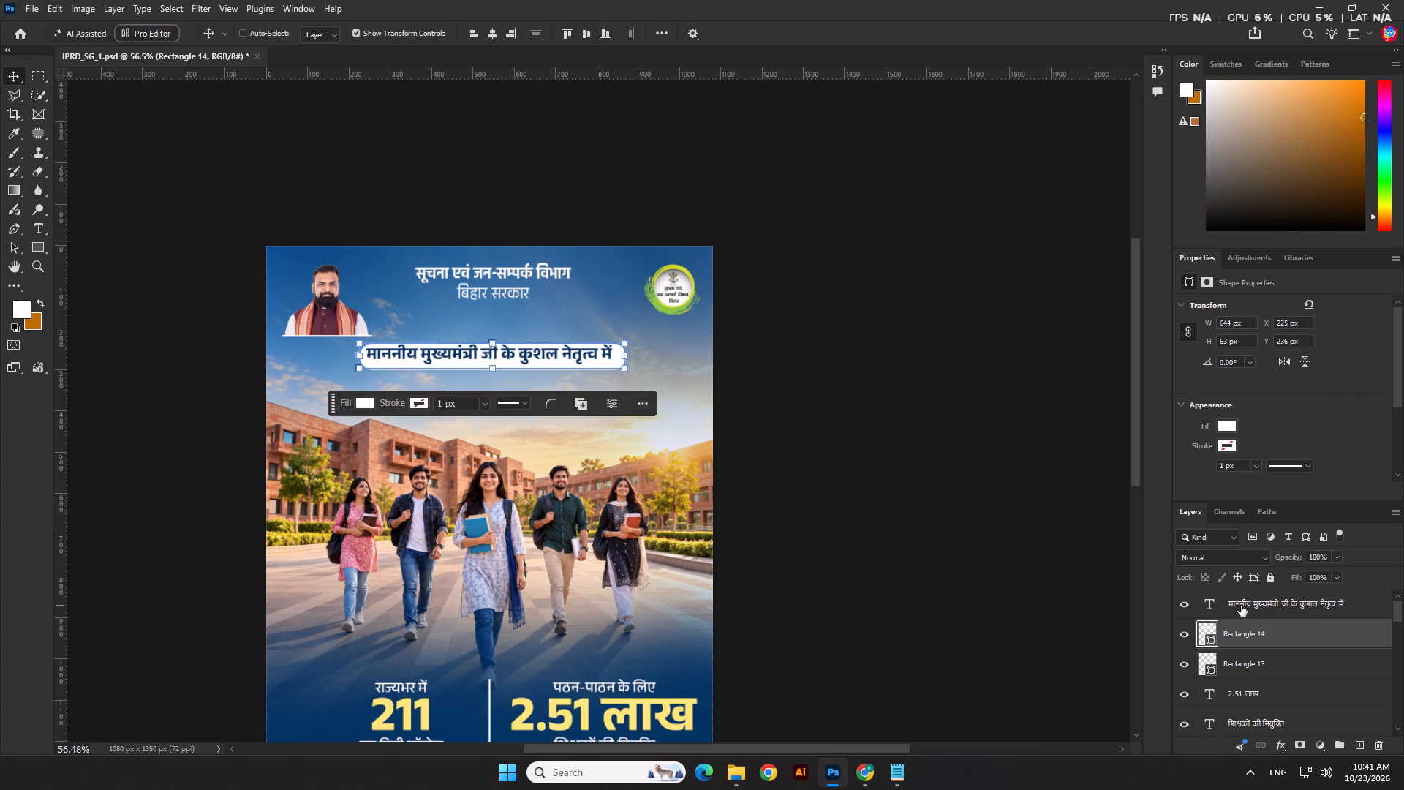
pyautogui.click(662, 31)
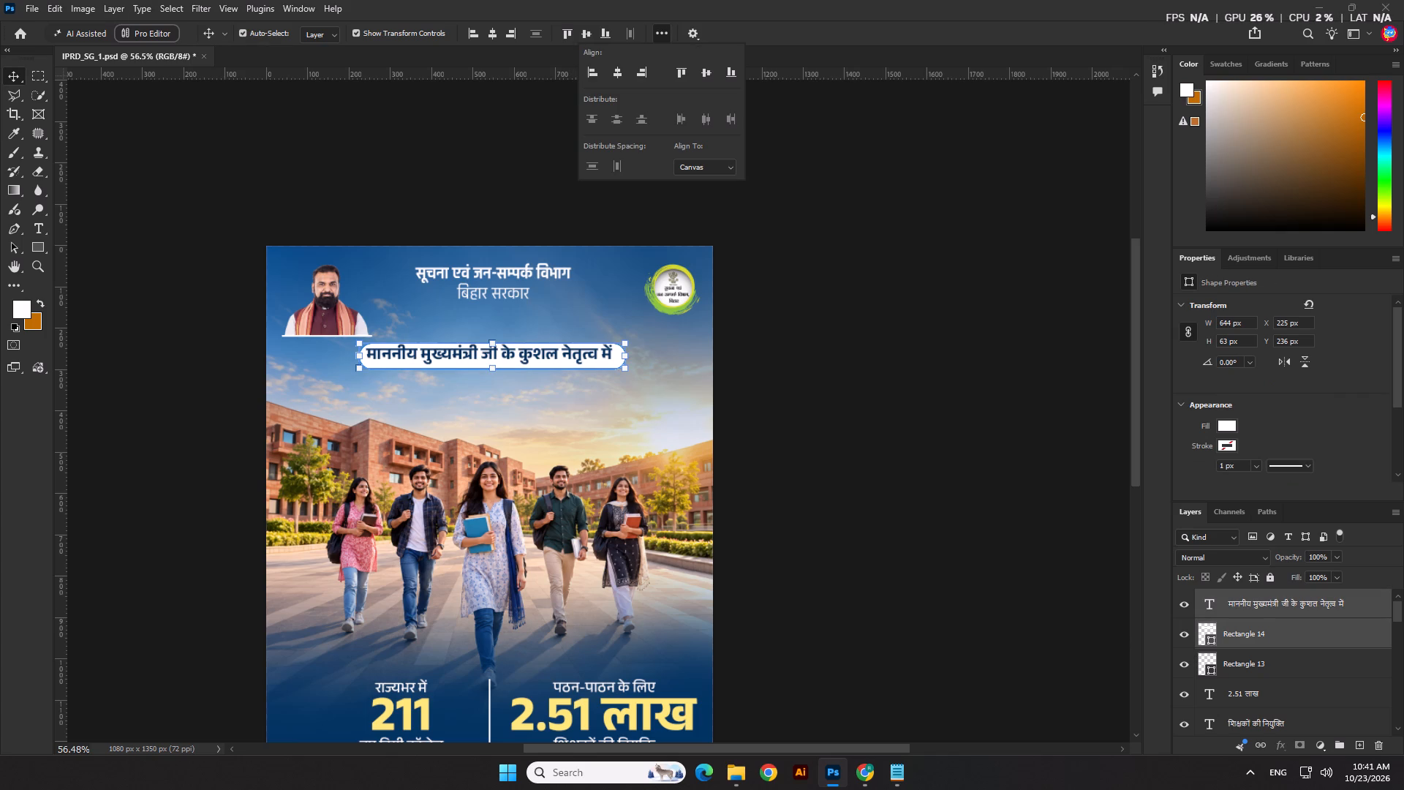
pyautogui.click(696, 165)
pyautogui.doubleClick(701, 174)
pyautogui.click(698, 177)
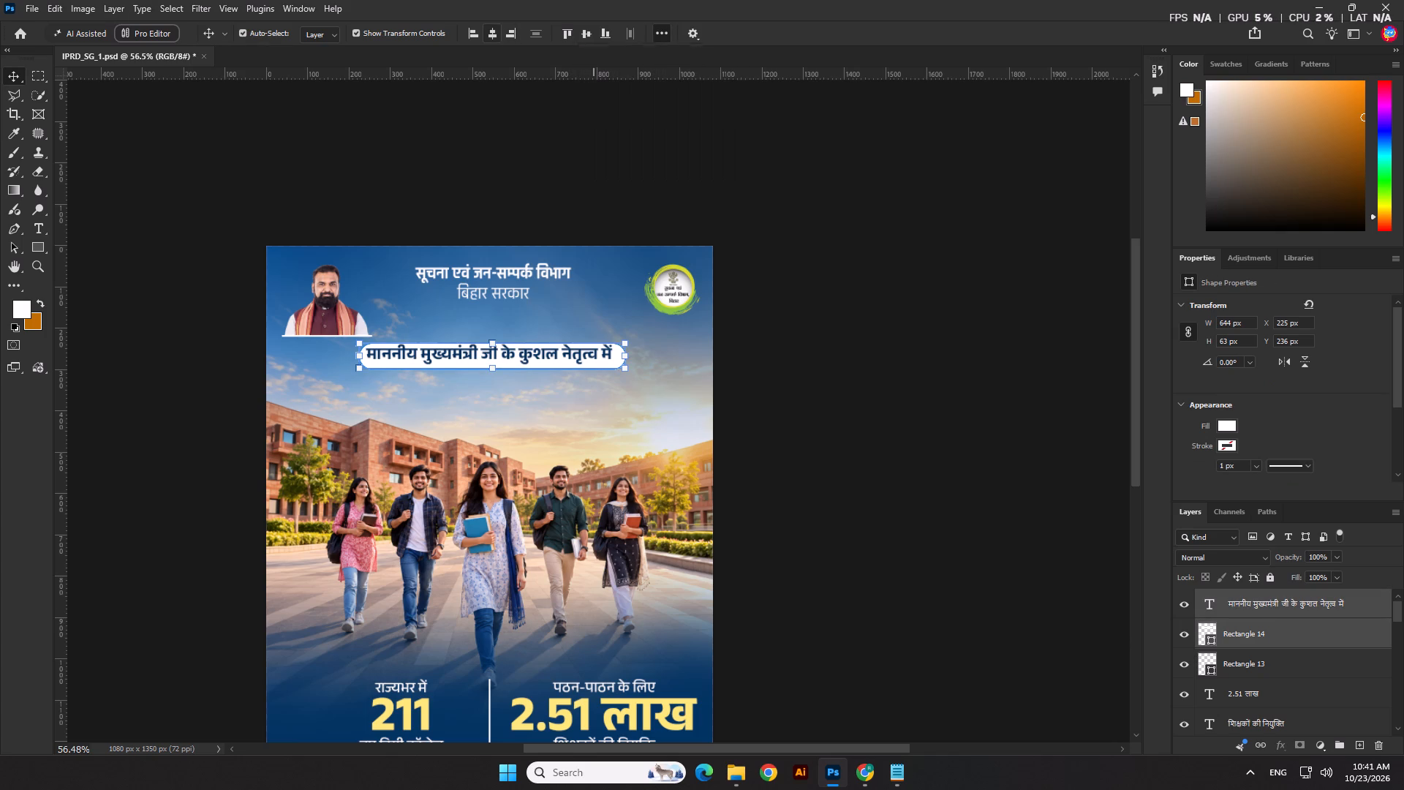
pyautogui.click(491, 29)
pyautogui.click(584, 37)
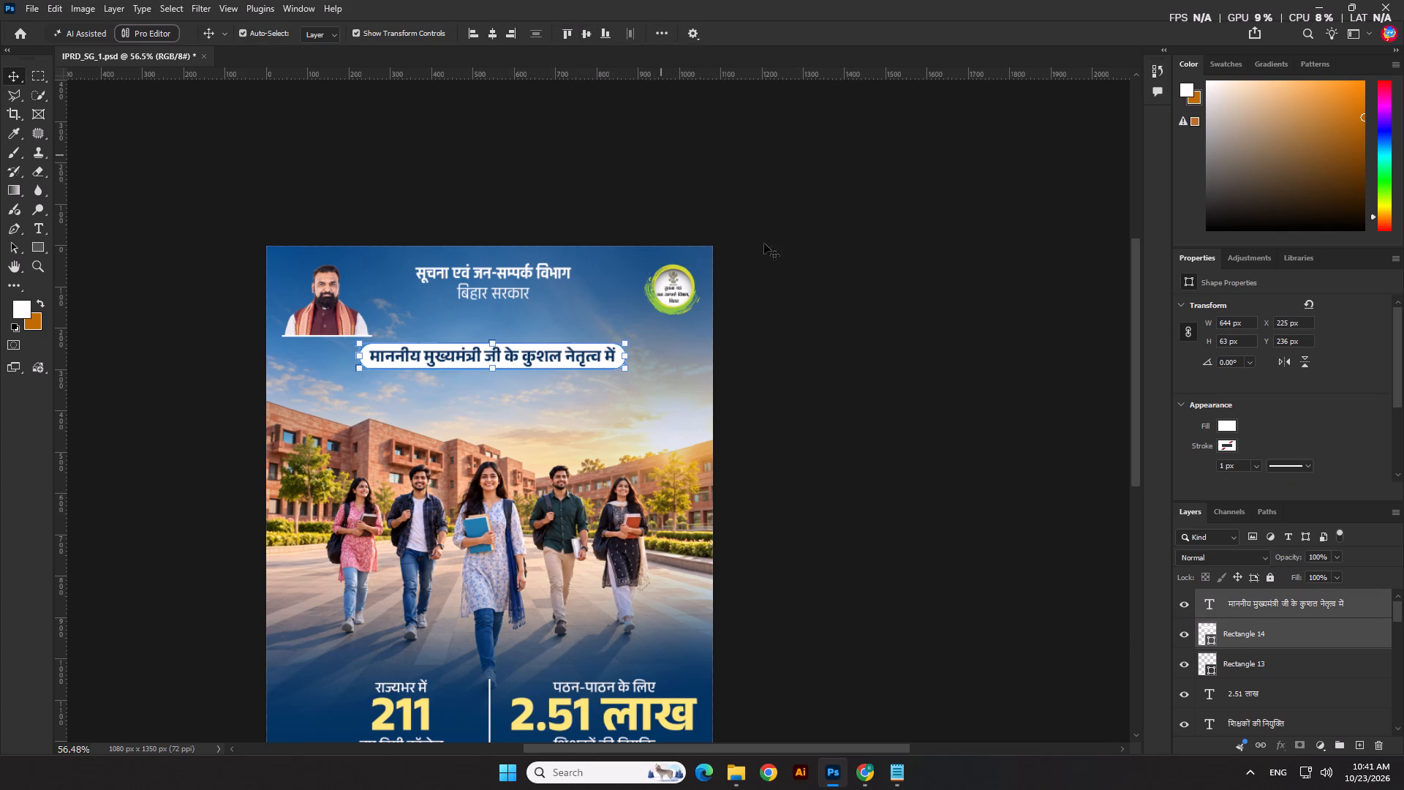
pyautogui.press('Down')
pyautogui.press('Down')
pyautogui.click(817, 285)
pyautogui.scroll(-2, 799, 587)
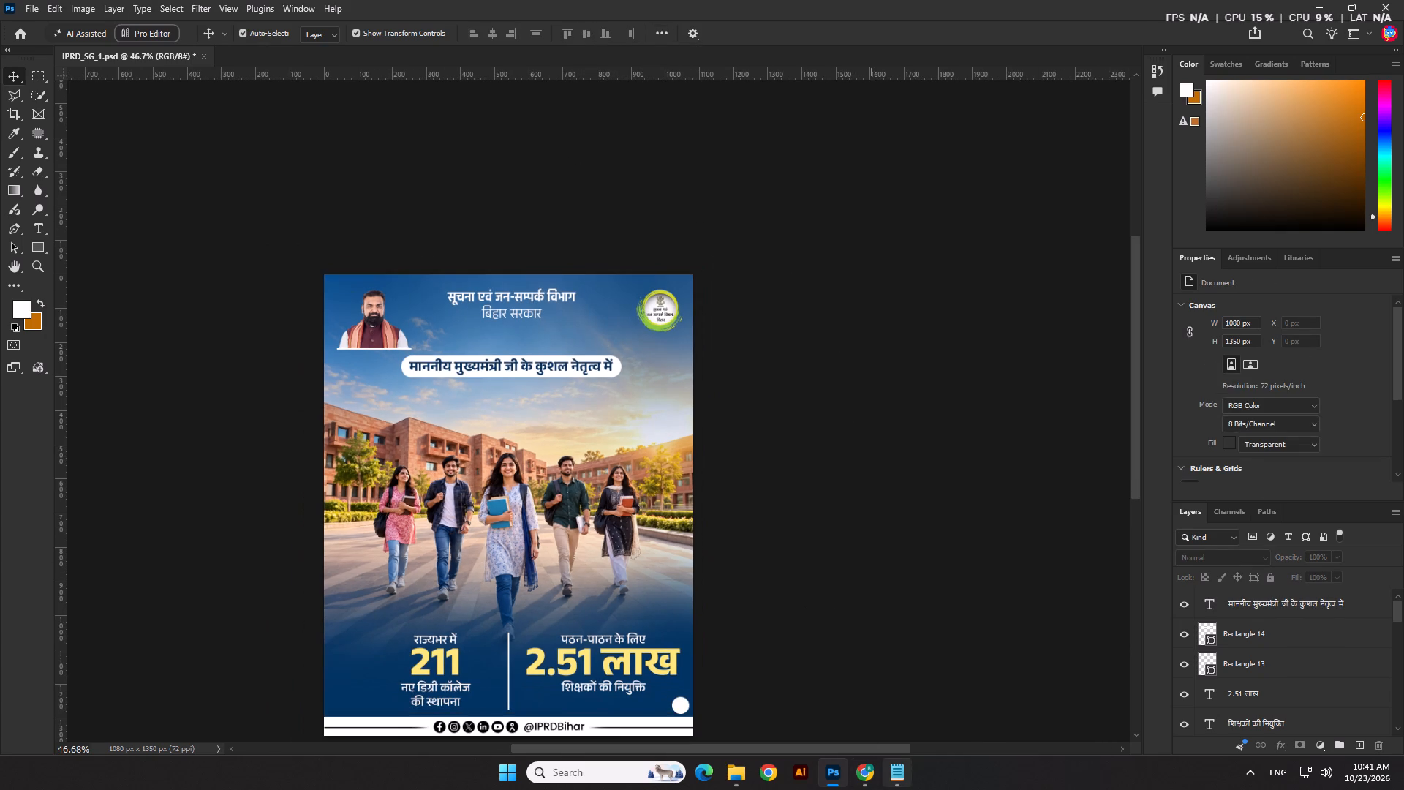
# Copy the line उच्च शिक्षा के विस्तार की दिशा में ऐतिहासिक कदम from क्राउजल-1 in Notepad and return to Photoshop.
pyautogui.click(900, 780)
pyautogui.click(12, 148)
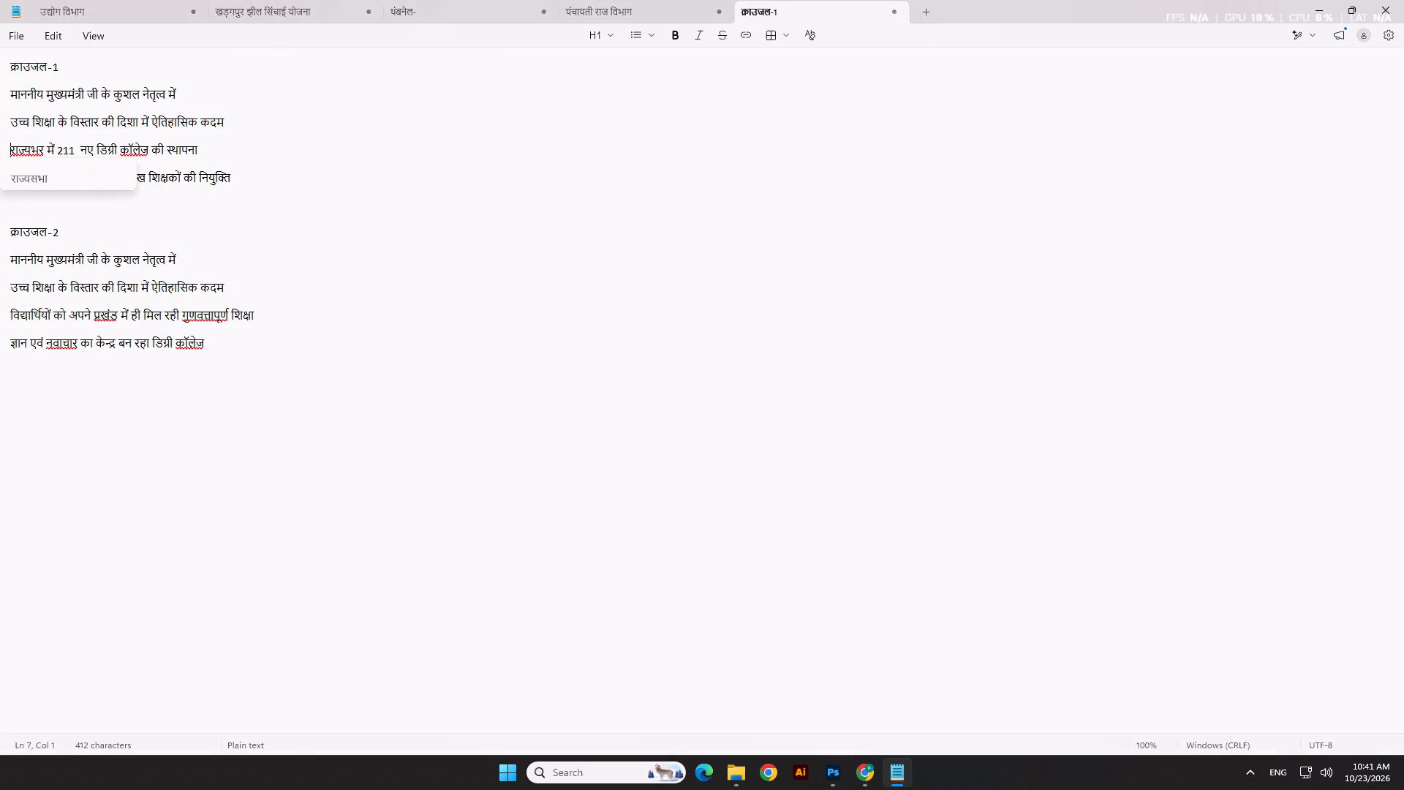
pyautogui.moveTo(12, 123); pyautogui.dragTo(228, 118)
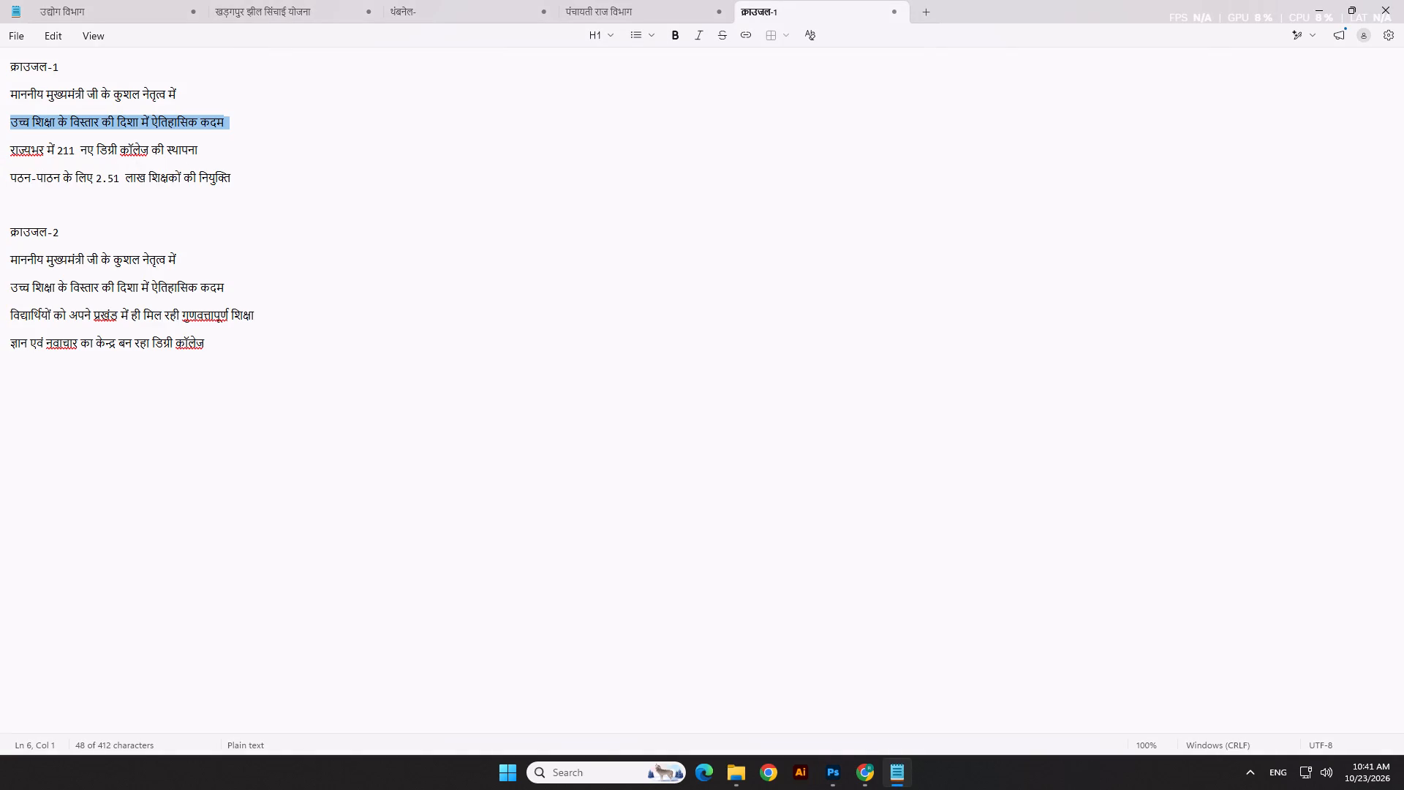
pyautogui.moveTo(228, 118); pyautogui.dragTo(223, 119)
pyautogui.hotkey('ctrl', 'c')
pyautogui.hotkey('ctrl', 'c')
pyautogui.hotkey('alt', 'Tab')
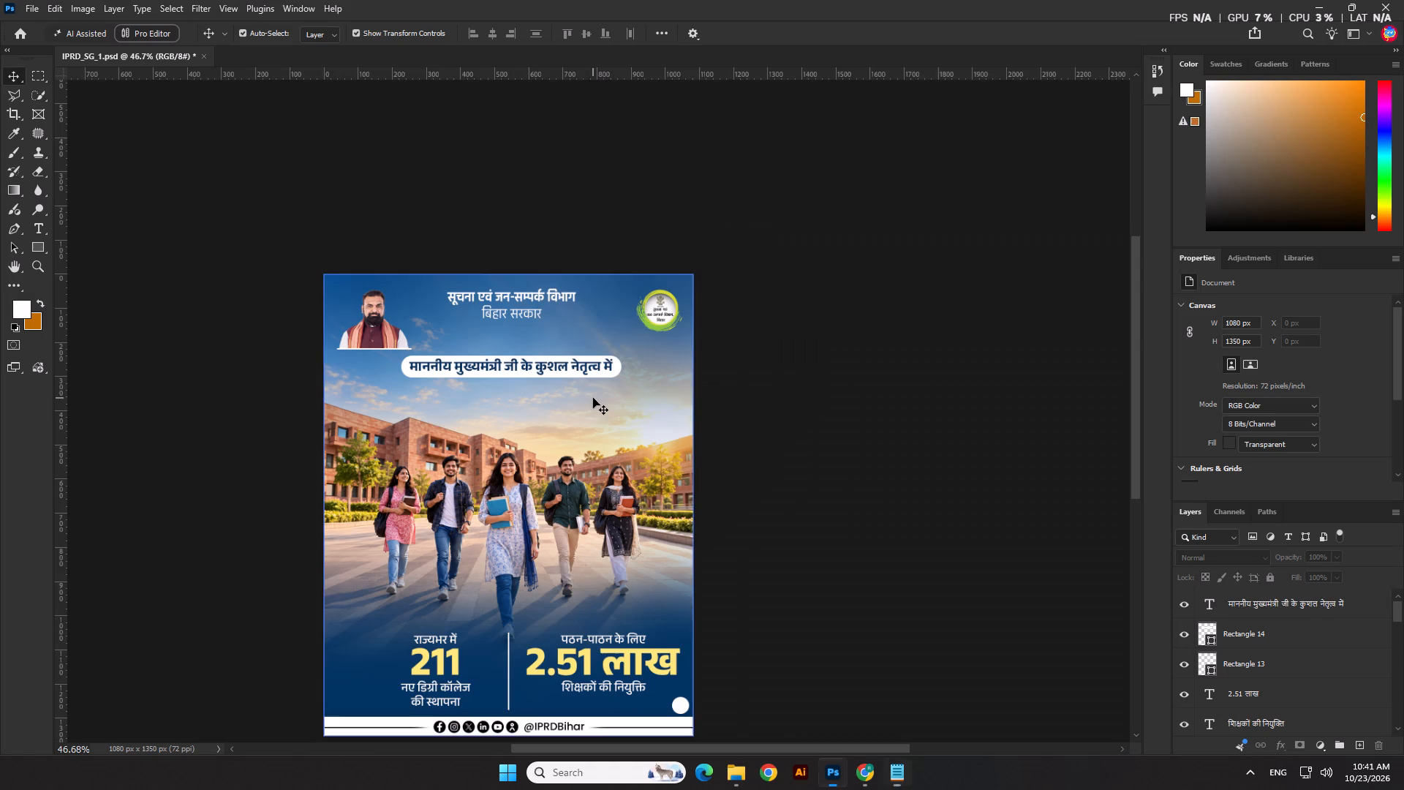
# Duplicate the माननीय मुख्यमंत्री text below the pill and replace its wording with the copied उच्च शिक्षा line.
pyautogui.scroll(6, 575, 369)
pyautogui.click(574, 369)
pyautogui.keyDown('alt'); pyautogui.keyDown('shift'); pyautogui.moveTo(575, 357); pyautogui.dragTo(577, 403); pyautogui.keyUp('shift'); pyautogui.keyUp('alt')
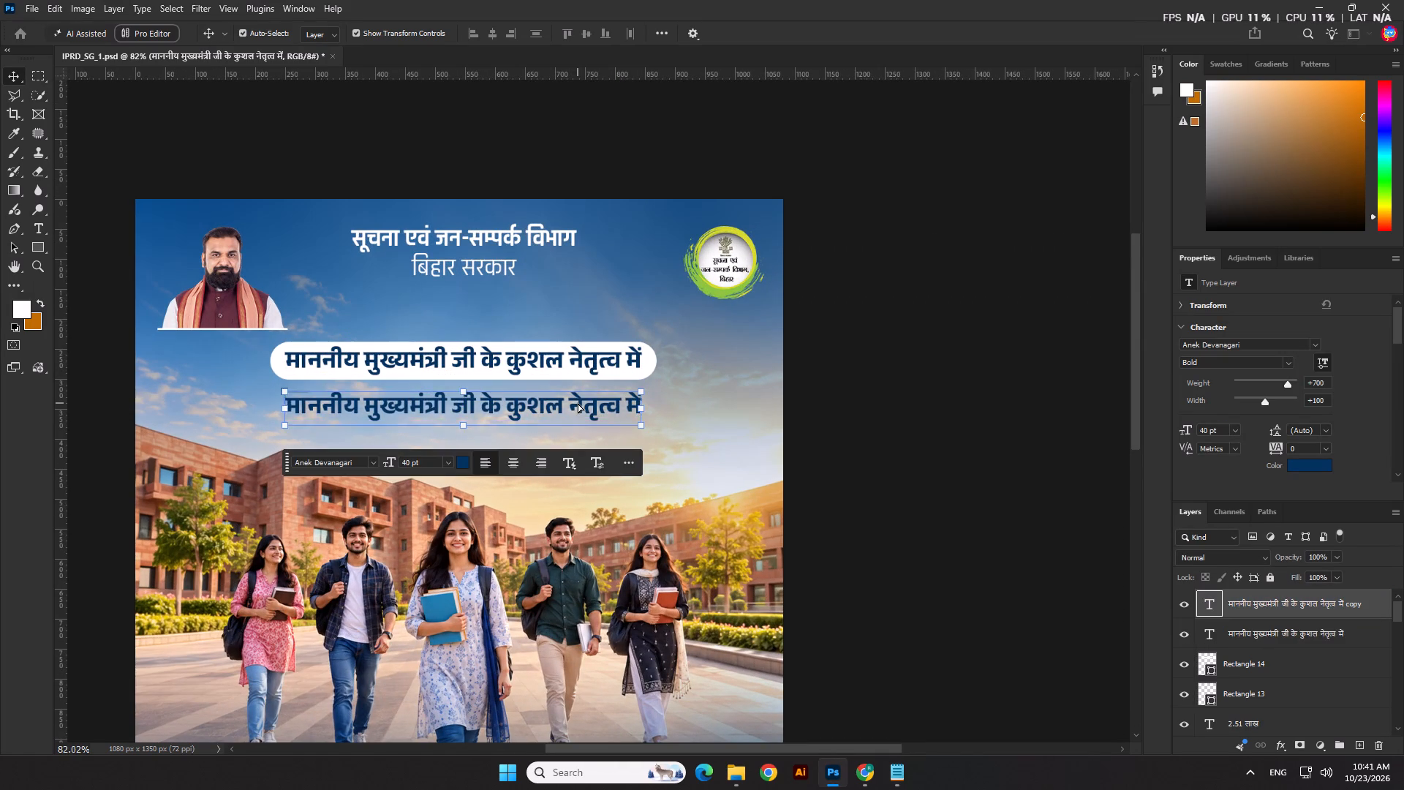
pyautogui.doubleClick(578, 403)
pyautogui.hotkey('ctrl', 'v')
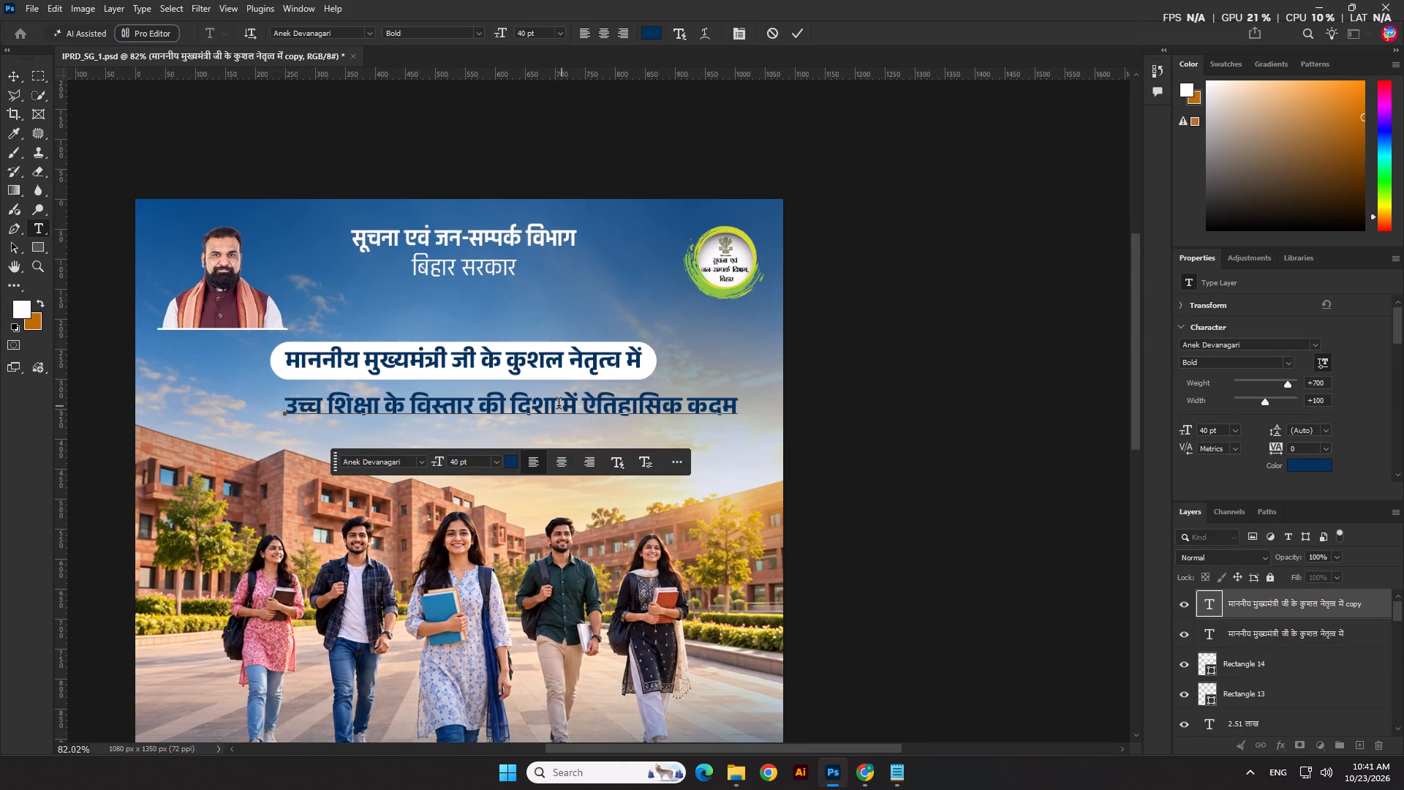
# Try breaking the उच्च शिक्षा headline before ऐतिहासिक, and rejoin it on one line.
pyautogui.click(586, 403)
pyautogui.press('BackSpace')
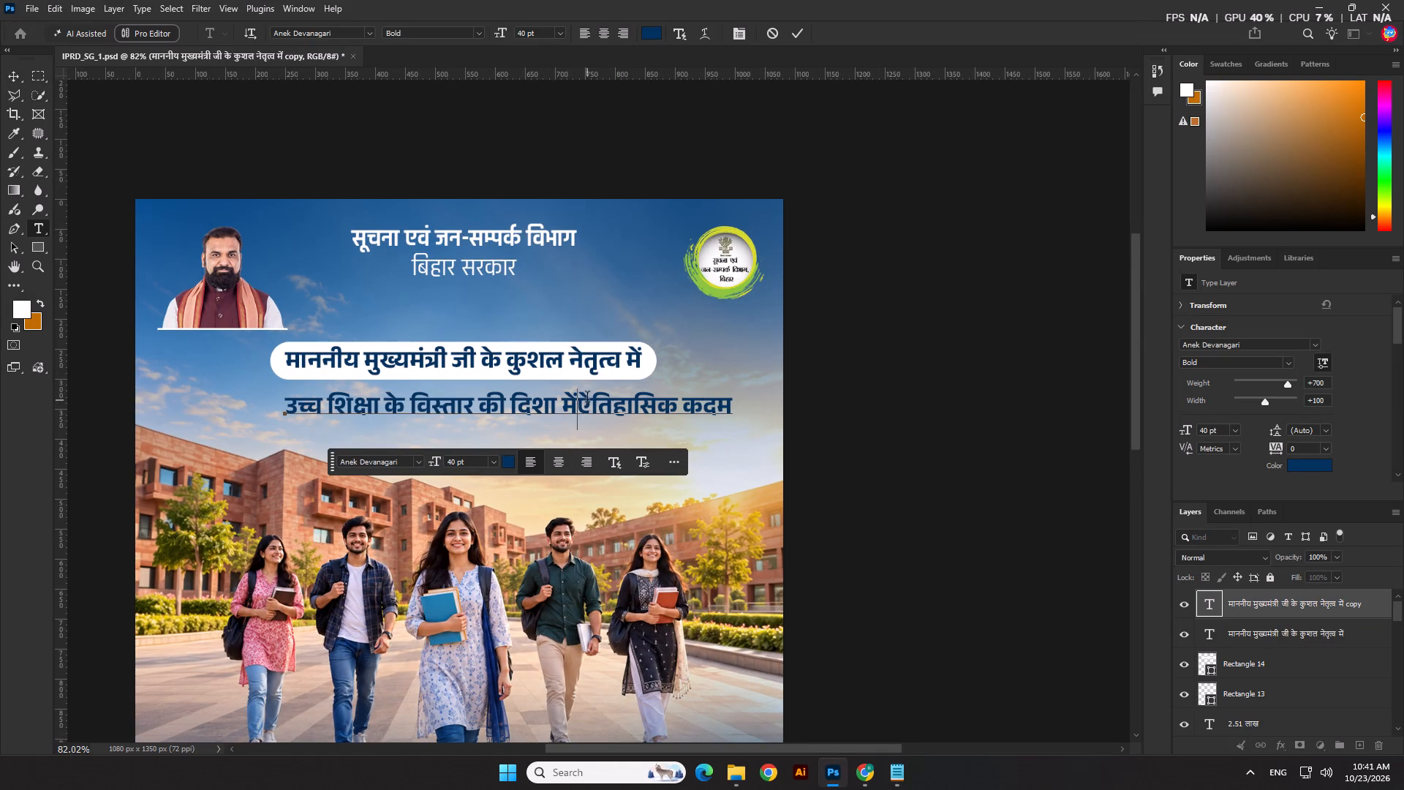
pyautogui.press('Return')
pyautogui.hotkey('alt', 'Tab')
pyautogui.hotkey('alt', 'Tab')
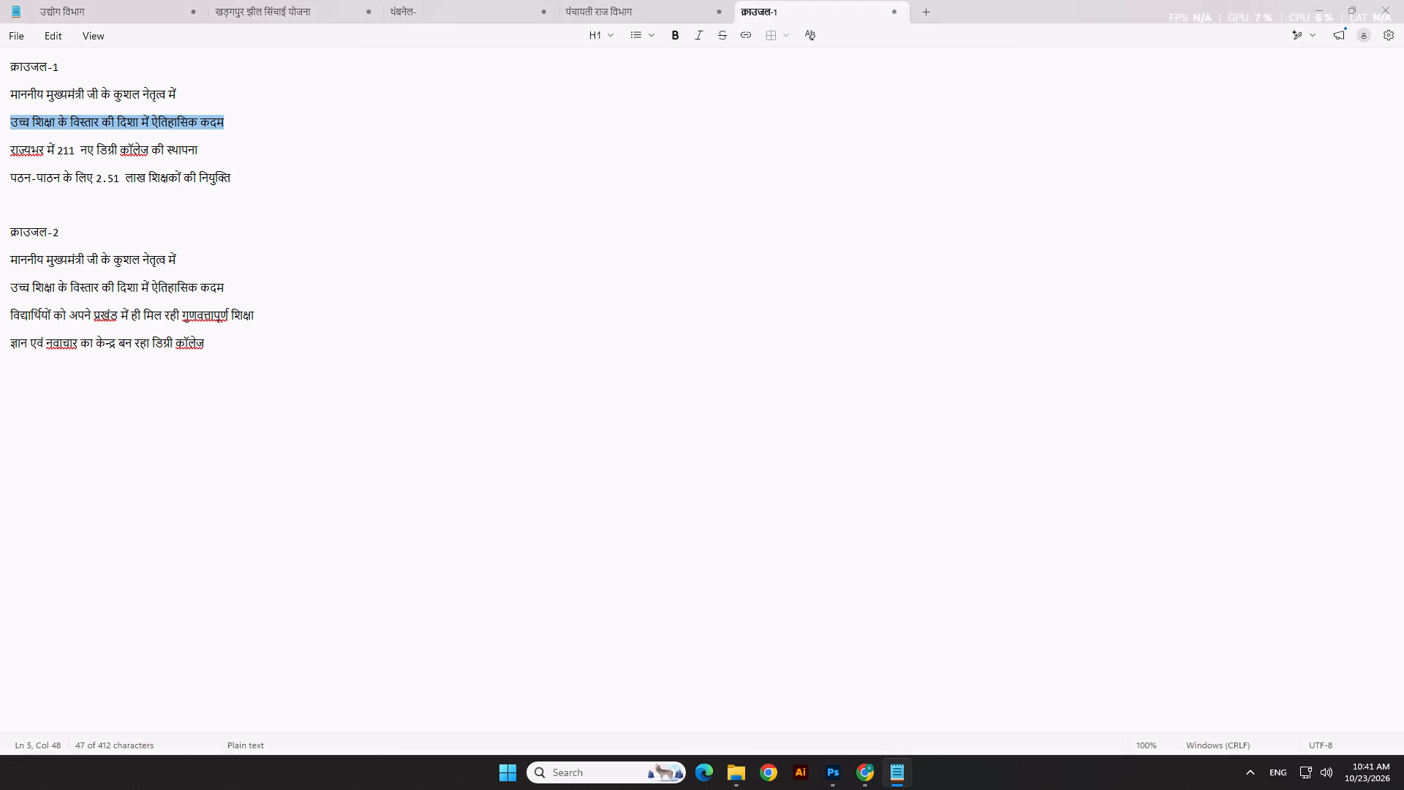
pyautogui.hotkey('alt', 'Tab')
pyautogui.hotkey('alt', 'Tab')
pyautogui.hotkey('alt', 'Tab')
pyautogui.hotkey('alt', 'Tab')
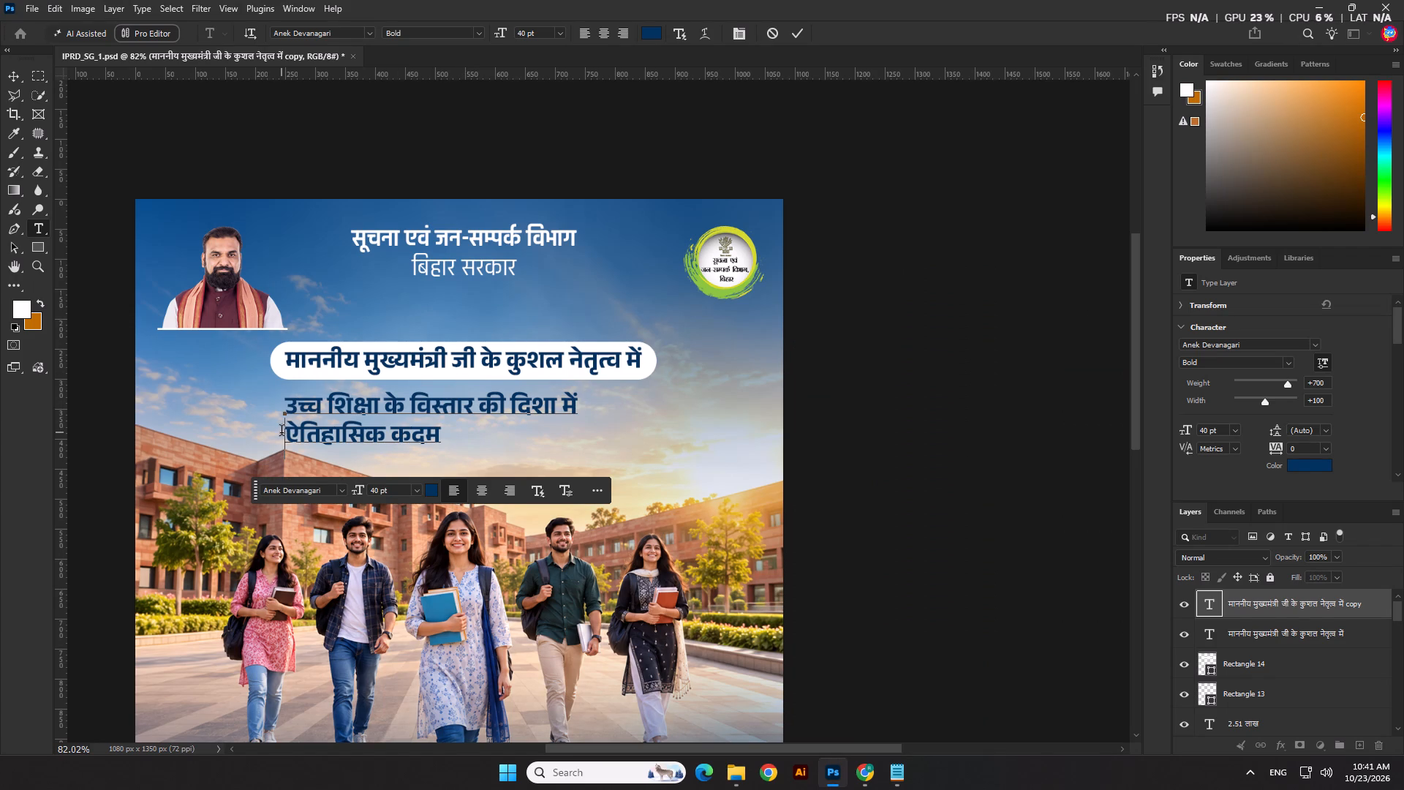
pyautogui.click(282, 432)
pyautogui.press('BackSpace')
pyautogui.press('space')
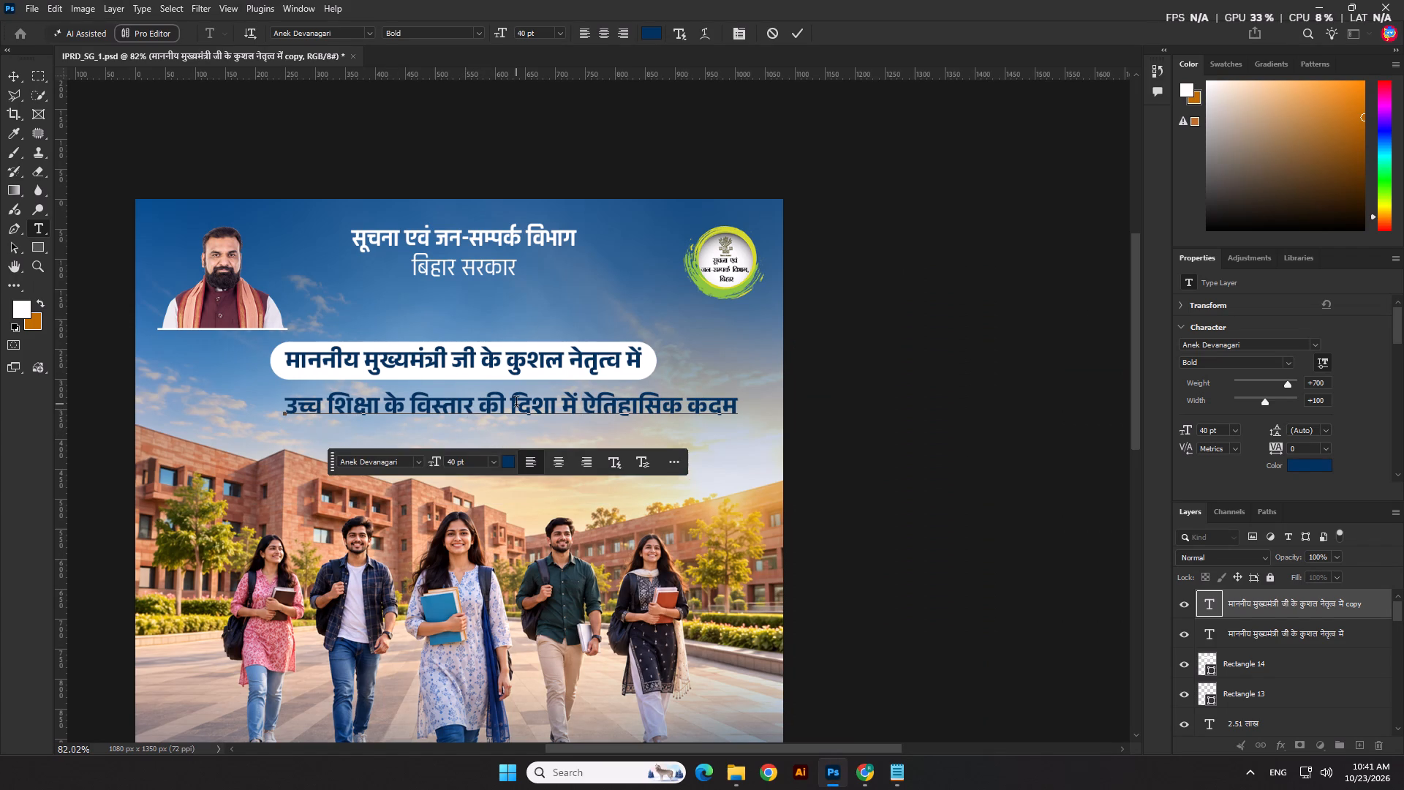
# Break the उच्च शिक्षा headline into two lines before दिशा and centre-align its text.
pyautogui.click(516, 404)
pyautogui.press('BackSpace')
pyautogui.press('Return')
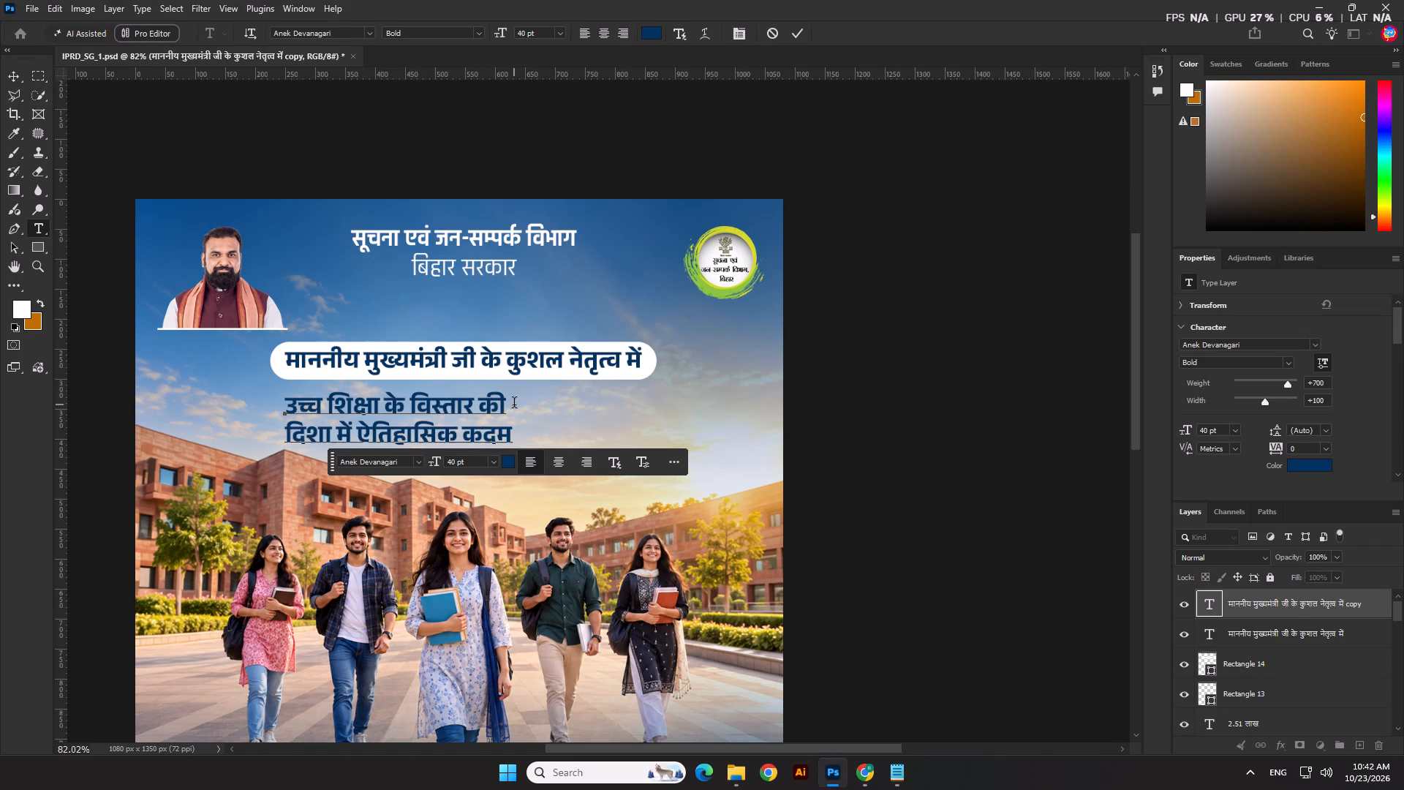
pyautogui.hotkey('ctrl', 'a')
pyautogui.click(610, 32)
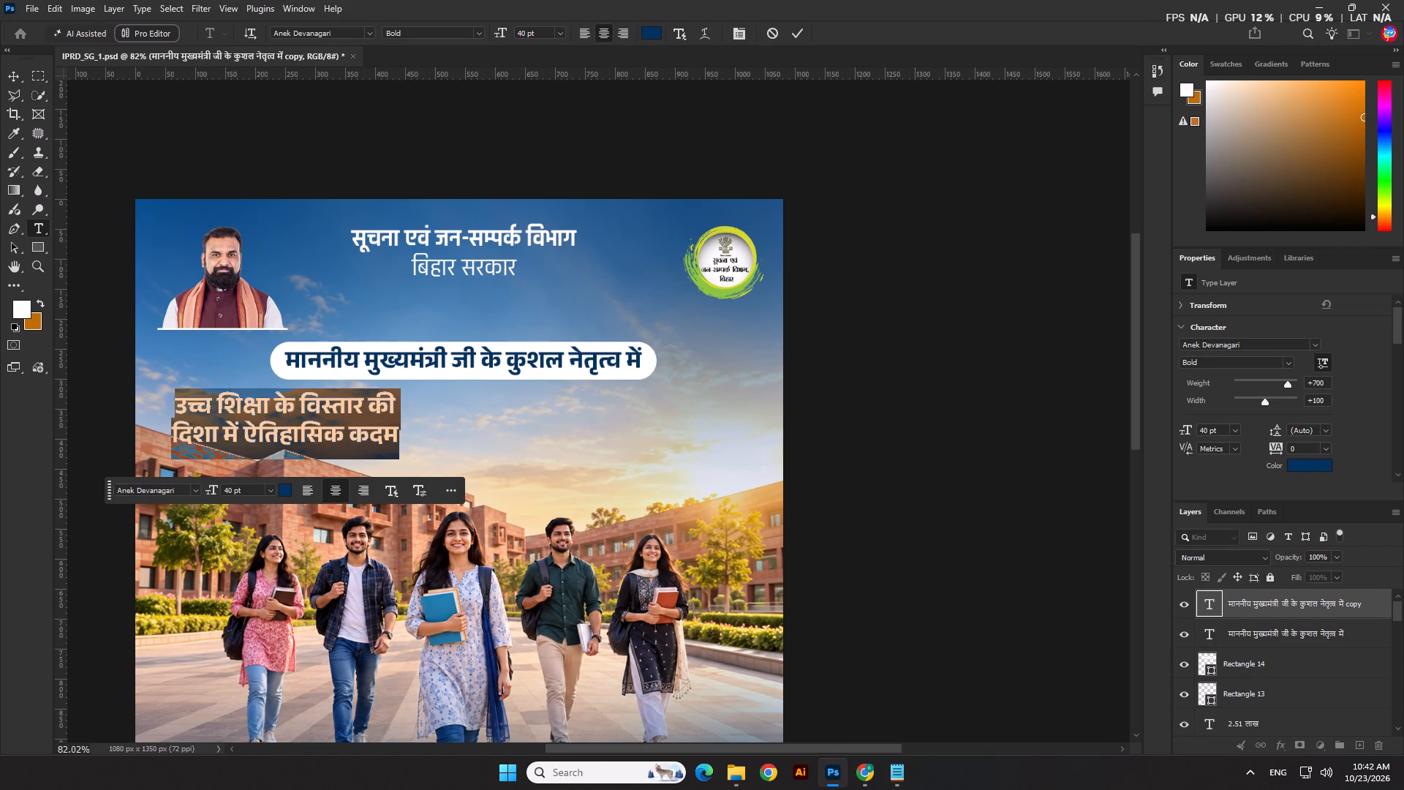
pyautogui.click(13, 78)
# Centre the two-line headline horizontally on the canvas.
pyautogui.click(658, 37)
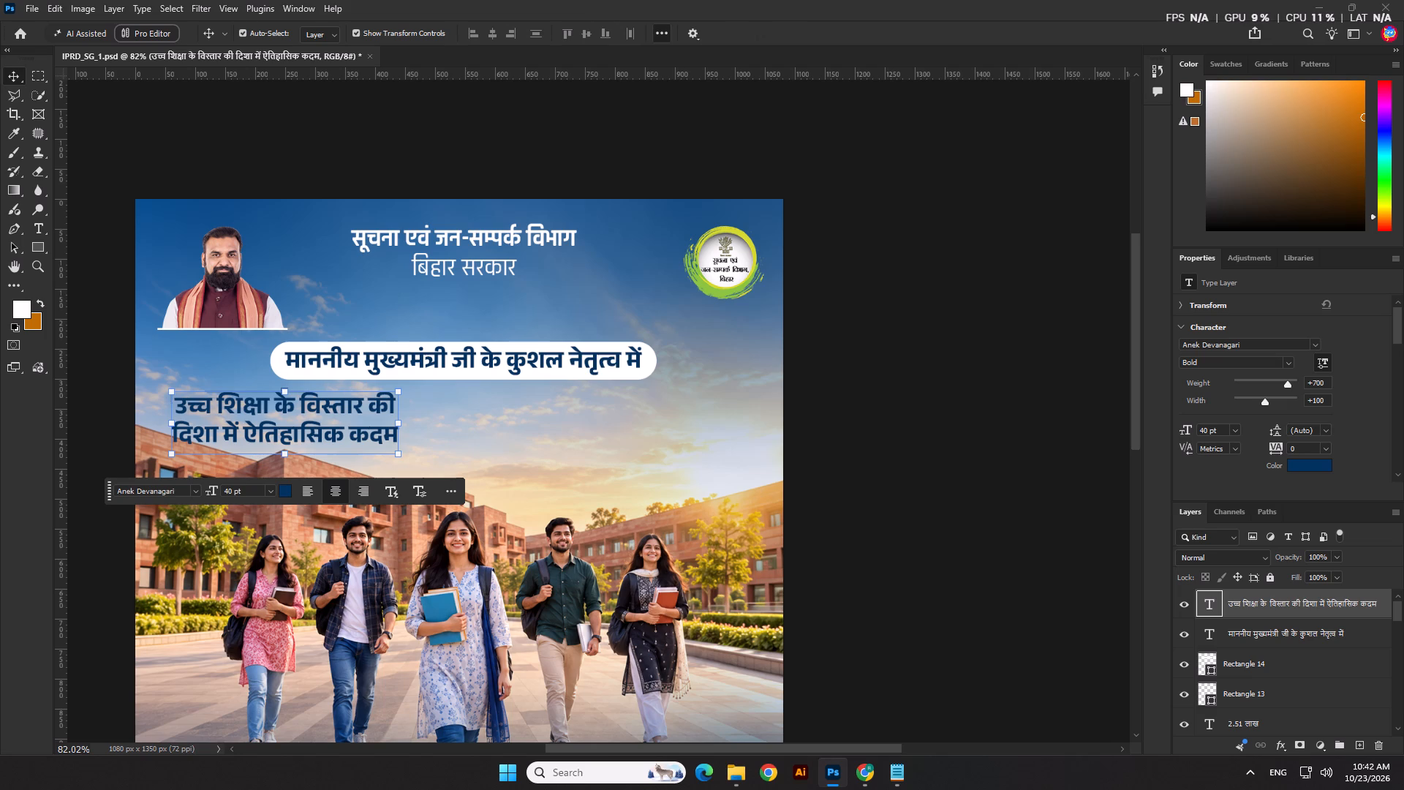
pyautogui.click(725, 161)
pyautogui.click(724, 189)
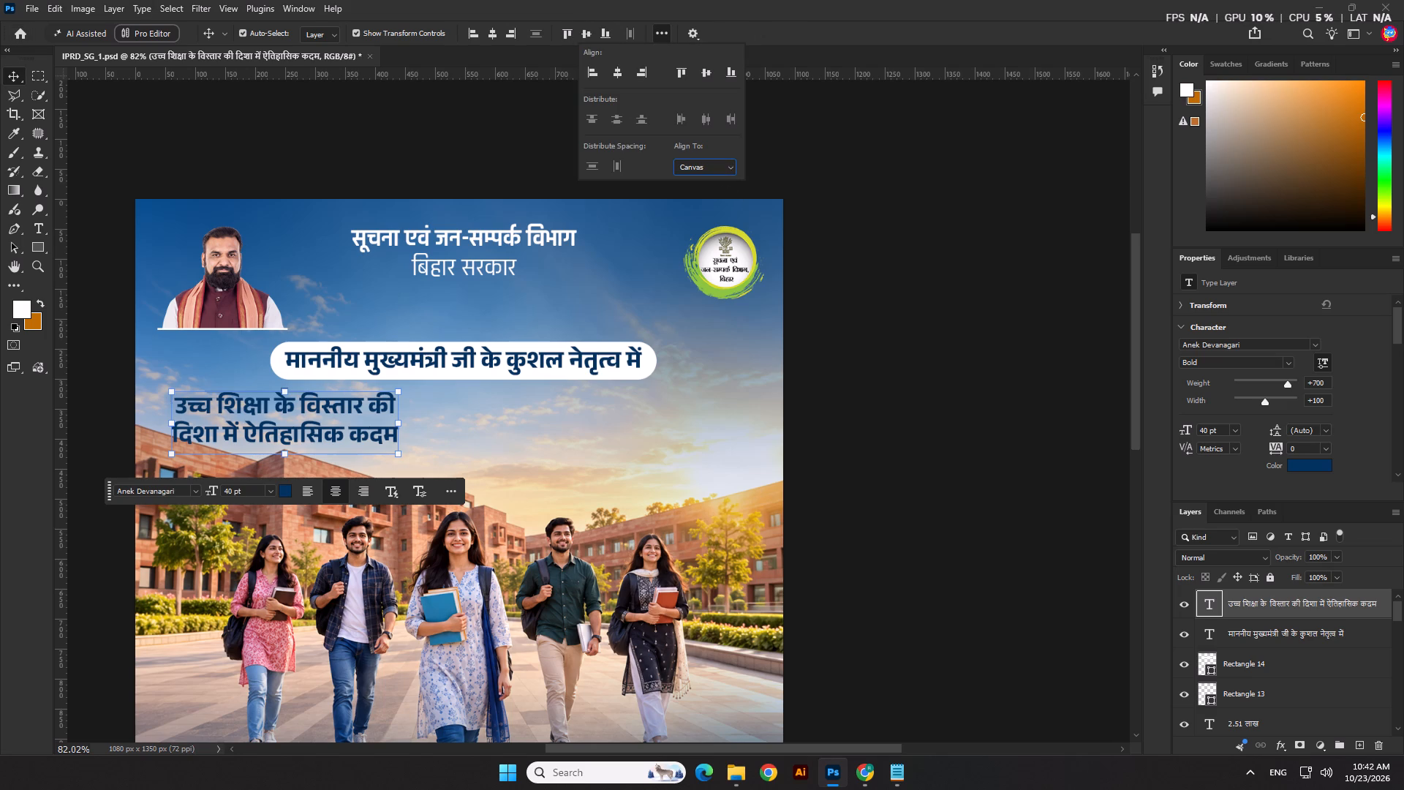
pyautogui.click(15, 72)
pyautogui.click(489, 34)
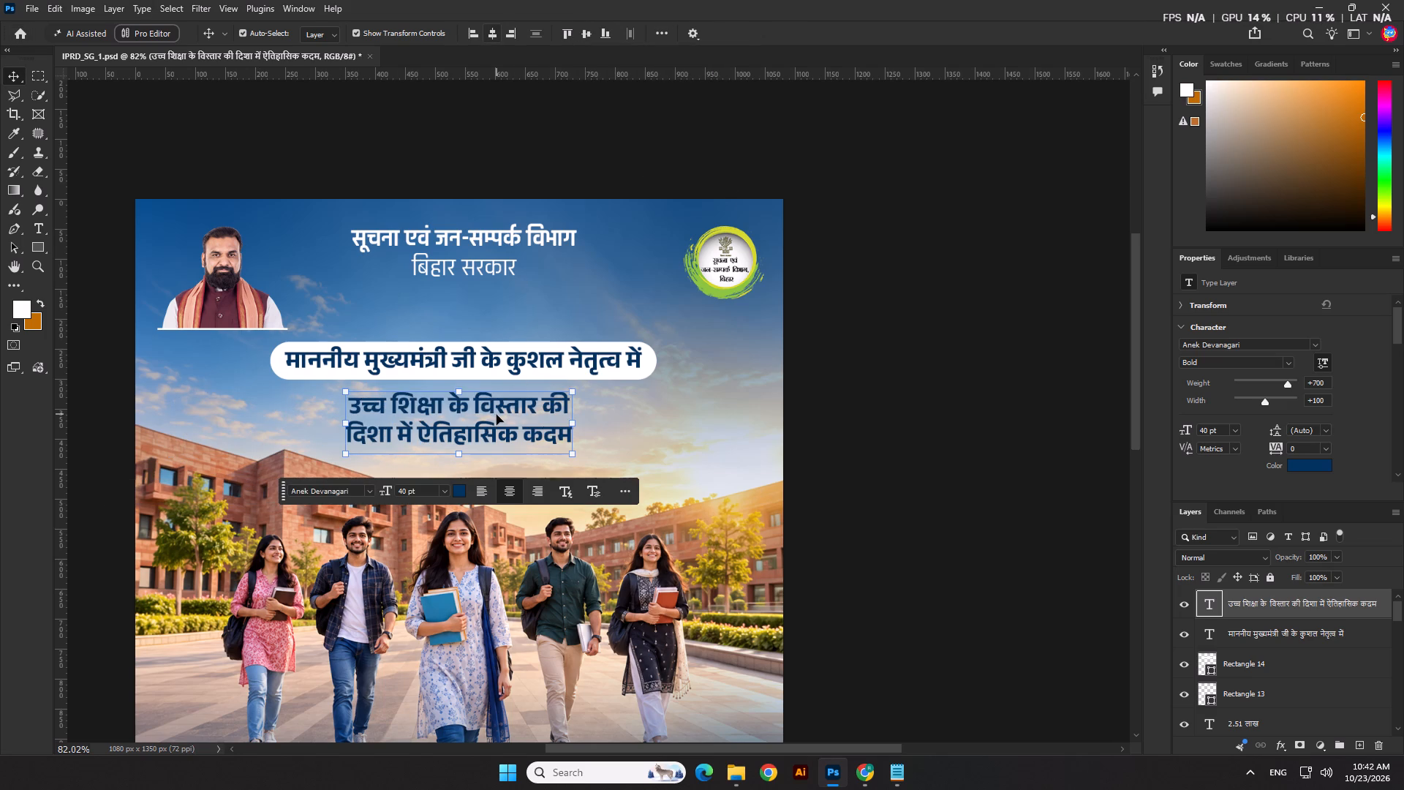
# Enlarge the two-line headline to about 53.77 pt and nudge it down, clear of the white pill.
pyautogui.moveTo(458, 388); pyautogui.dragTo(469, 379)
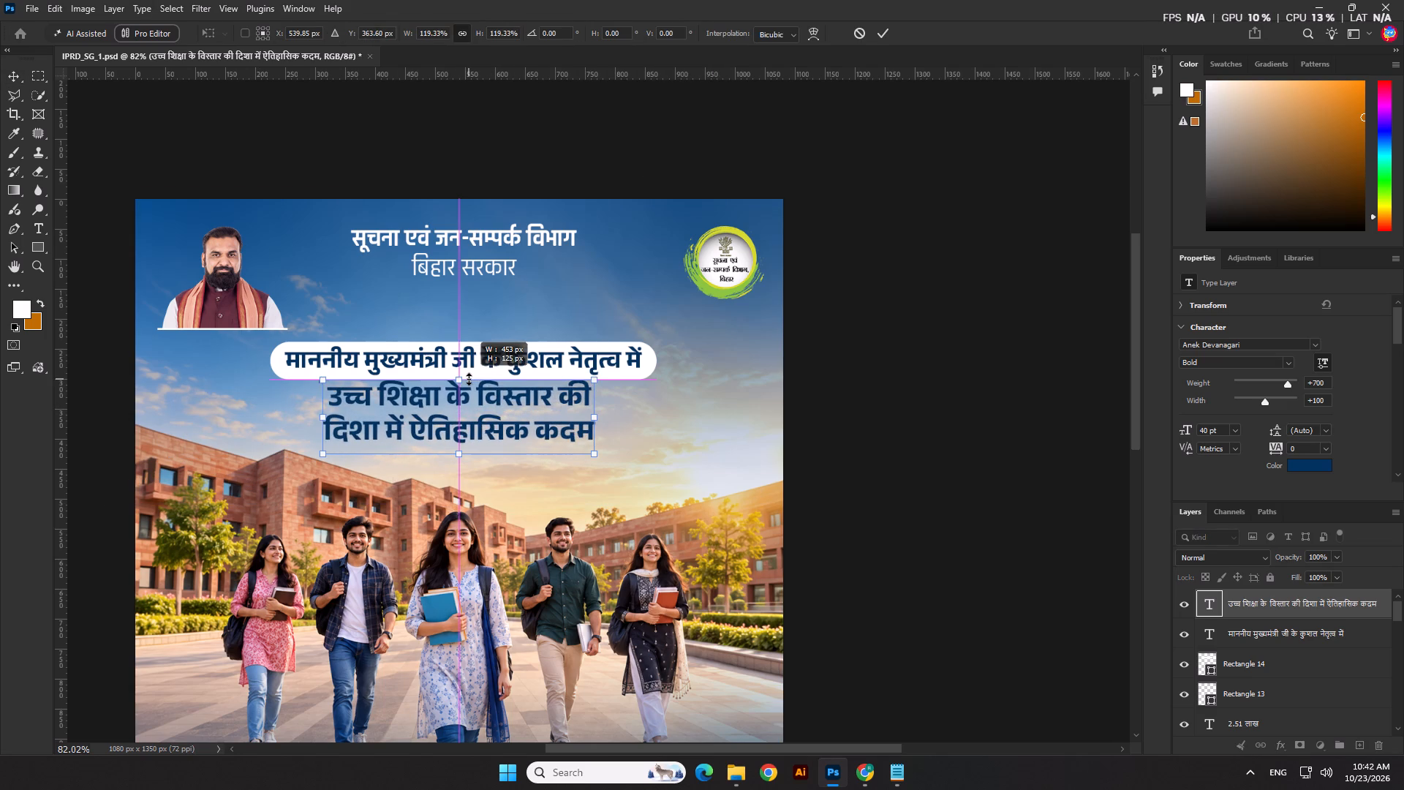
pyautogui.moveTo(469, 379); pyautogui.dragTo(473, 380)
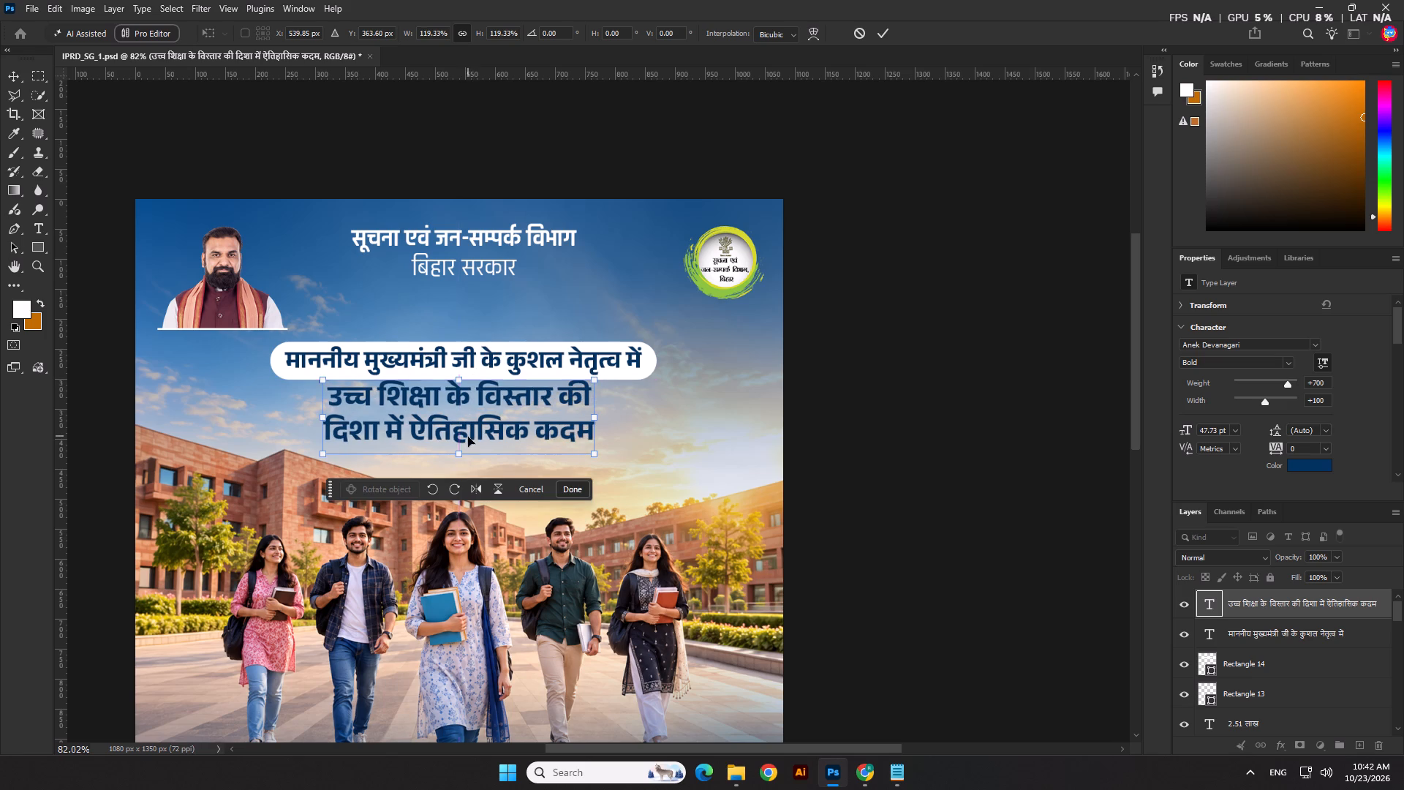
pyautogui.moveTo(459, 453); pyautogui.dragTo(461, 462)
pyautogui.press('Down')
pyautogui.press('Down')
pyautogui.press('Down')
pyautogui.press('Down')
pyautogui.press('Down')
pyautogui.press('Down')
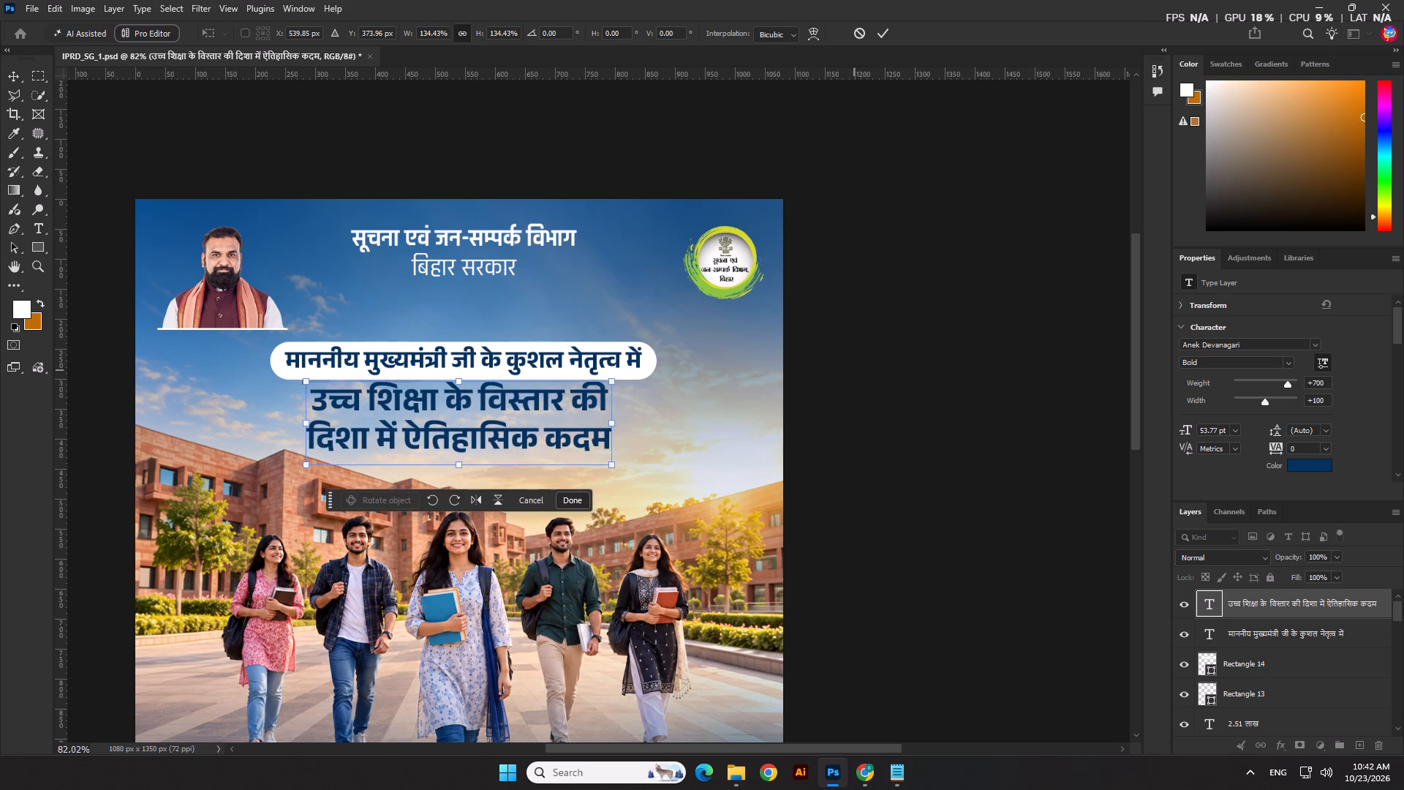
pyautogui.press('Down')
pyautogui.press('Return')
pyautogui.click(826, 386)
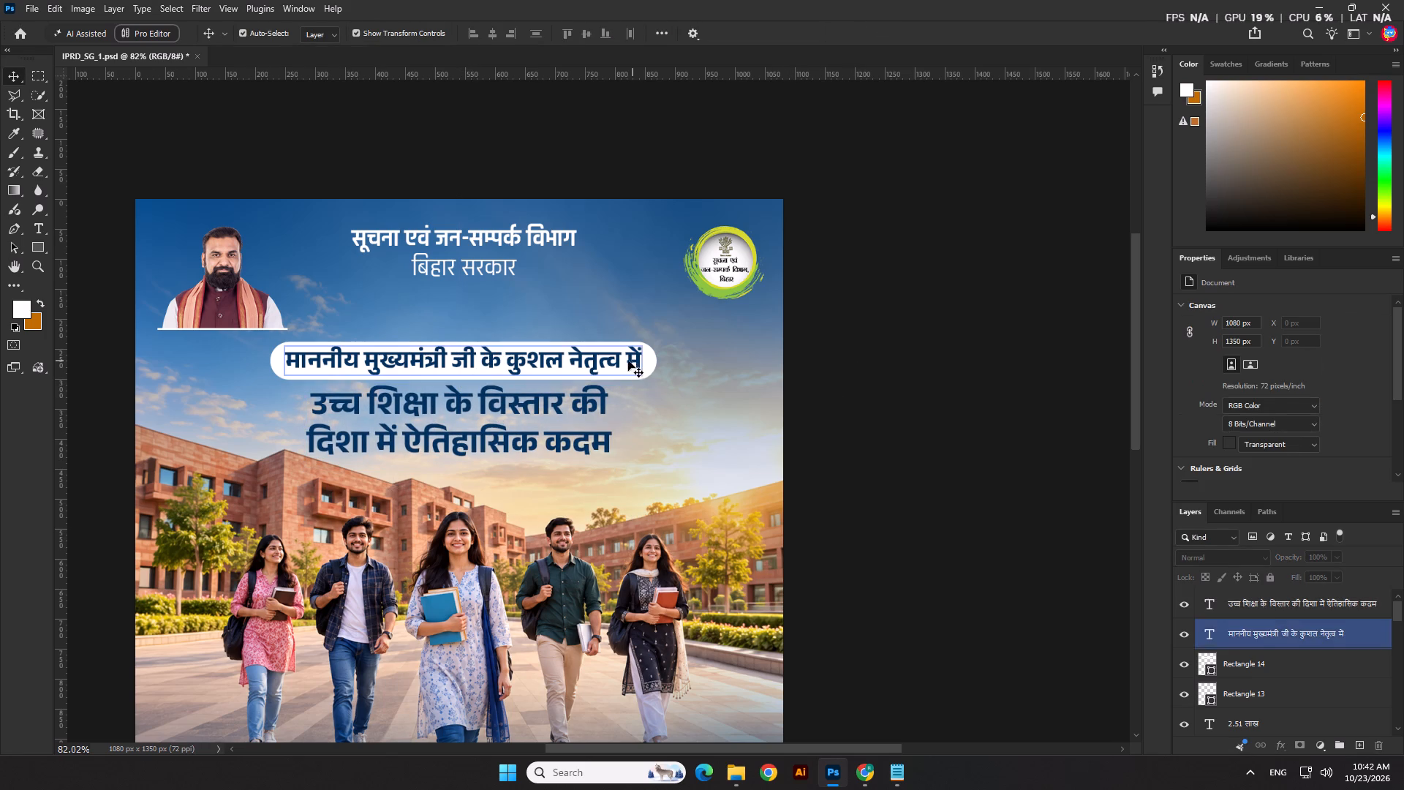
# Scale the white माननीय मुख्यमंत्री pill and its text together to about 84.5% and nudge them up, away from the headline.
pyautogui.click(646, 369)
pyautogui.keyDown('shift'); pyautogui.click(624, 355); pyautogui.keyUp('shift')
pyautogui.click(464, 383)
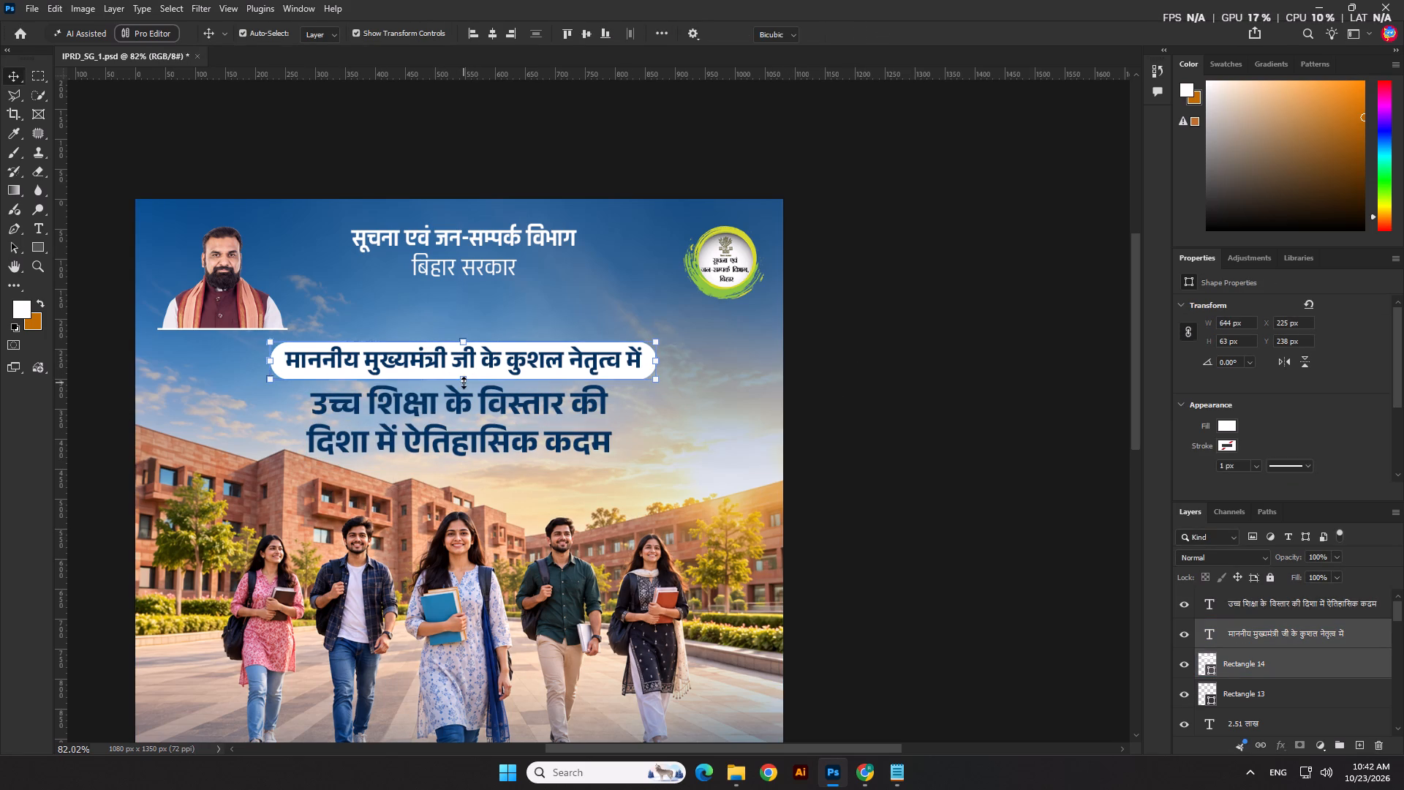
pyautogui.press('Up')
pyautogui.press('Up')
pyautogui.press('Up')
pyautogui.press('Up')
pyautogui.press('Up')
pyautogui.press('Up')
pyautogui.press('Up')
pyautogui.press('Up')
pyautogui.press('Up')
pyautogui.press('Up')
pyautogui.press('Up')
pyautogui.press('Up')
pyautogui.press('Up')
pyautogui.press('Up')
pyautogui.press('Up')
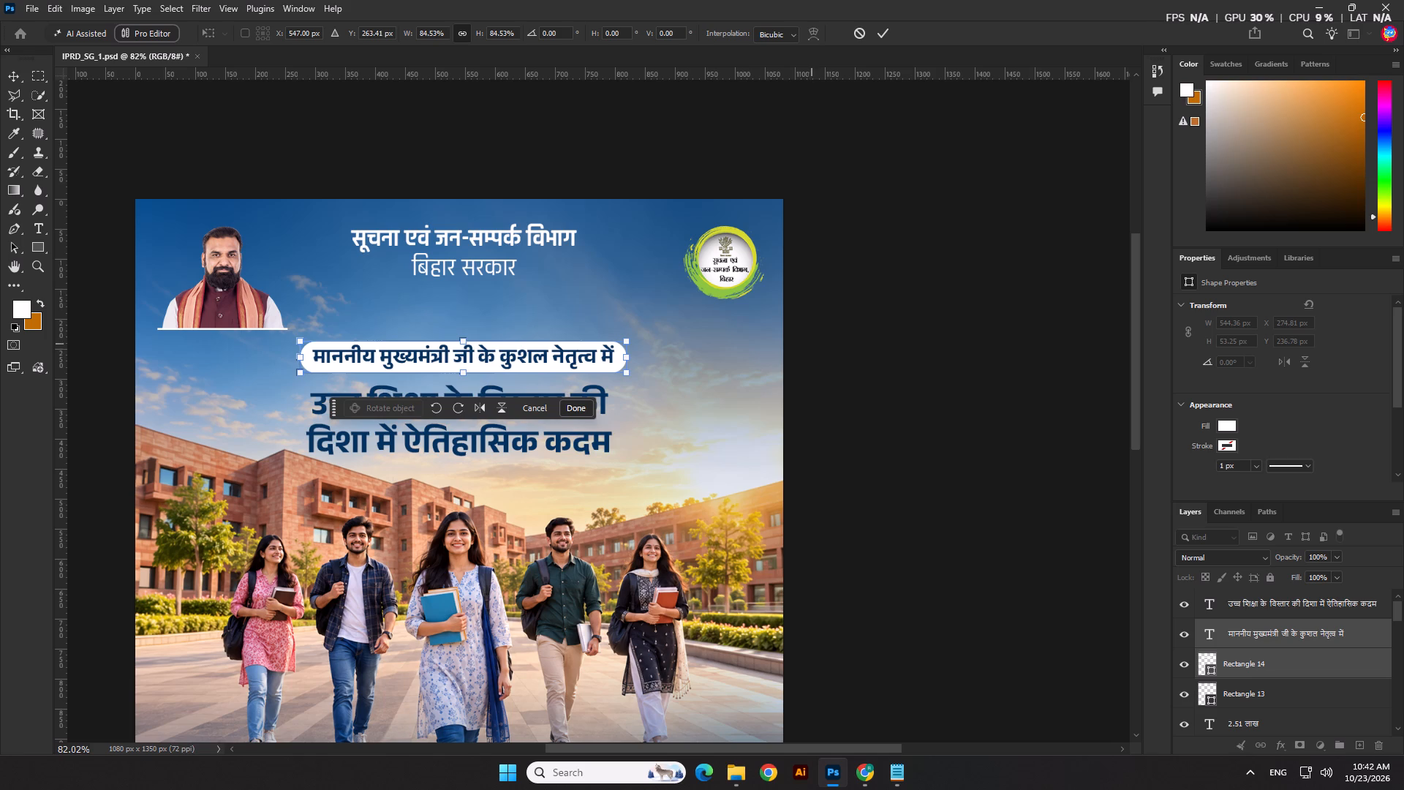
pyautogui.press('Down')
pyautogui.press('Down')
pyautogui.press('Down')
pyautogui.press('Down')
pyautogui.press('Return')
pyautogui.click(855, 334)
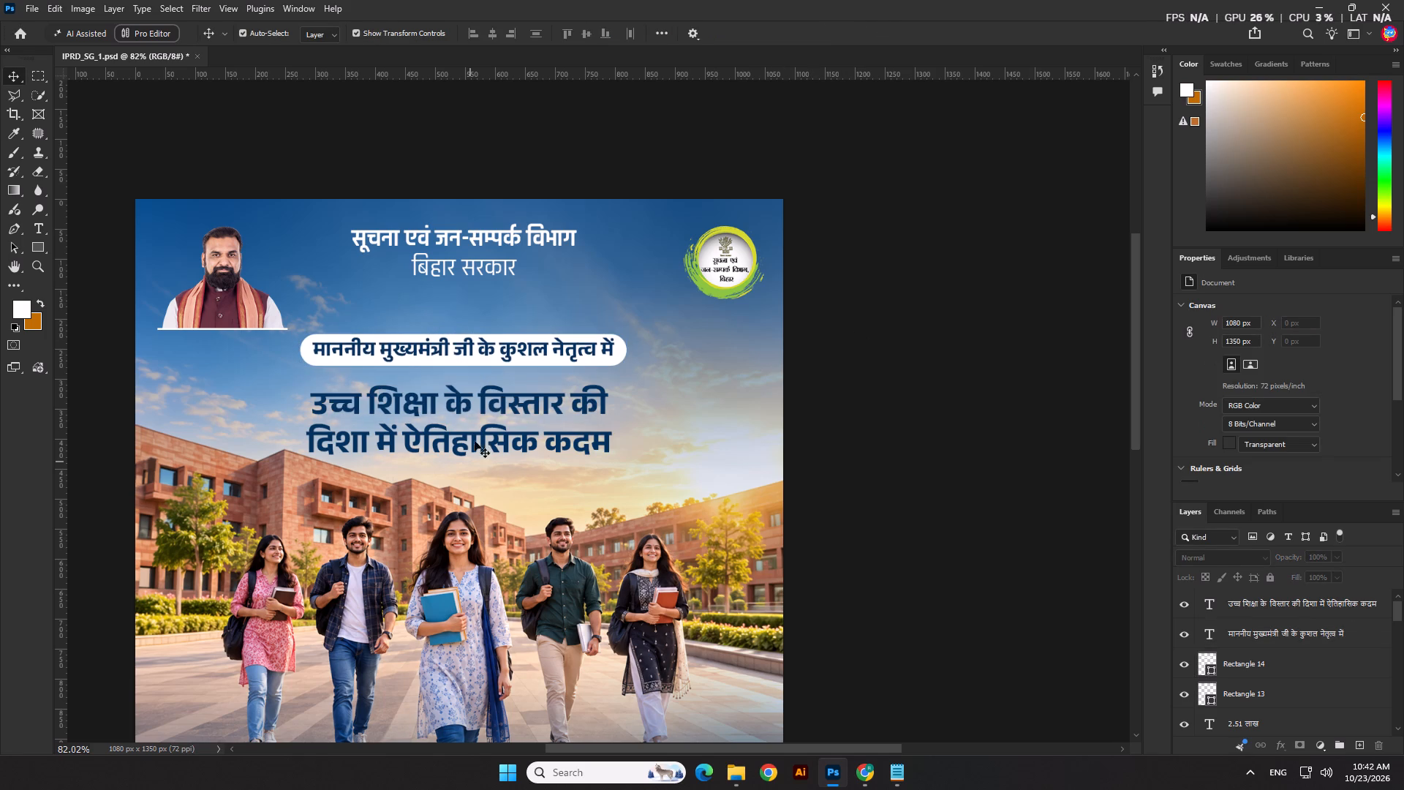
# Move the two-line उच्च शिक्षा headline up so it sits close beneath the white pill.
pyautogui.click(478, 409)
pyautogui.press('Up')
pyautogui.press('Up')
pyautogui.press('Up')
pyautogui.press('Up')
pyautogui.press('Up')
pyautogui.press('Up')
pyautogui.press('Up')
pyautogui.press('Up')
pyautogui.press('Up')
pyautogui.press('Up')
pyautogui.press('Up')
pyautogui.press('Up')
pyautogui.press('Up')
pyautogui.press('Up')
pyautogui.press('Up')
pyautogui.press('Up')
pyautogui.press('Up')
pyautogui.press('Up')
pyautogui.press('Up')
pyautogui.press('Up')
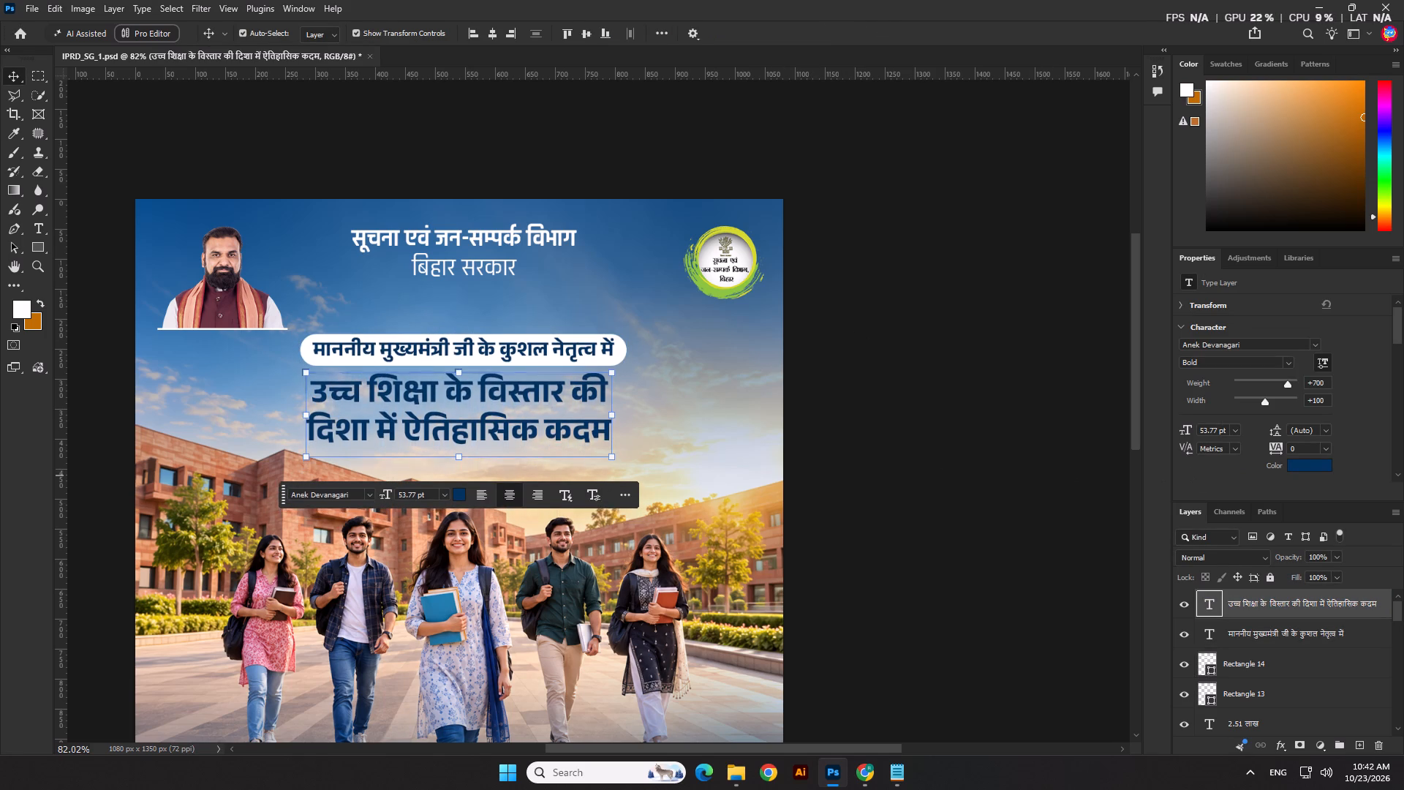
pyautogui.press('Up')
pyautogui.press('Up')
pyautogui.click(488, 31)
pyautogui.press('Down')
pyautogui.press('Down')
# Recolour the two-line headline to a brighter medium blue.
pyautogui.click(1298, 467)
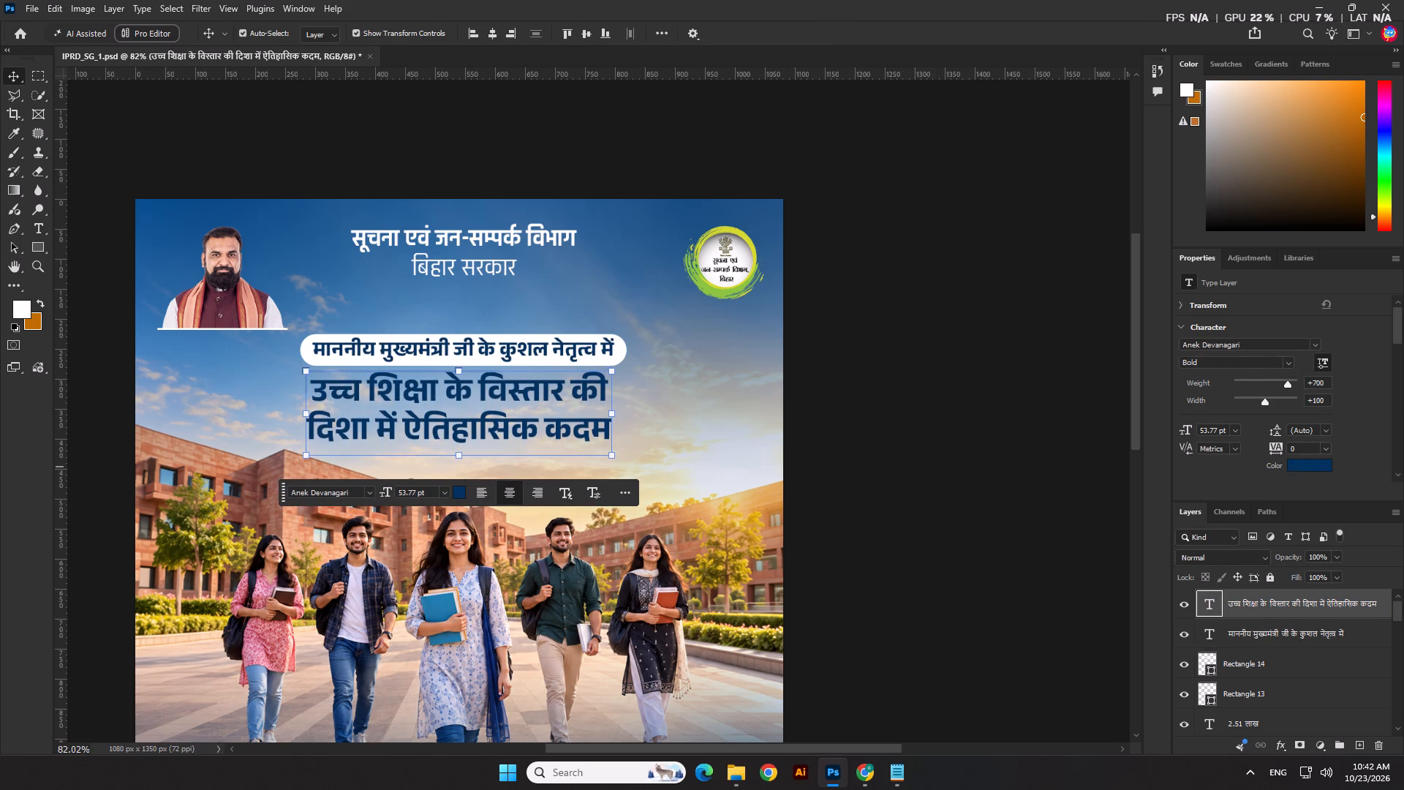
pyautogui.click(1062, 438)
pyautogui.click(1062, 460)
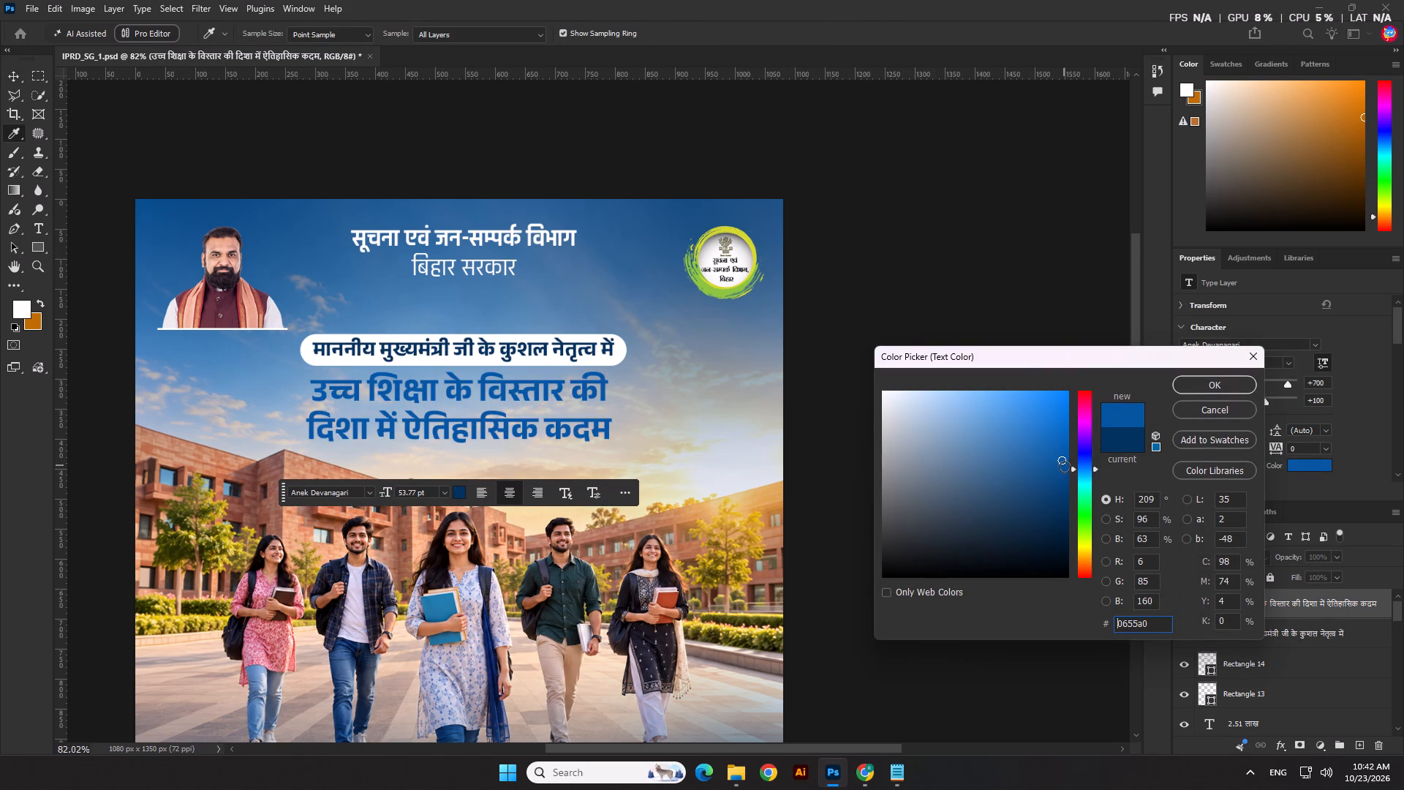
pyautogui.click(1064, 467)
pyautogui.click(1067, 470)
pyautogui.click(1190, 383)
pyautogui.click(987, 417)
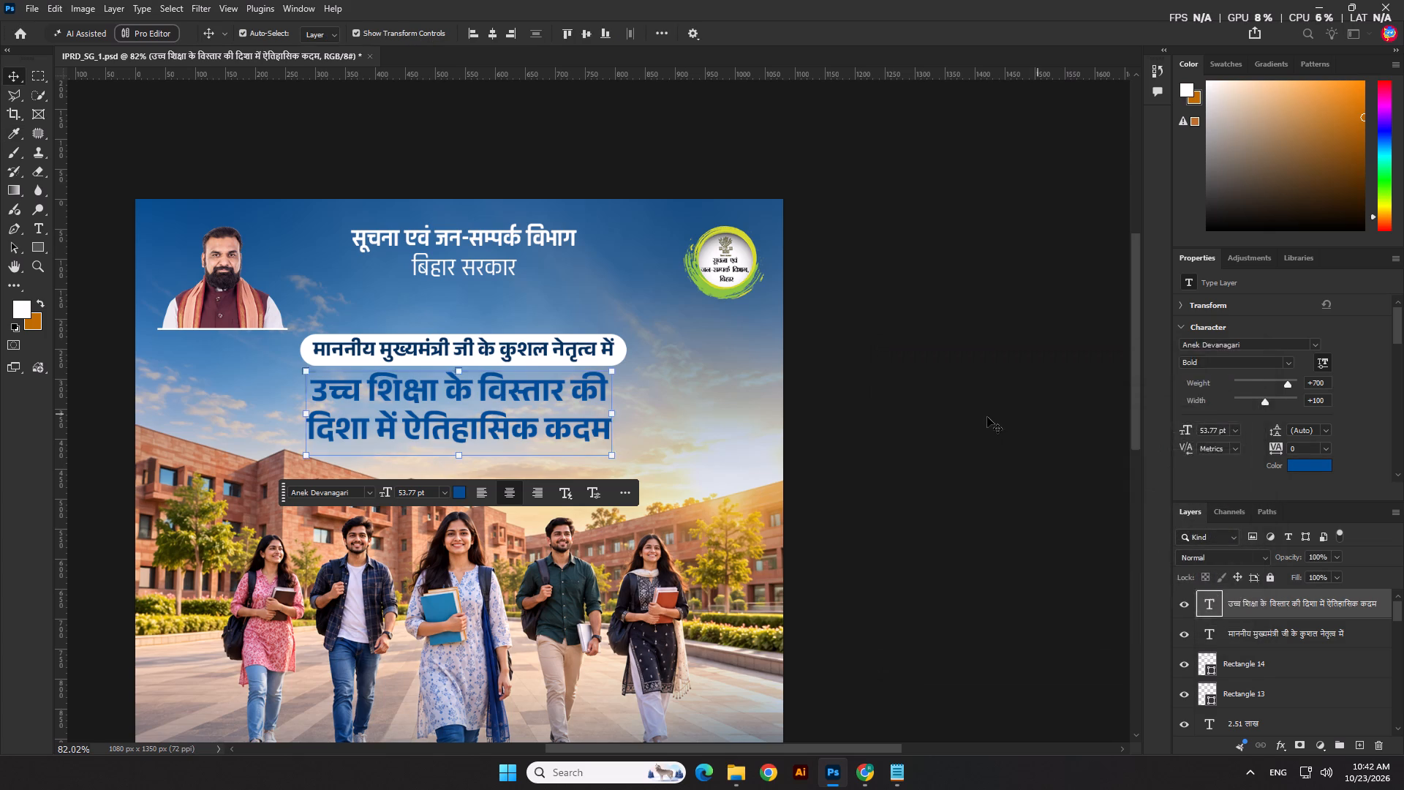
# Enlarge both Generative Fill campus photo layers together to about 104%, keeping their top edge on the canvas top.
pyautogui.scroll(-8, 757, 233)
pyautogui.click(891, 422)
pyautogui.click(695, 428)
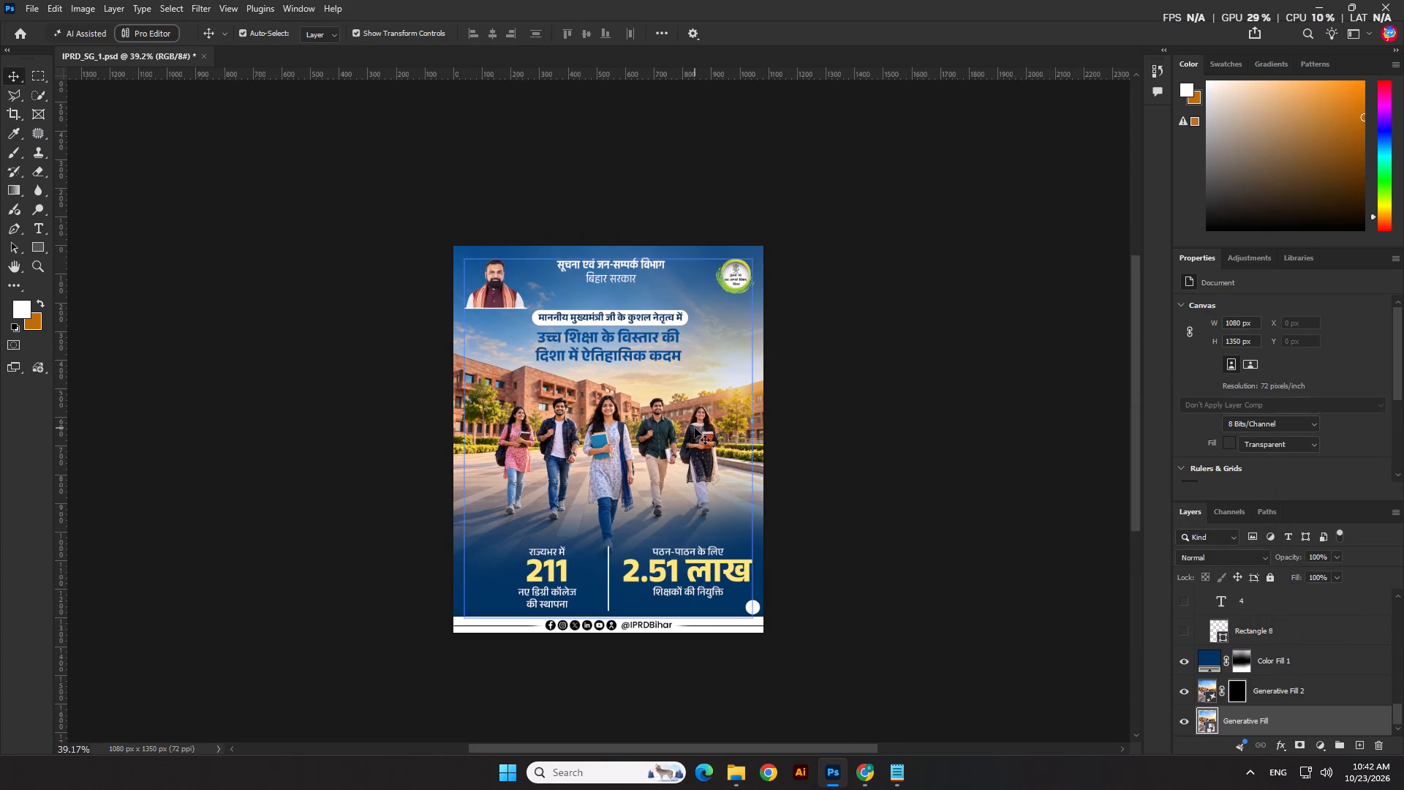
pyautogui.scroll(-1, 1297, 695)
pyautogui.keyDown('ctrl'); pyautogui.click(1278, 698); pyautogui.keyUp('ctrl')
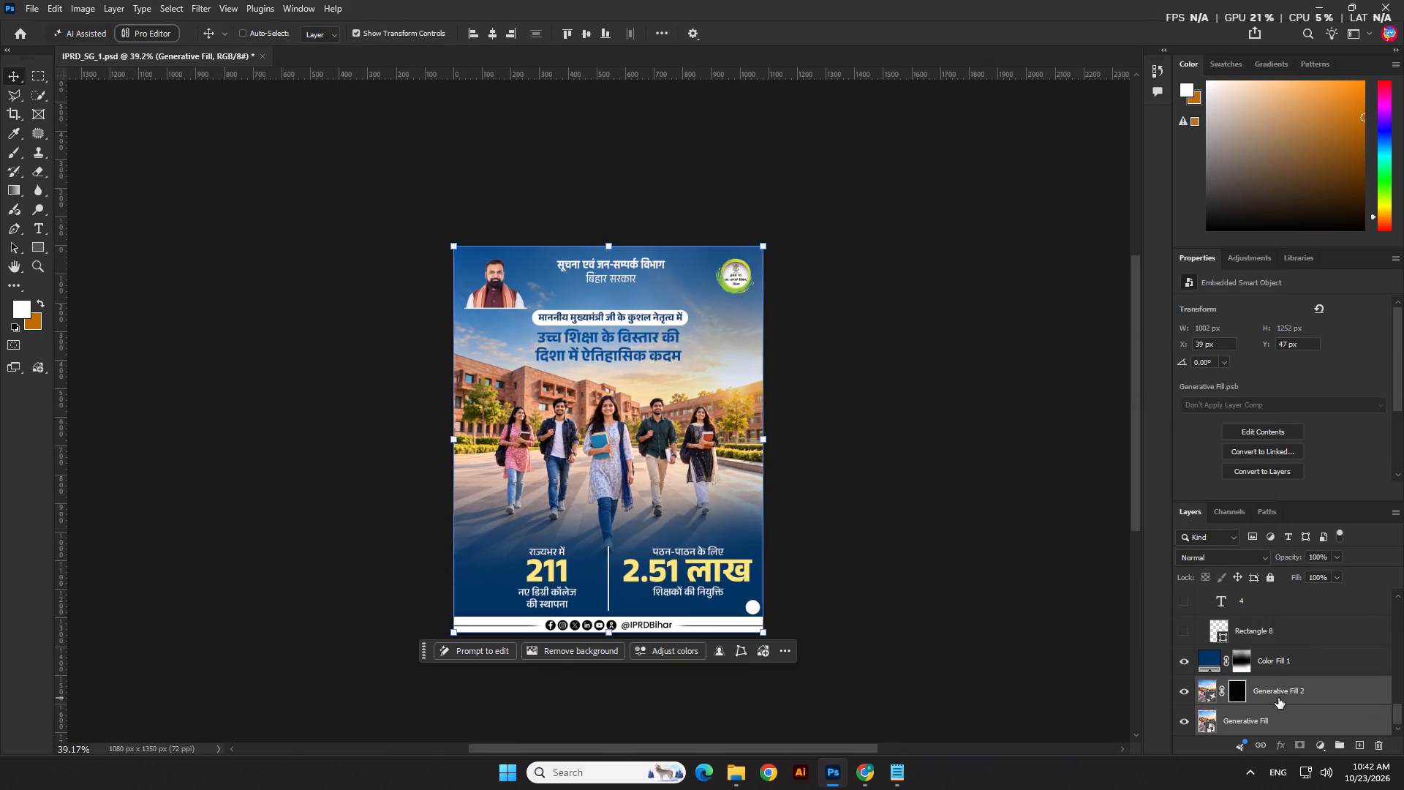
pyautogui.moveTo(609, 638); pyautogui.dragTo(609, 639)
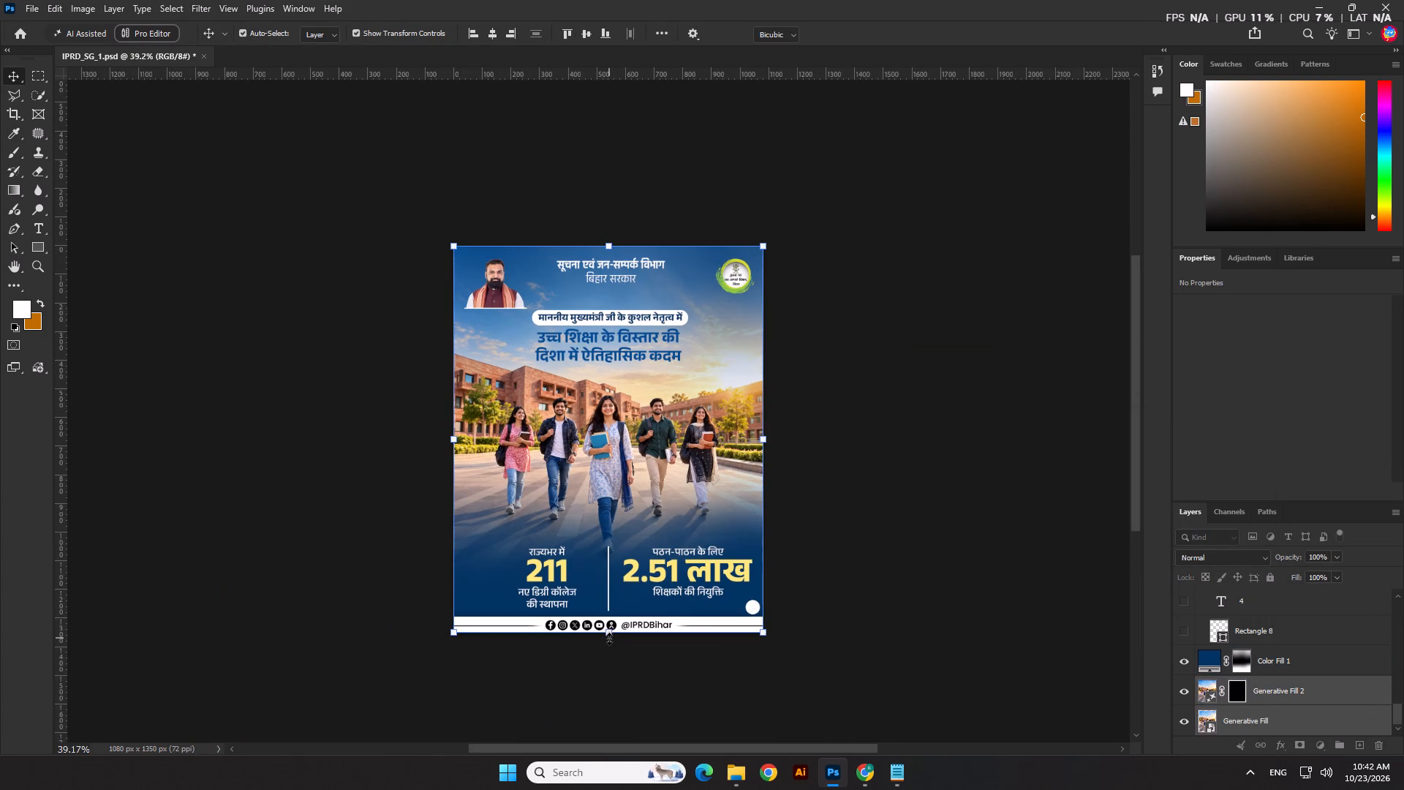
pyautogui.moveTo(609, 639); pyautogui.dragTo(607, 654)
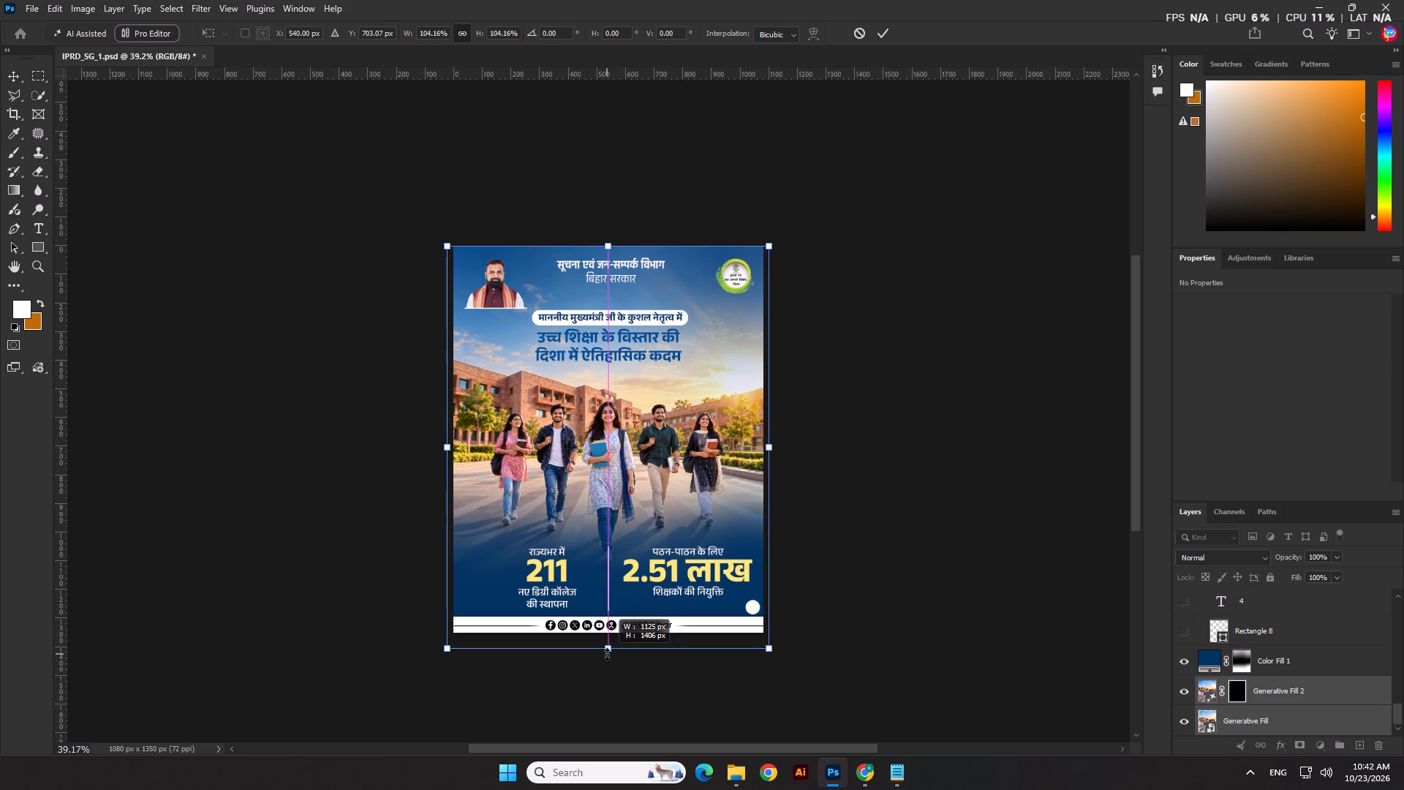
pyautogui.moveTo(607, 654); pyautogui.dragTo(607, 655)
pyautogui.press('Return')
pyautogui.click(912, 450)
# Move the pill, its text and the two-line headline down together slightly, away from the department name.
pyautogui.scroll(3, 617, 345)
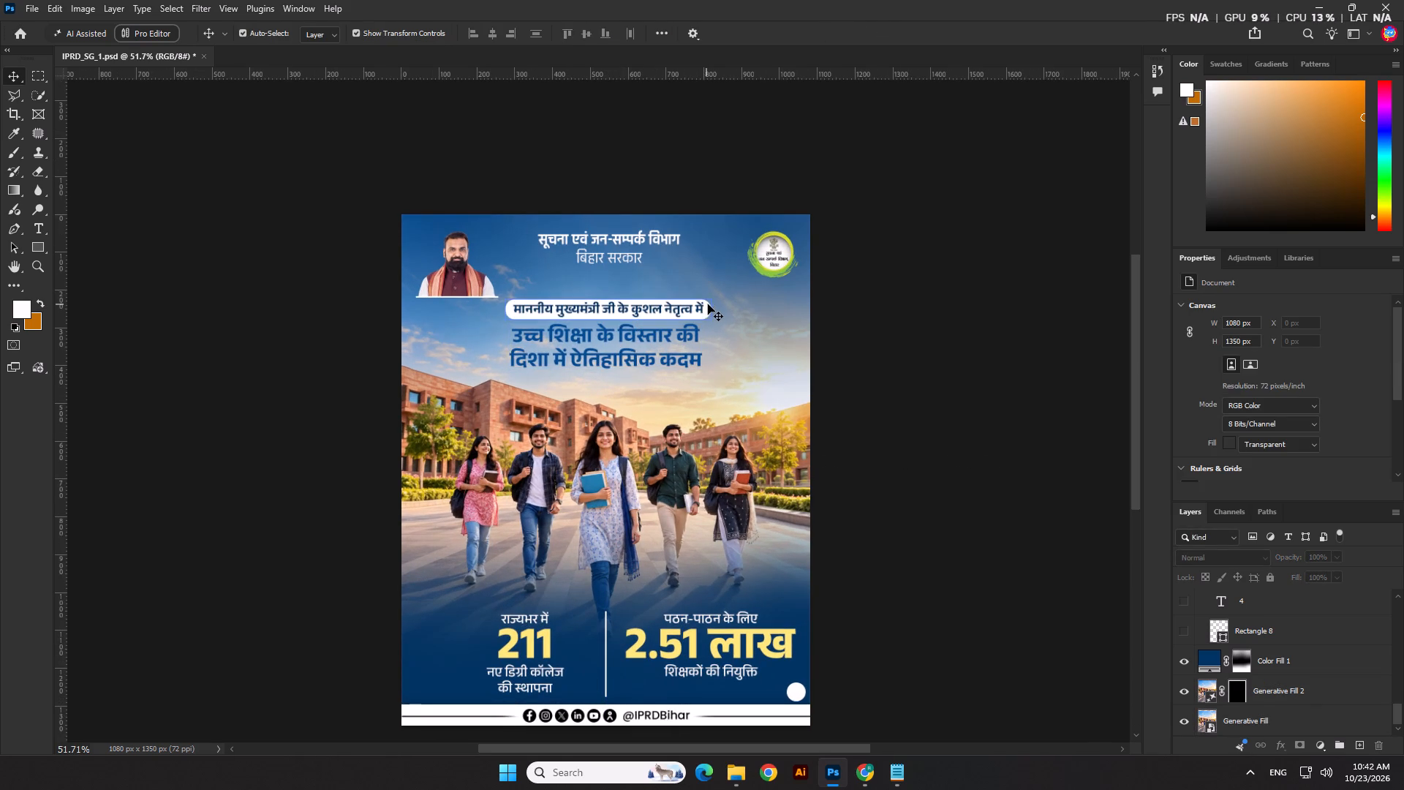
pyautogui.click(708, 304)
pyautogui.keyDown('shift'); pyautogui.click(696, 306); pyautogui.keyUp('shift')
pyautogui.keyDown('shift'); pyautogui.click(679, 361); pyautogui.keyUp('shift')
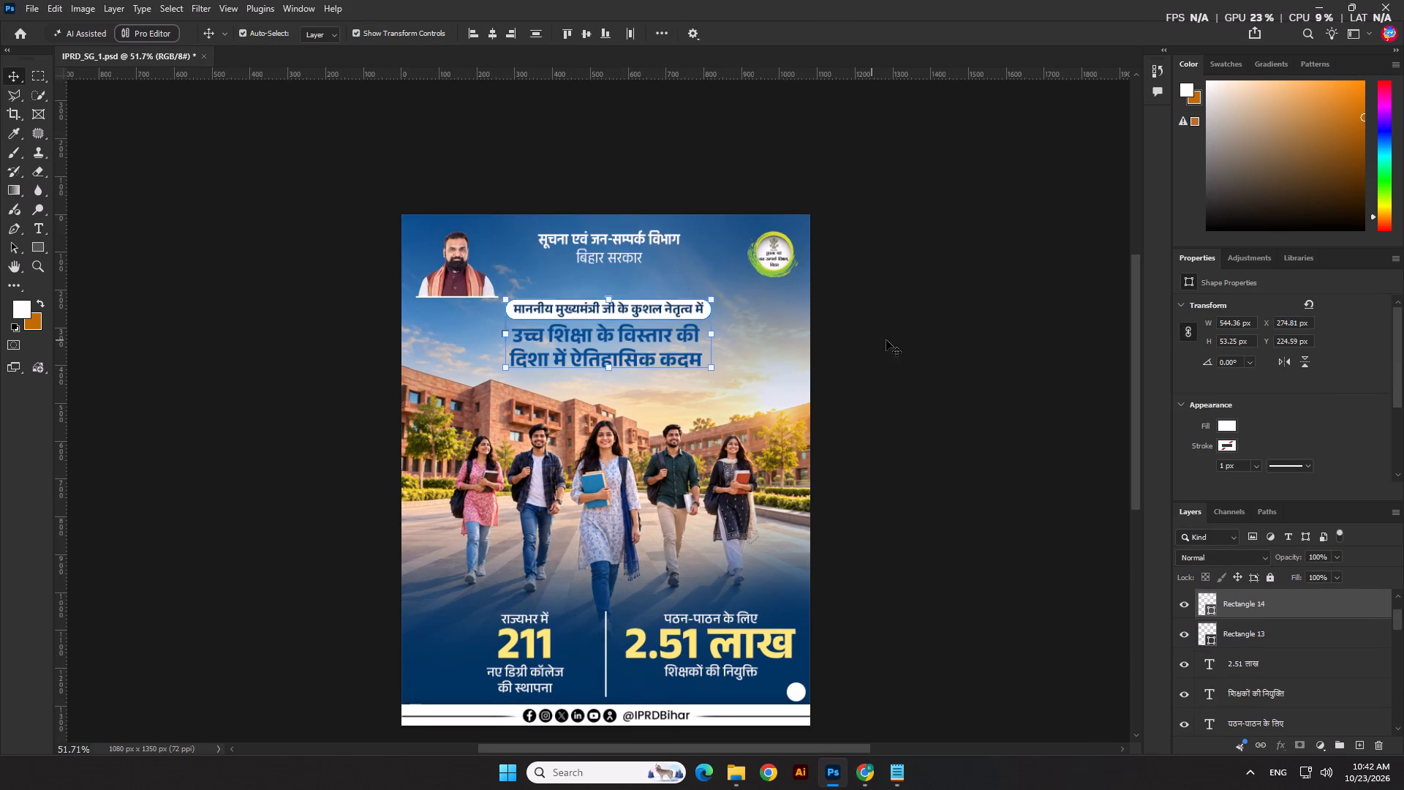
pyautogui.press('Down')
pyautogui.press('Down')
pyautogui.press('Down')
pyautogui.press('Down')
pyautogui.press('Down')
pyautogui.press('Down')
pyautogui.press('Down')
pyautogui.press('Down')
pyautogui.press('Down')
pyautogui.press('Down')
pyautogui.press('Down')
pyautogui.press('Down')
pyautogui.press('Down')
pyautogui.press('Down')
pyautogui.press('Down')
pyautogui.press('Down')
pyautogui.press('Down')
pyautogui.press('Down')
pyautogui.press('Down')
pyautogui.press('Down')
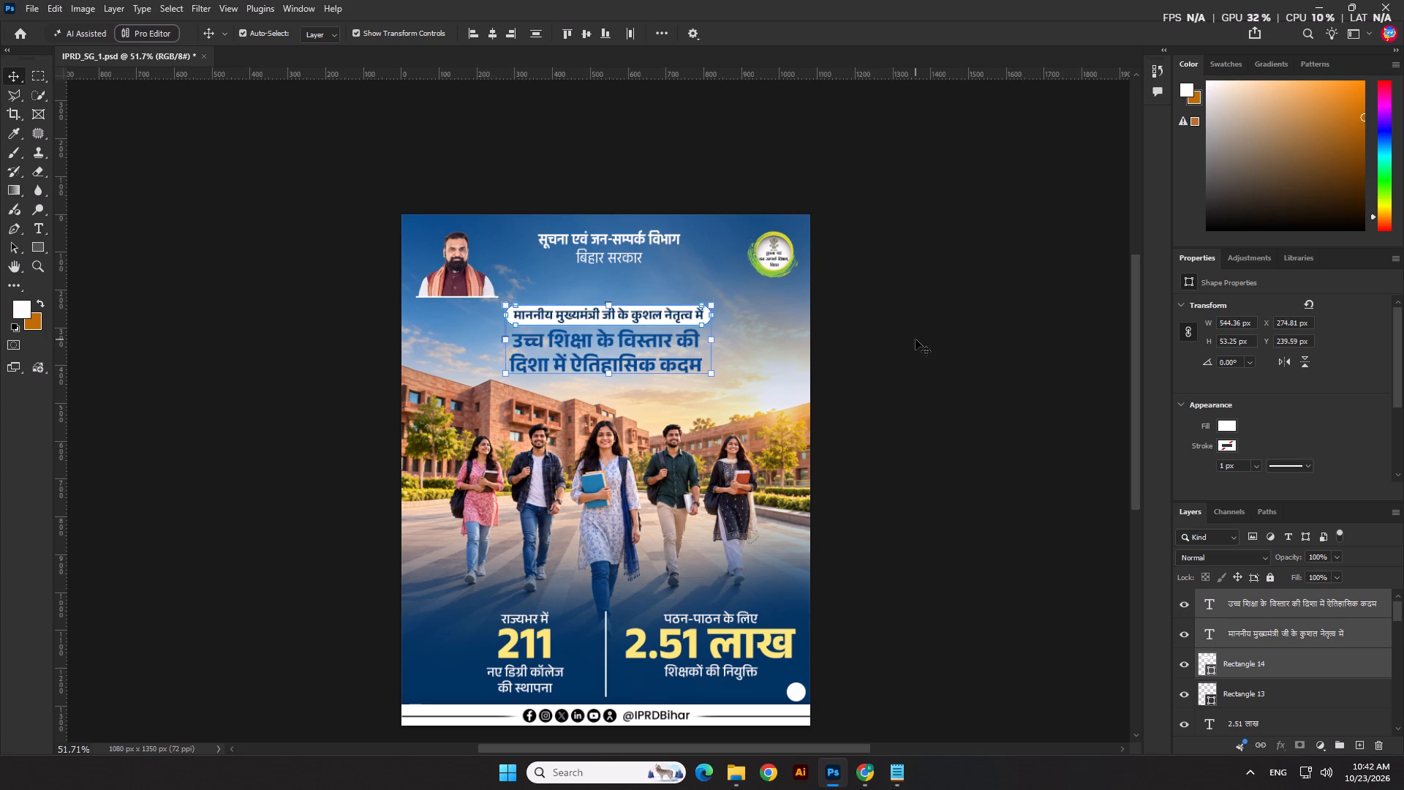
pyautogui.press('Down')
pyautogui.click(916, 330)
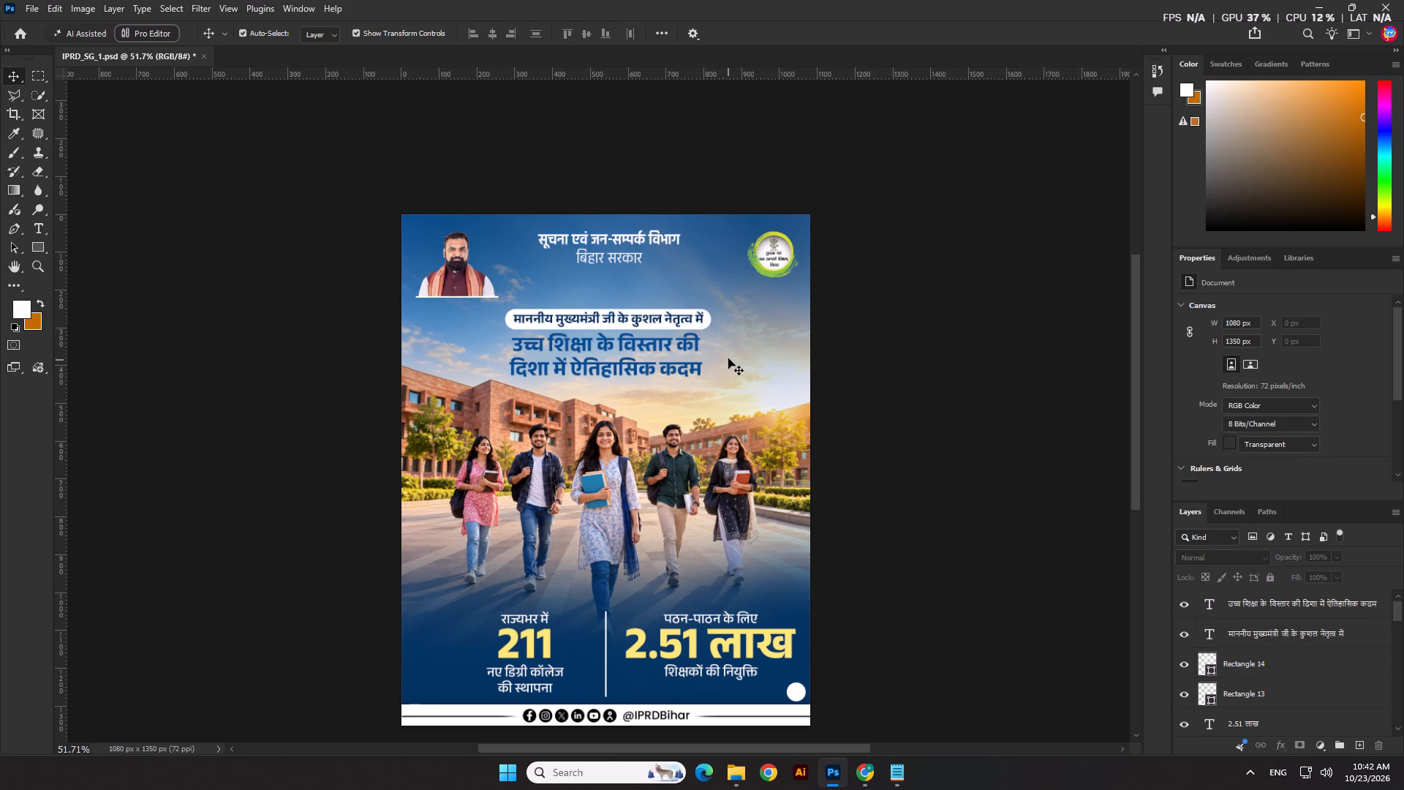
# Open the RAW DATA folder on drive E: in File Explorer and select the sky image 1666.jpg.
pyautogui.click(801, 361)
pyautogui.scroll(-2, 1299, 682)
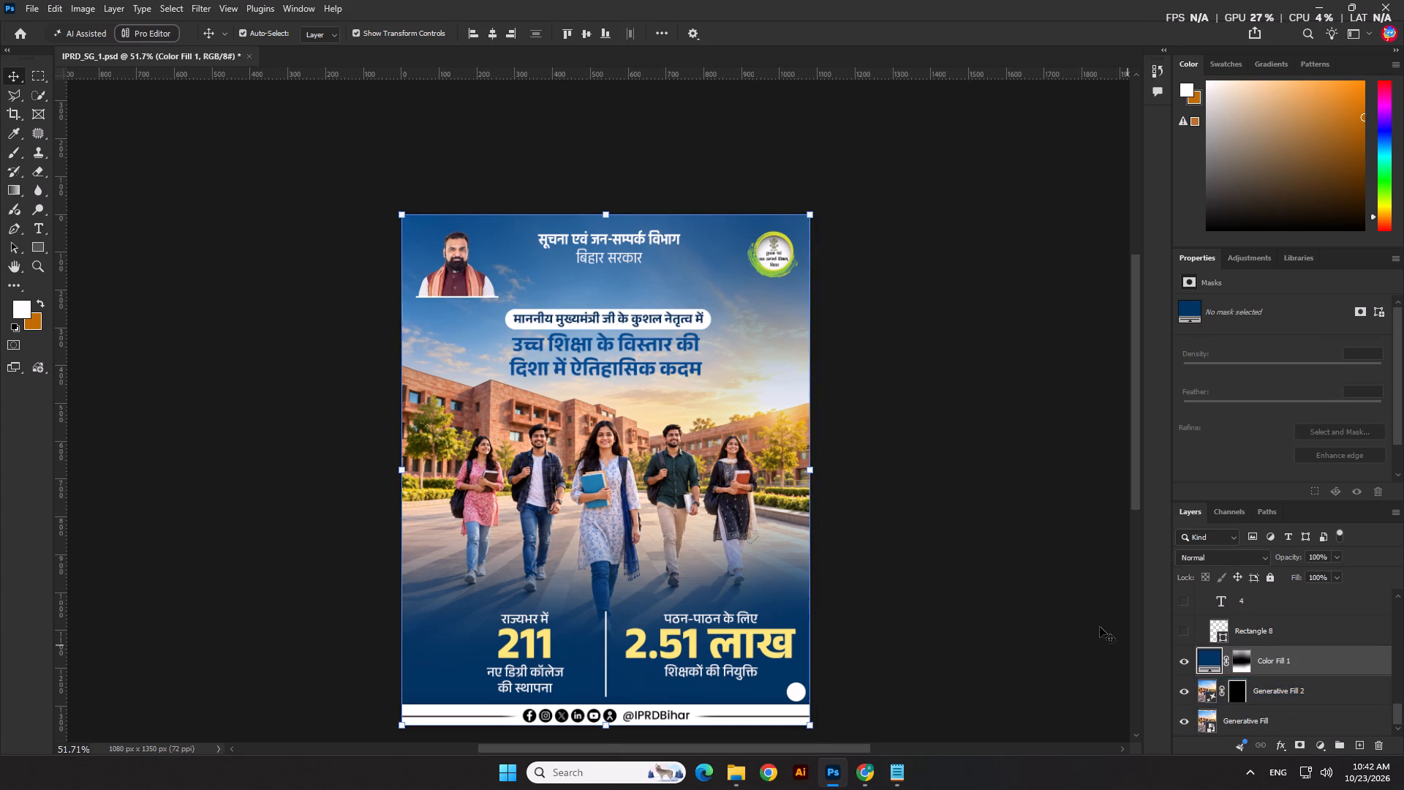
pyautogui.click(1048, 571)
pyautogui.click(1403, 776)
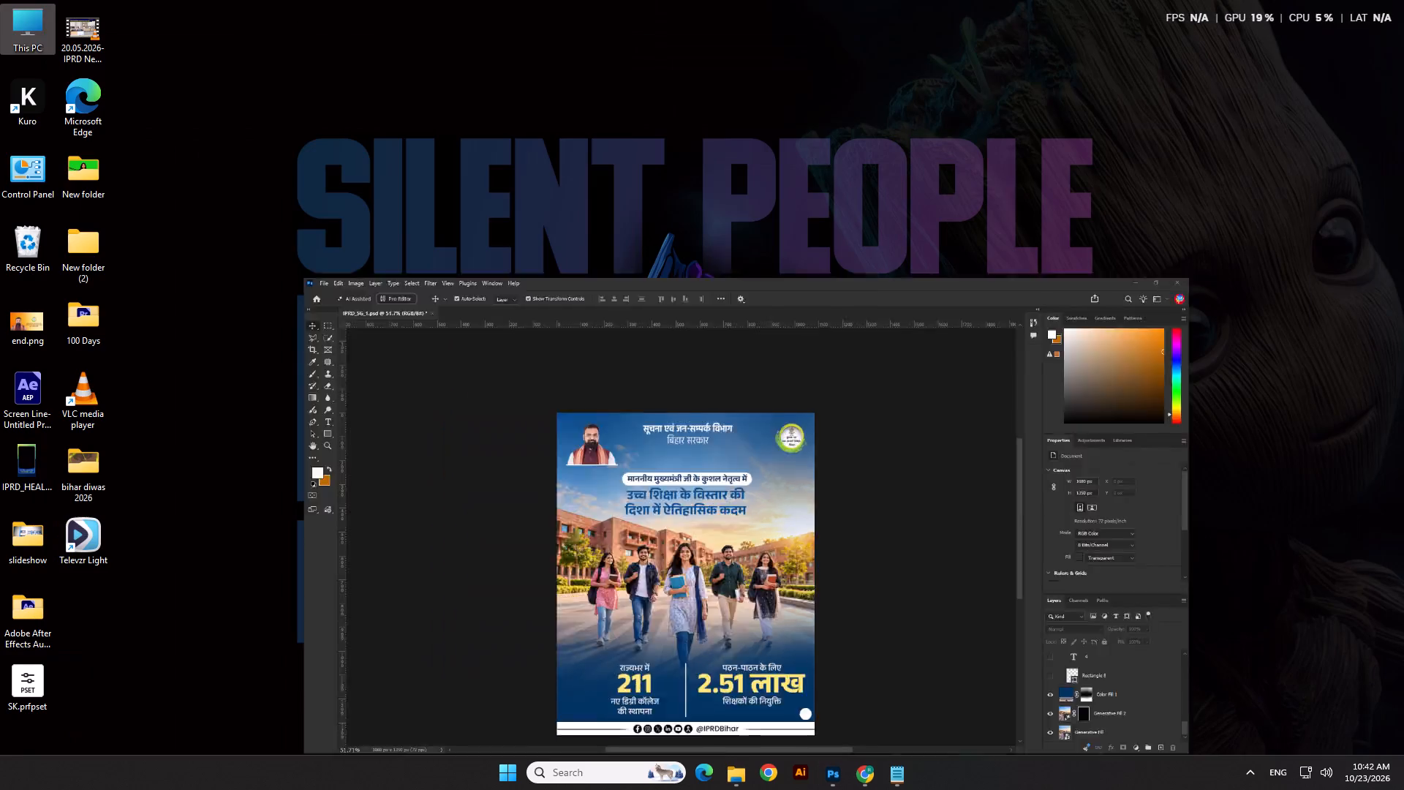
pyautogui.click(814, 491)
pyautogui.doubleClick(16, 34)
pyautogui.doubleClick(434, 146)
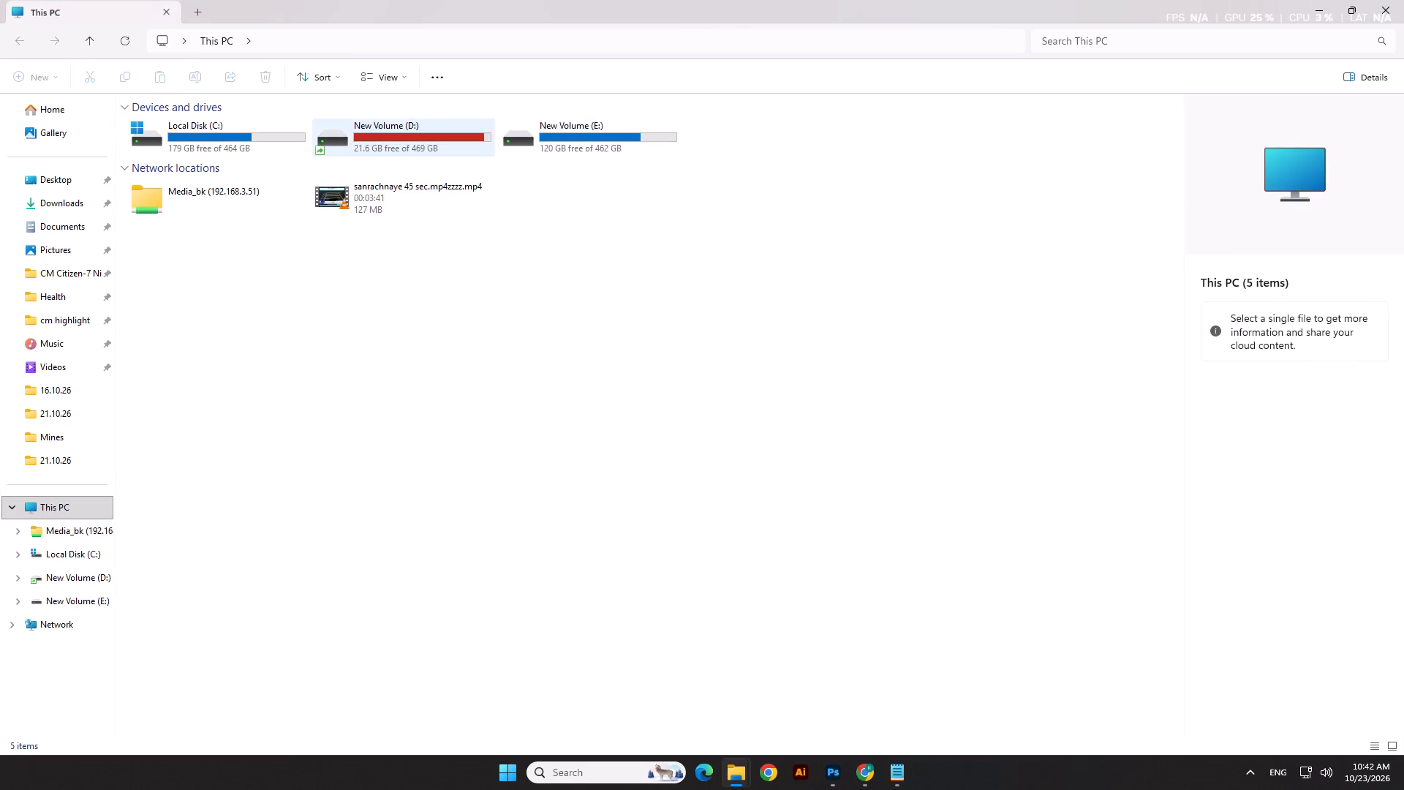
pyautogui.click(18, 45)
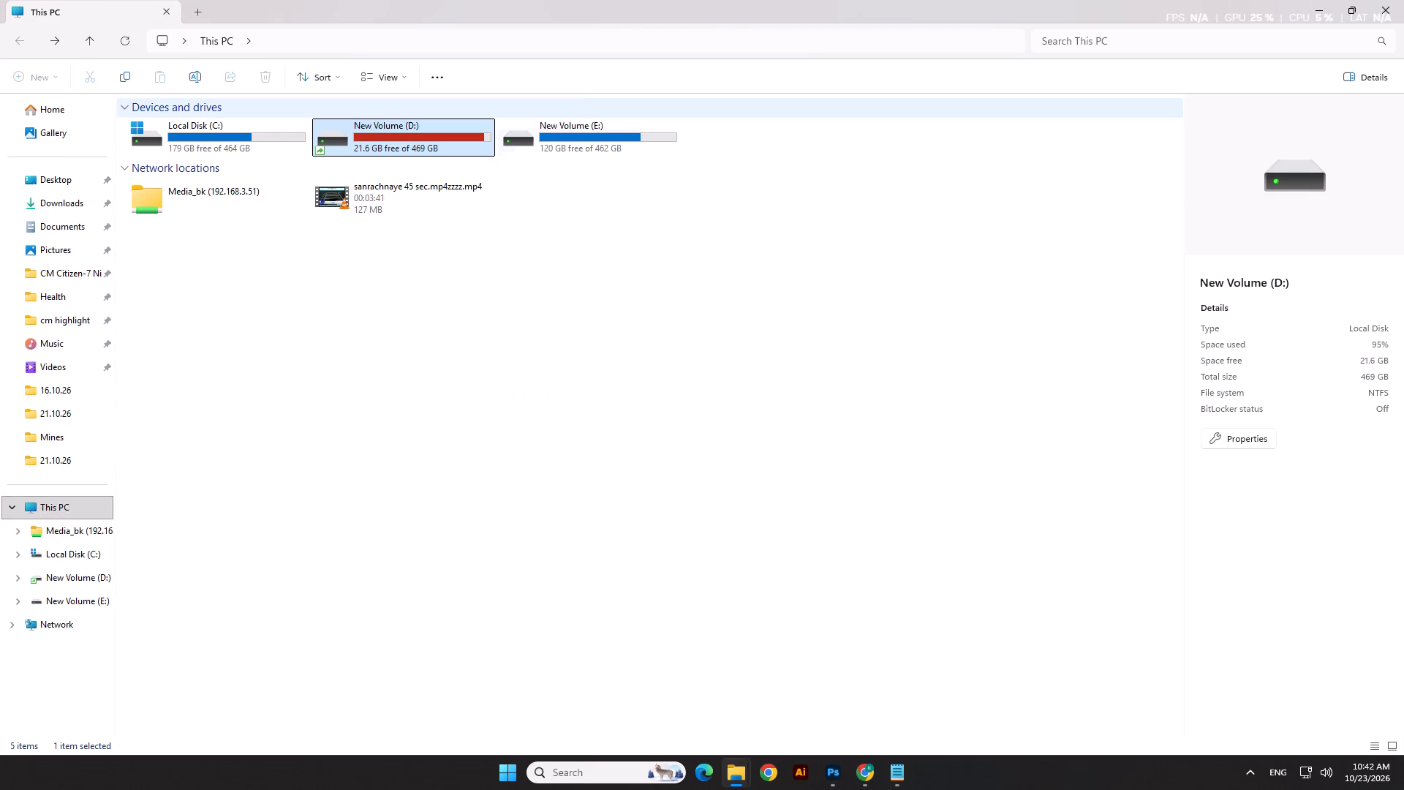
pyautogui.click(463, 150)
pyautogui.doubleClick(568, 127)
pyautogui.click(346, 135)
pyautogui.doubleClick(346, 135)
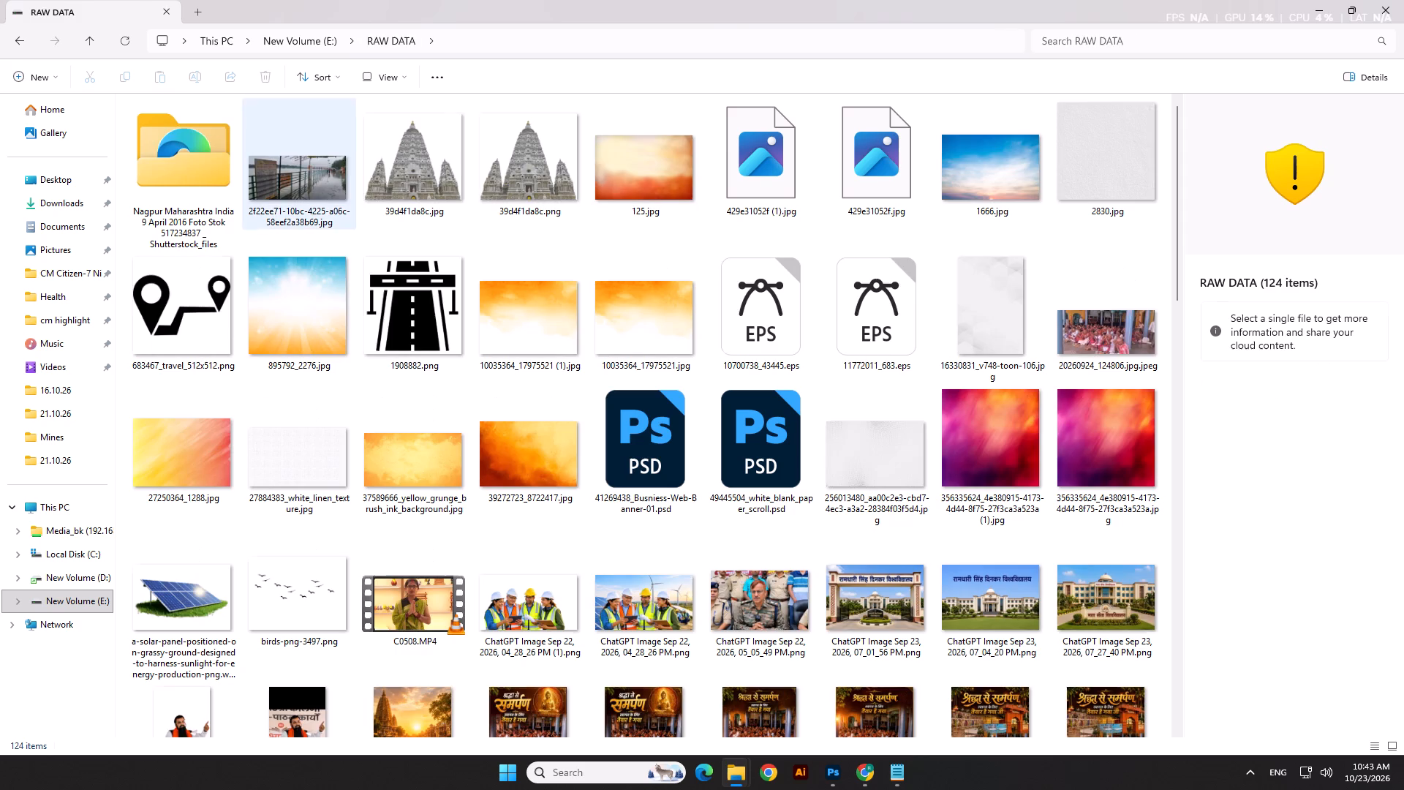
pyautogui.scroll(-3, 429, 304)
pyautogui.scroll(8, 423, 331)
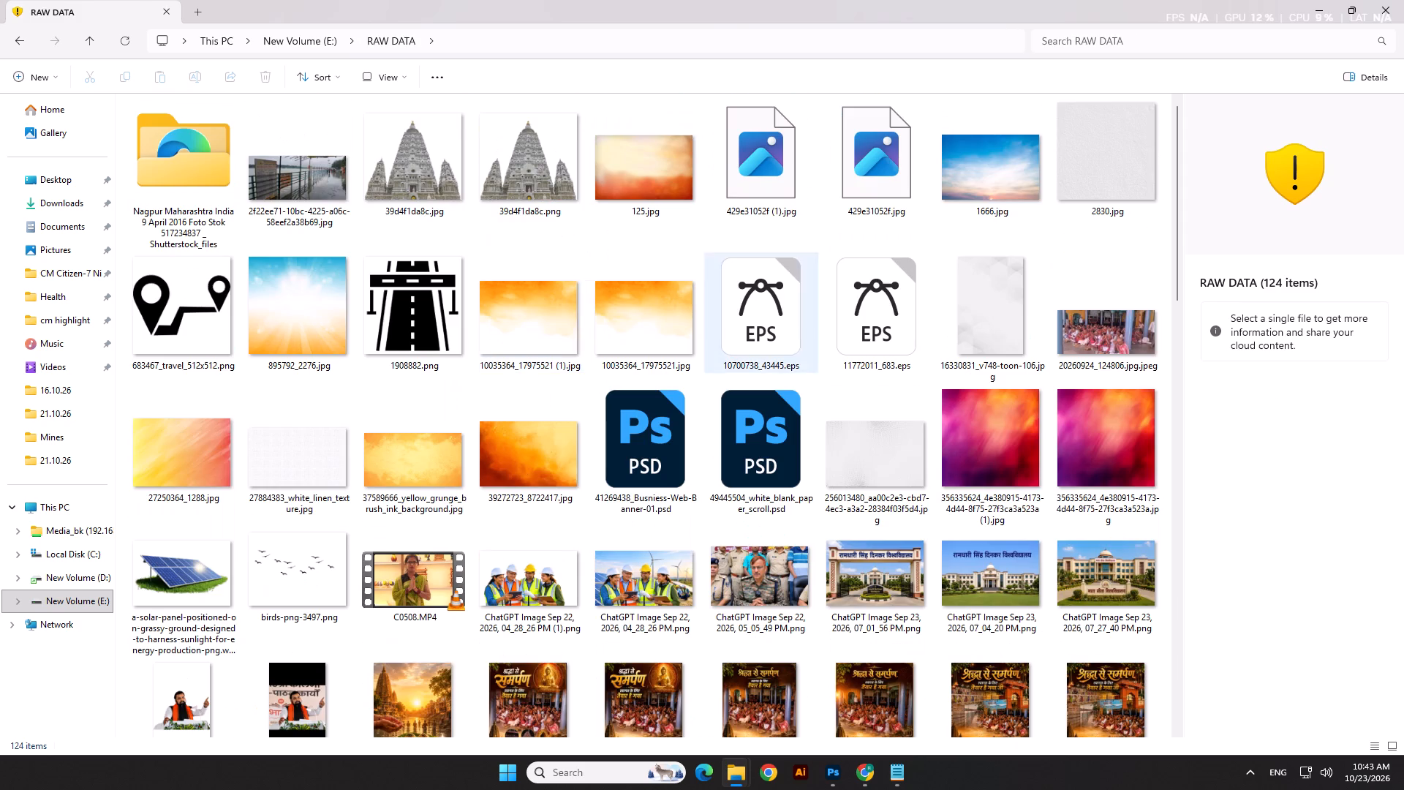
pyautogui.click(955, 184)
# Place 1666.jpg into the Photoshop poster and move its layer beneath both Generative Fill layers.
pyautogui.hotkey('alt', 'Tab')
pyautogui.doubleClick(796, 365)
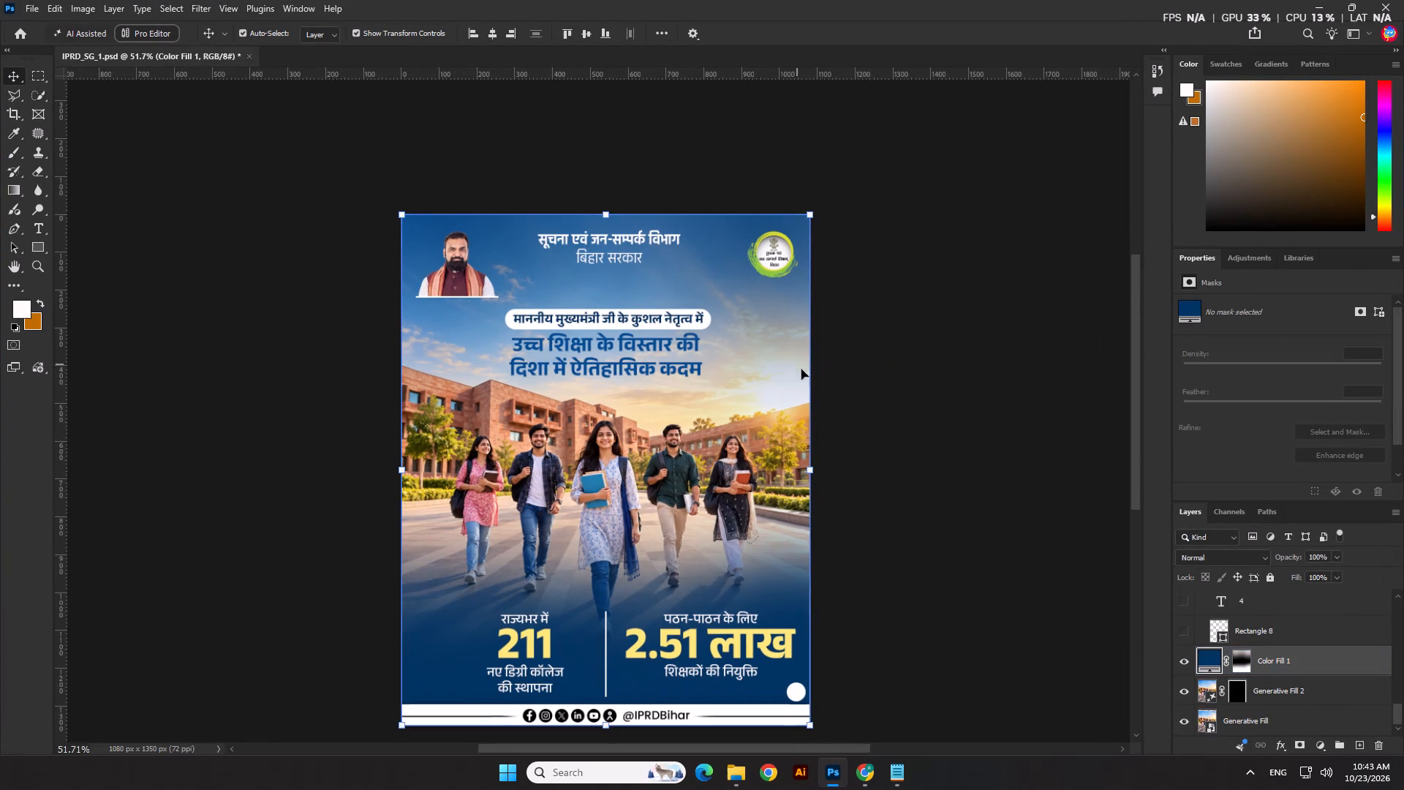
pyautogui.click(1274, 691)
pyautogui.keyDown('ctrl'); pyautogui.click(1272, 721); pyautogui.keyUp('ctrl')
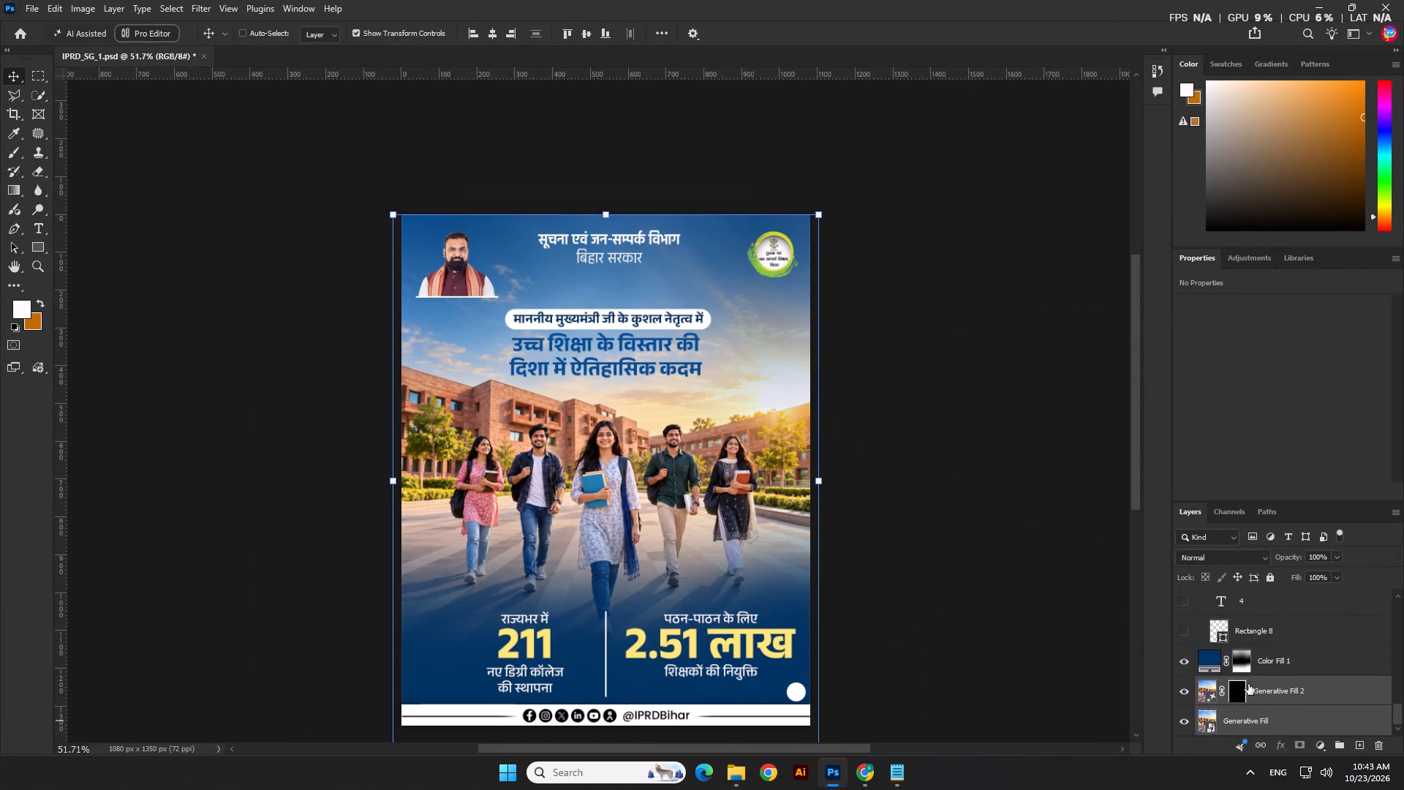
pyautogui.hotkey('alt', 'Tab')
pyautogui.moveTo(975, 170); pyautogui.dragTo(730, 415)
pyautogui.hotkey('alt', 'Tab')
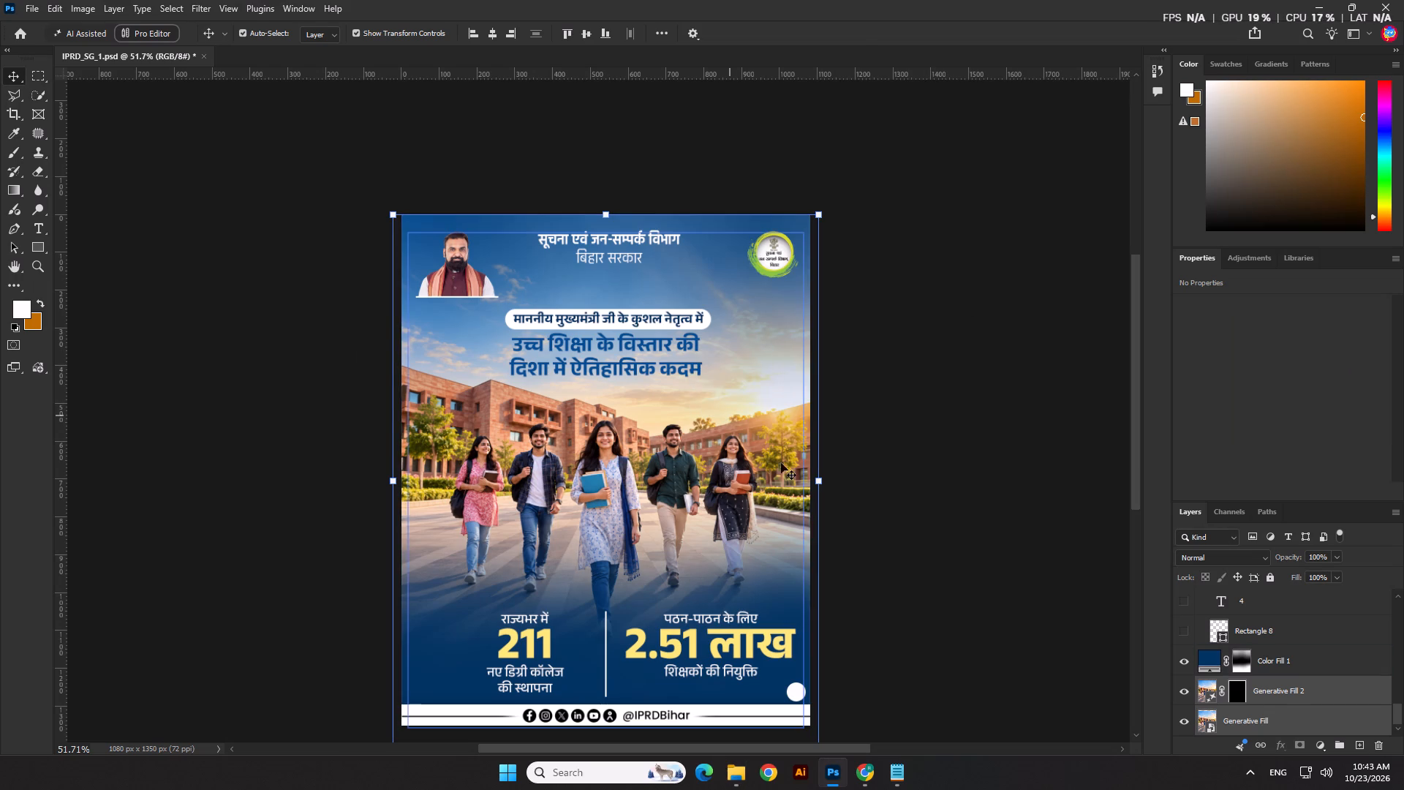
pyautogui.scroll(-2, 1247, 696)
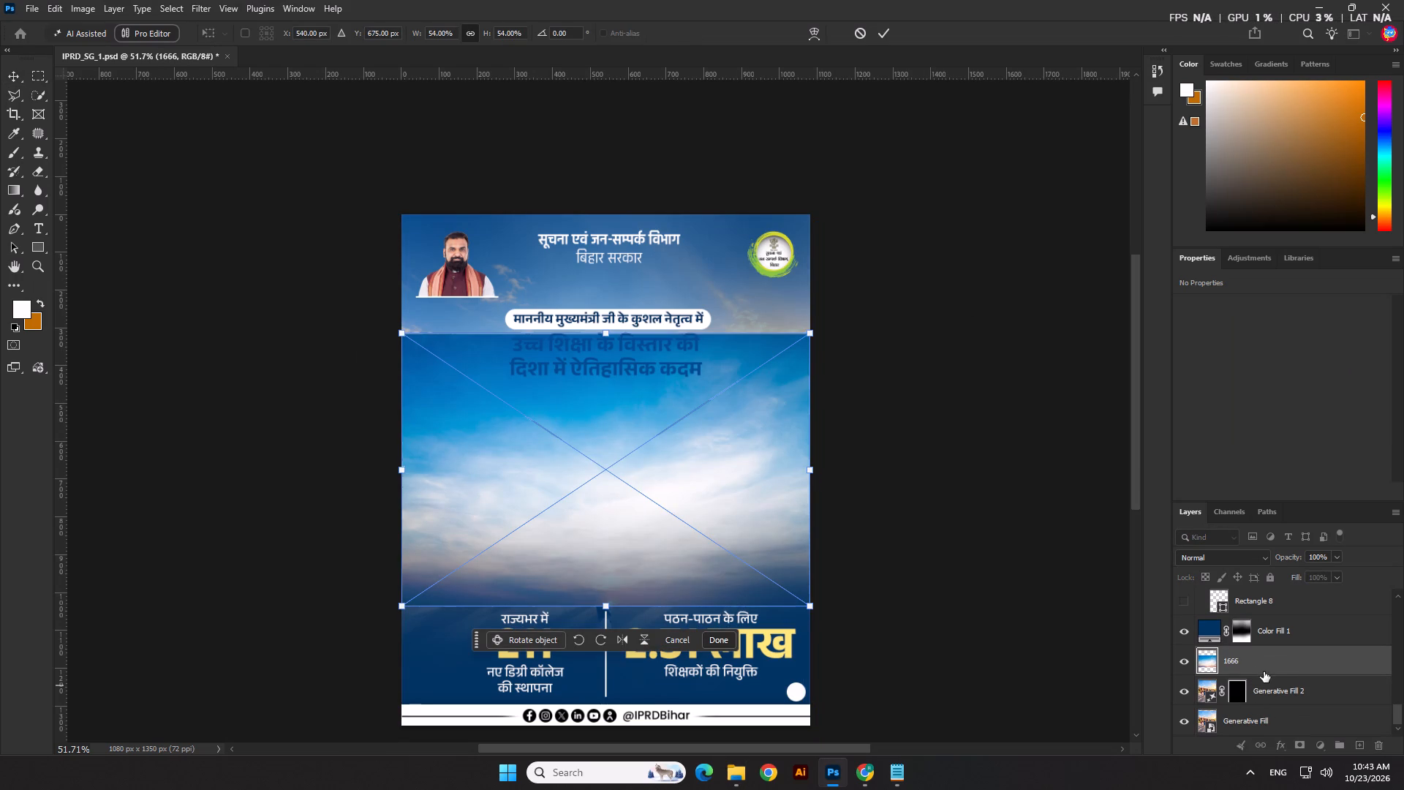
pyautogui.moveTo(1265, 666); pyautogui.dragTo(1251, 728)
# Merge the two Generative Fill campus photo layers into one layer.
pyautogui.click(1244, 693)
pyautogui.keyDown('ctrl'); pyautogui.click(1267, 663); pyautogui.keyUp('ctrl')
pyautogui.hotkey('ctrl', 'e')
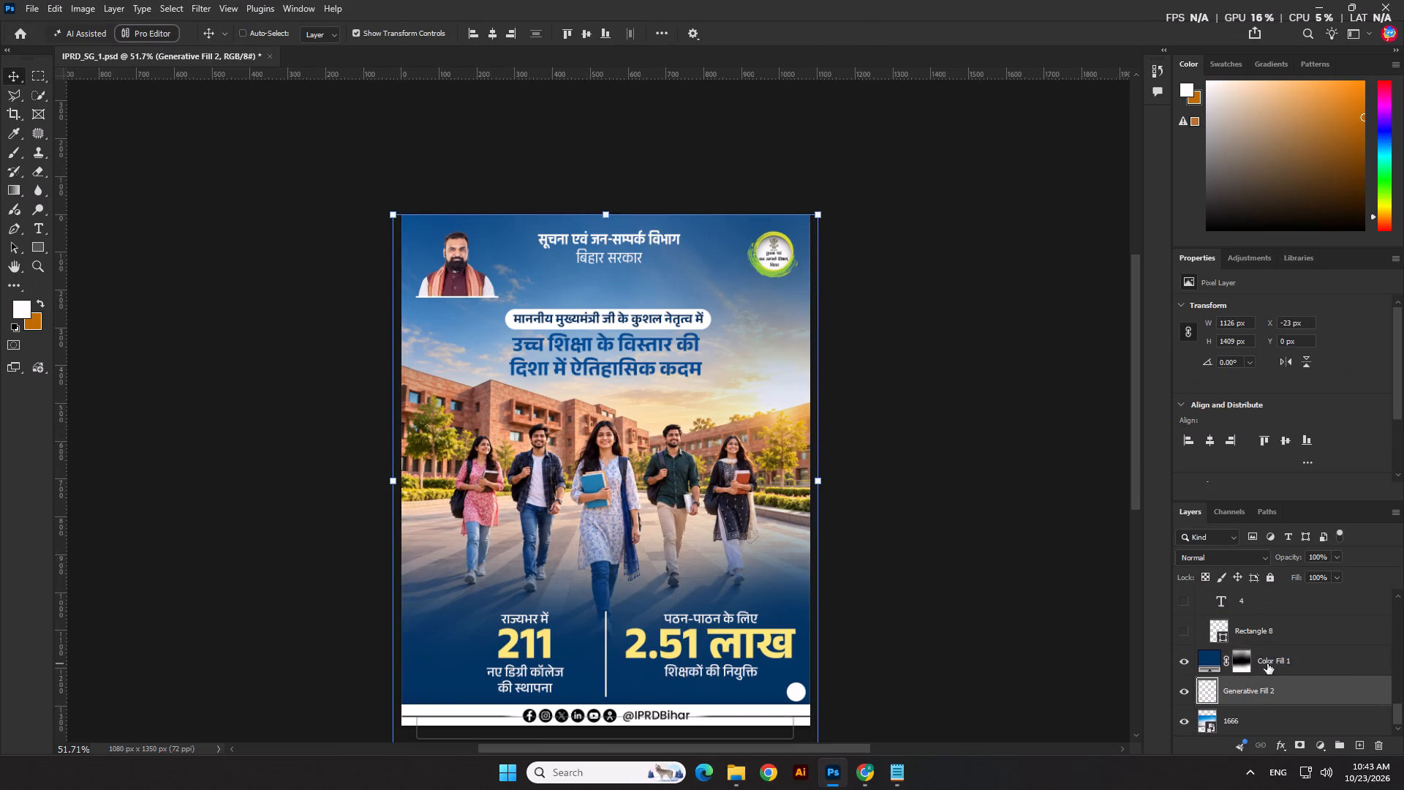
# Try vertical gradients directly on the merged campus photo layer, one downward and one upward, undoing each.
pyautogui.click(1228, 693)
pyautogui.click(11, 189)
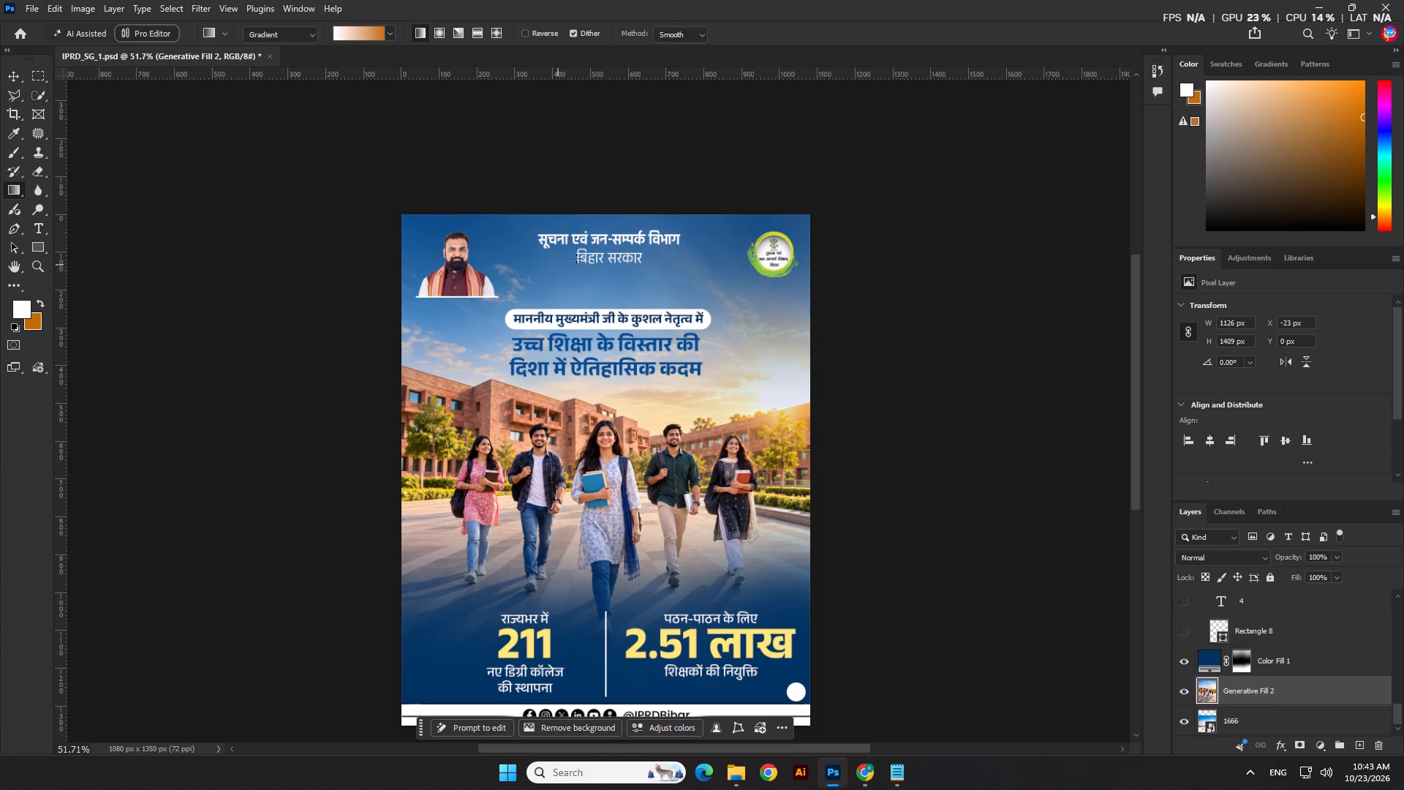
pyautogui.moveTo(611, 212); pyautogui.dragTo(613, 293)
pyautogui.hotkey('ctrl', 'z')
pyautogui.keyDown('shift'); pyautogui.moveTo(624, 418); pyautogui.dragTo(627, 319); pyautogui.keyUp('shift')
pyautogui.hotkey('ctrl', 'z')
# Add a layer mask to the merged campus photo layer.
pyautogui.click(1244, 693)
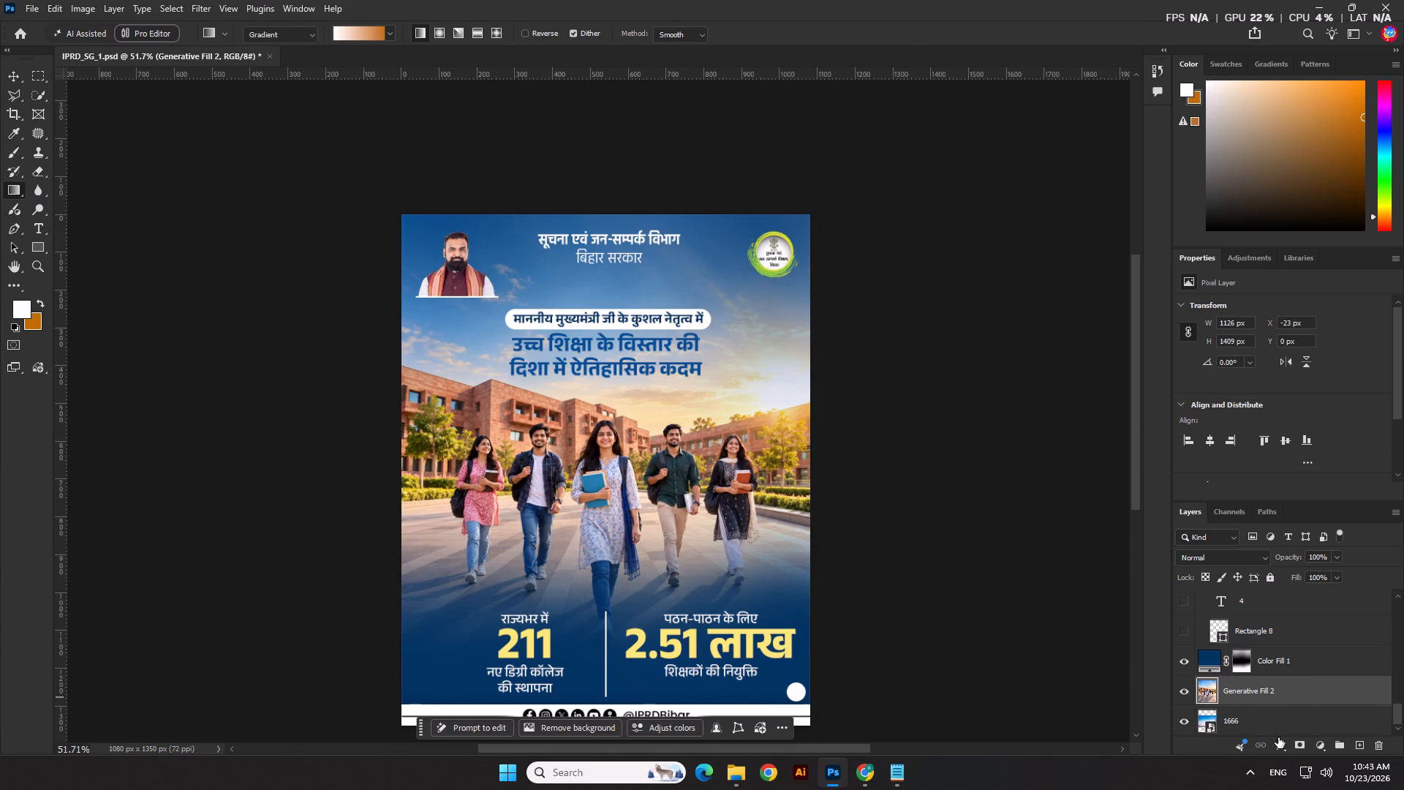
pyautogui.click(1299, 748)
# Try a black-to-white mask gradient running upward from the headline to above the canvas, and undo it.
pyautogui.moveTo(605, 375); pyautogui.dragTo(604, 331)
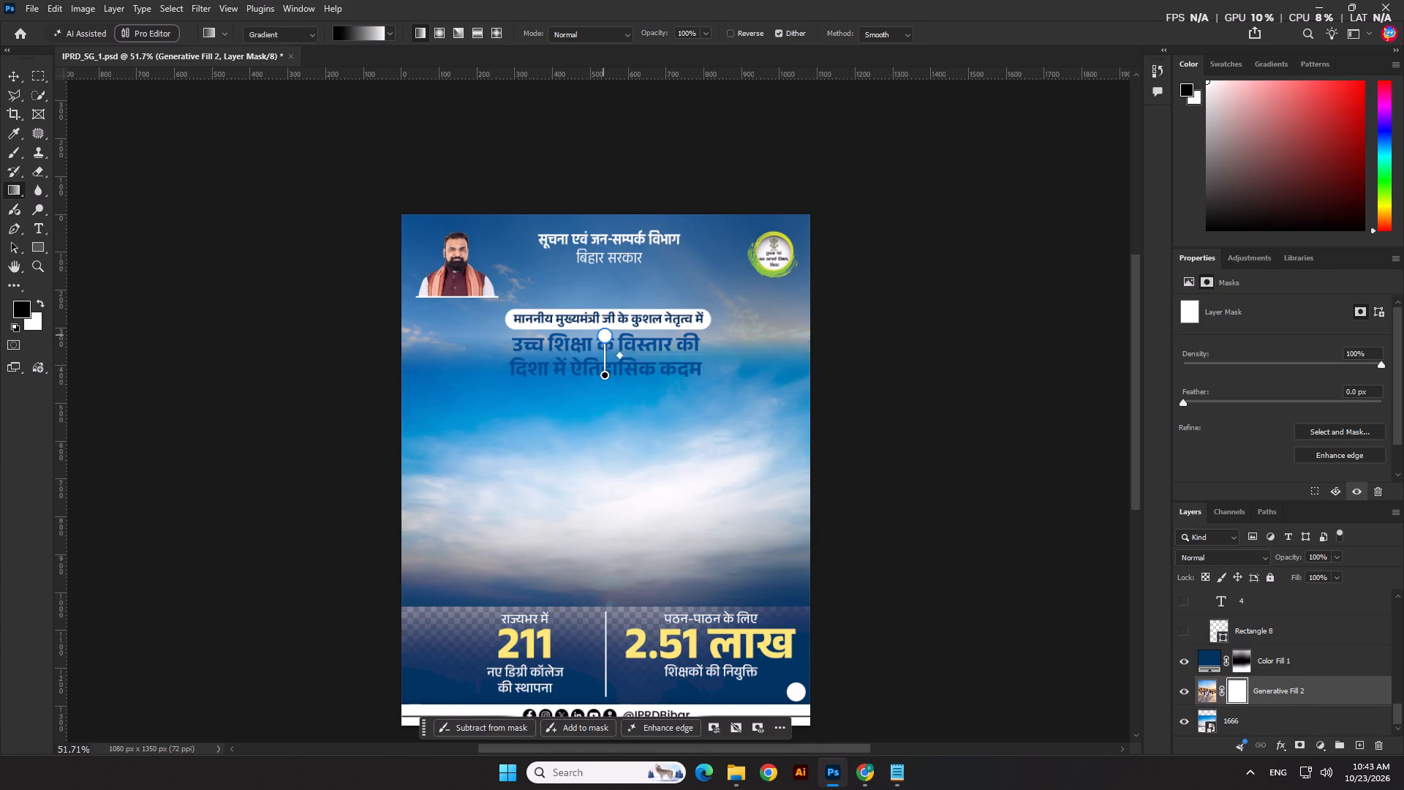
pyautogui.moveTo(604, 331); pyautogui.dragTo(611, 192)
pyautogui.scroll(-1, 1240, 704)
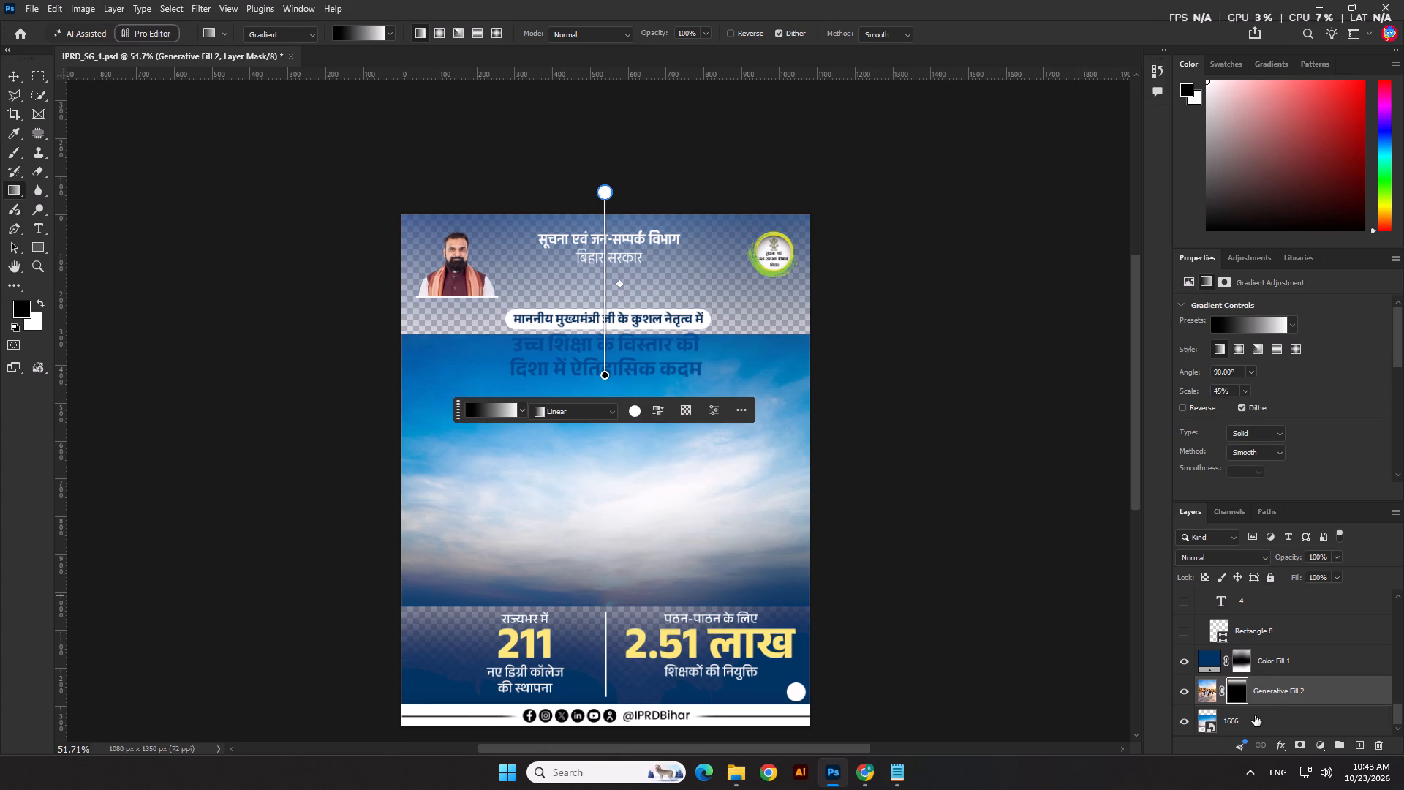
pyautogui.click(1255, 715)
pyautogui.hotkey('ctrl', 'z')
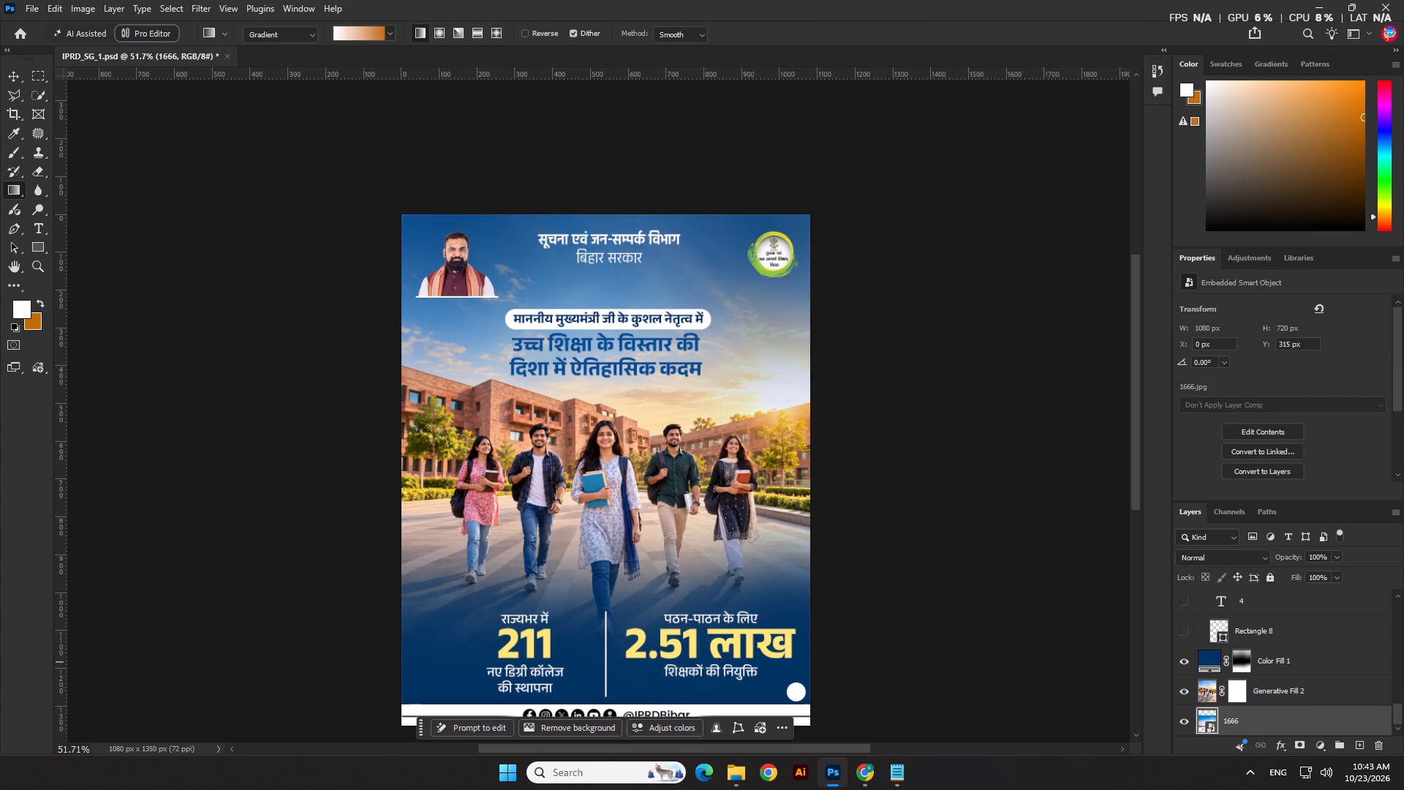
# Fade the photo's sky with a linear black-to-white mask gradient running down from above the canvas to just below the headline.
pyautogui.click(1237, 696)
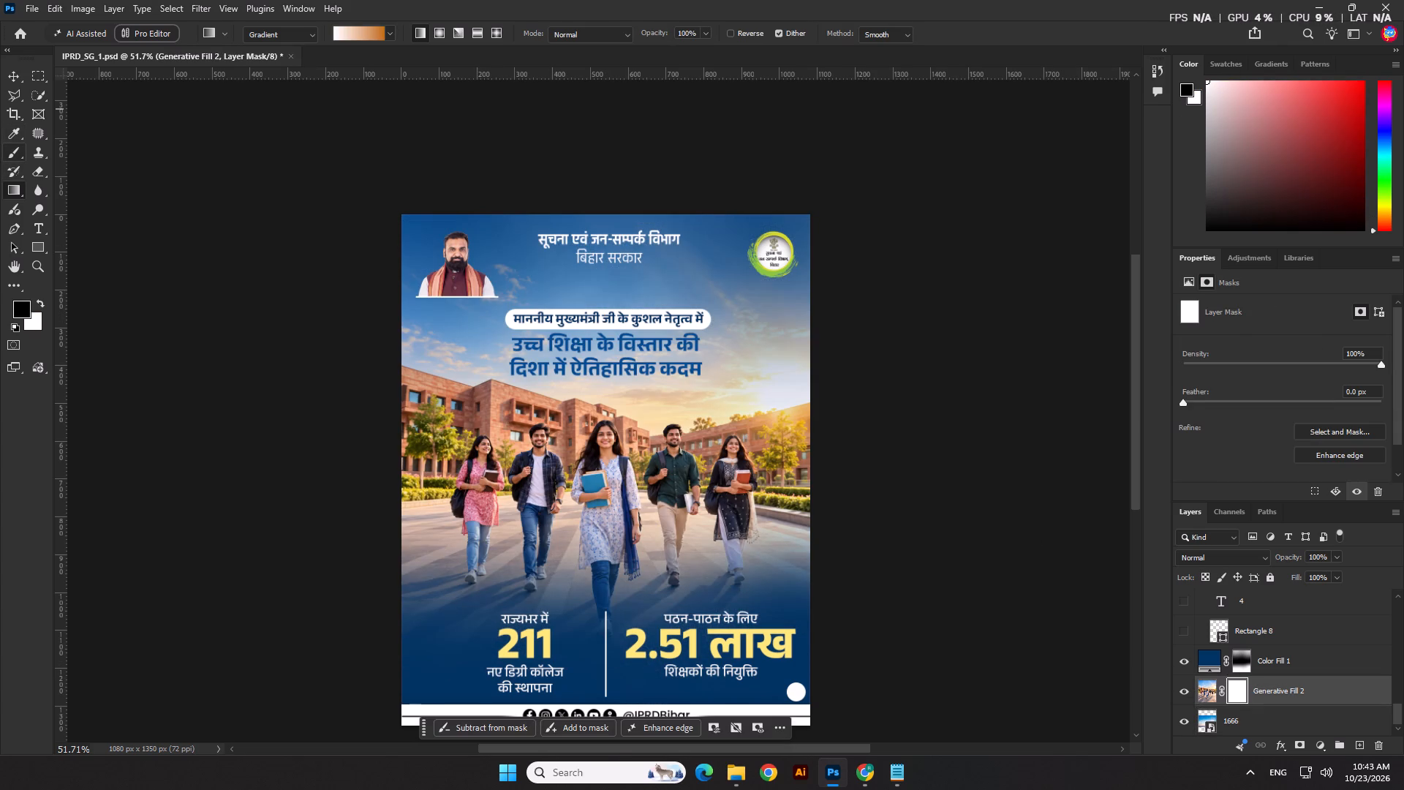
pyautogui.click(18, 156)
pyautogui.click(15, 190)
pyautogui.moveTo(624, 192); pyautogui.dragTo(628, 268)
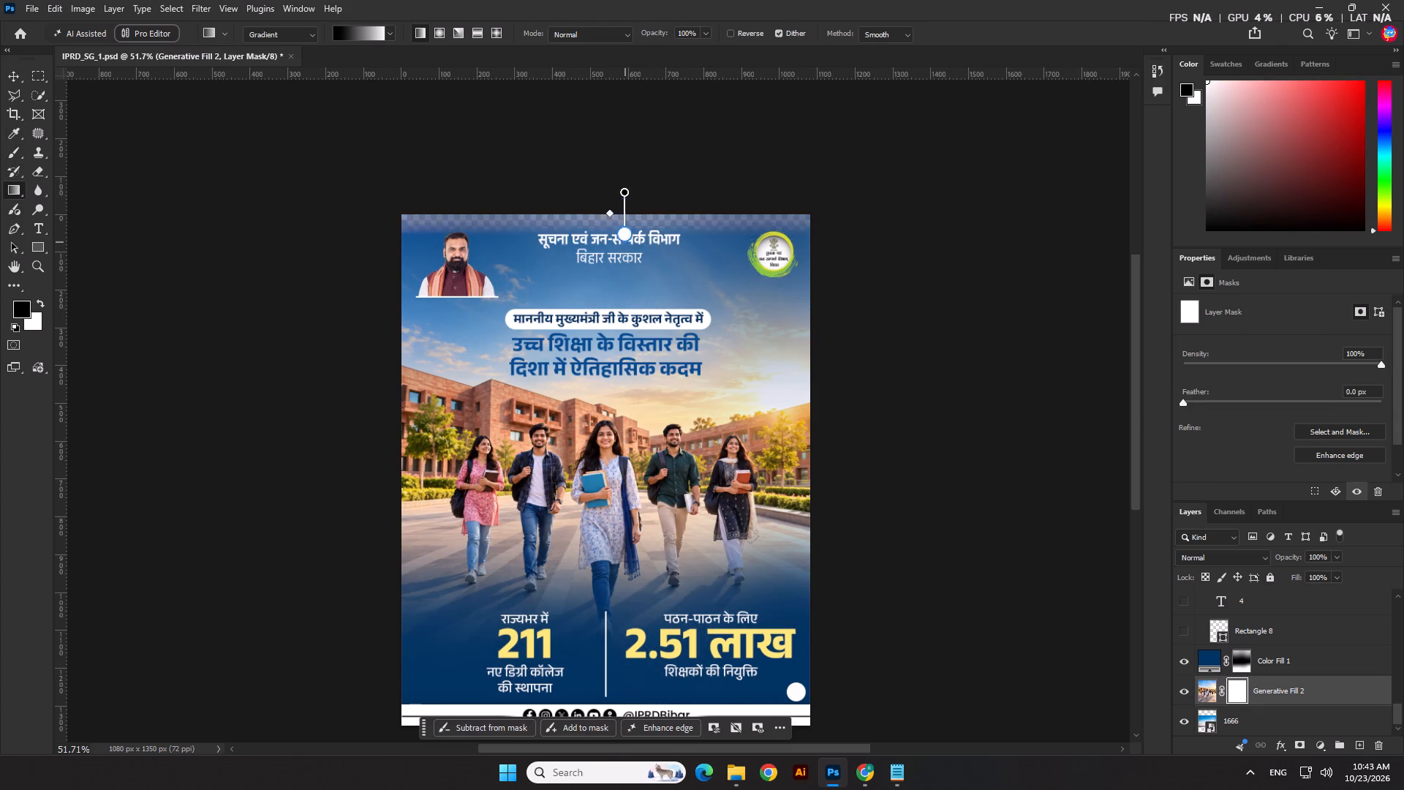
pyautogui.moveTo(628, 268); pyautogui.dragTo(622, 396)
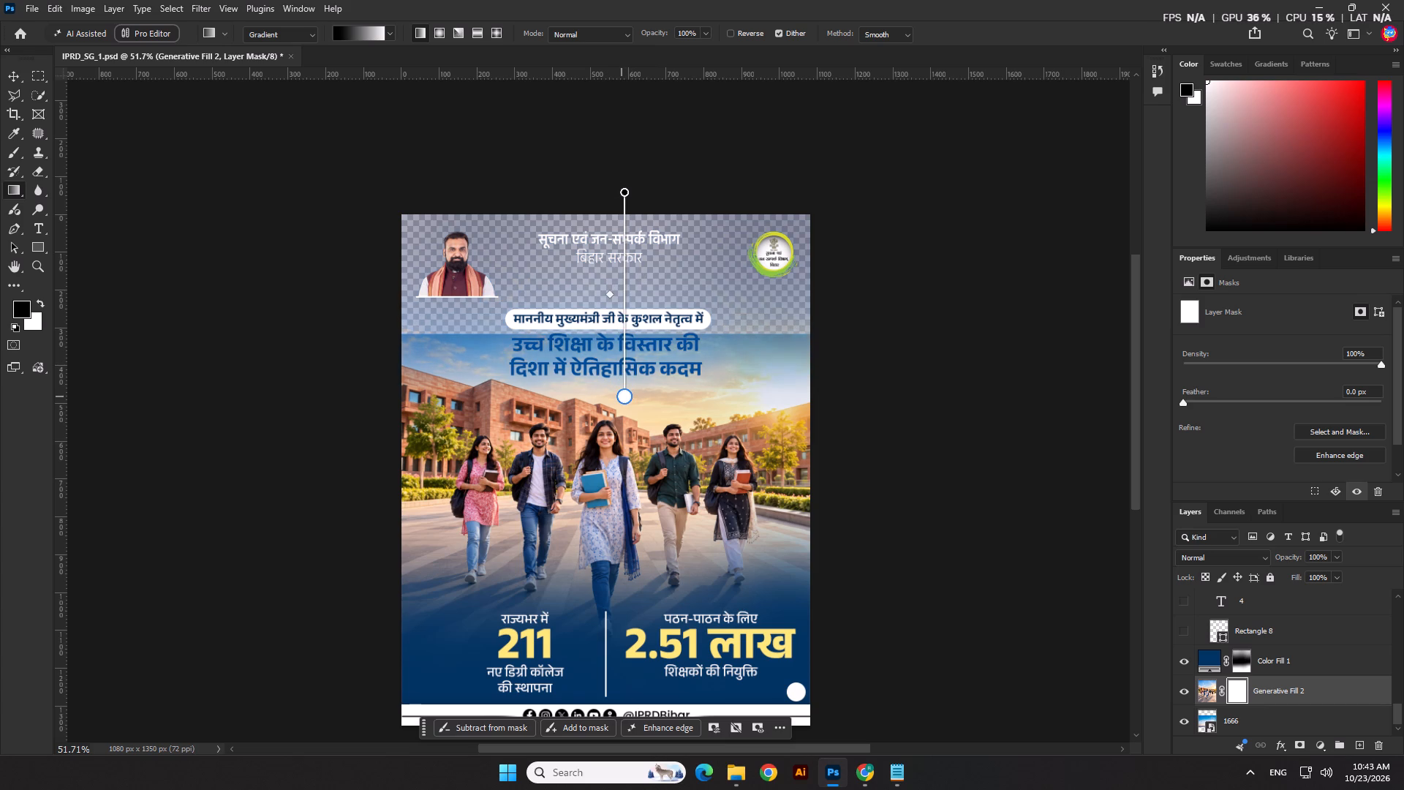
pyautogui.moveTo(622, 396); pyautogui.dragTo(622, 396)
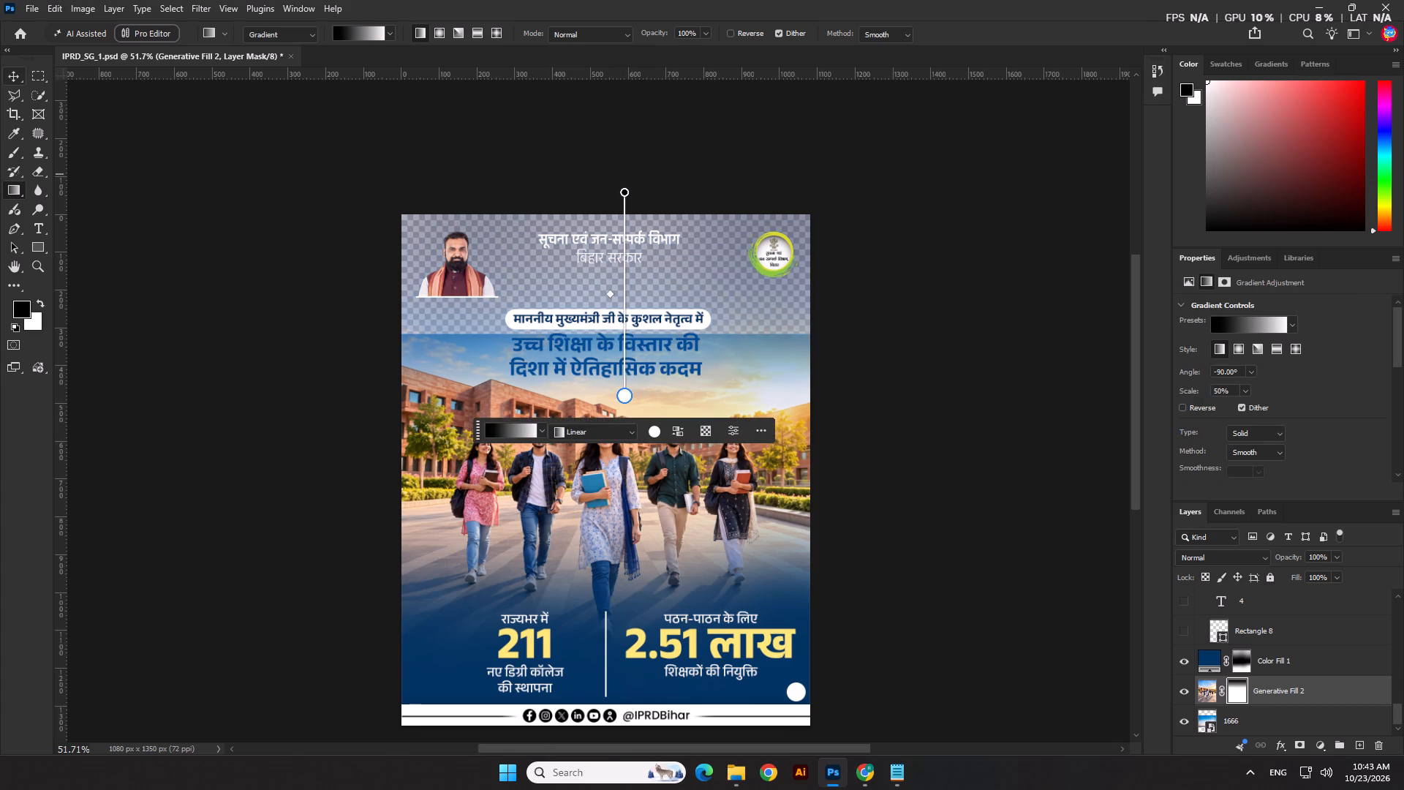
# Move the 1666 sky image up to cover the top of the canvas, with its centre at X 540 px, Y 167 px.
pyautogui.click(8, 76)
pyautogui.click(171, 302)
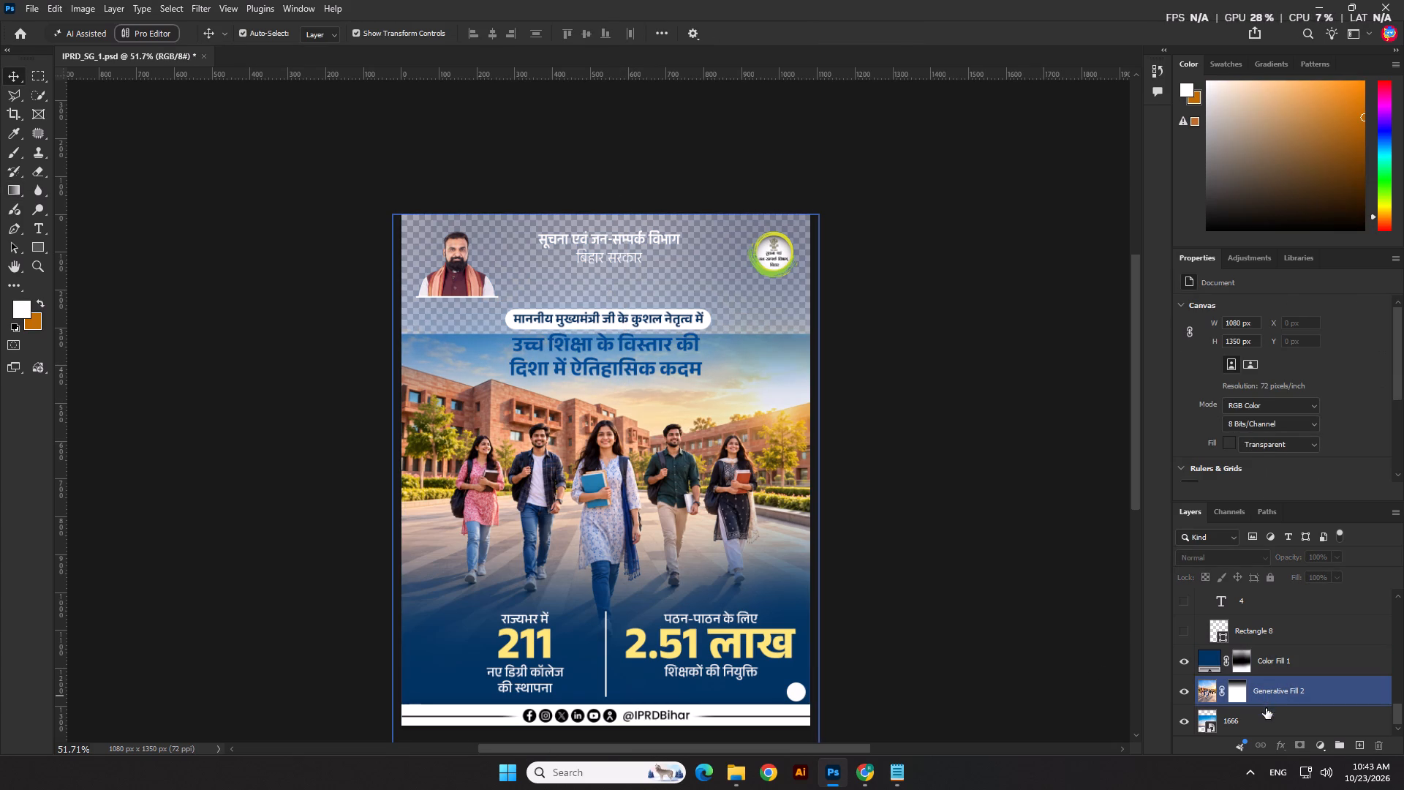
pyautogui.click(1263, 718)
pyautogui.moveTo(599, 333); pyautogui.dragTo(621, 233)
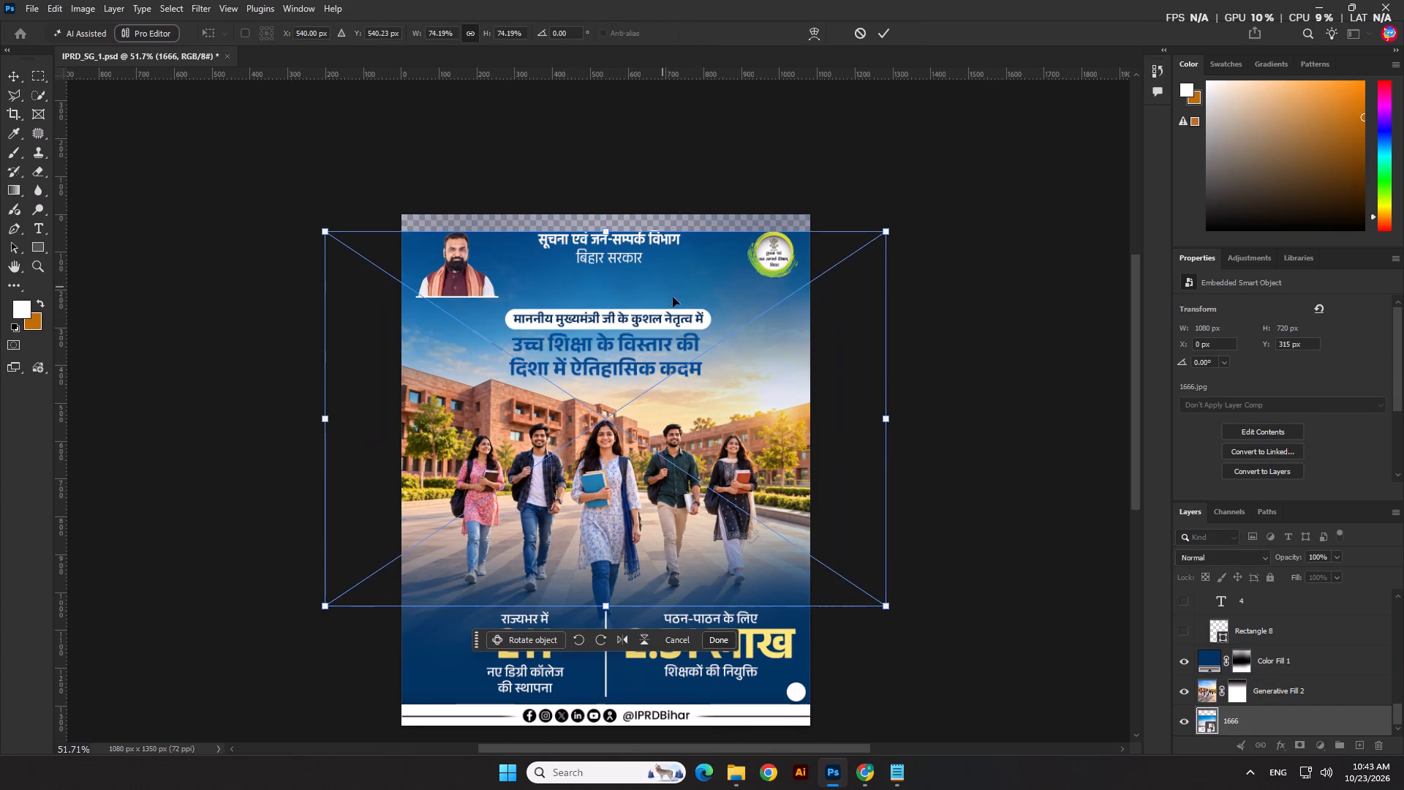
pyautogui.moveTo(687, 279); pyautogui.dragTo(687, 133)
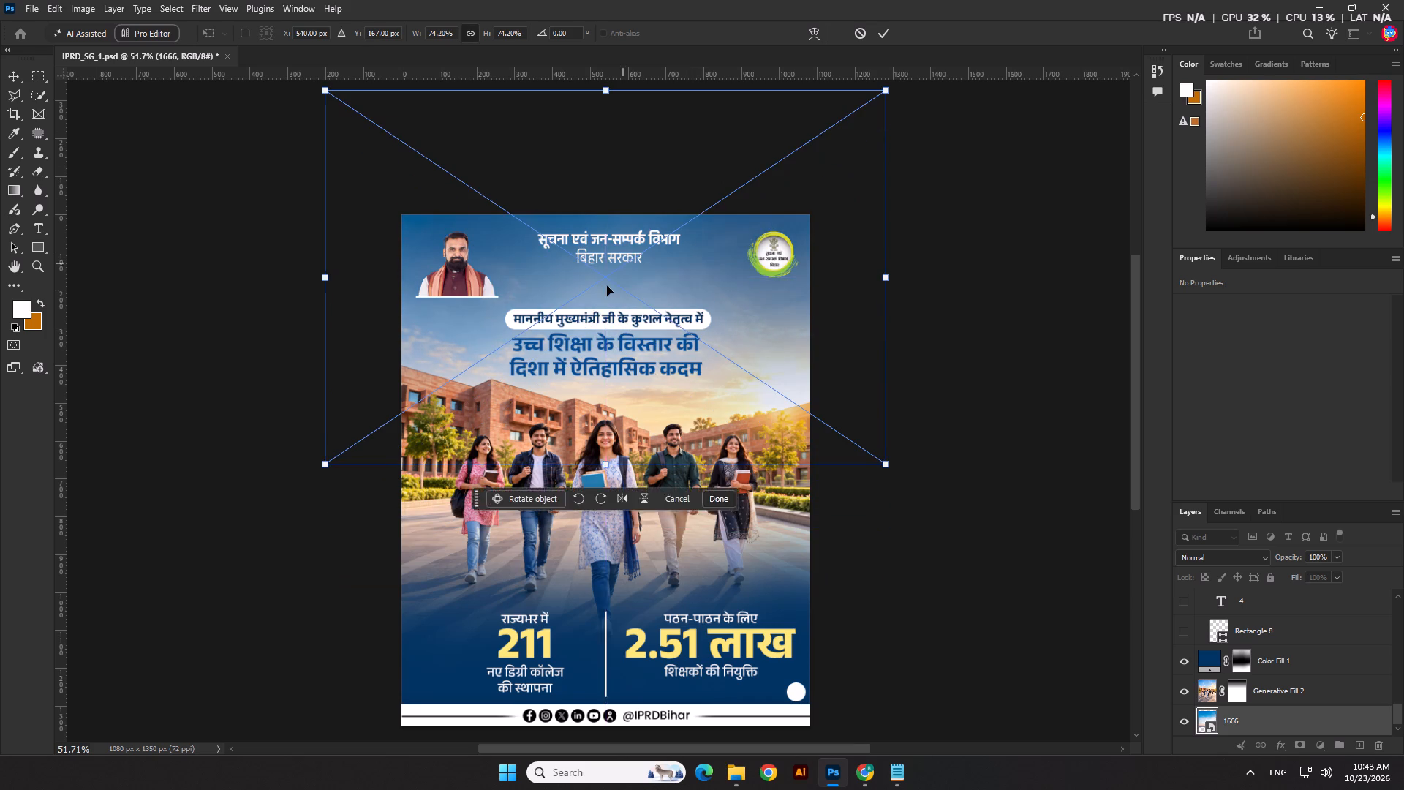
pyautogui.scroll(-5, 608, 285)
pyautogui.press('Return')
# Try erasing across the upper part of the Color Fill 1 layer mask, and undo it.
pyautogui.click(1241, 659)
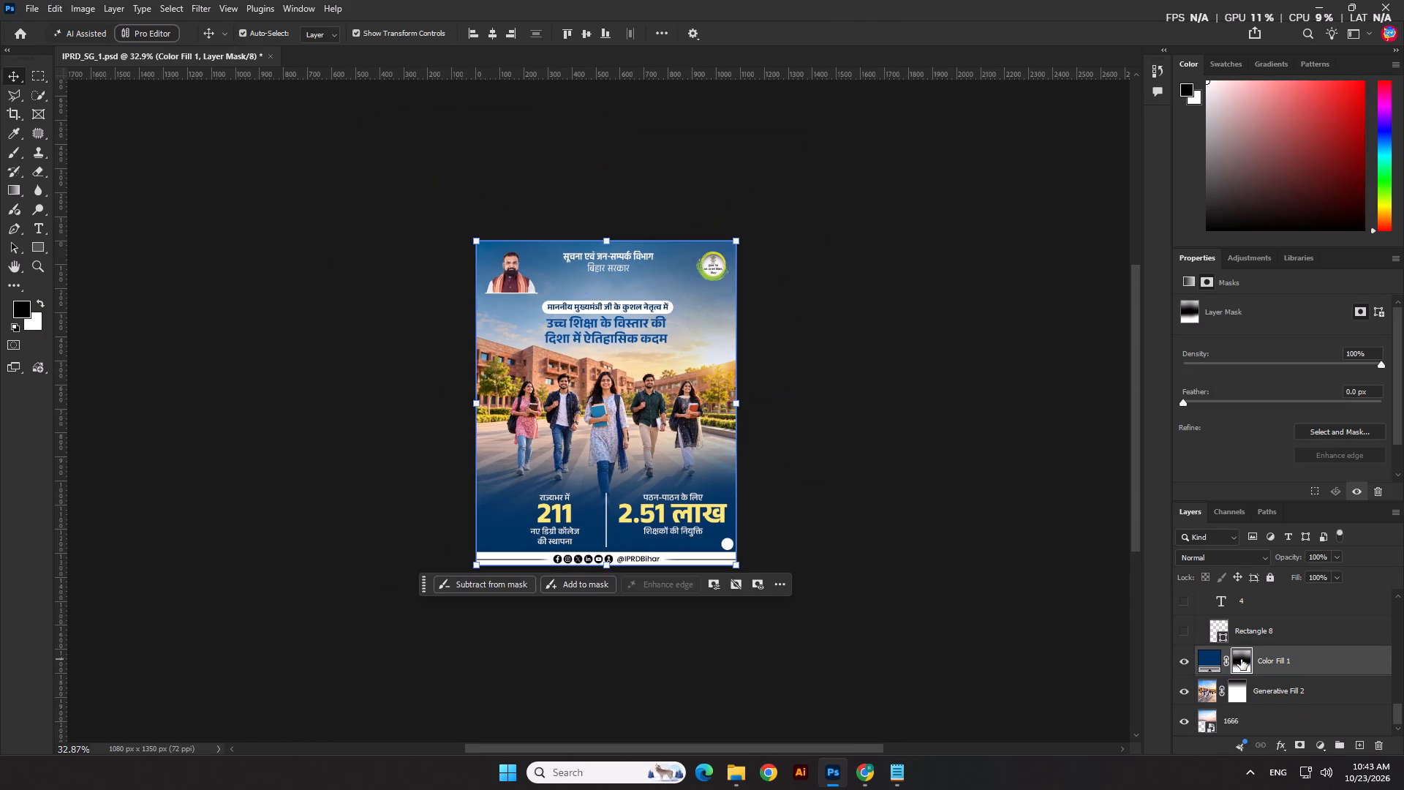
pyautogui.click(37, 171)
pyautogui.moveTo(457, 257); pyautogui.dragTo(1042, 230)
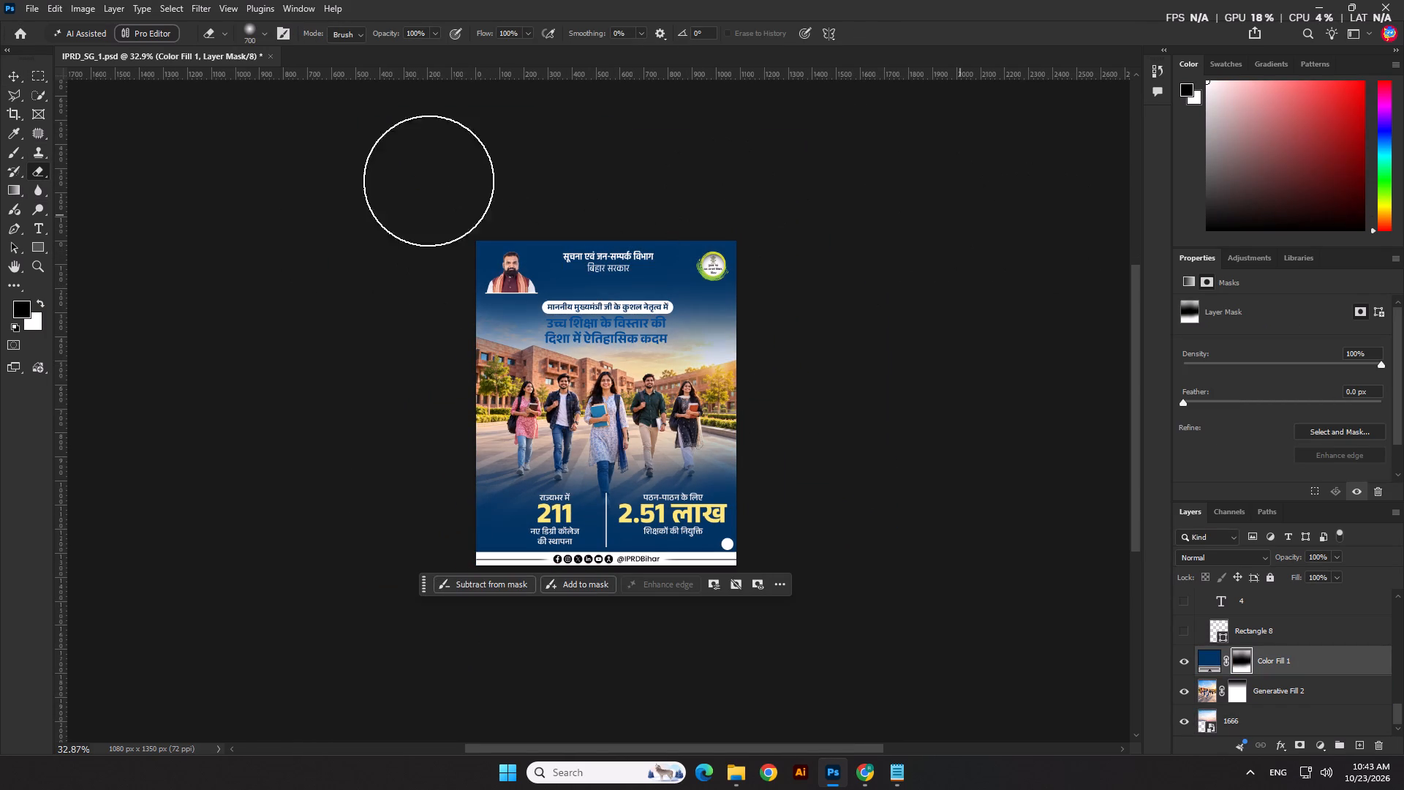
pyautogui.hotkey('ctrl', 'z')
# Paint the Color Fill 1 mask black over the upper poster with a large soft brush at 30% opacity, clearing the blue tint from the sky.
pyautogui.click(12, 156)
pyautogui.moveTo(673, 245); pyautogui.dragTo(499, 235)
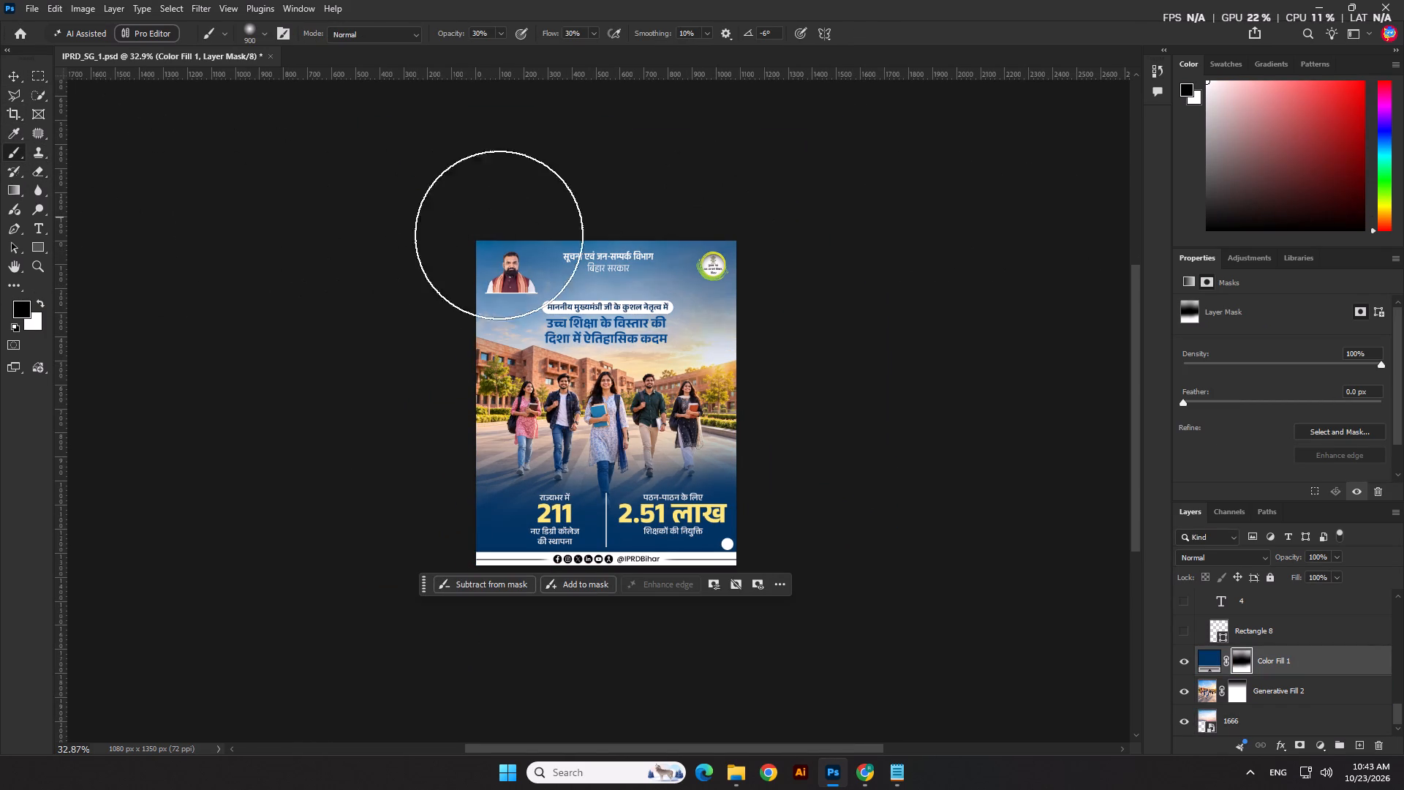
pyautogui.moveTo(499, 235); pyautogui.dragTo(1043, 193)
pyautogui.moveTo(956, 214); pyautogui.dragTo(162, 255)
pyautogui.moveTo(748, 260); pyautogui.dragTo(894, 233)
pyautogui.moveTo(608, 235); pyautogui.dragTo(563, 212)
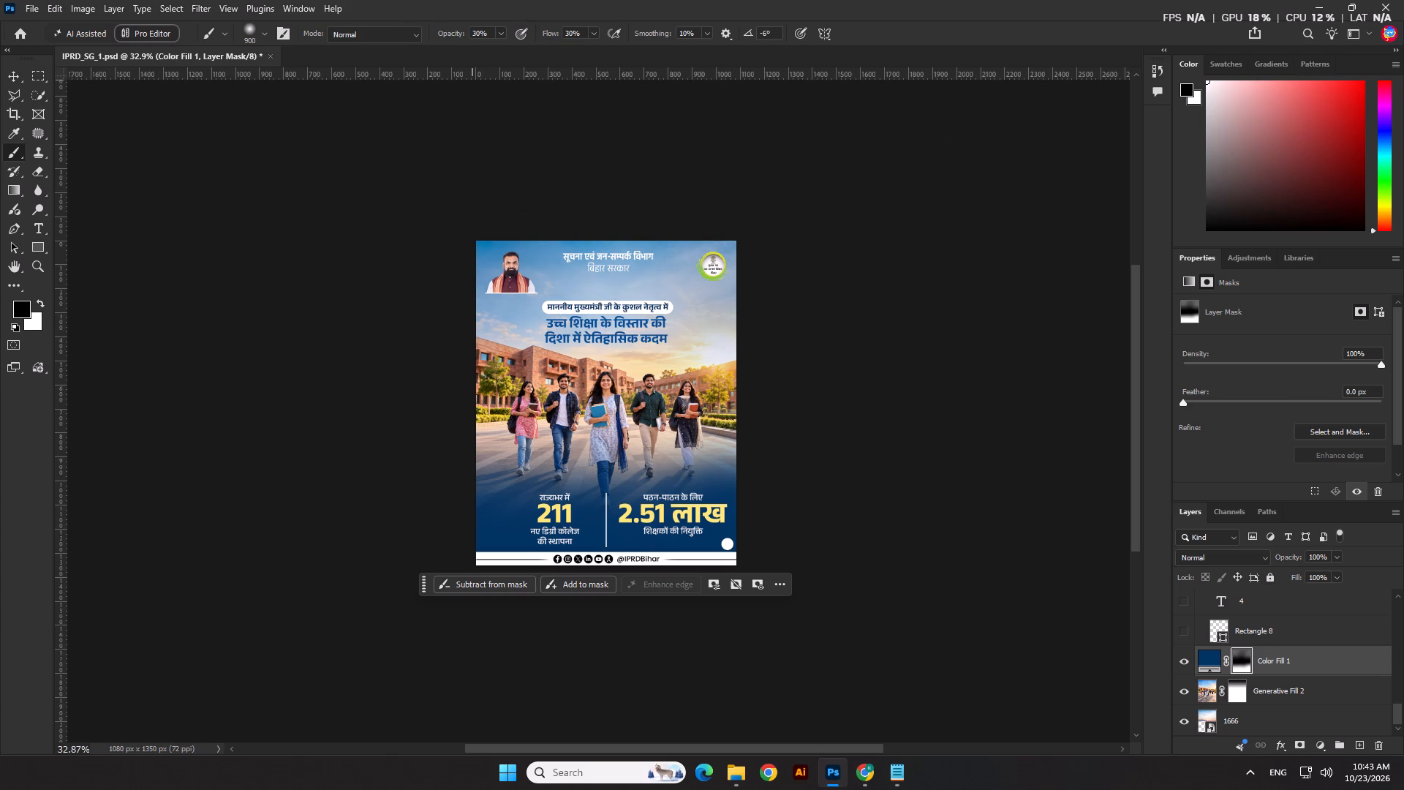
pyautogui.moveTo(456, 37); pyautogui.dragTo(713, 53)
pyautogui.moveTo(552, 31); pyautogui.dragTo(1041, 191)
pyautogui.moveTo(866, 320); pyautogui.dragTo(420, 285)
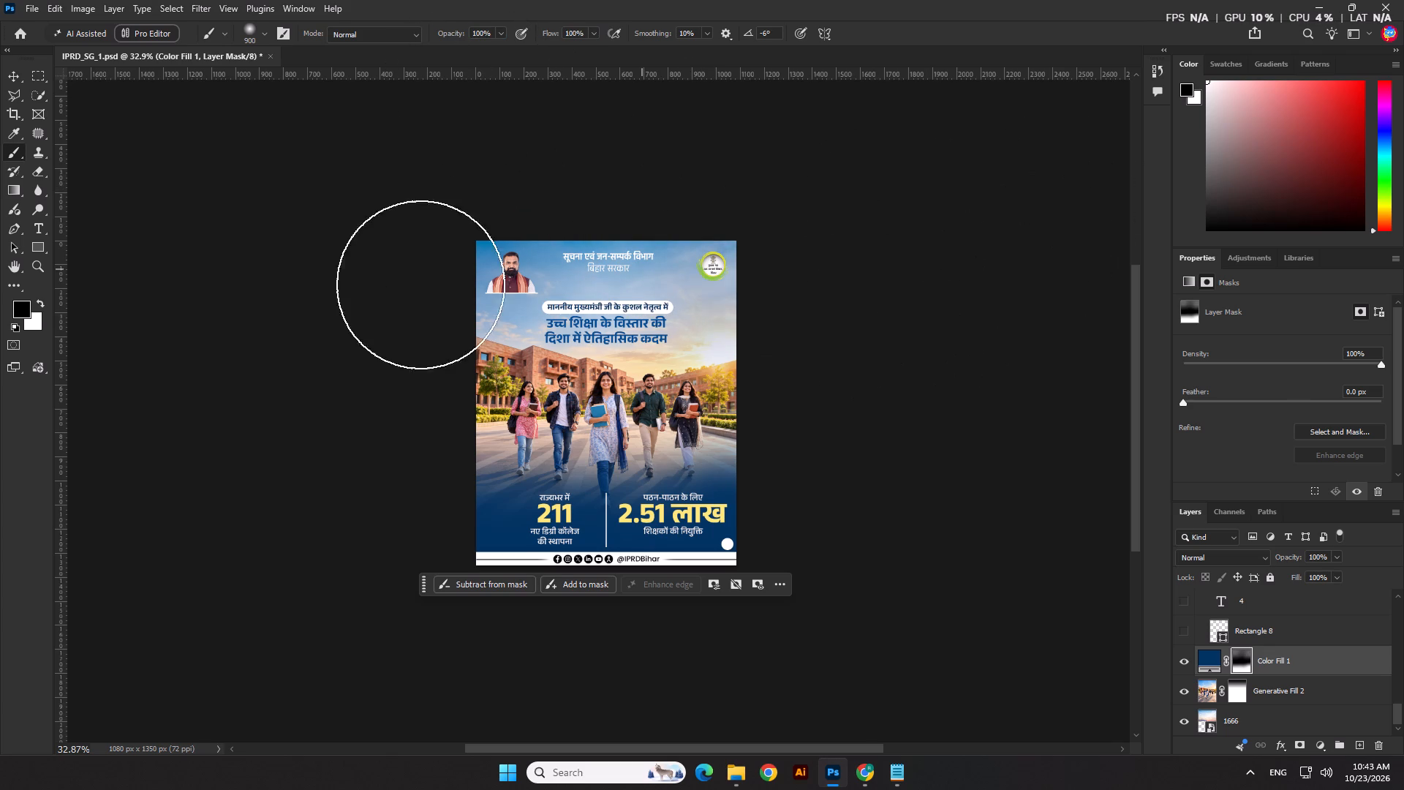
pyautogui.moveTo(420, 285); pyautogui.dragTo(163, 320)
pyautogui.moveTo(281, 315); pyautogui.dragTo(1028, 244)
pyautogui.moveTo(900, 253); pyautogui.dragTo(5, 309)
pyautogui.scroll(-1, 290, 298)
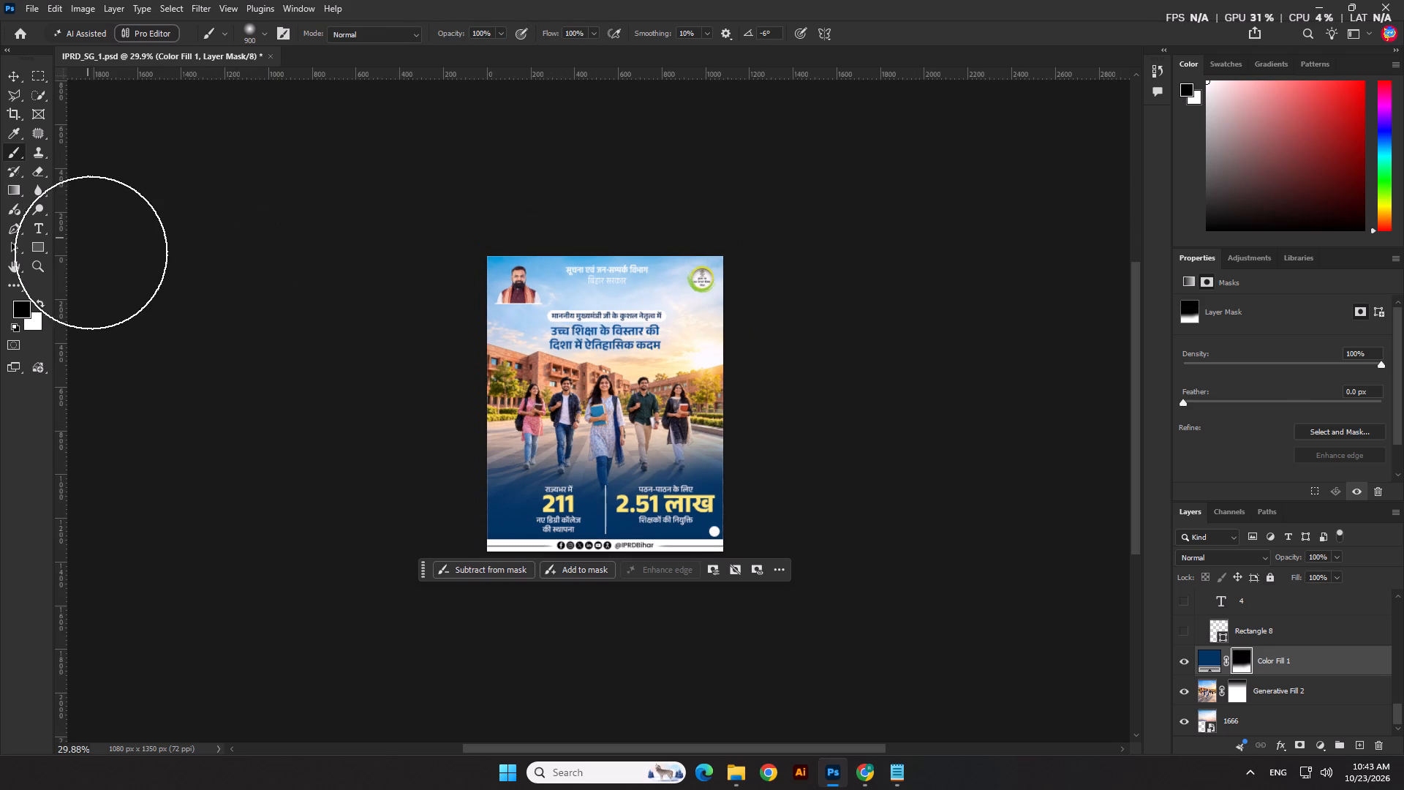
pyautogui.click(9, 79)
pyautogui.click(72, 162)
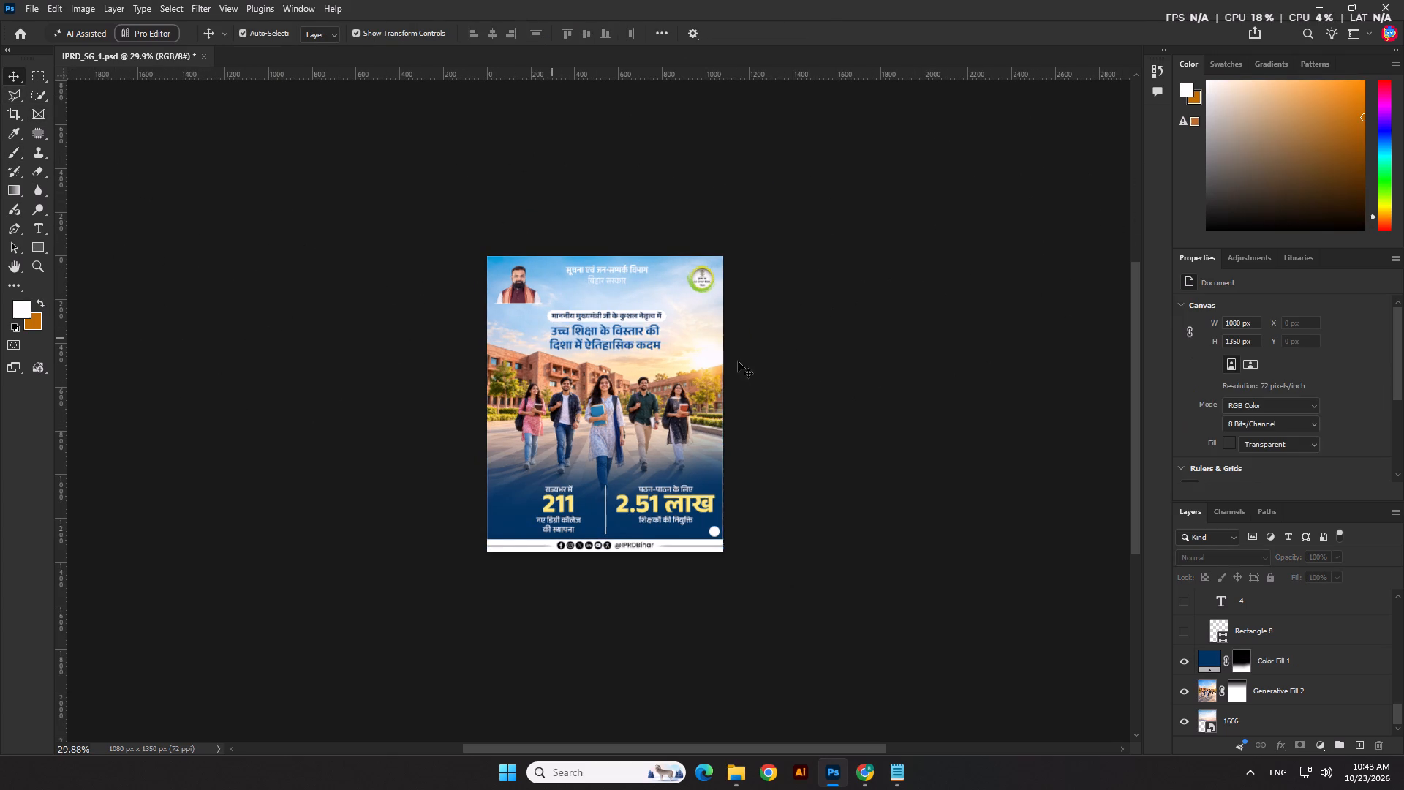
# Return to the campus photo's own sky by disabling the Generative Fill 2 layer mask and hiding the 1666 layer.
pyautogui.scroll(8, 605, 318)
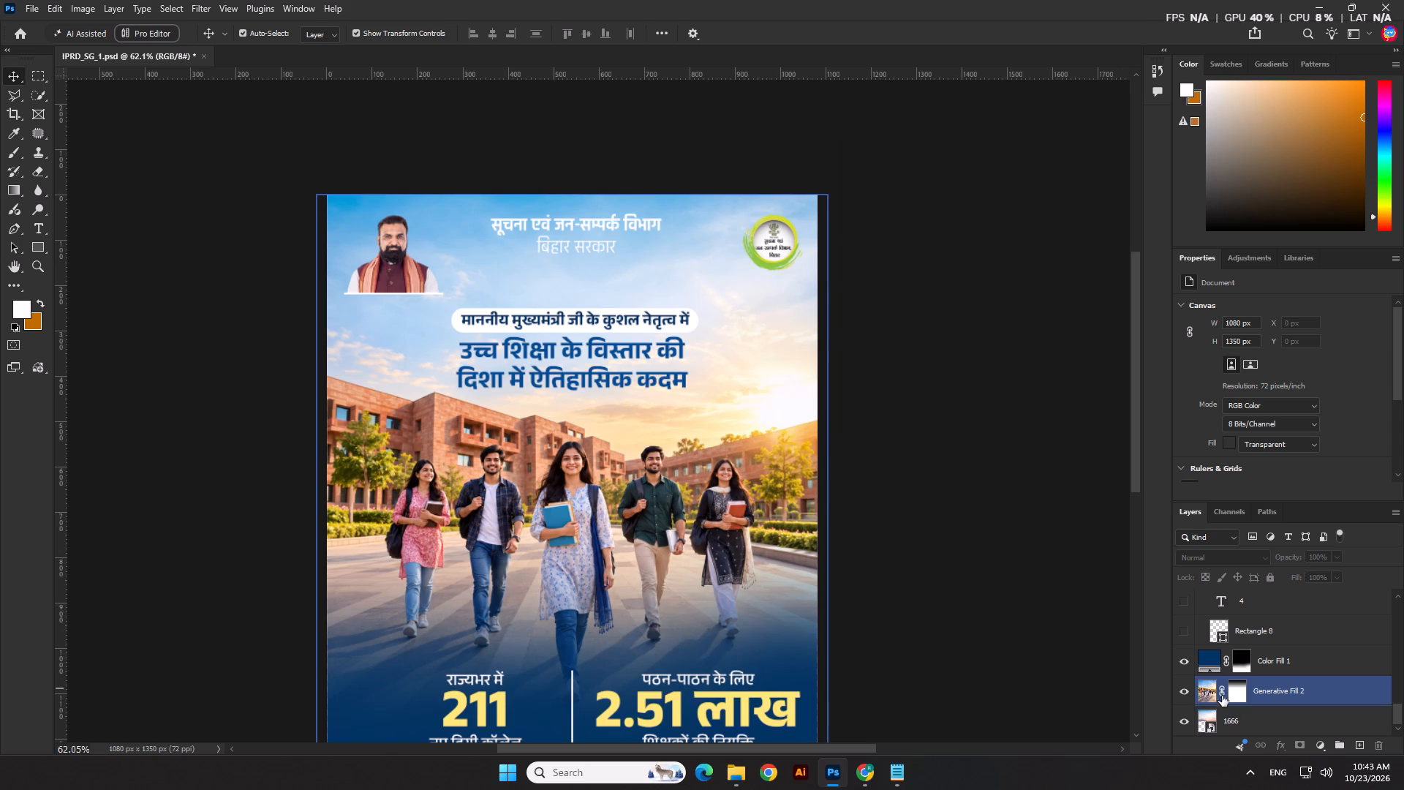
pyautogui.click(1235, 700)
pyautogui.rightClick(1235, 700)
pyautogui.click(1256, 560)
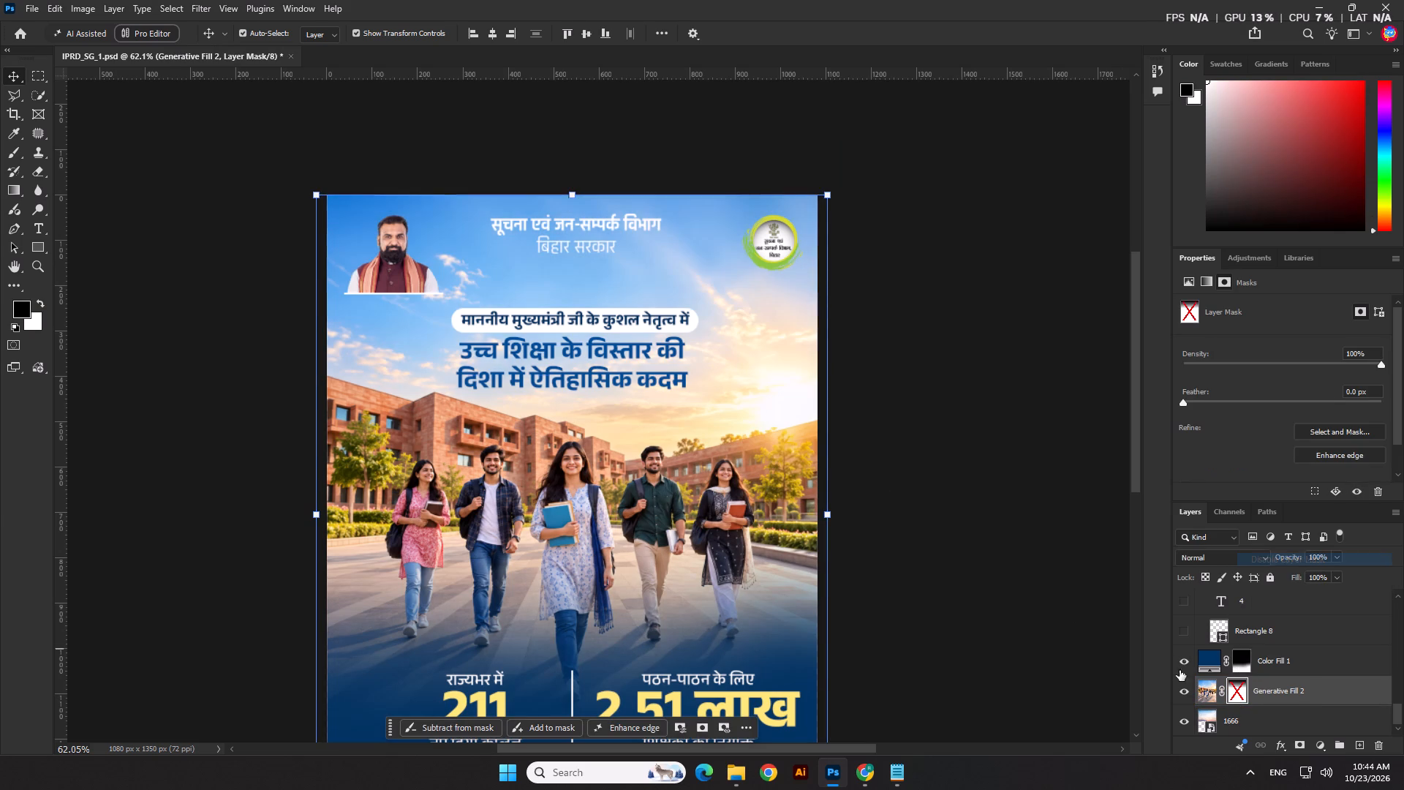
pyautogui.click(1184, 726)
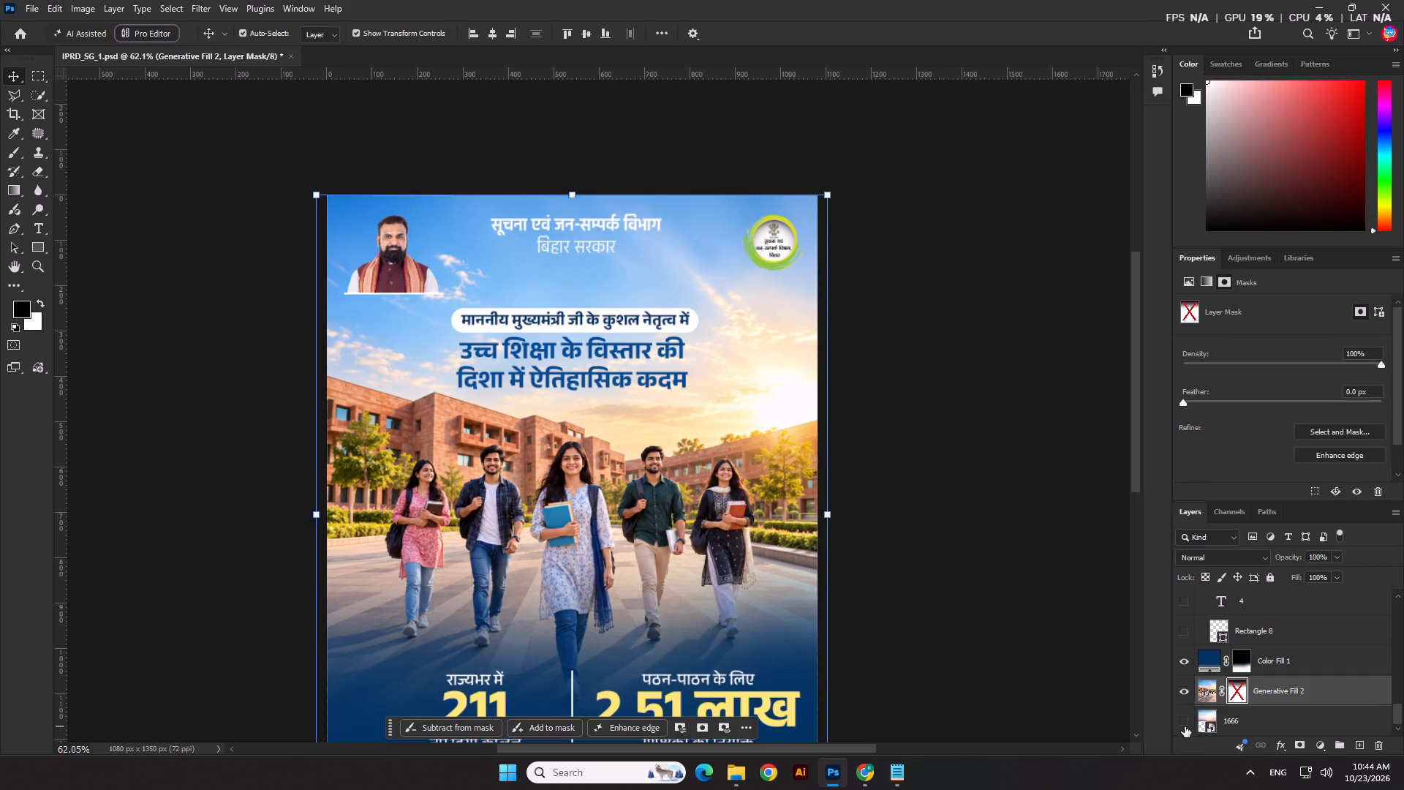
pyautogui.click(935, 516)
# Centre the two-line blue headline horizontally on the poster and set its font style to Bold.
pyautogui.scroll(-5, 543, 389)
pyautogui.scroll(6, 565, 363)
pyautogui.click(631, 366)
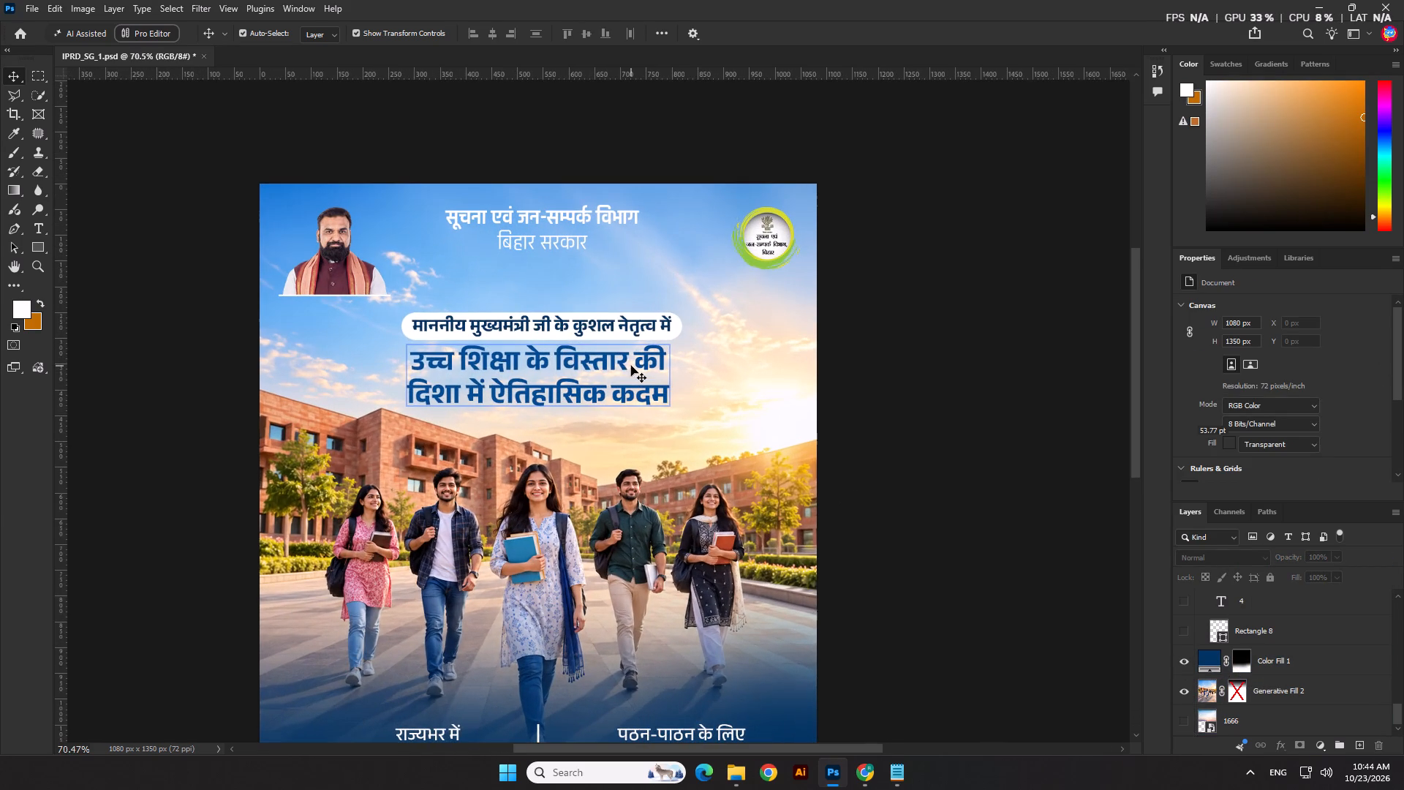
pyautogui.click(486, 30)
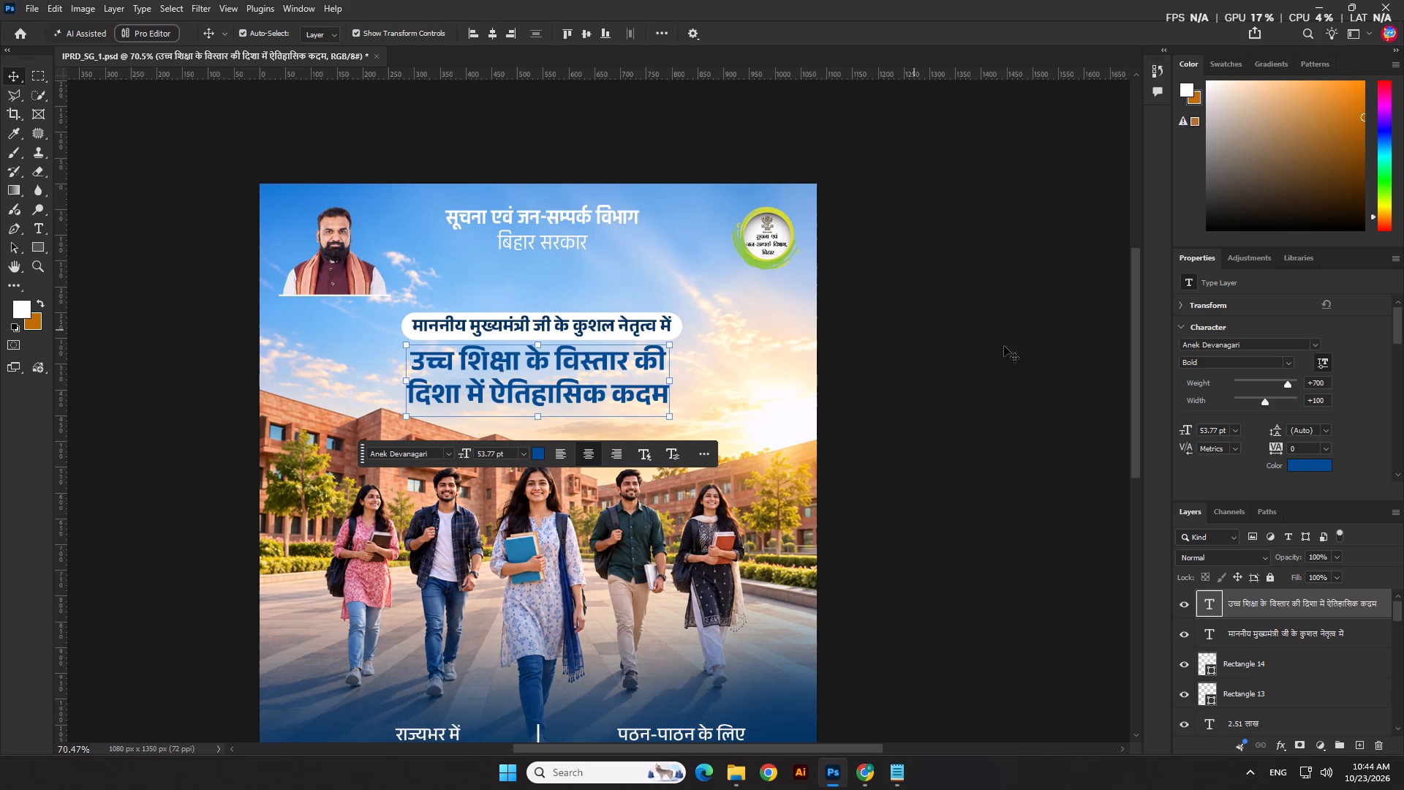
pyautogui.click(1291, 360)
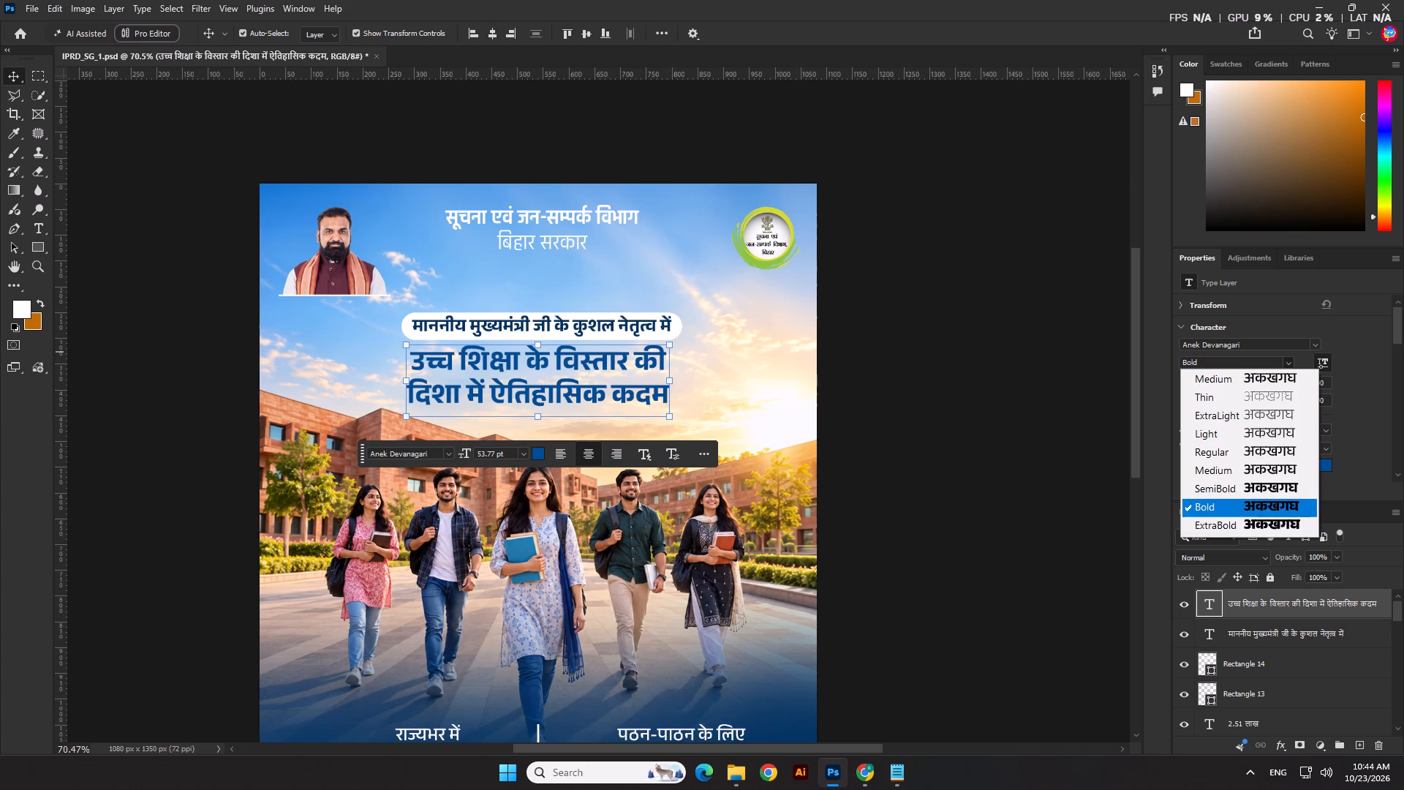
pyautogui.click(1237, 516)
pyautogui.click(1013, 489)
# Review the whole poster's composition, checking the sky, headline and statistics together.
pyautogui.scroll(-6, 858, 385)
pyautogui.click(877, 452)
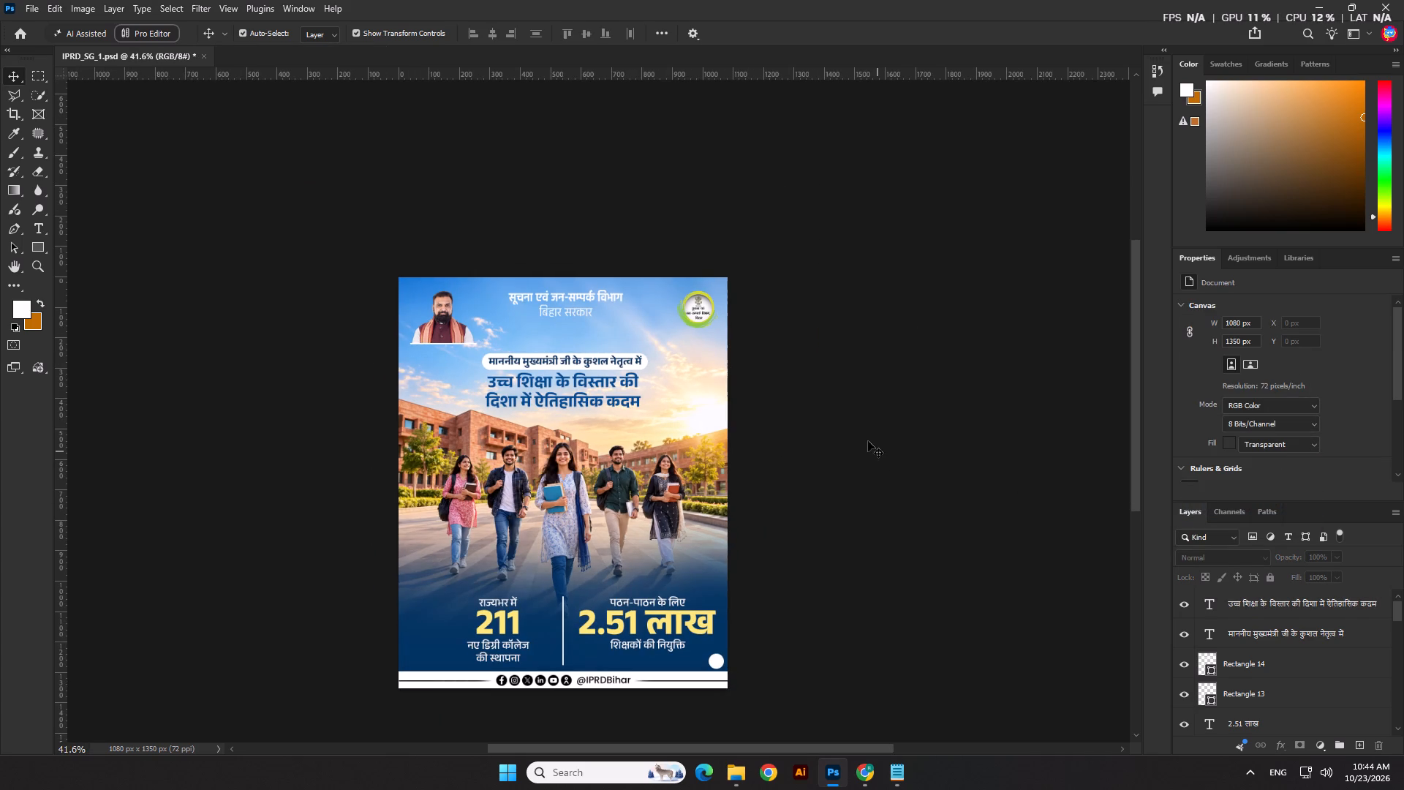
pyautogui.moveTo(320, 356); pyautogui.dragTo(358, 369)
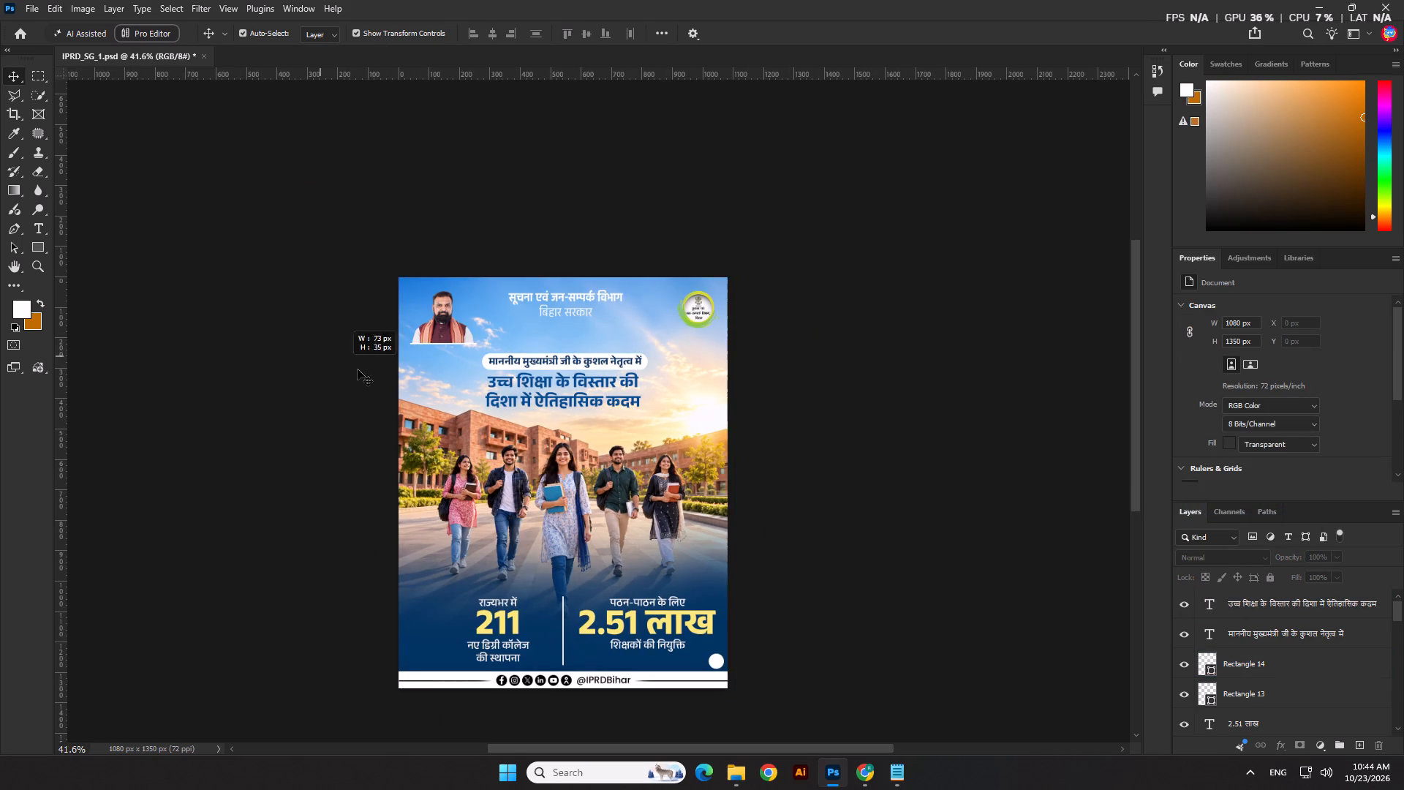
pyautogui.moveTo(358, 369); pyautogui.dragTo(407, 377)
pyautogui.click(930, 386)
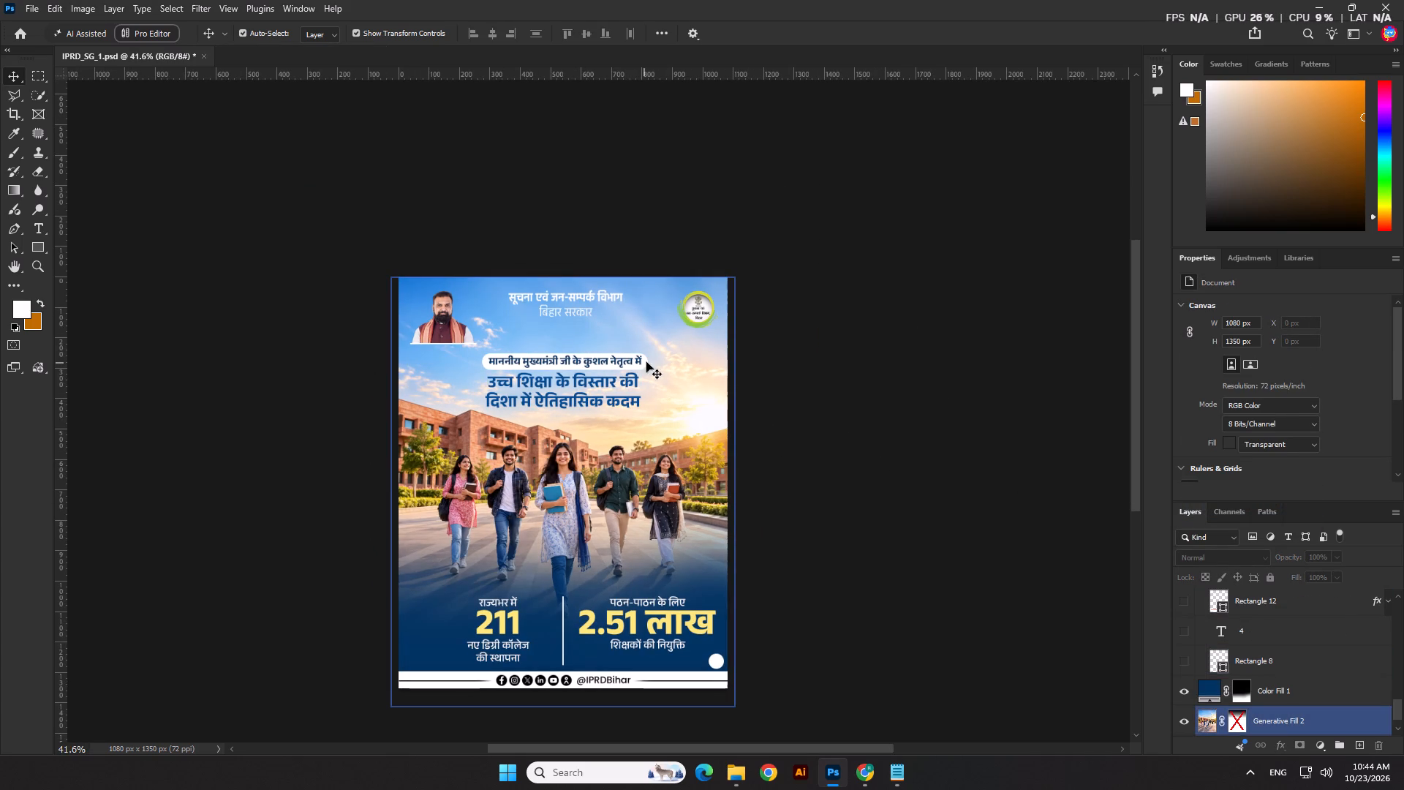
pyautogui.click(872, 415)
pyautogui.scroll(-5, 748, 385)
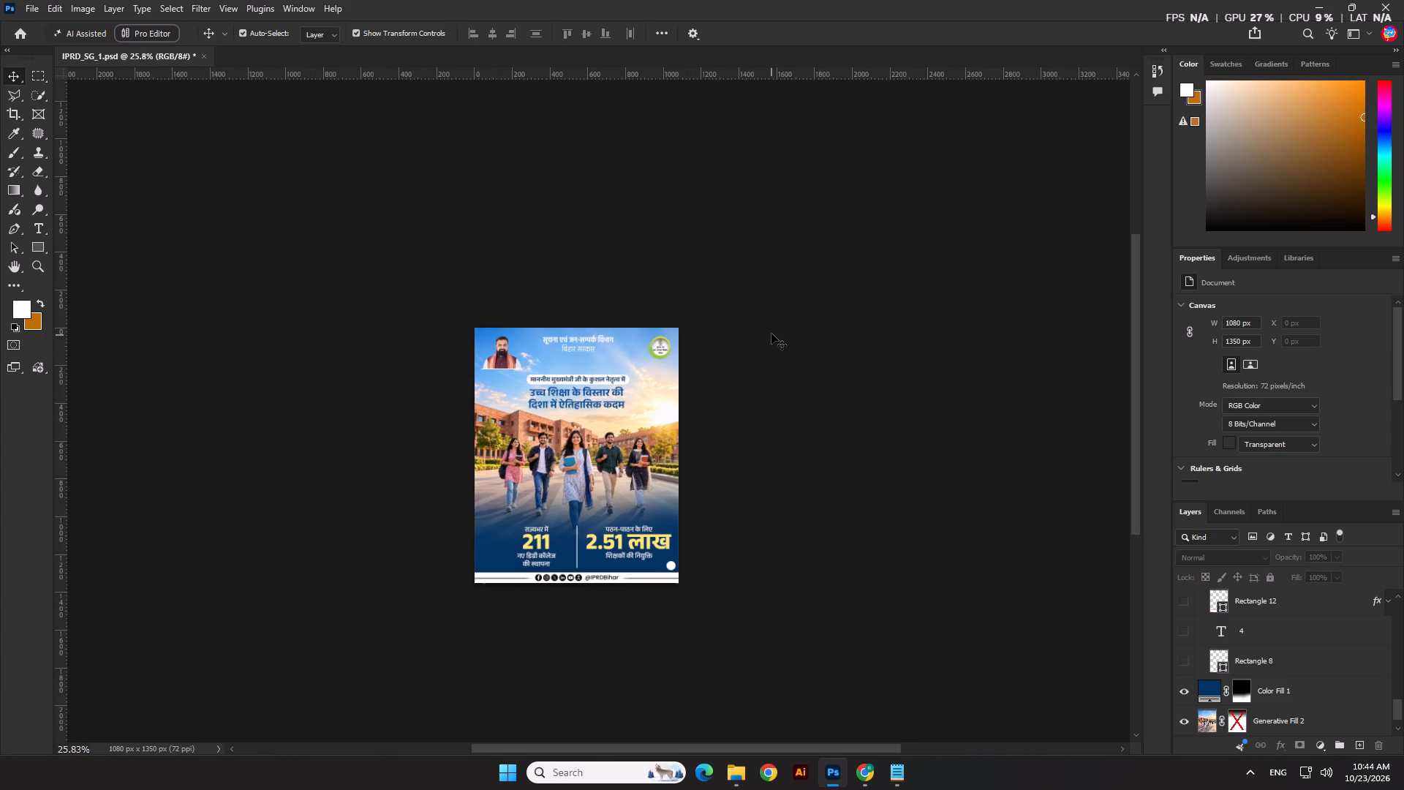
pyautogui.scroll(3, 586, 658)
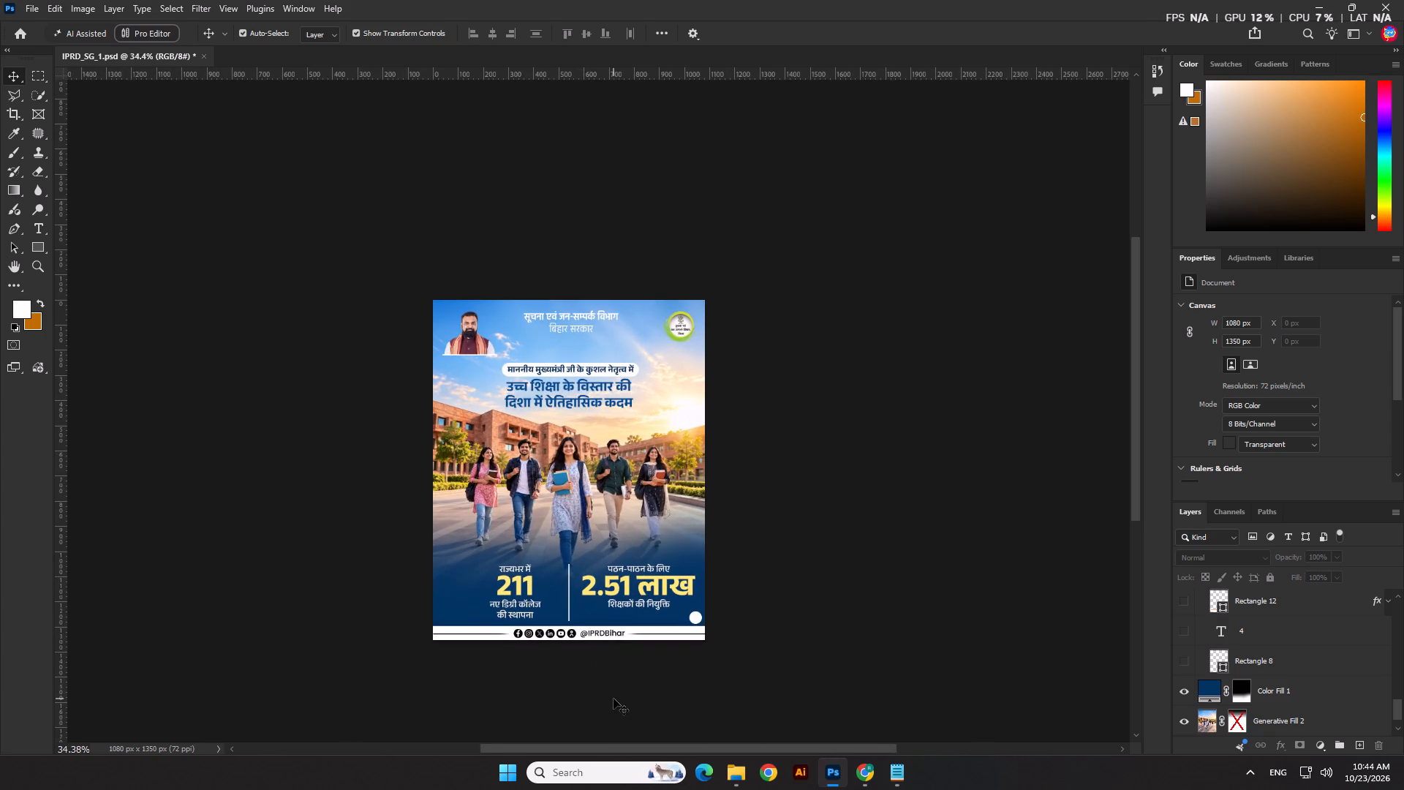
pyautogui.scroll(2, 609, 639)
pyautogui.click(804, 547)
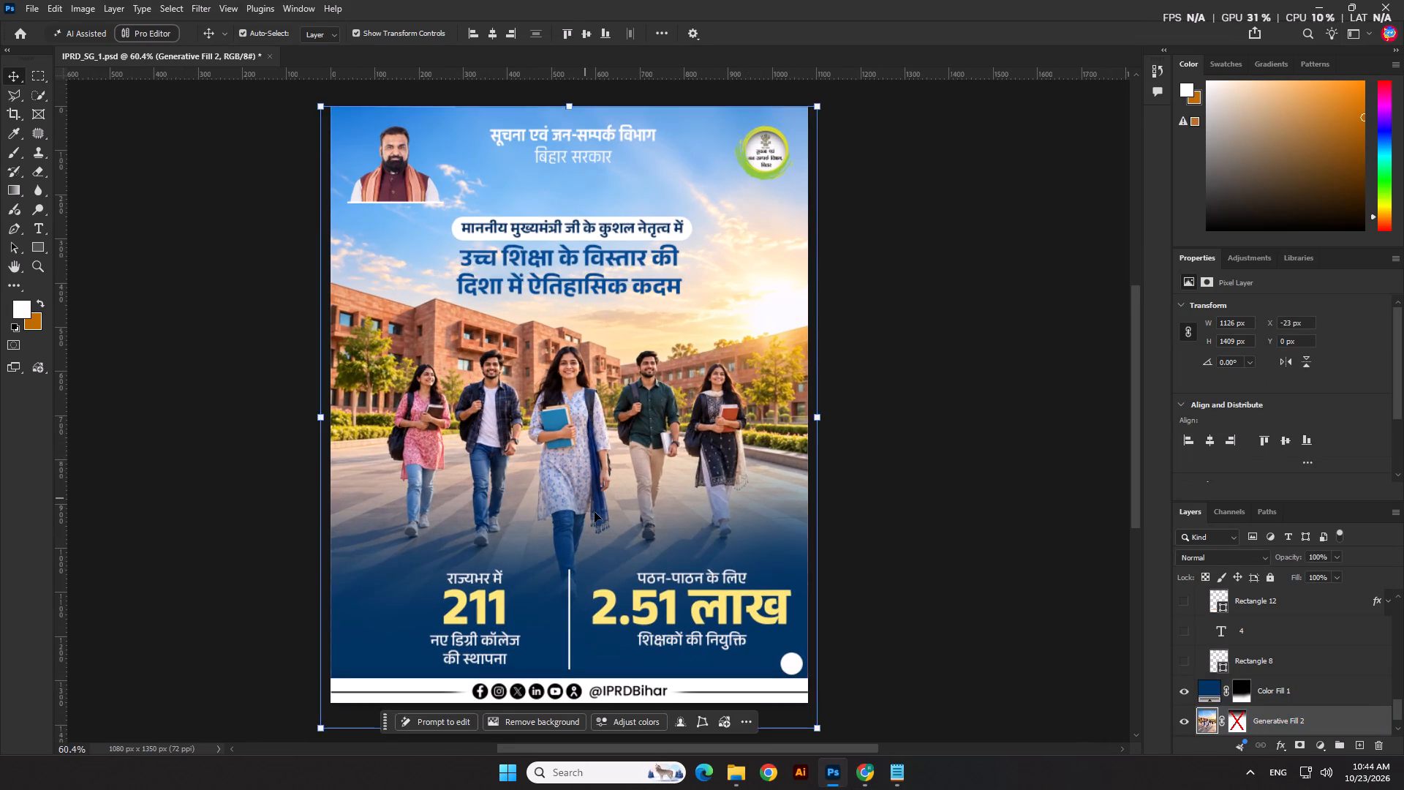
pyautogui.scroll(-4, 600, 526)
pyautogui.click(1268, 726)
pyautogui.press('Up')
pyautogui.press('Up')
pyautogui.press('Up')
pyautogui.press('Up')
pyautogui.press('Up')
pyautogui.press('Up')
pyautogui.press('Up')
pyautogui.press('Up')
pyautogui.press('Up')
pyautogui.press('Up')
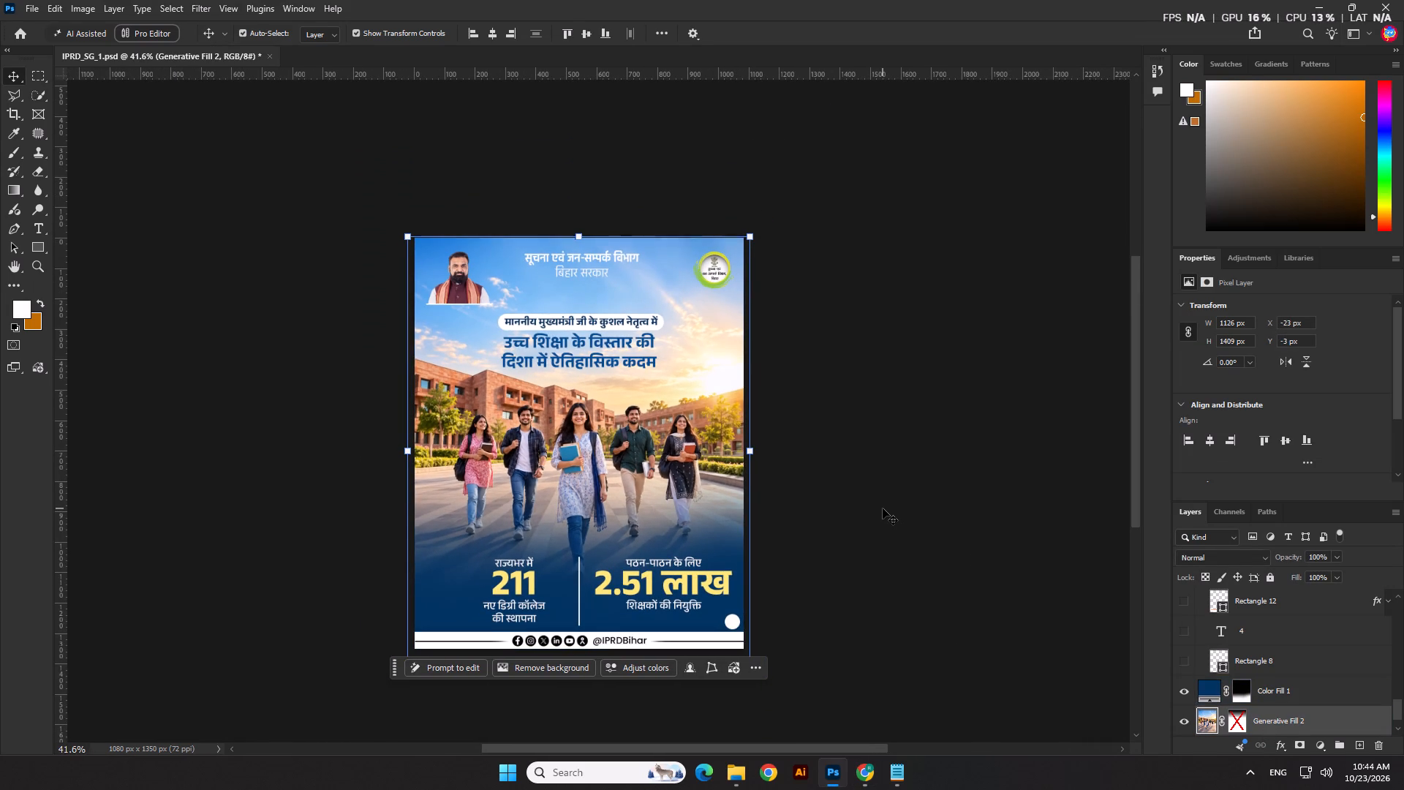
pyautogui.press('Up')
pyautogui.press('Up')
pyautogui.press('Down')
pyautogui.press('Down')
pyautogui.press('Down')
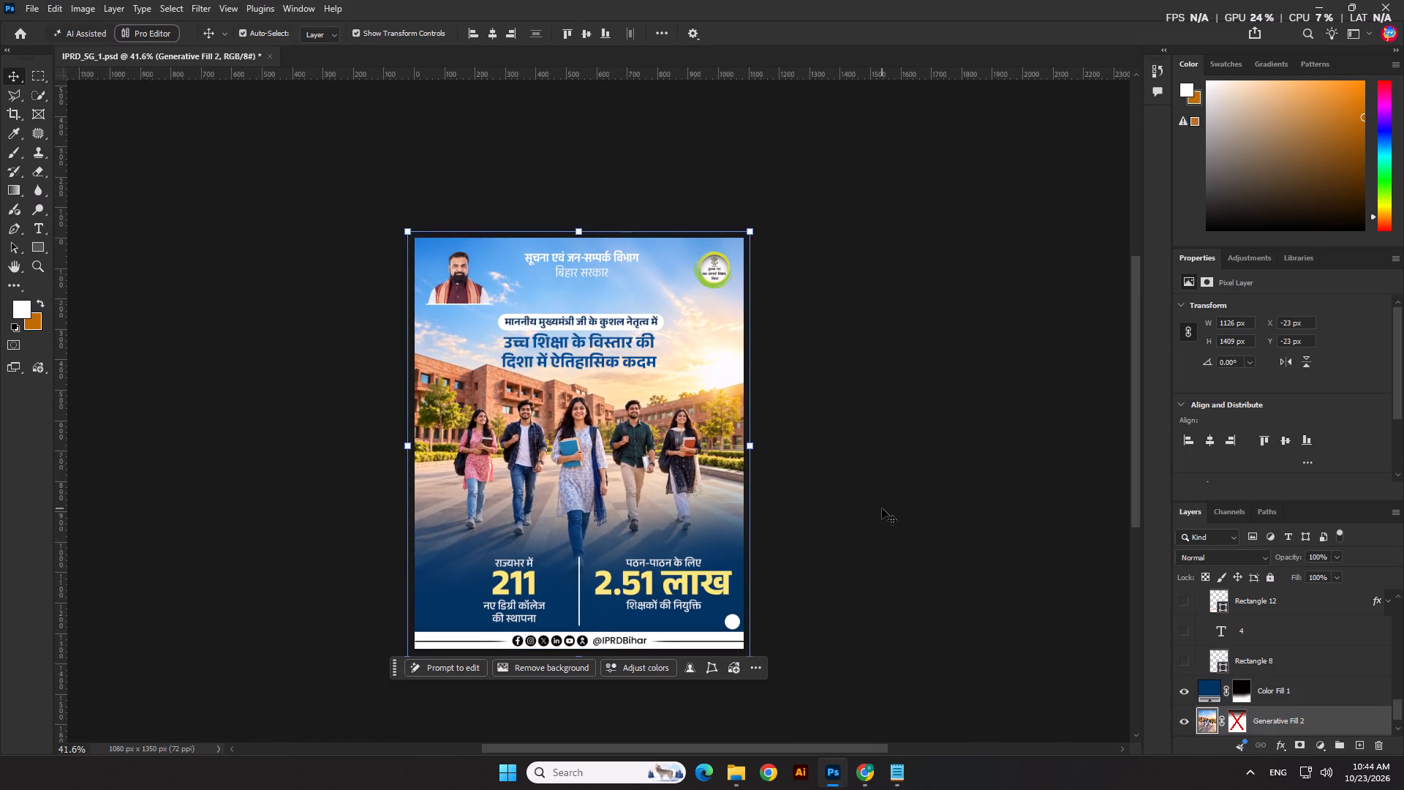
pyautogui.press('Down')
pyautogui.press('Down')
pyautogui.press('Down')
pyautogui.press('Down')
pyautogui.click(882, 508)
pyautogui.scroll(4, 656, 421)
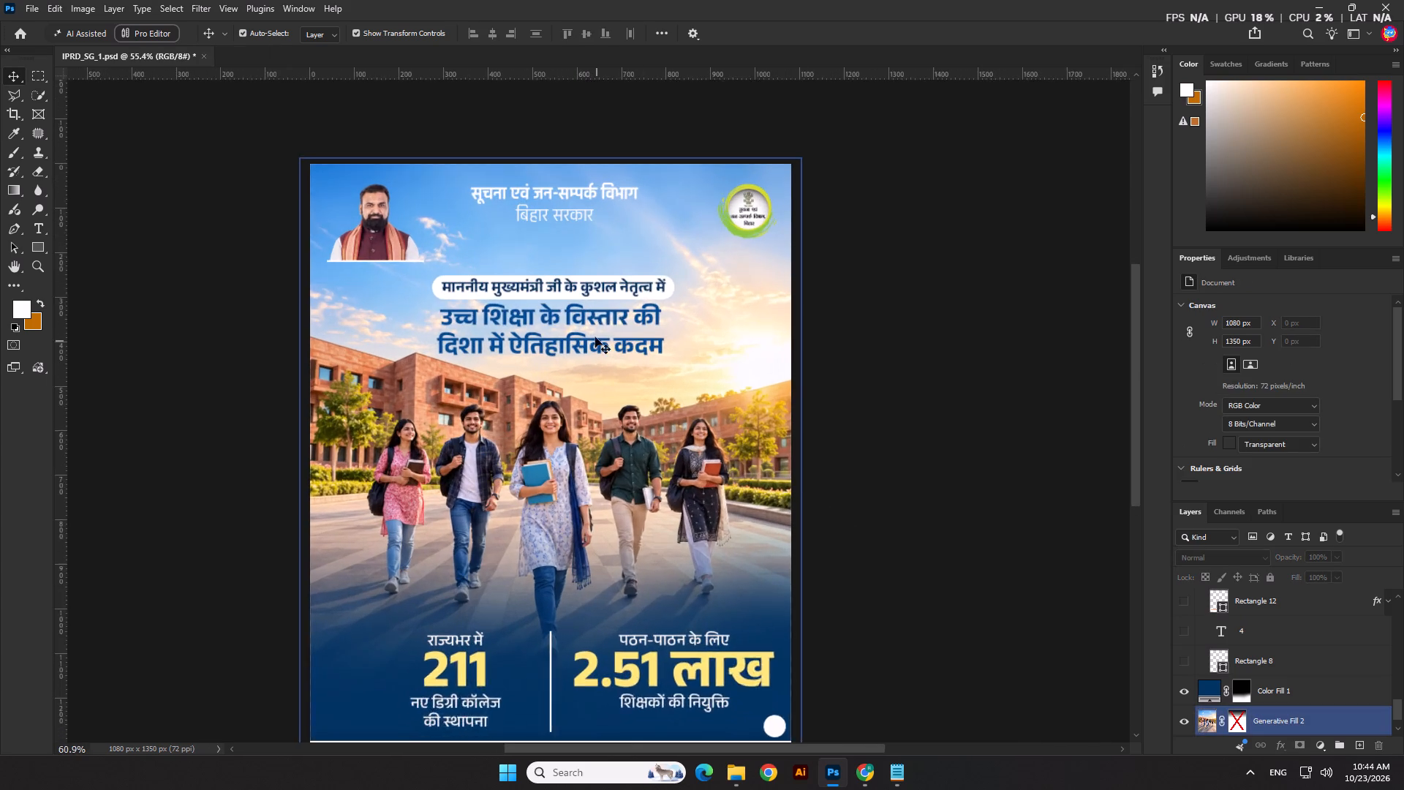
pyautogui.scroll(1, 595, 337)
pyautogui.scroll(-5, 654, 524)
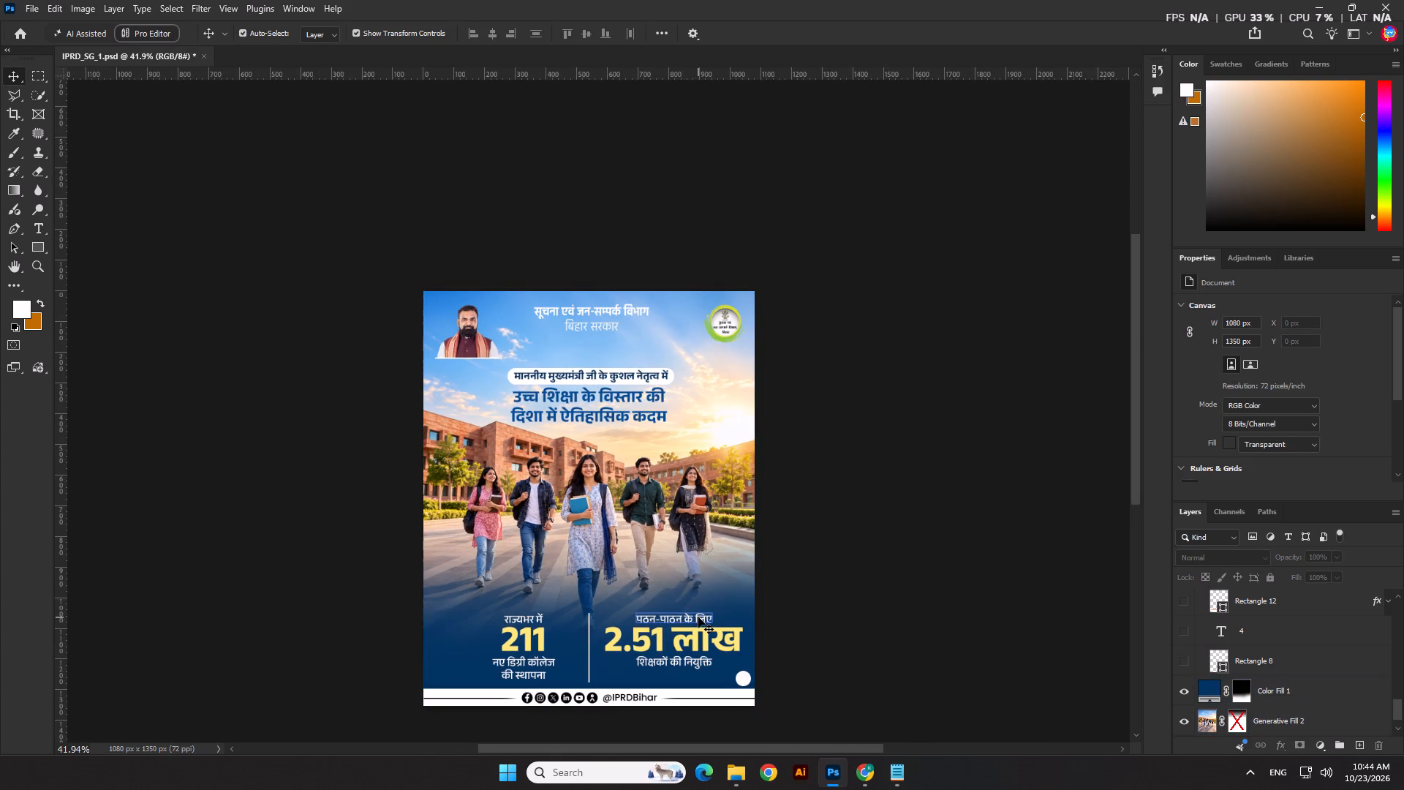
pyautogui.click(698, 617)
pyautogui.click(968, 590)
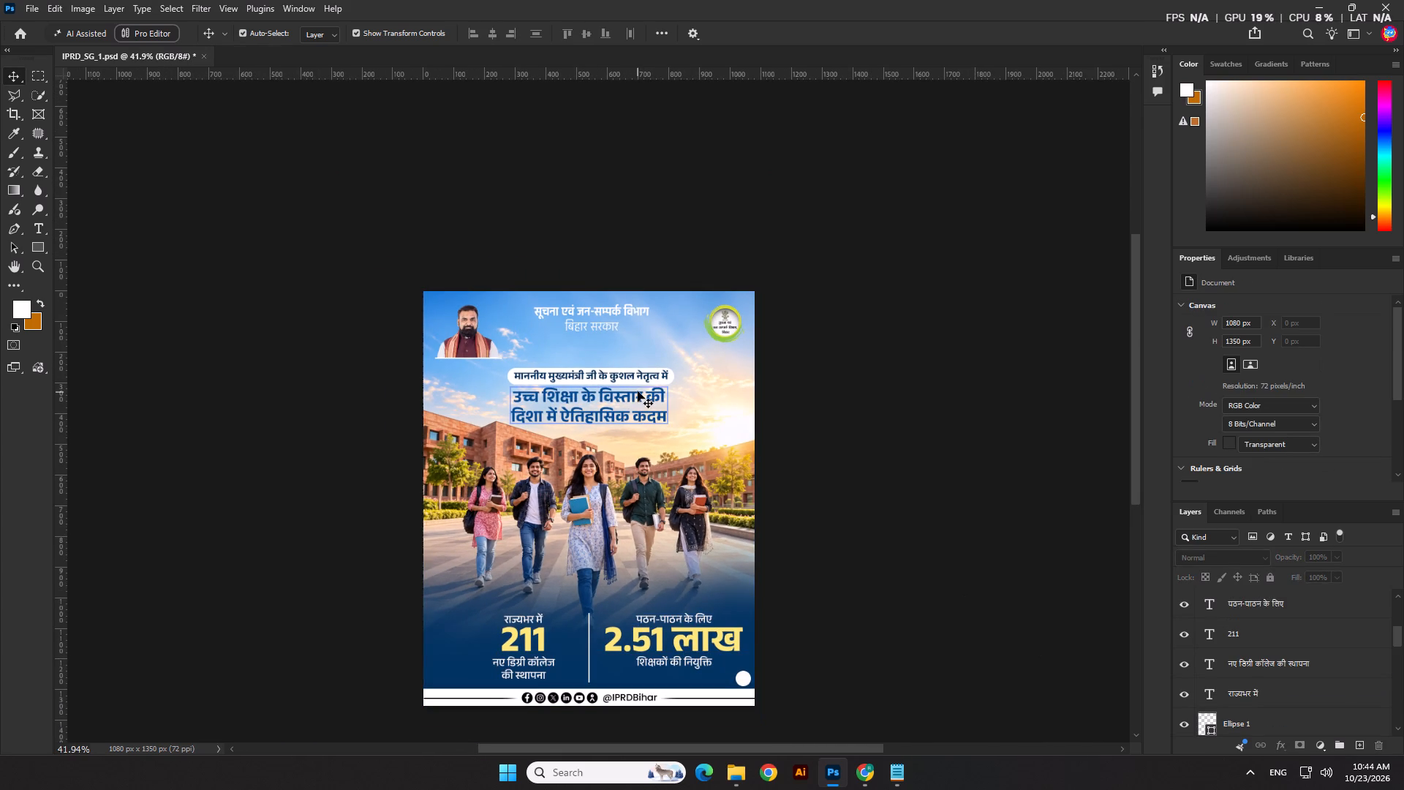
# Change the fill of the white rounded bar behind the line above the headline to bright yellow ffd200.
pyautogui.click(671, 375)
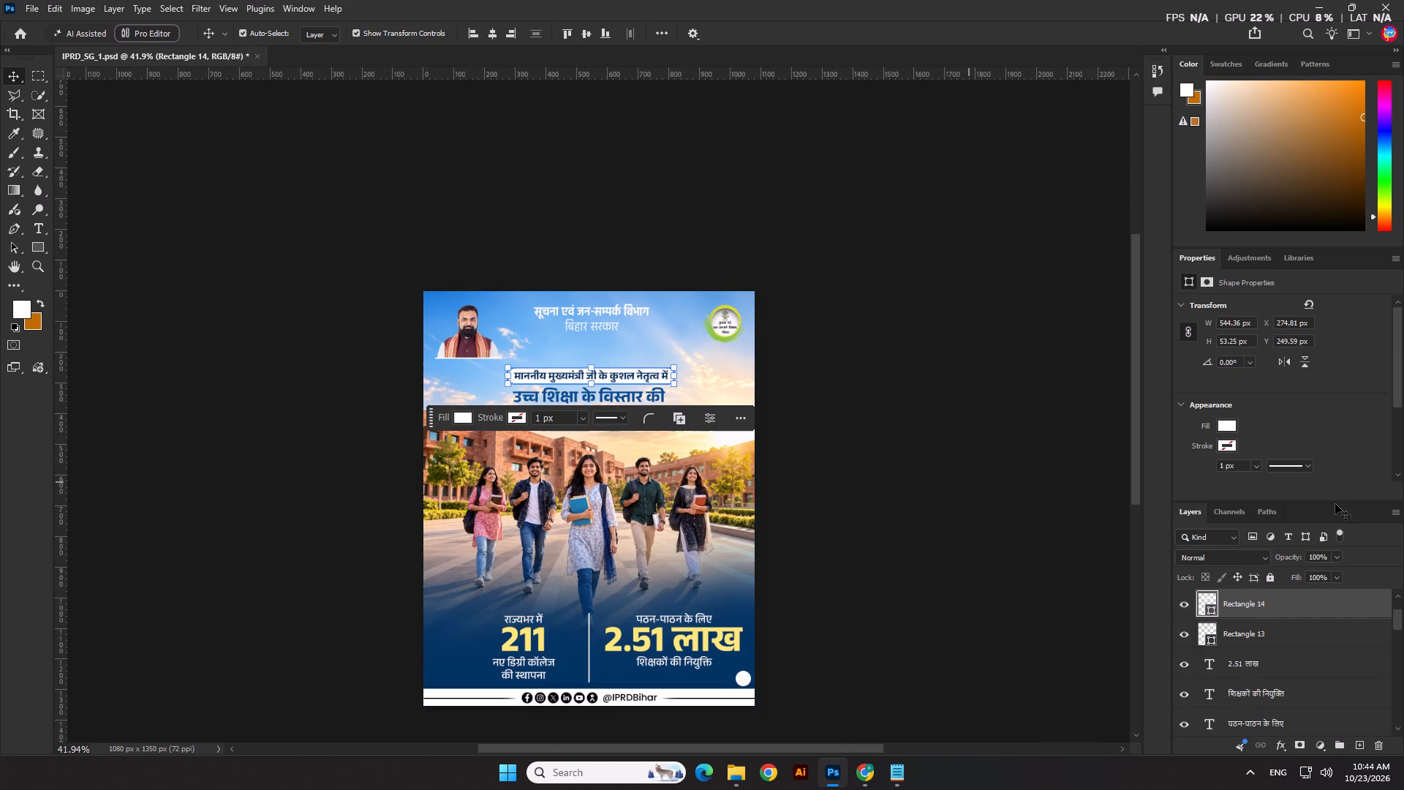
pyautogui.click(1236, 421)
pyautogui.click(1288, 503)
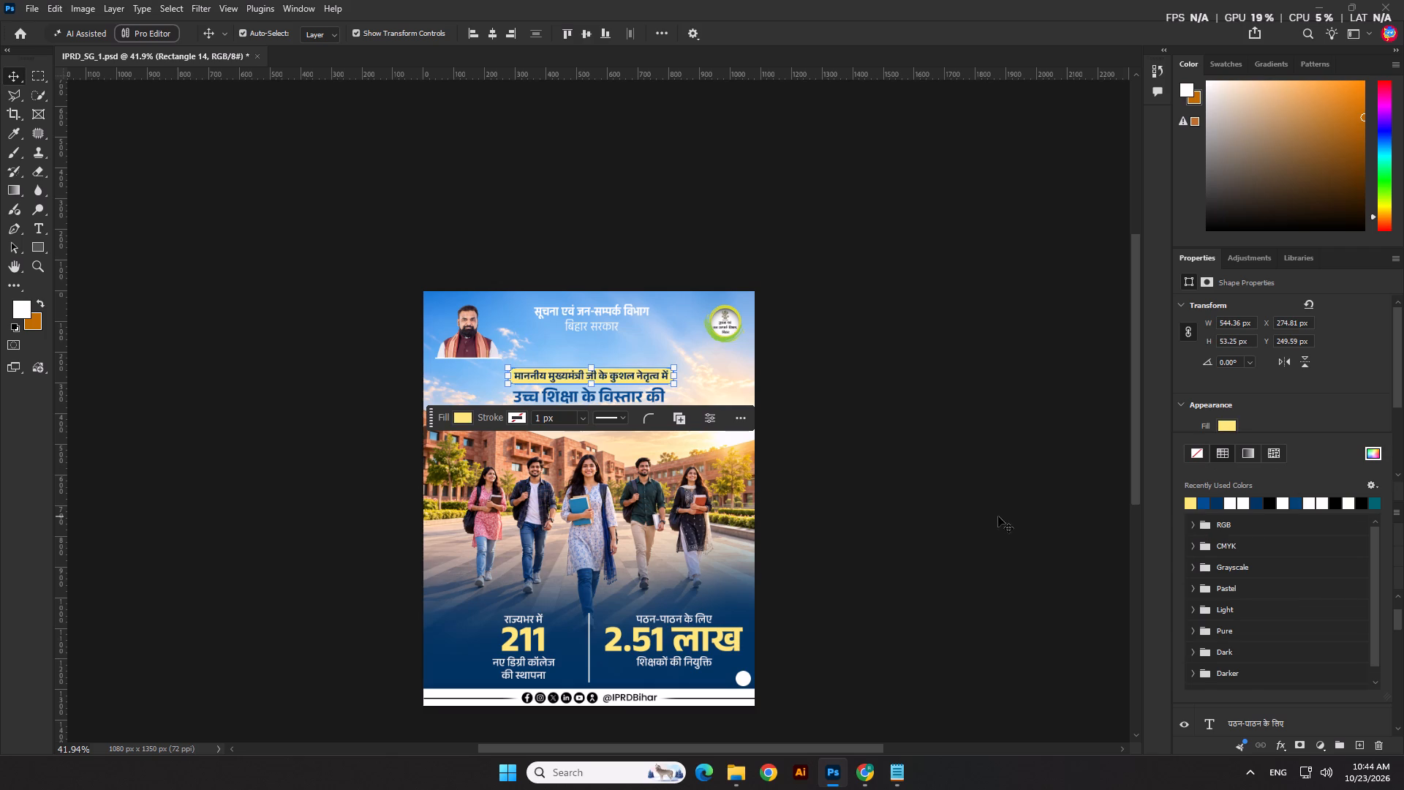
pyautogui.click(971, 516)
pyautogui.scroll(3, 608, 336)
pyautogui.click(694, 391)
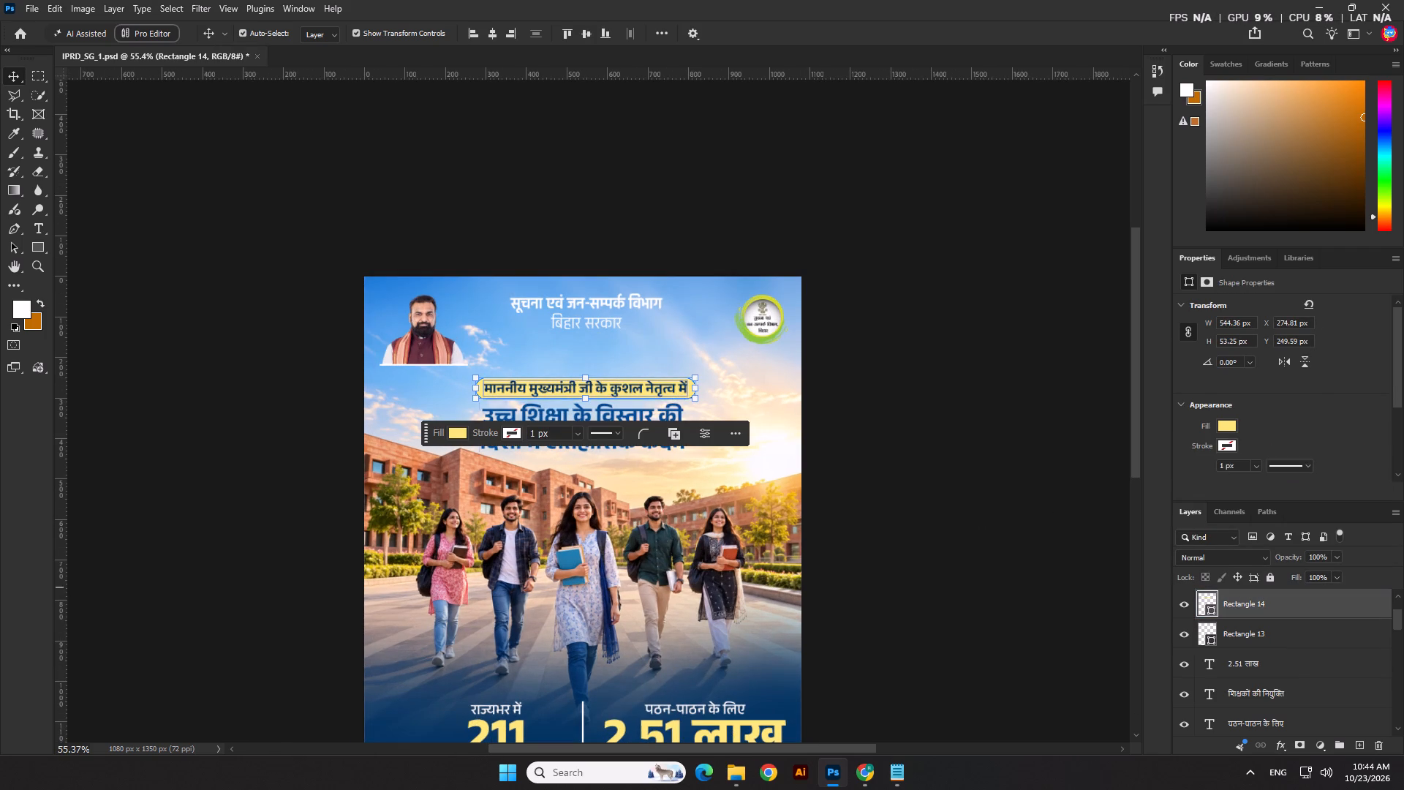
pyautogui.click(1231, 426)
pyautogui.click(1381, 450)
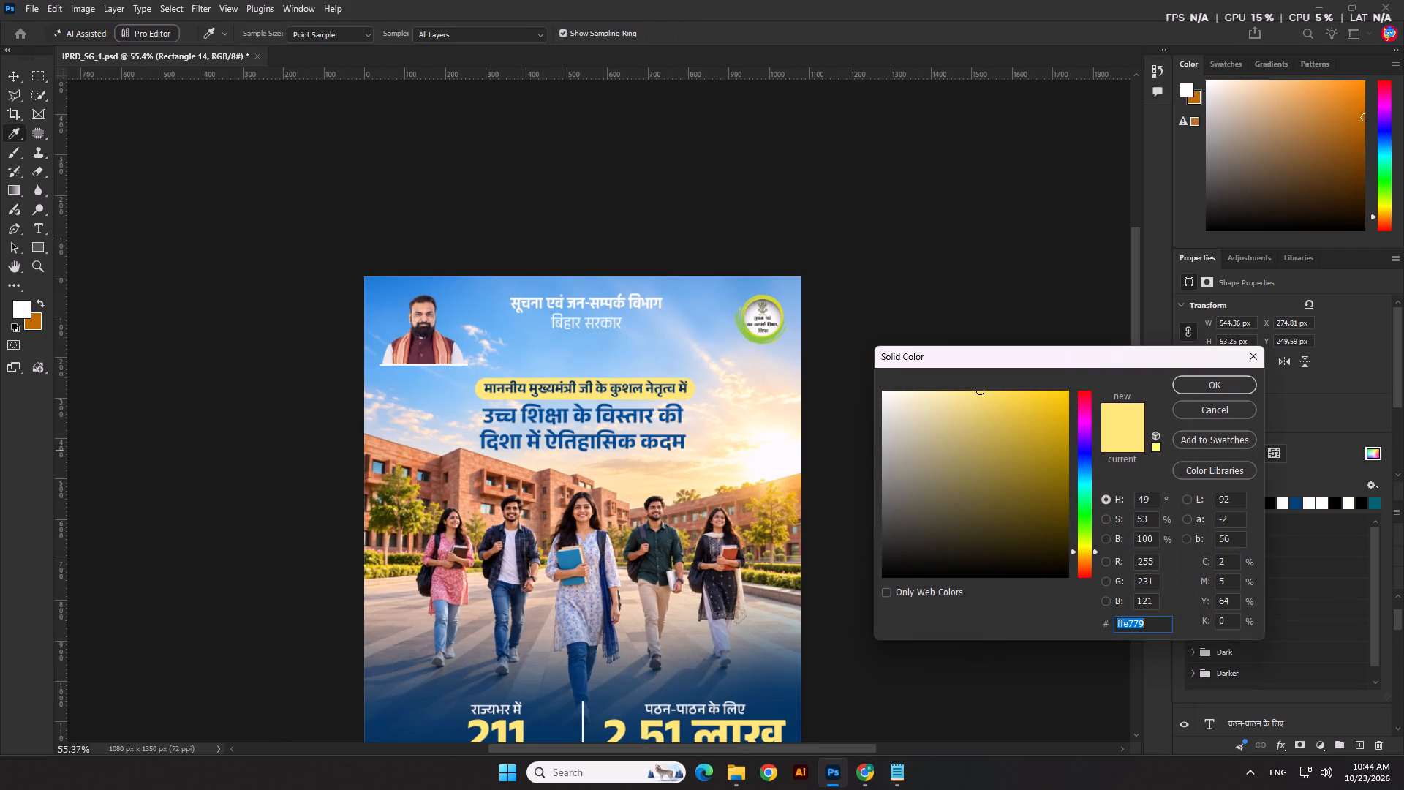
pyautogui.moveTo(1069, 422); pyautogui.dragTo(1073, 392)
pyautogui.moveTo(1060, 405); pyautogui.dragTo(1090, 377)
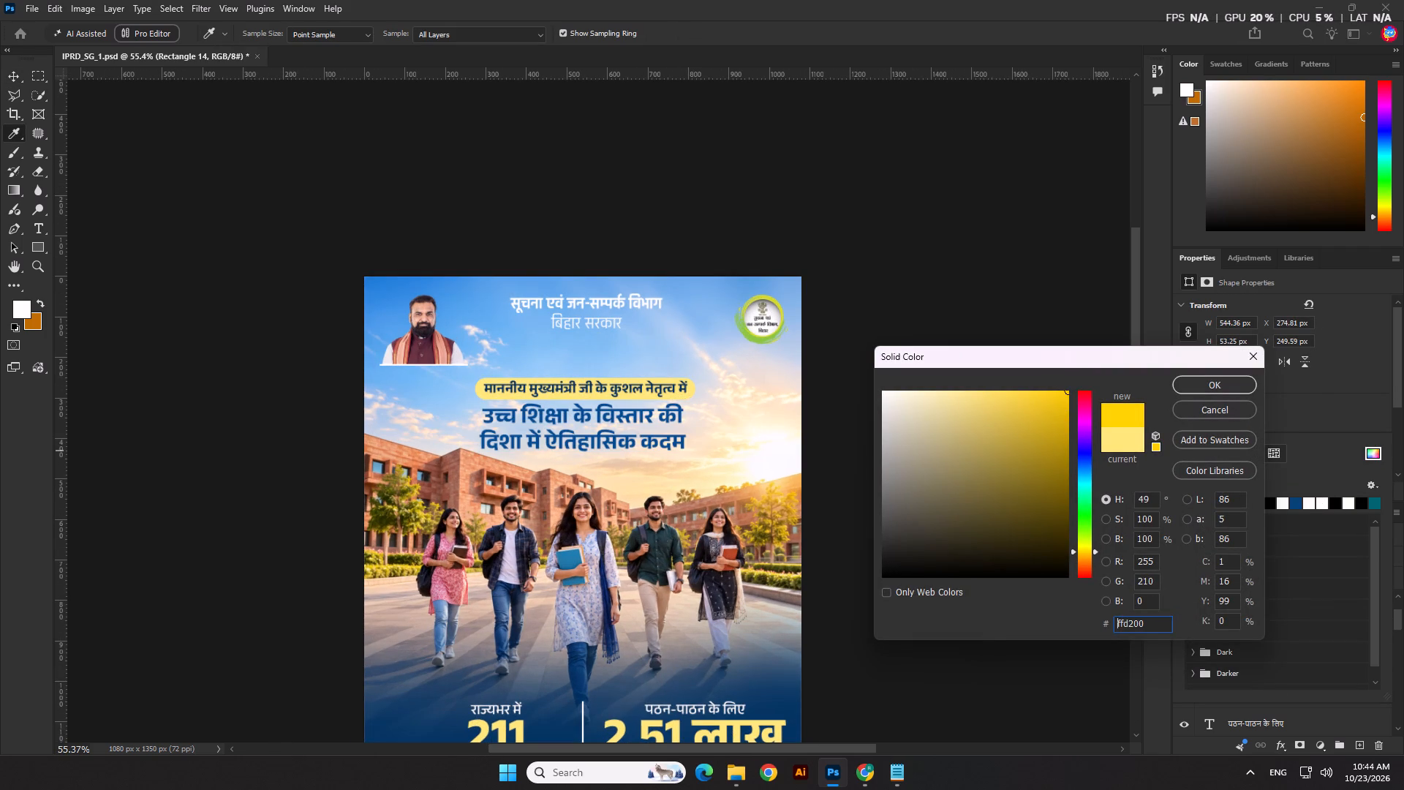
pyautogui.click(1195, 391)
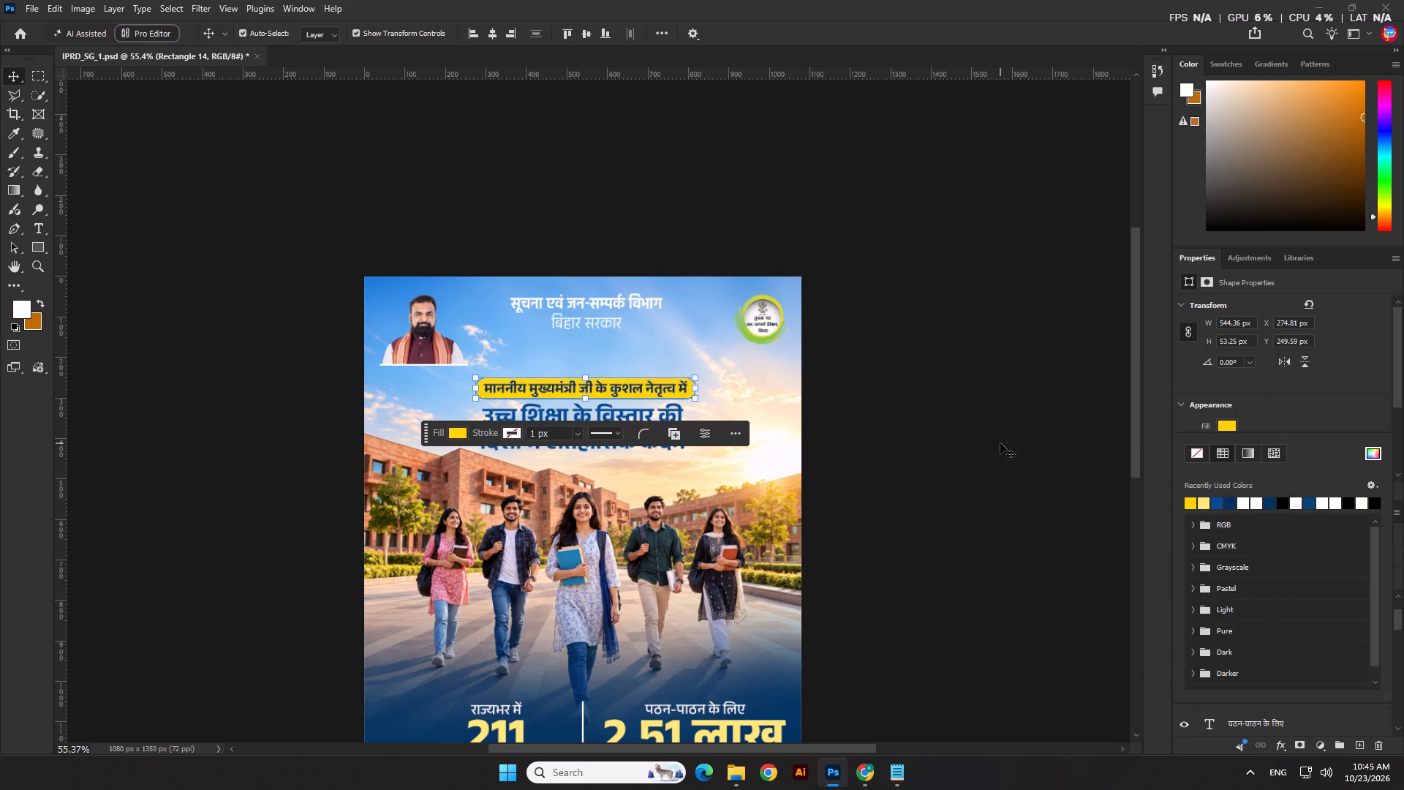
pyautogui.click(978, 446)
# Set the text colour of the line on the yellow bar to black 000000.
pyautogui.click(646, 390)
pyautogui.click(1313, 462)
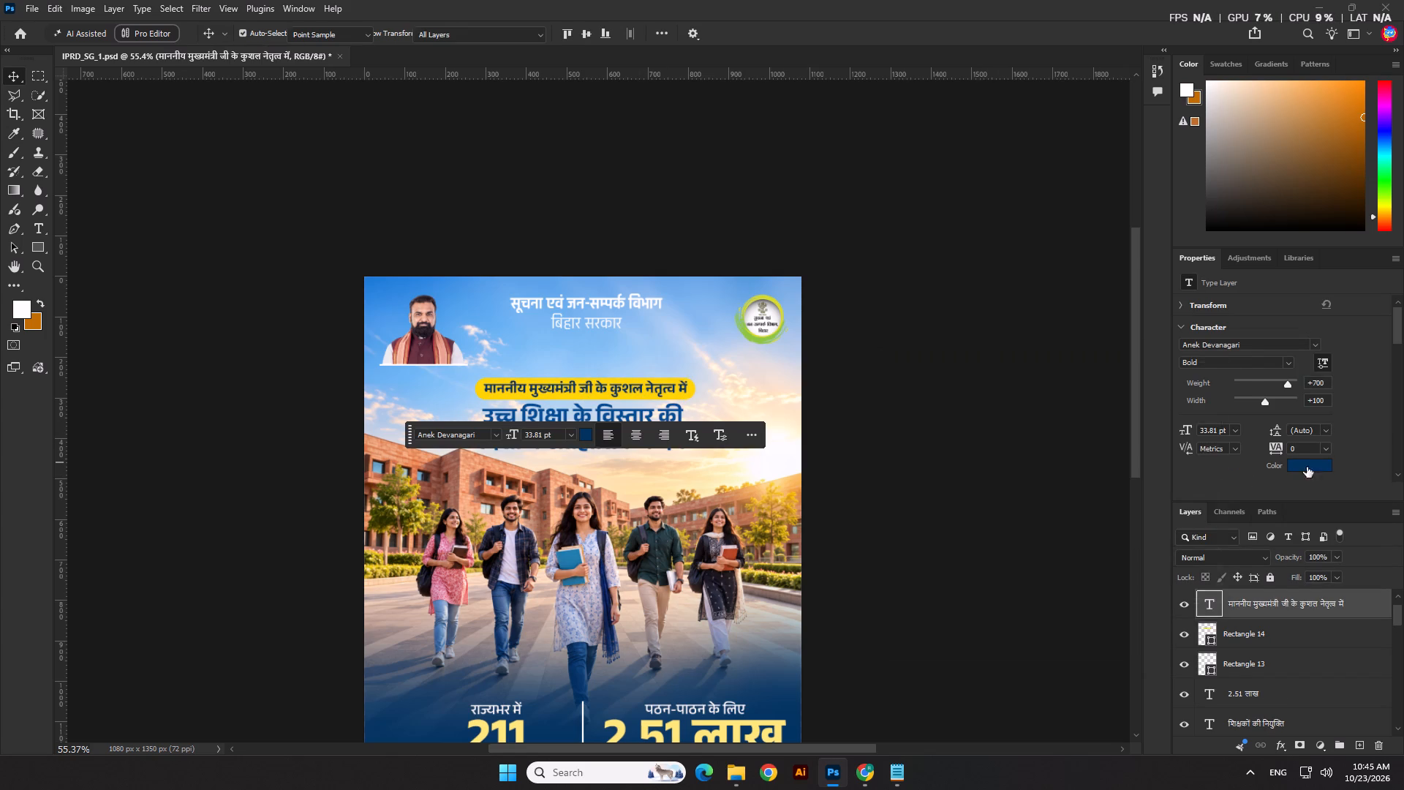
pyautogui.moveTo(1025, 527); pyautogui.dragTo(928, 595)
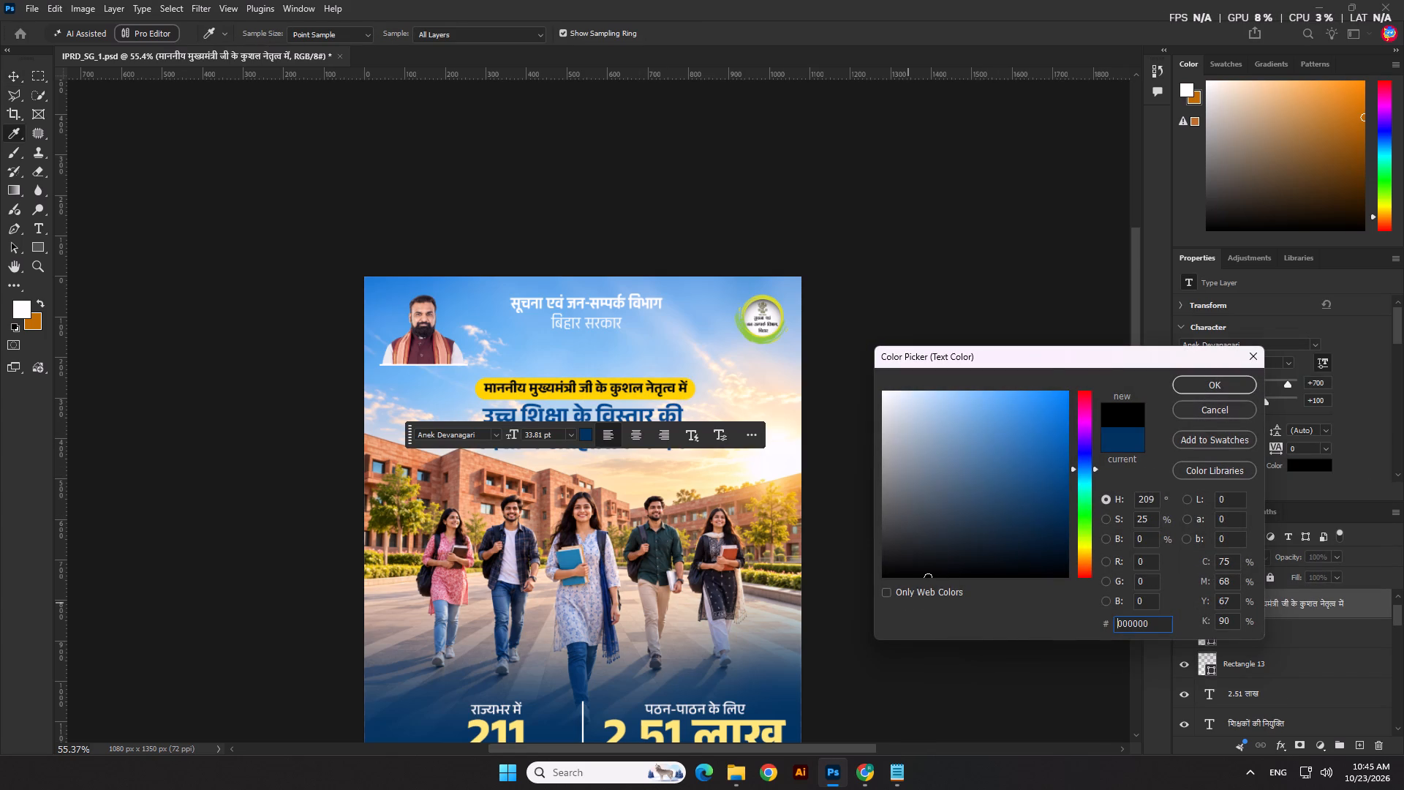
pyautogui.click(1212, 385)
pyautogui.click(902, 517)
# Examine the recoloured bar and the headline within the whole poster's composition.
pyautogui.scroll(3, 675, 453)
pyautogui.click(619, 424)
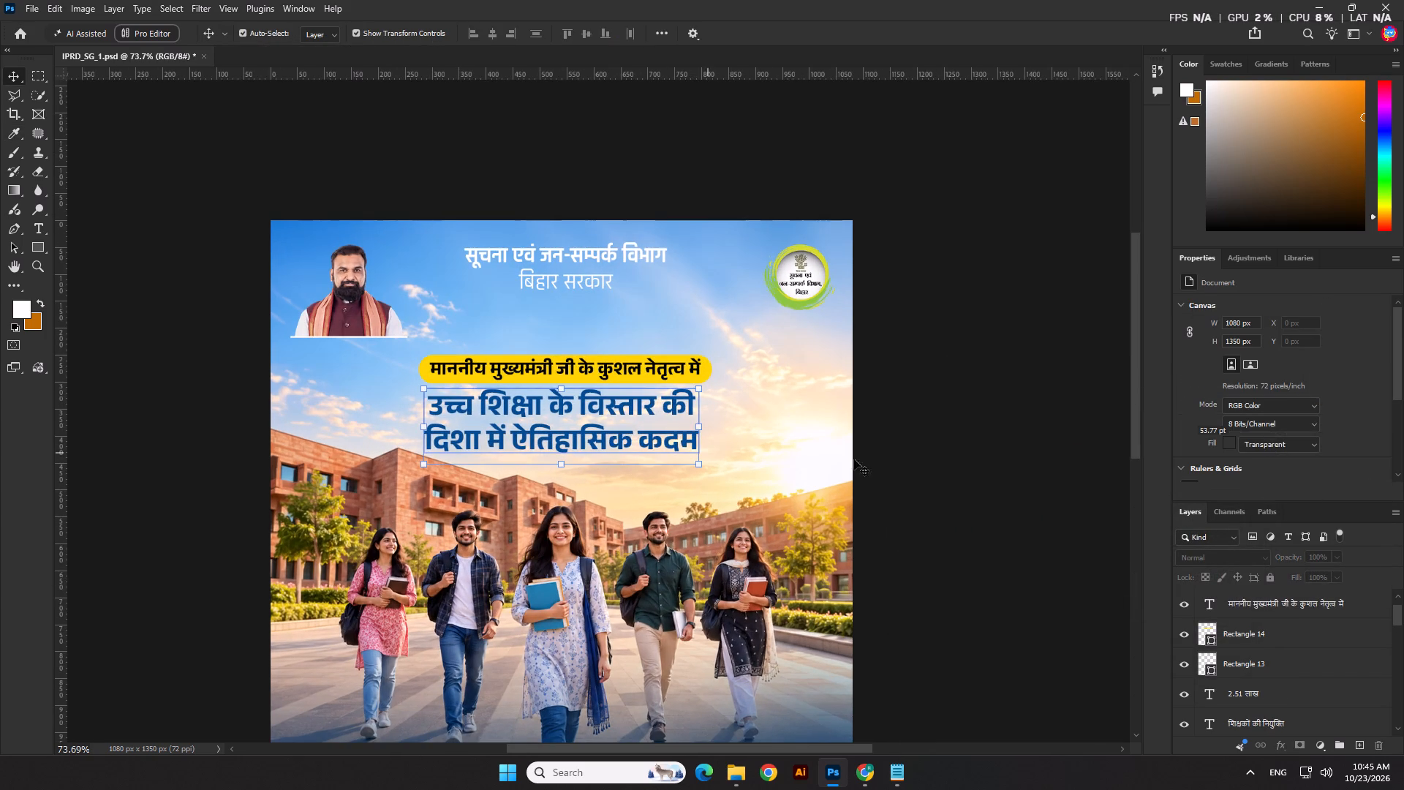
pyautogui.scroll(-4, 575, 432)
pyautogui.click(864, 383)
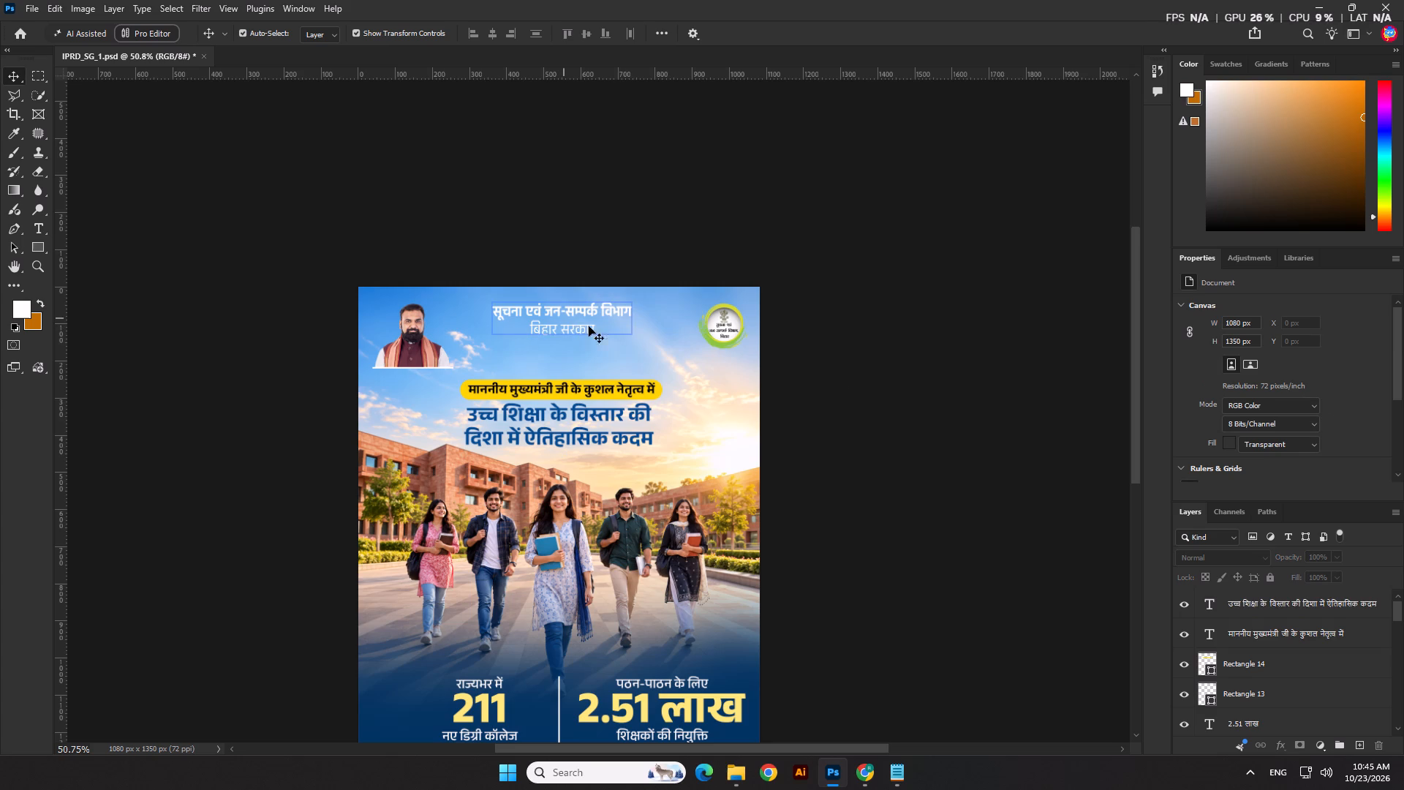
pyautogui.click(945, 373)
pyautogui.scroll(-5, 410, 254)
pyautogui.click(845, 418)
pyautogui.scroll(2, 541, 474)
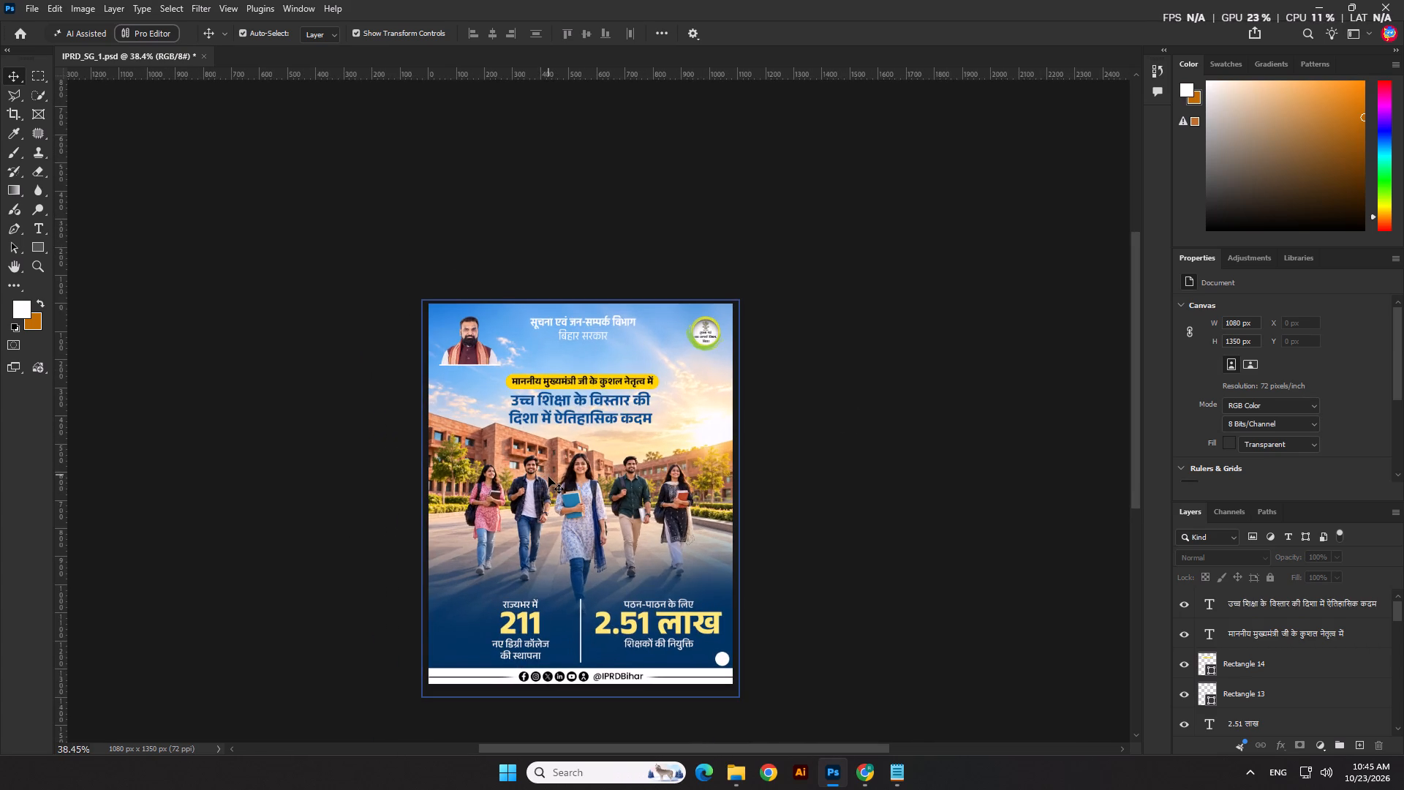
# Re-enable the layer mask on Generative Fill 2 and show the sky image layer 1666 beneath it.
pyautogui.click(663, 317)
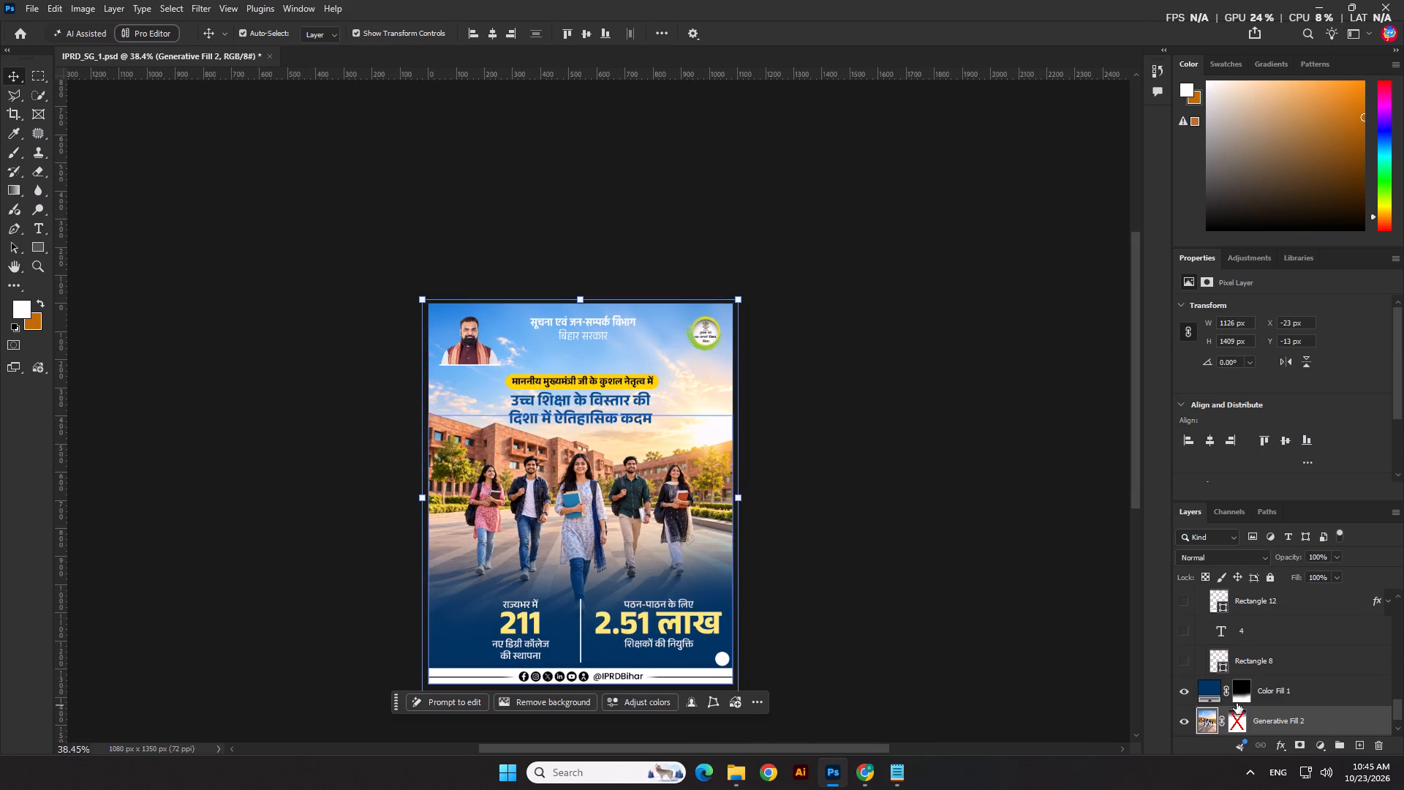
pyautogui.click(1233, 729)
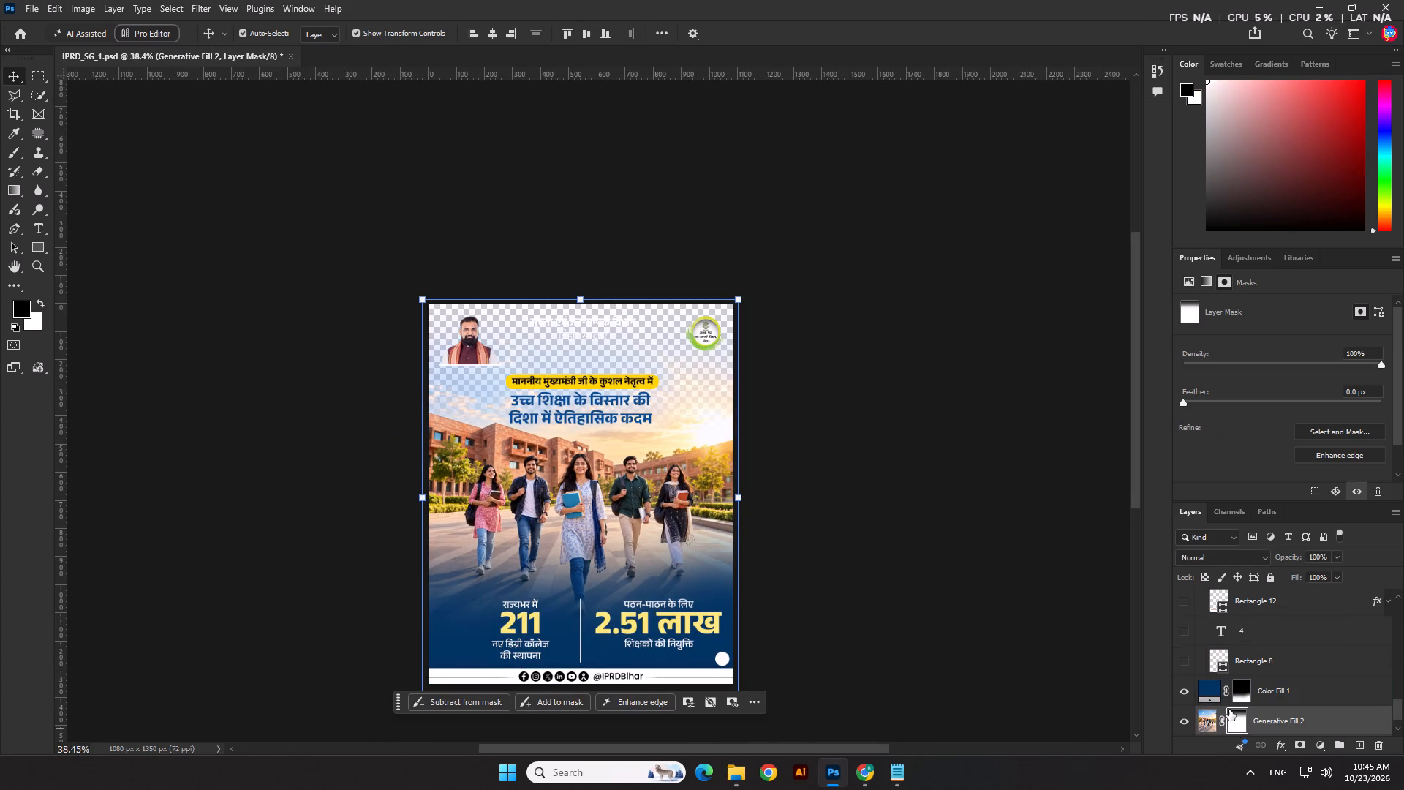
pyautogui.scroll(-4, 1202, 702)
pyautogui.click(1184, 721)
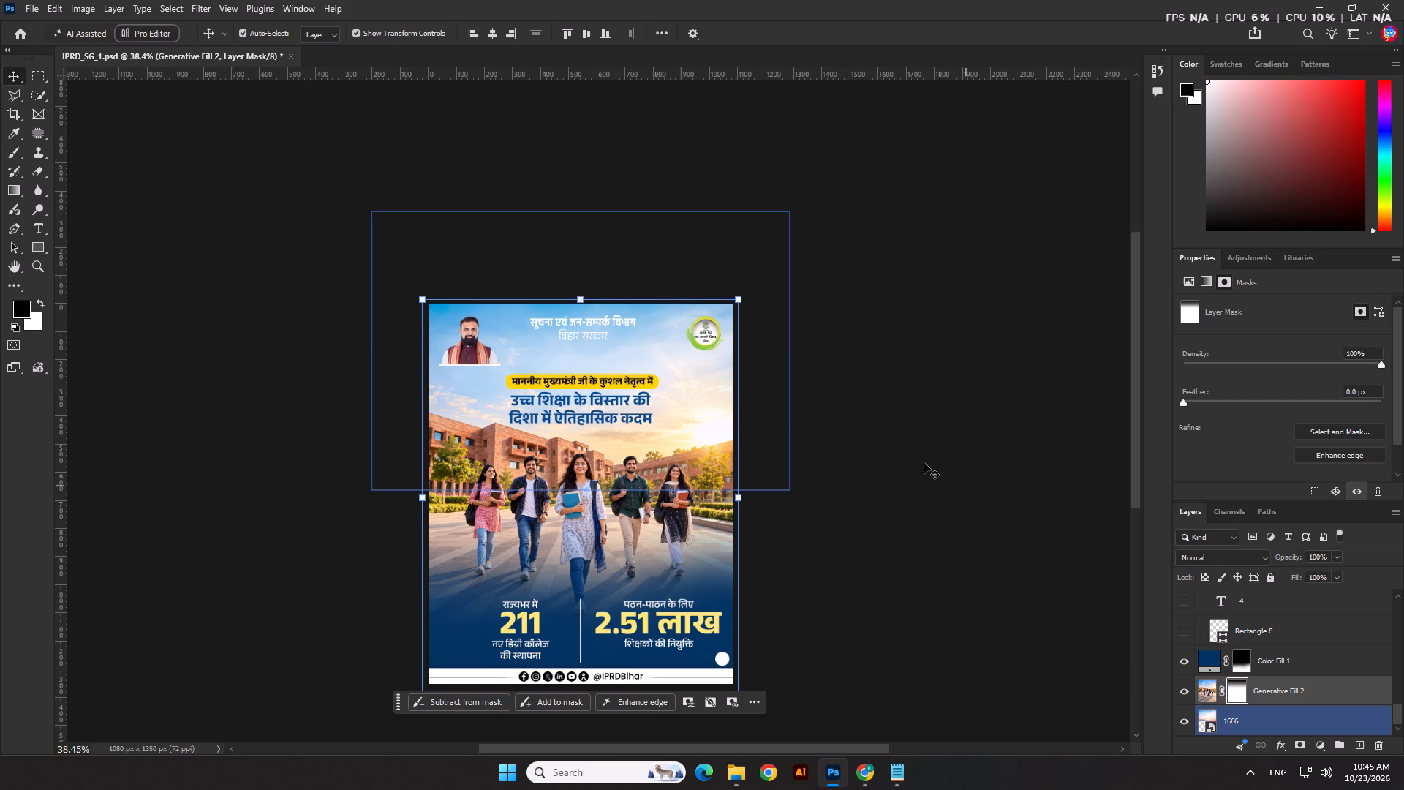
pyautogui.click(901, 453)
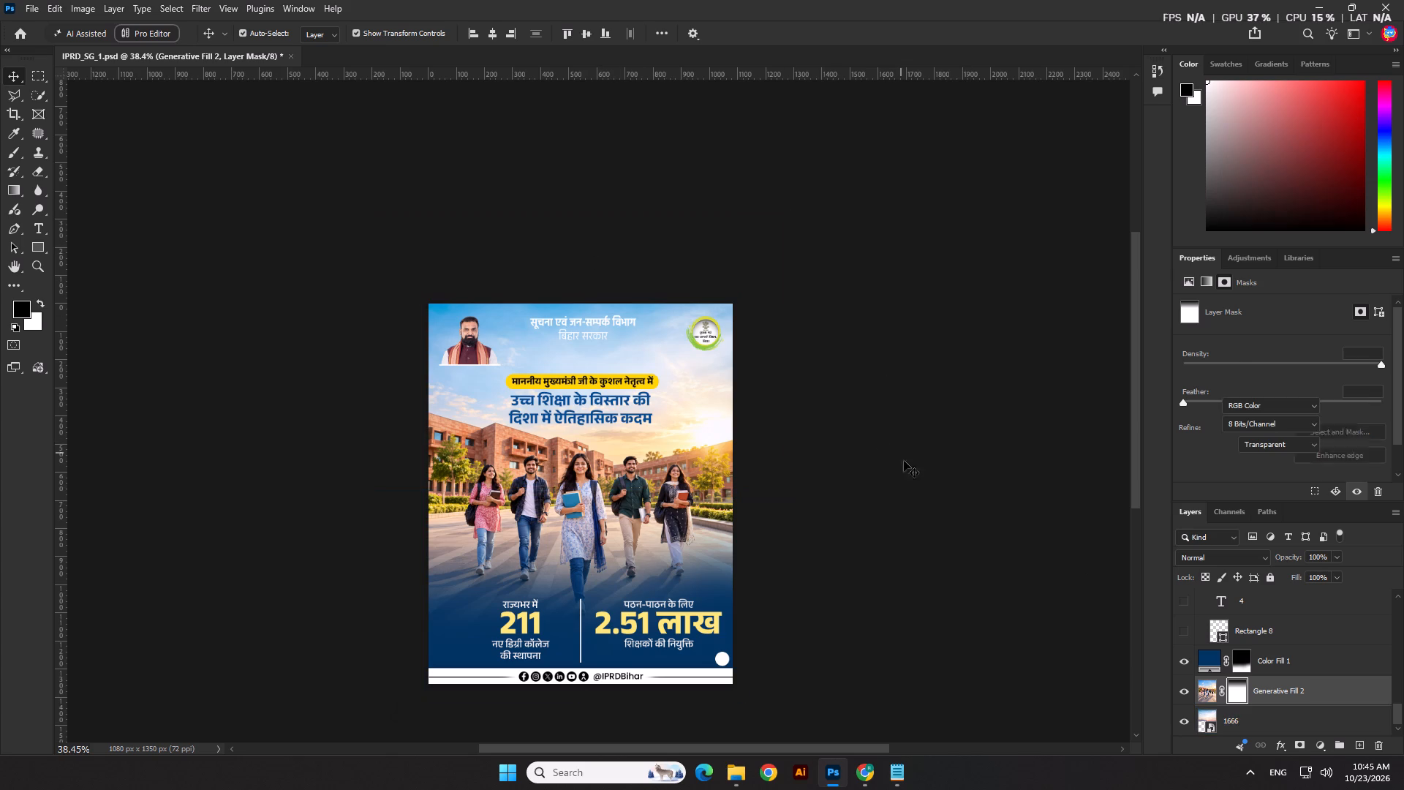
# Scale the sky image layer 1666 down from its top edge, keeping it slightly wider than the poster.
pyautogui.scroll(4, 774, 463)
pyautogui.click(248, 432)
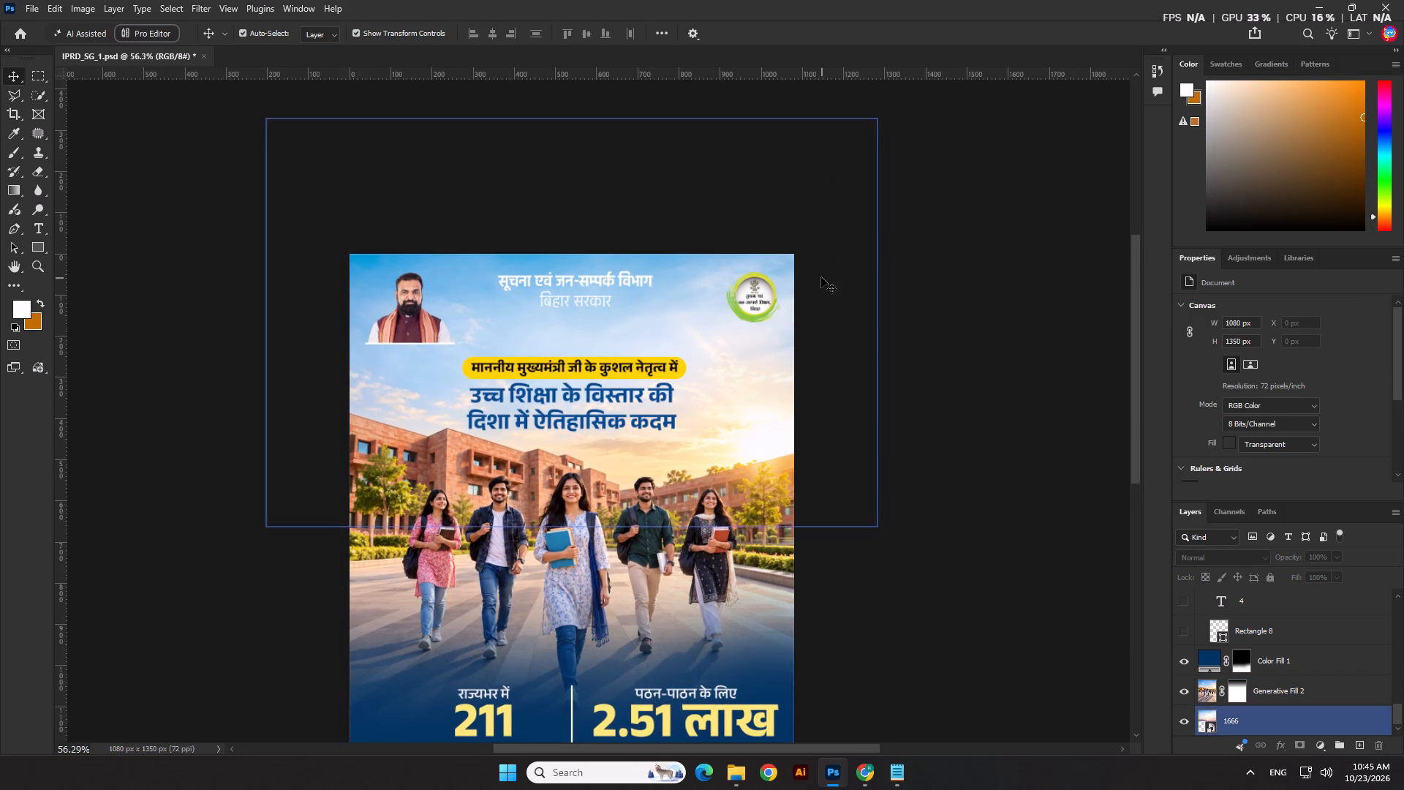
pyautogui.scroll(-2, 730, 290)
pyautogui.click(705, 266)
pyautogui.moveTo(602, 148); pyautogui.dragTo(610, 219)
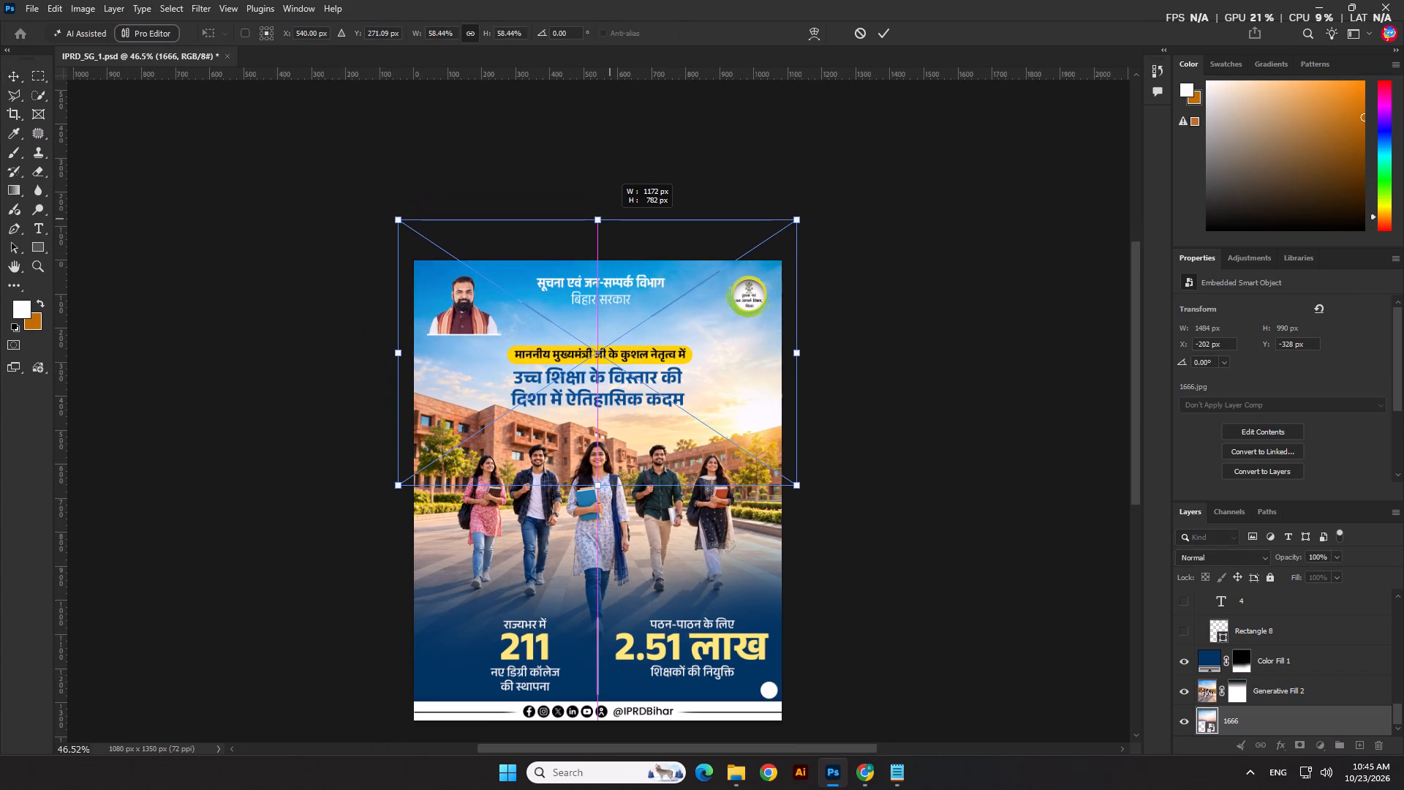
pyautogui.moveTo(610, 219); pyautogui.dragTo(616, 226)
pyautogui.press('Return')
pyautogui.click(997, 453)
# Nudge the campus photo layer Generative Fill 2 a few pixels down over the sky image.
pyautogui.click(651, 511)
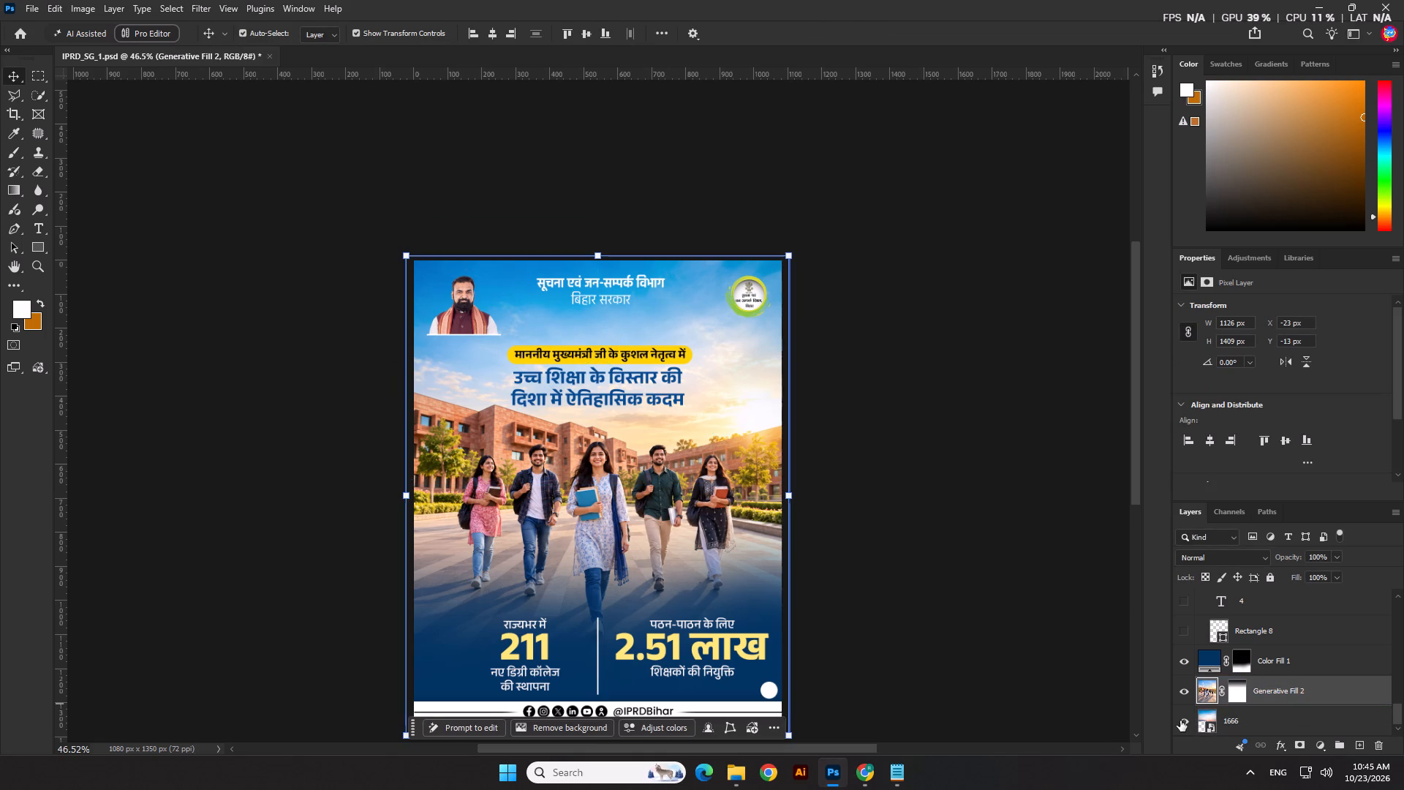
pyautogui.scroll(-1, 1188, 715)
pyautogui.click(1267, 691)
pyautogui.press('Down')
pyautogui.press('Down')
pyautogui.press('Down')
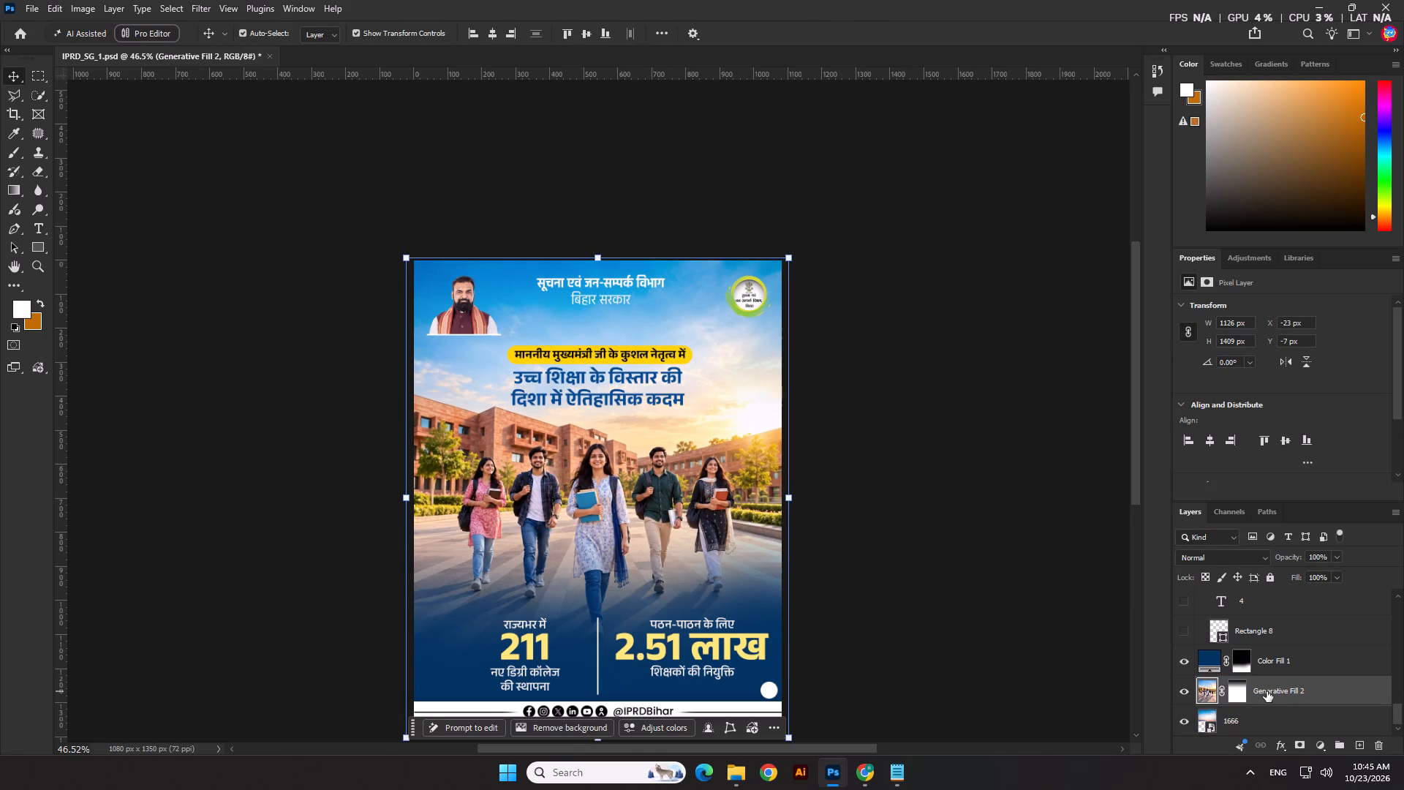
pyautogui.press('Down')
pyautogui.press('Down')
pyautogui.click(1028, 554)
# Nudge the yellow bar and its black text line upward together, away from the blue headline.
pyautogui.scroll(-3, 608, 301)
pyautogui.click(954, 518)
pyautogui.scroll(6, 561, 365)
pyautogui.click(733, 334)
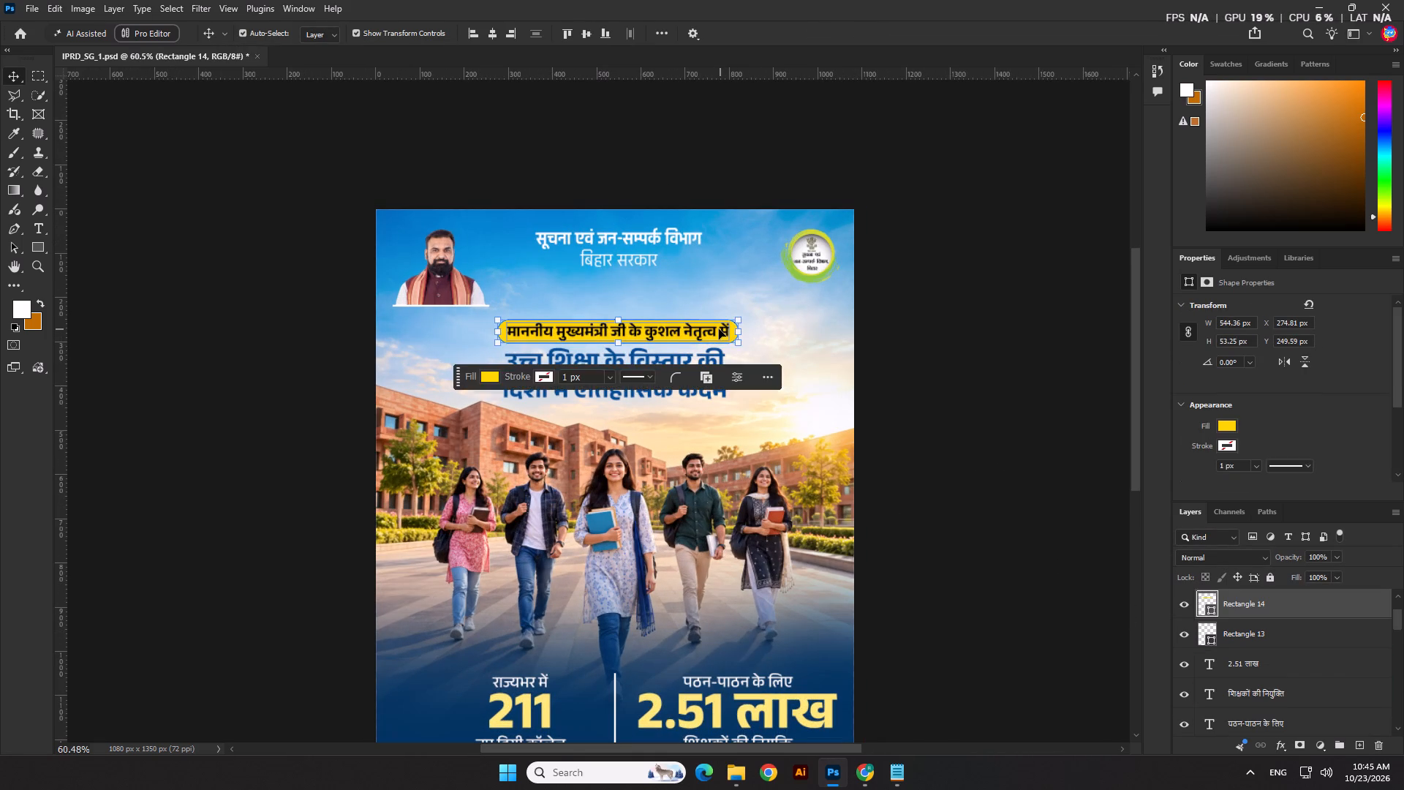
pyautogui.keyDown('shift'); pyautogui.click(719, 329); pyautogui.keyUp('shift')
pyautogui.scroll(5, 684, 335)
pyautogui.press('Up')
pyautogui.press('Up')
pyautogui.press('Up')
pyautogui.press('Up')
pyautogui.press('Up')
pyautogui.press('Up')
pyautogui.press('Up')
pyautogui.press('Up')
pyautogui.press('Up')
pyautogui.press('Up')
pyautogui.press('Up')
pyautogui.press('Up')
pyautogui.press('Up')
pyautogui.press('Up')
pyautogui.press('Up')
pyautogui.press('Up')
pyautogui.press('Up')
pyautogui.press('Up')
pyautogui.press('Up')
pyautogui.press('Up')
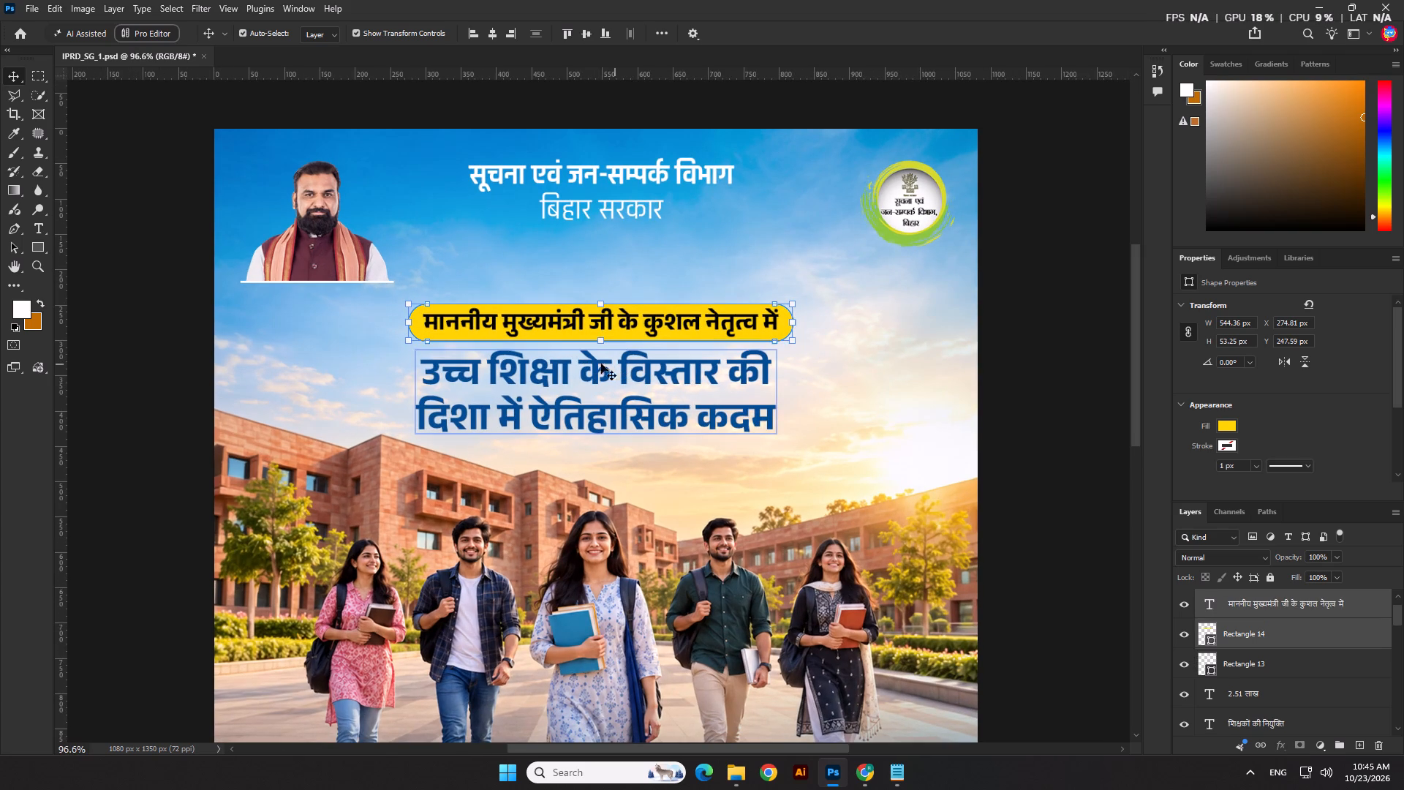
# Enlarge the two-line blue headline upward from its top edge to a font size of 62.25 pt.
pyautogui.click(566, 368)
pyautogui.scroll(2, 579, 354)
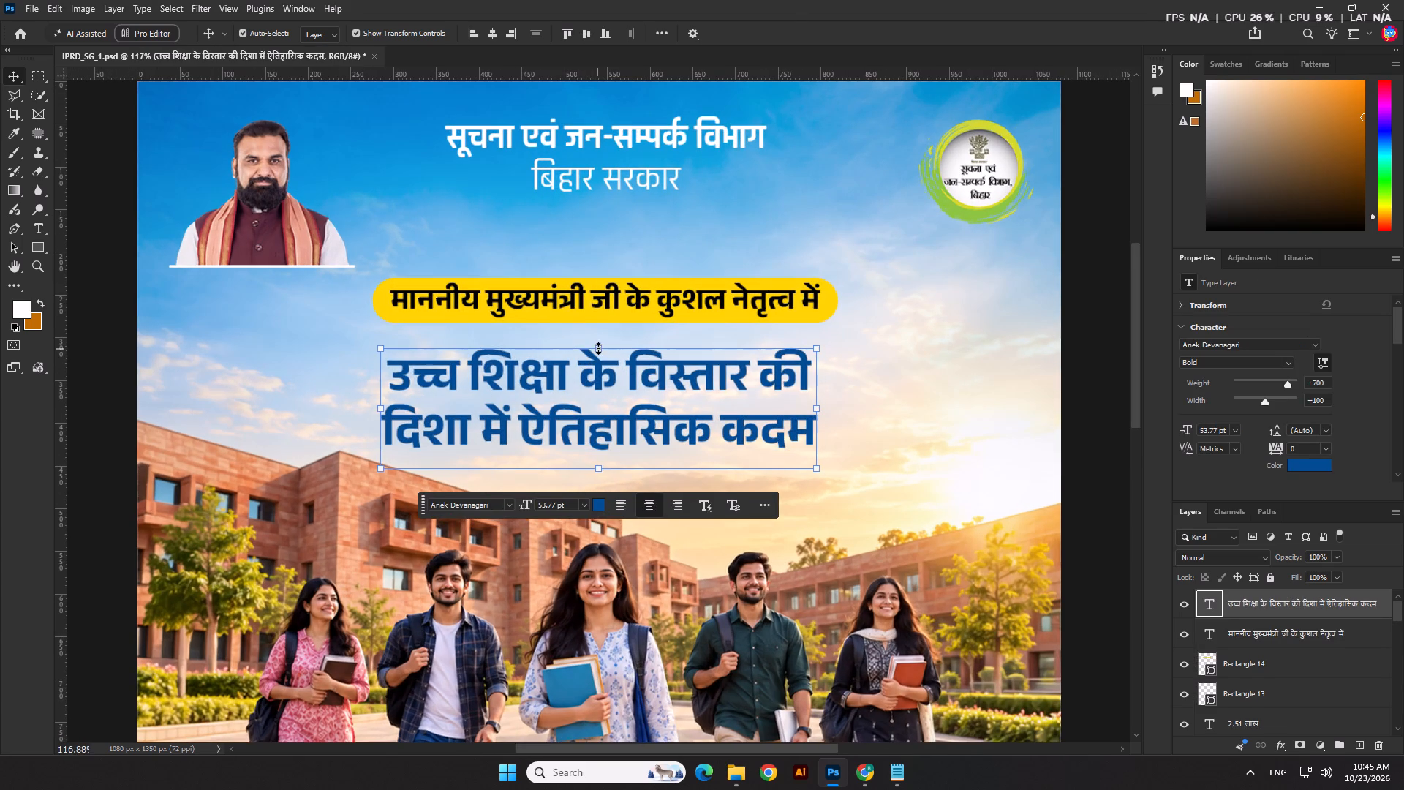
pyautogui.moveTo(598, 348); pyautogui.dragTo(600, 329)
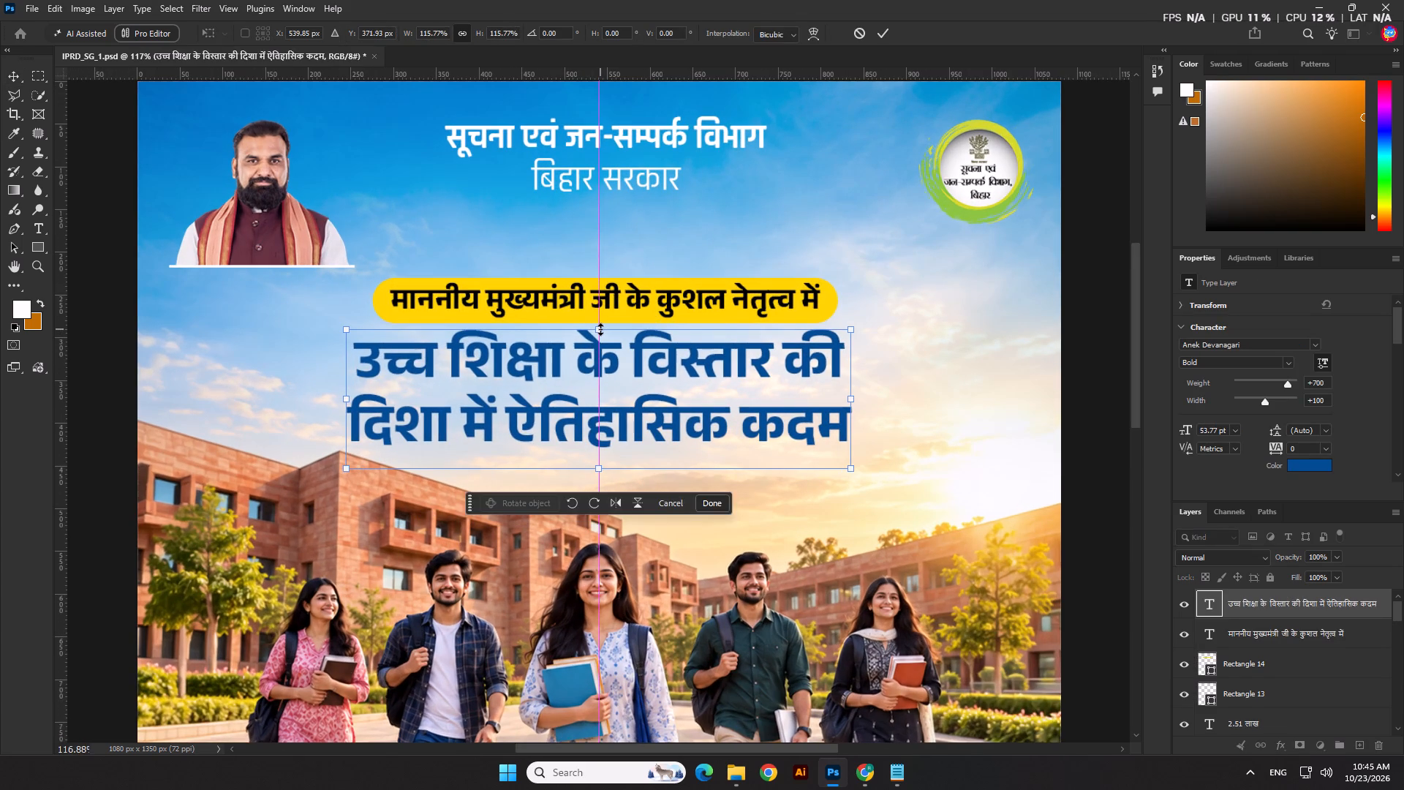
pyautogui.press('Down')
pyautogui.press('Return')
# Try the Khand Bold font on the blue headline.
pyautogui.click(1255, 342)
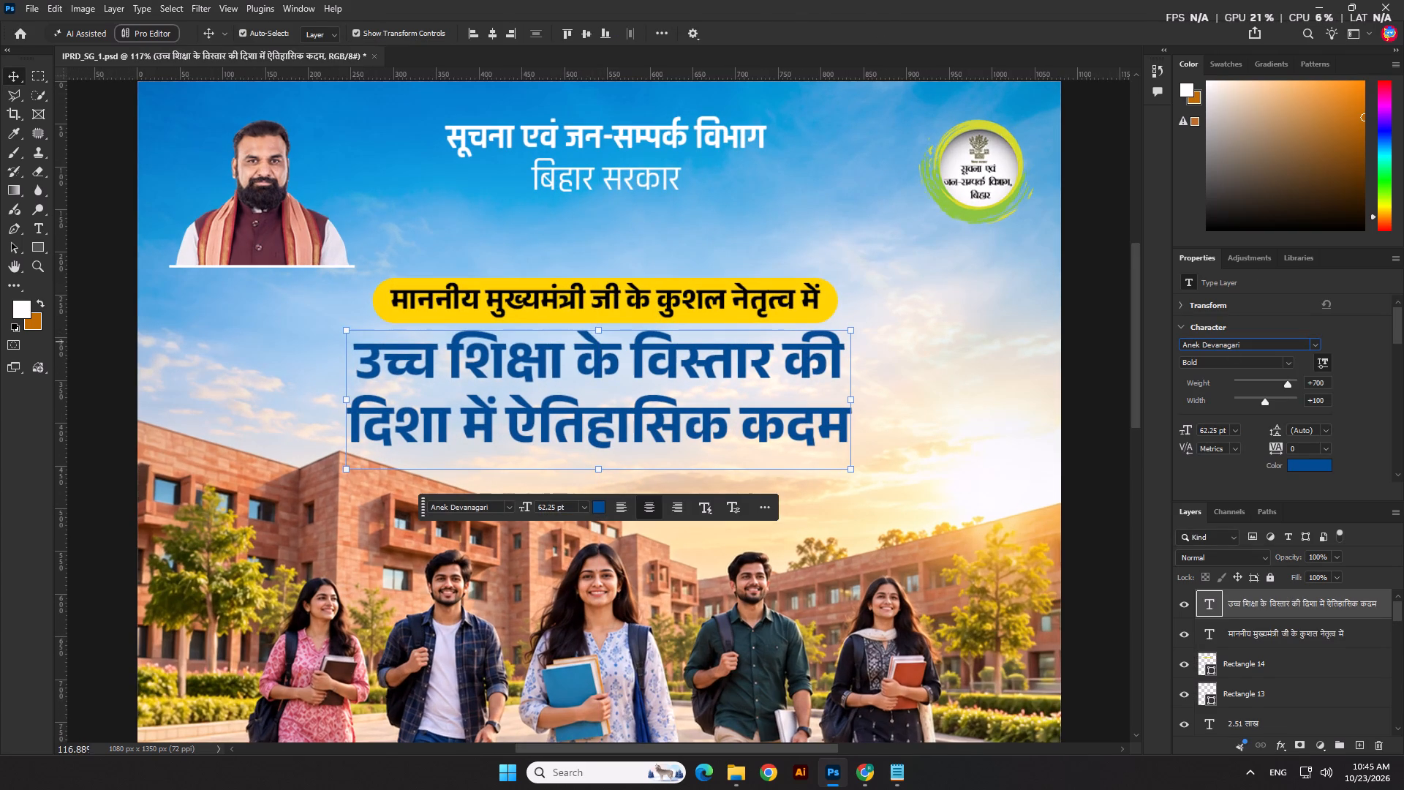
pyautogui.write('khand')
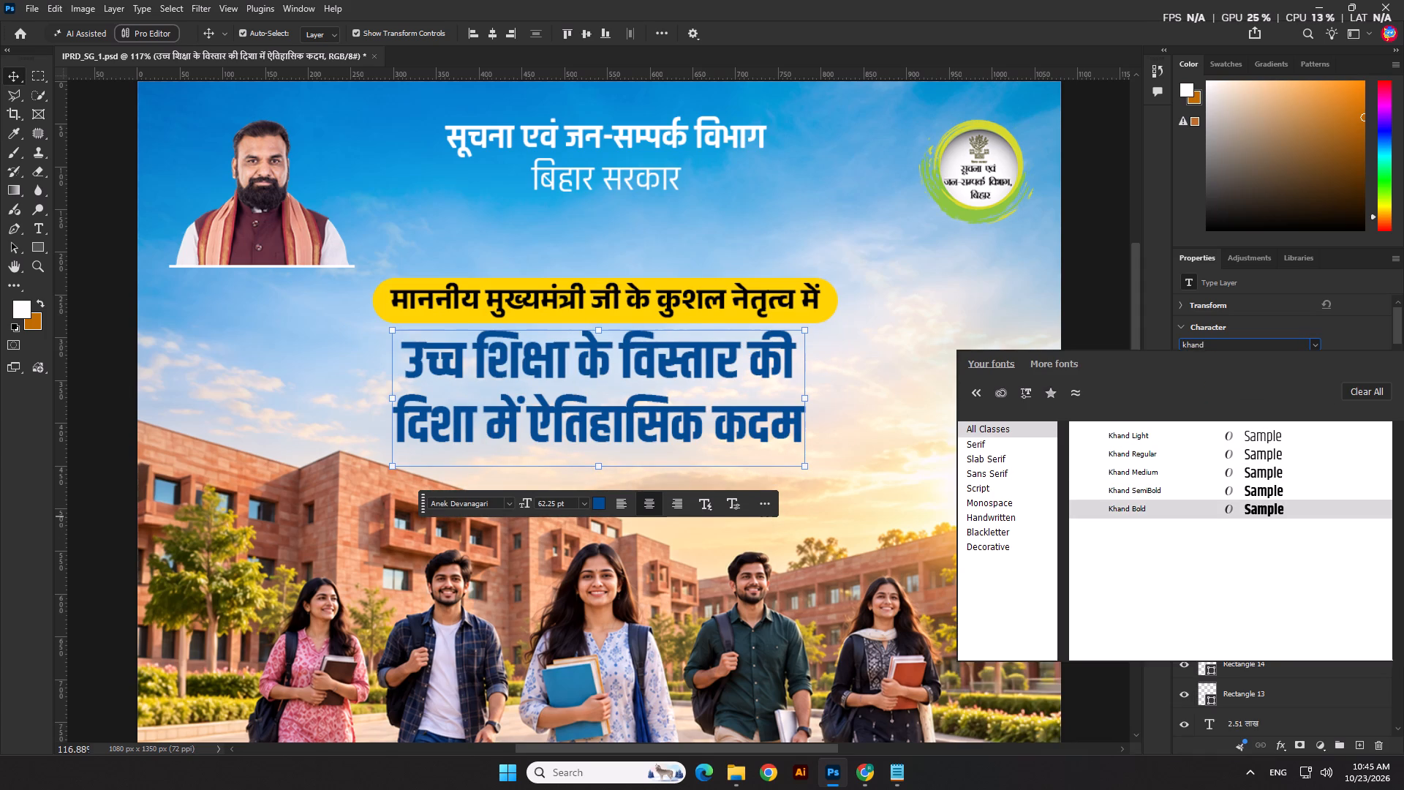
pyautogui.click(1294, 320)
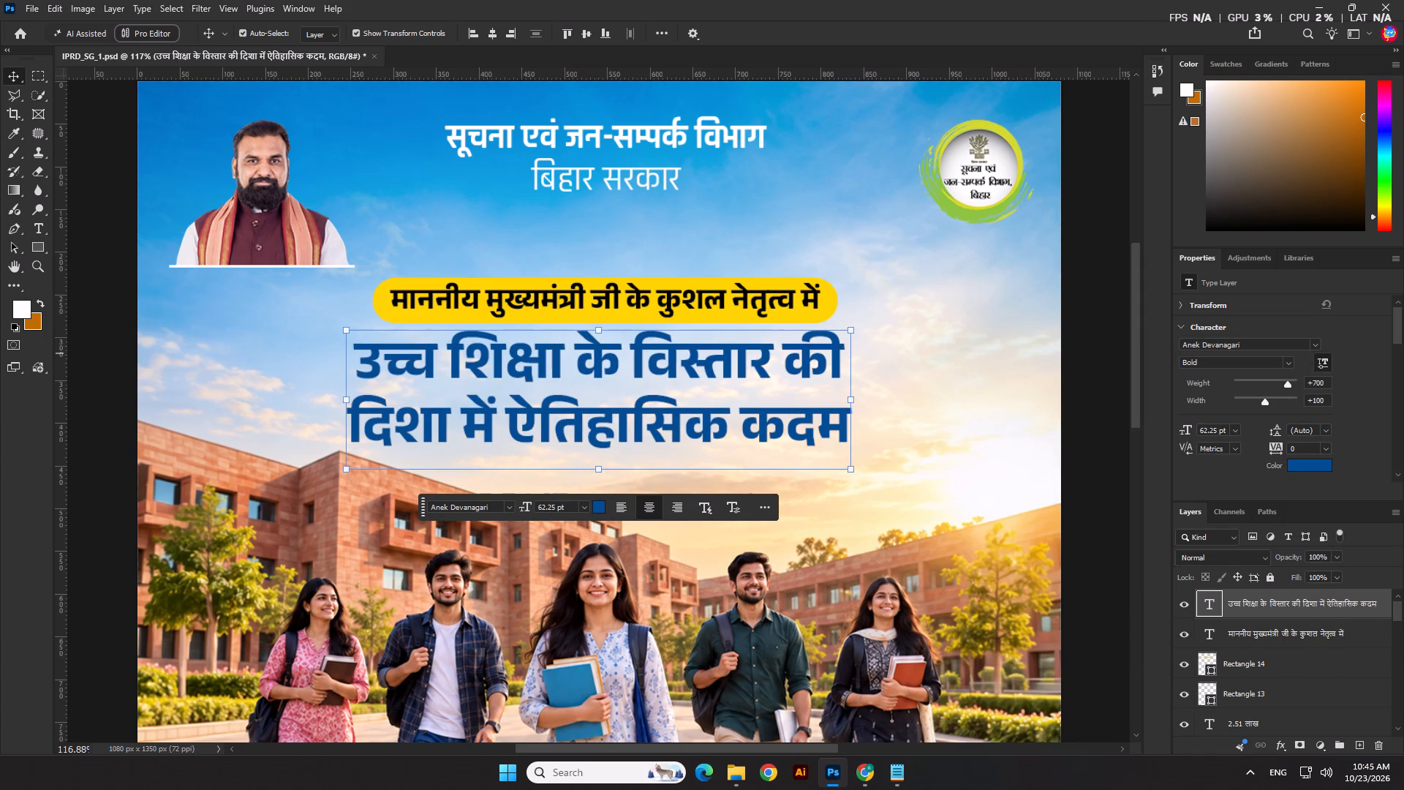
# Select all the headline text, search the font list for "yatr" and clear the search.
pyautogui.doubleClick(581, 424)
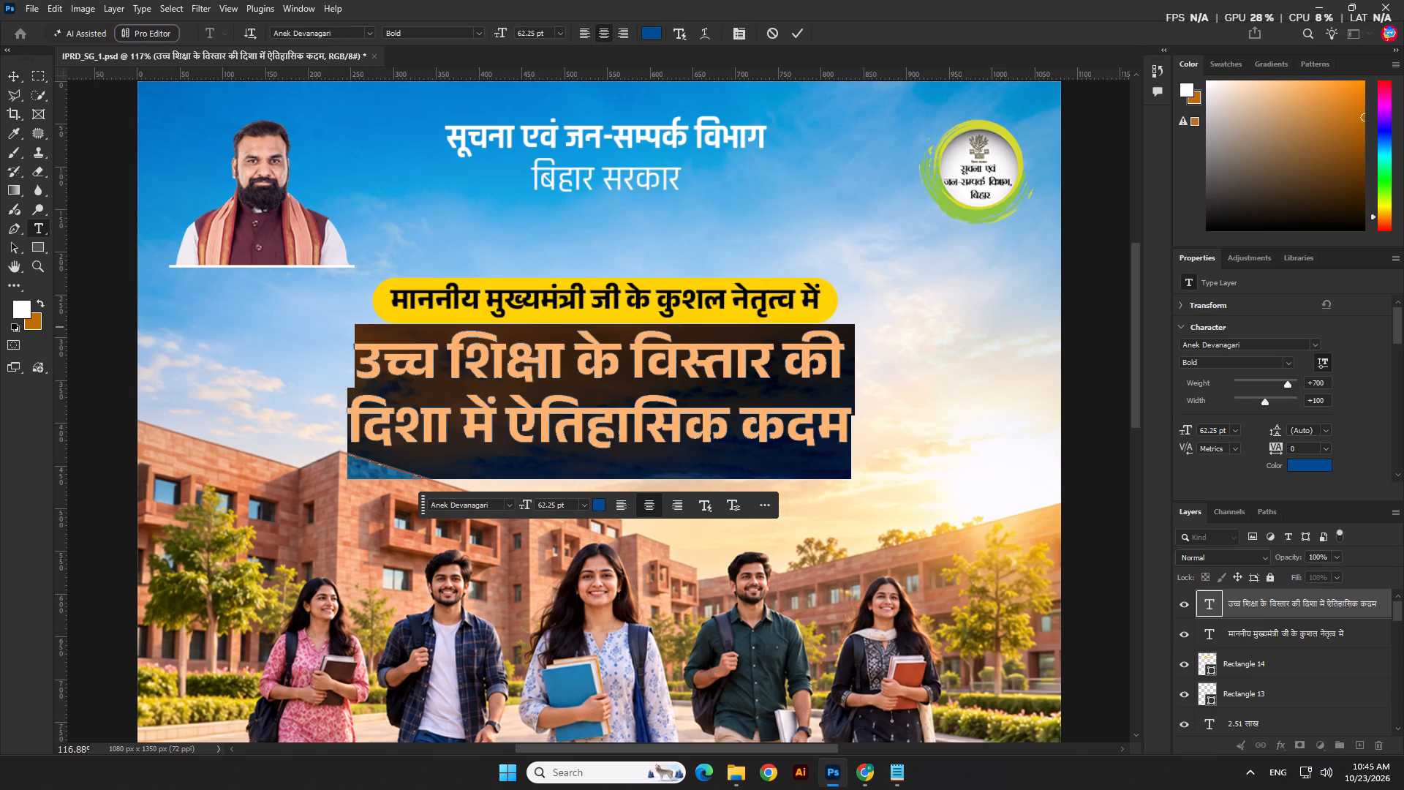
pyautogui.click(1269, 345)
pyautogui.write('yatr')
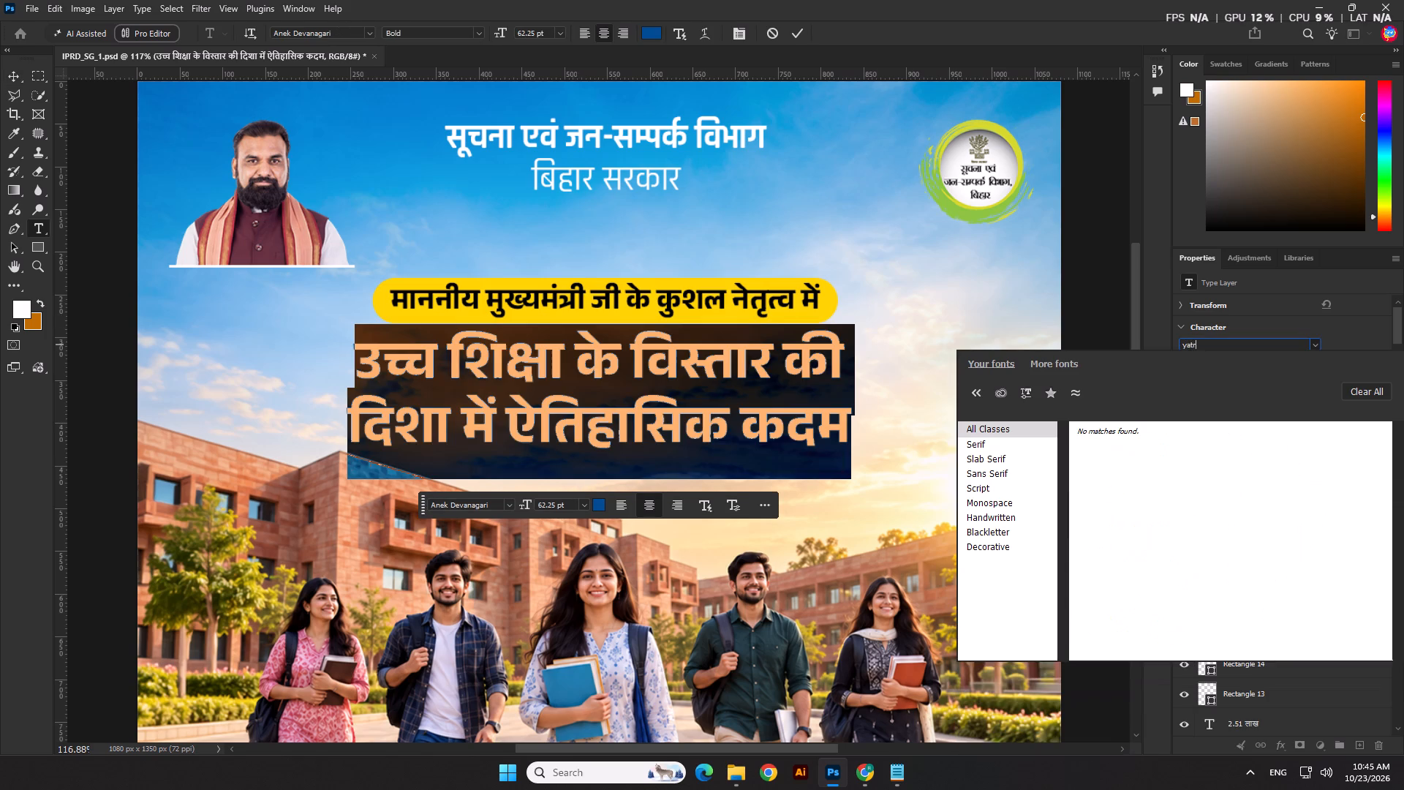
pyautogui.press('BackSpace')
pyautogui.press('BackSpace')
pyautogui.press('BackSpace')
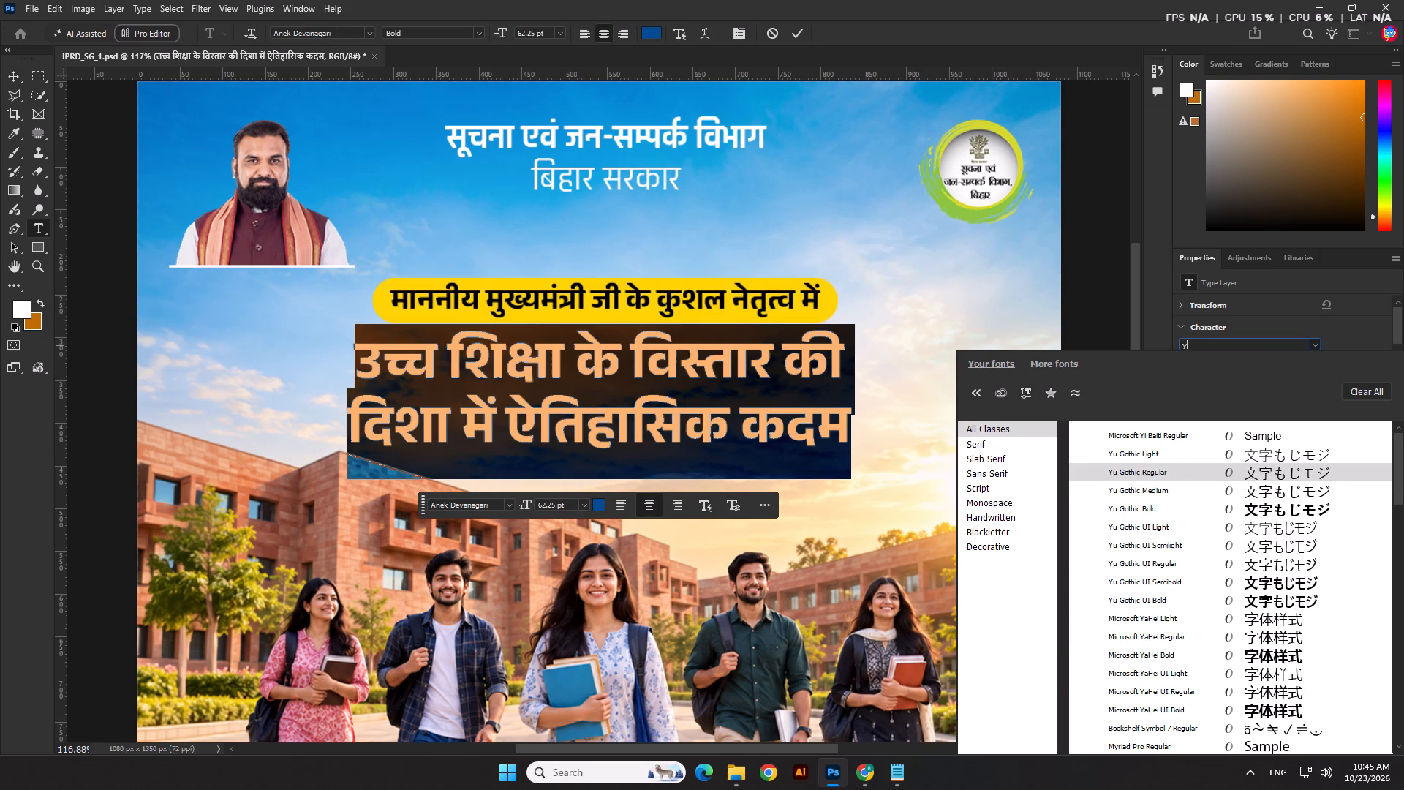
pyautogui.press('BackSpace')
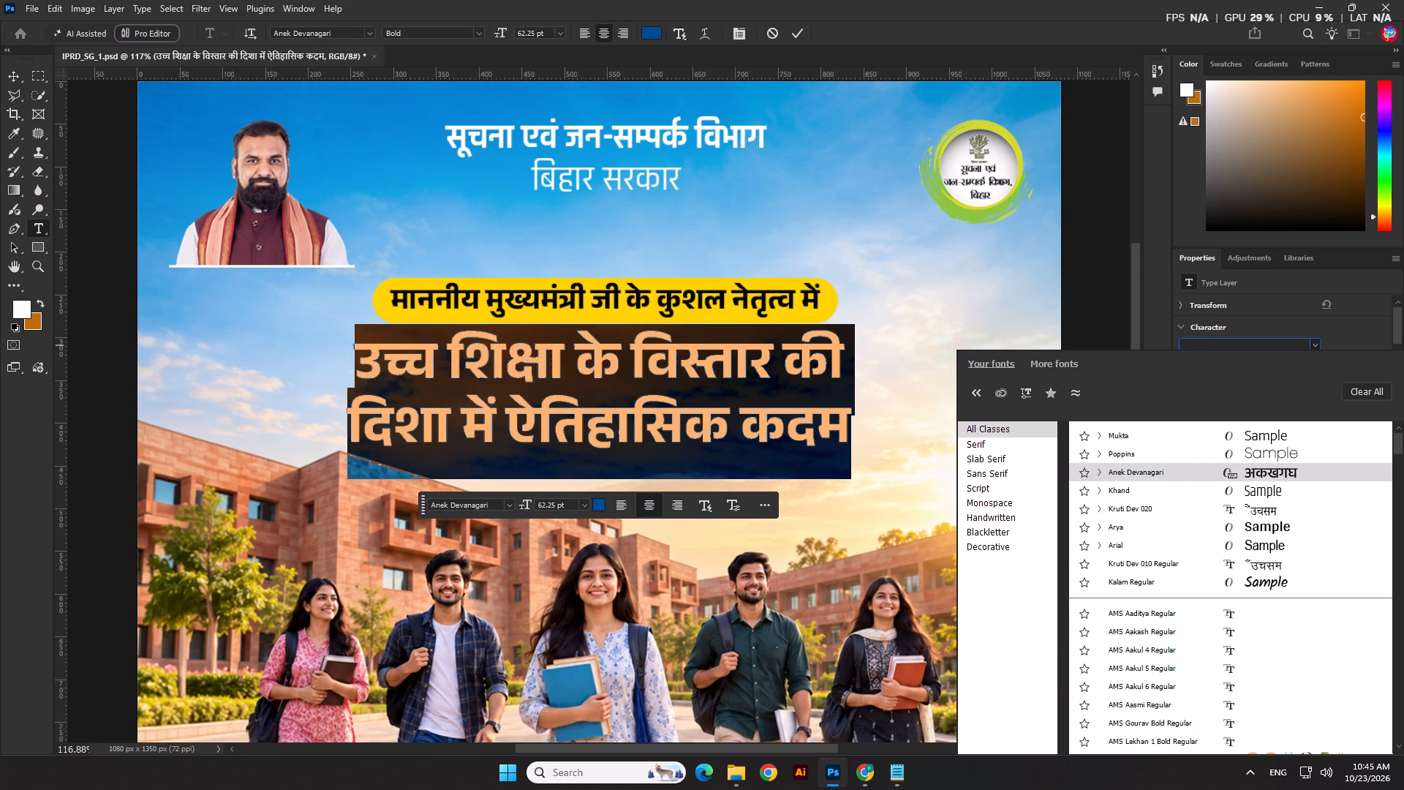
# Examine the installed fonts by class, from Slab Serif through Decorative, and return to showing all classes.
pyautogui.click(1007, 445)
pyautogui.click(978, 457)
pyautogui.click(980, 478)
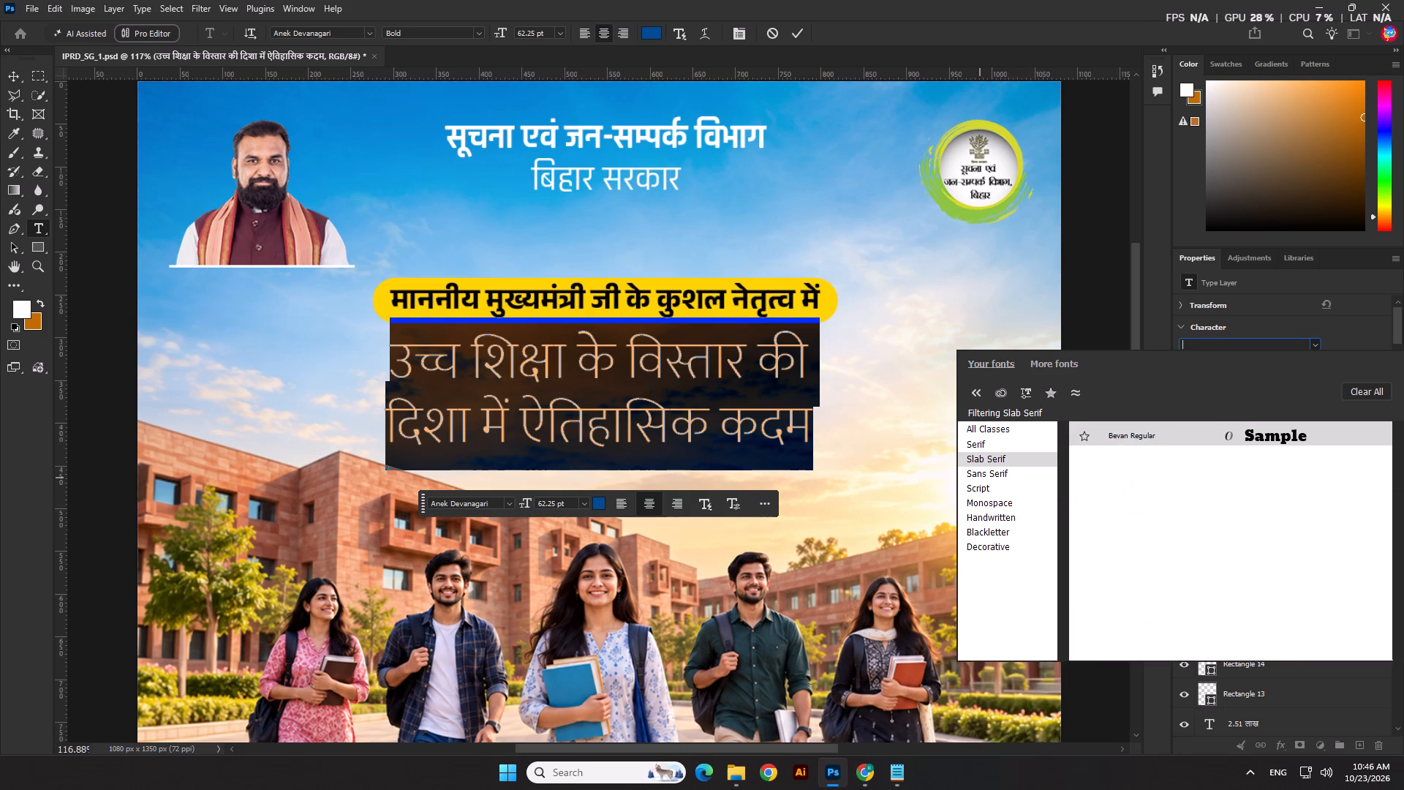
pyautogui.click(982, 487)
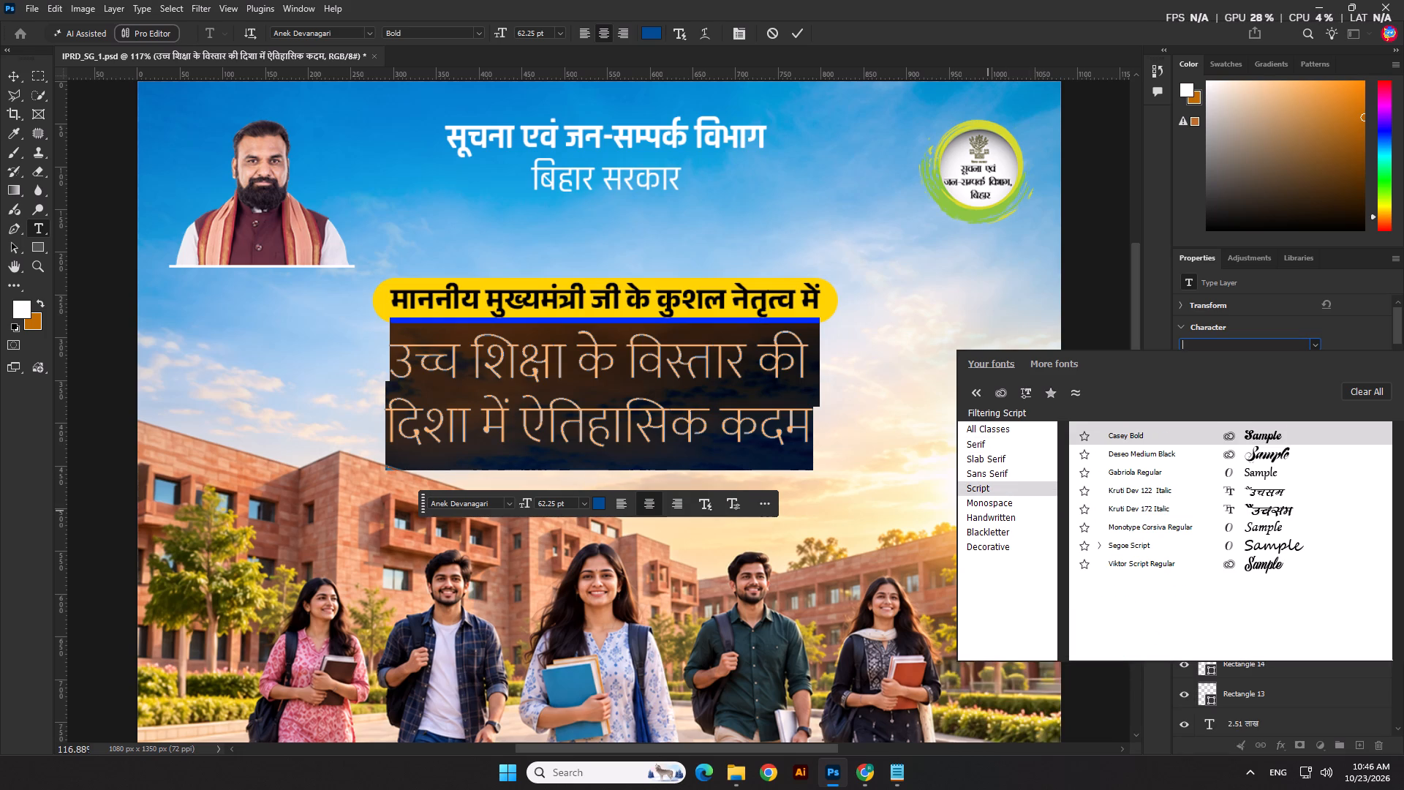
pyautogui.click(989, 500)
pyautogui.click(994, 515)
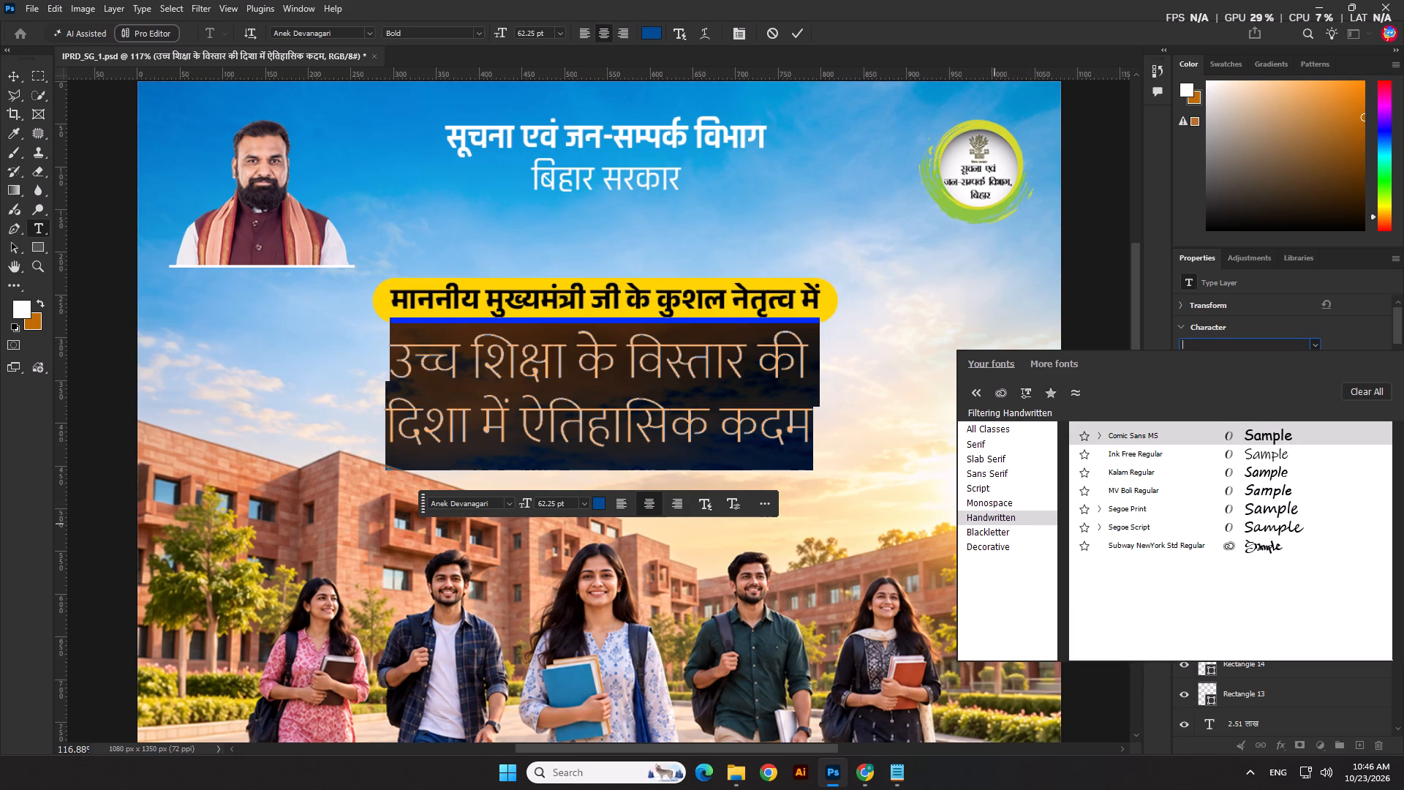
pyautogui.click(994, 531)
pyautogui.click(994, 549)
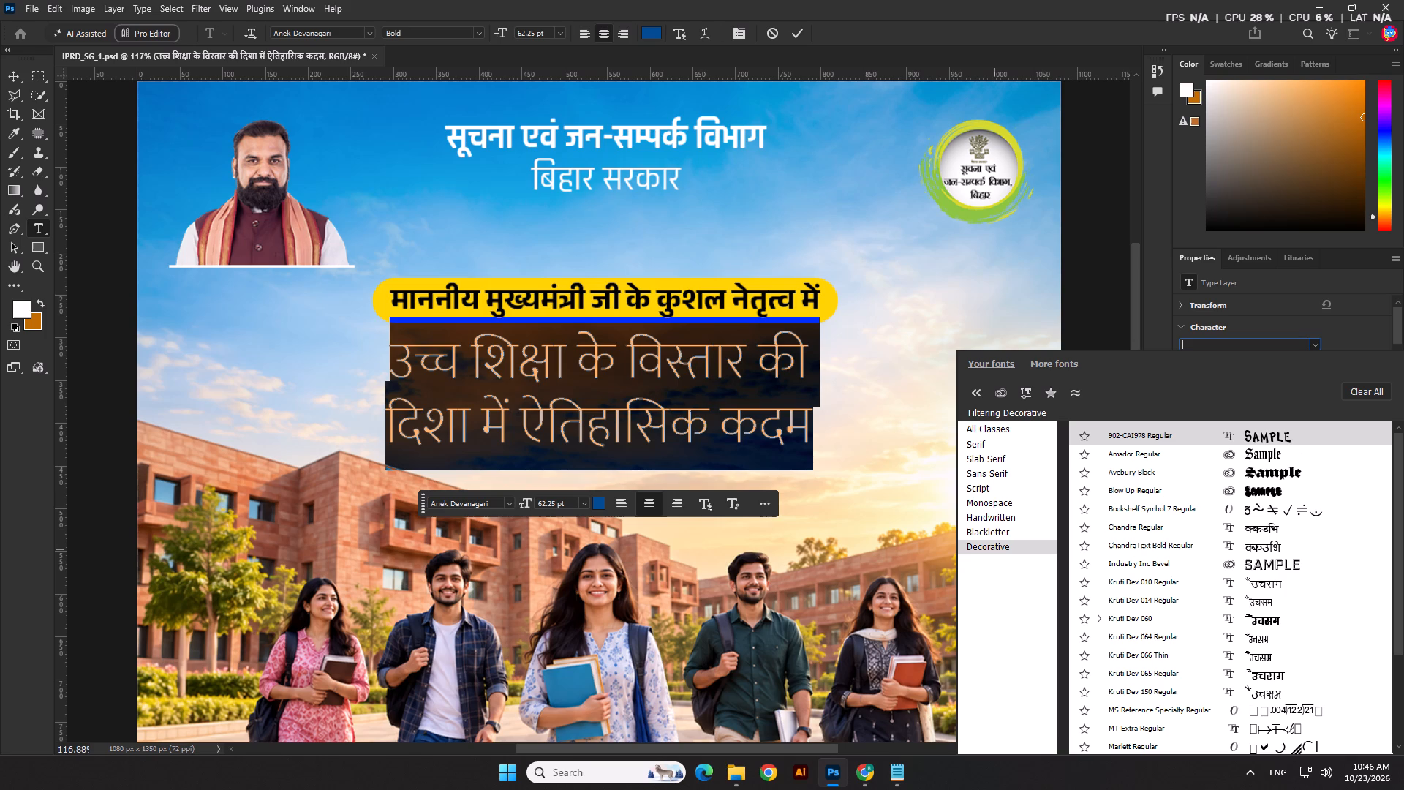
pyautogui.click(989, 428)
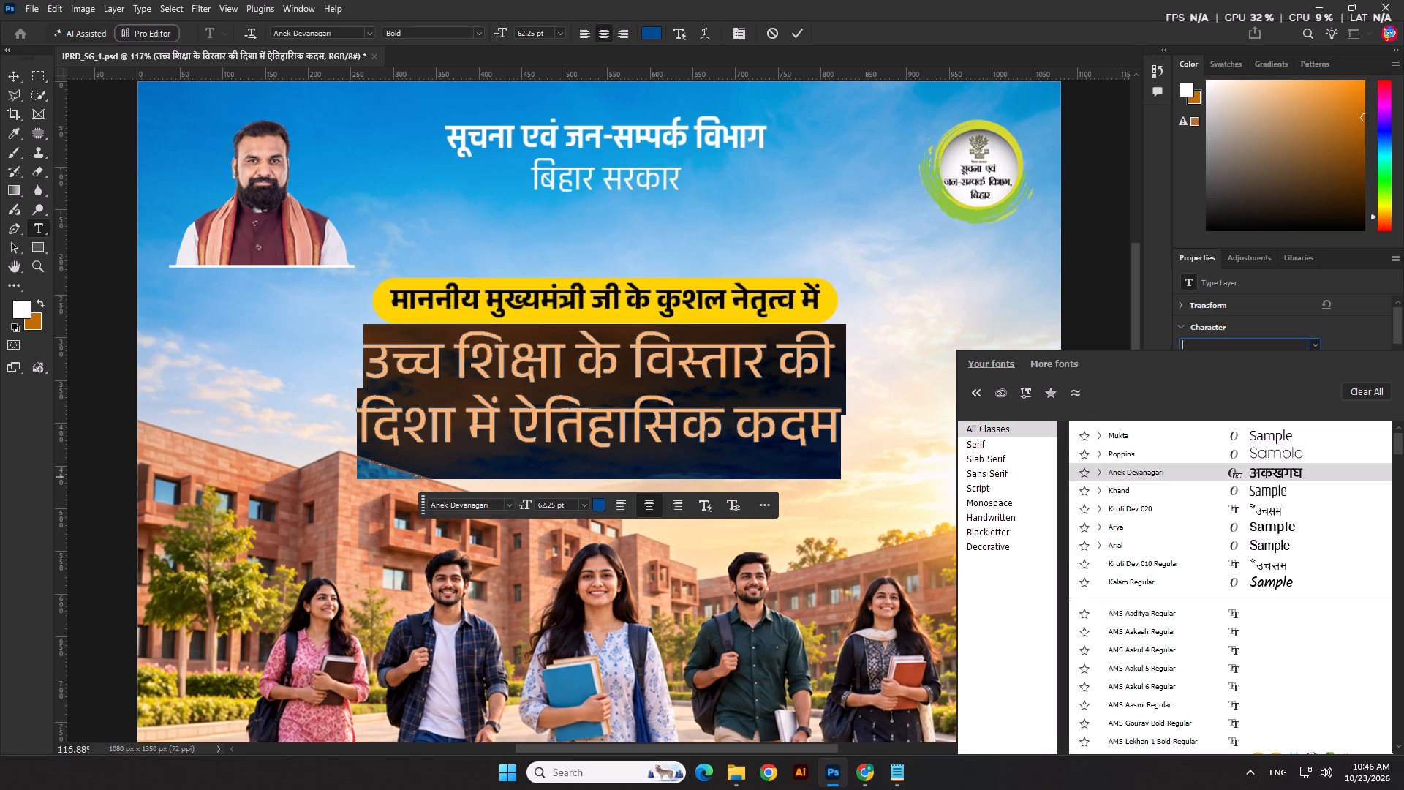
# Set the blue headline's font to Anek Devanagari in the ExtraBold style.
pyautogui.click(1279, 477)
pyautogui.click(1292, 364)
pyautogui.click(1244, 504)
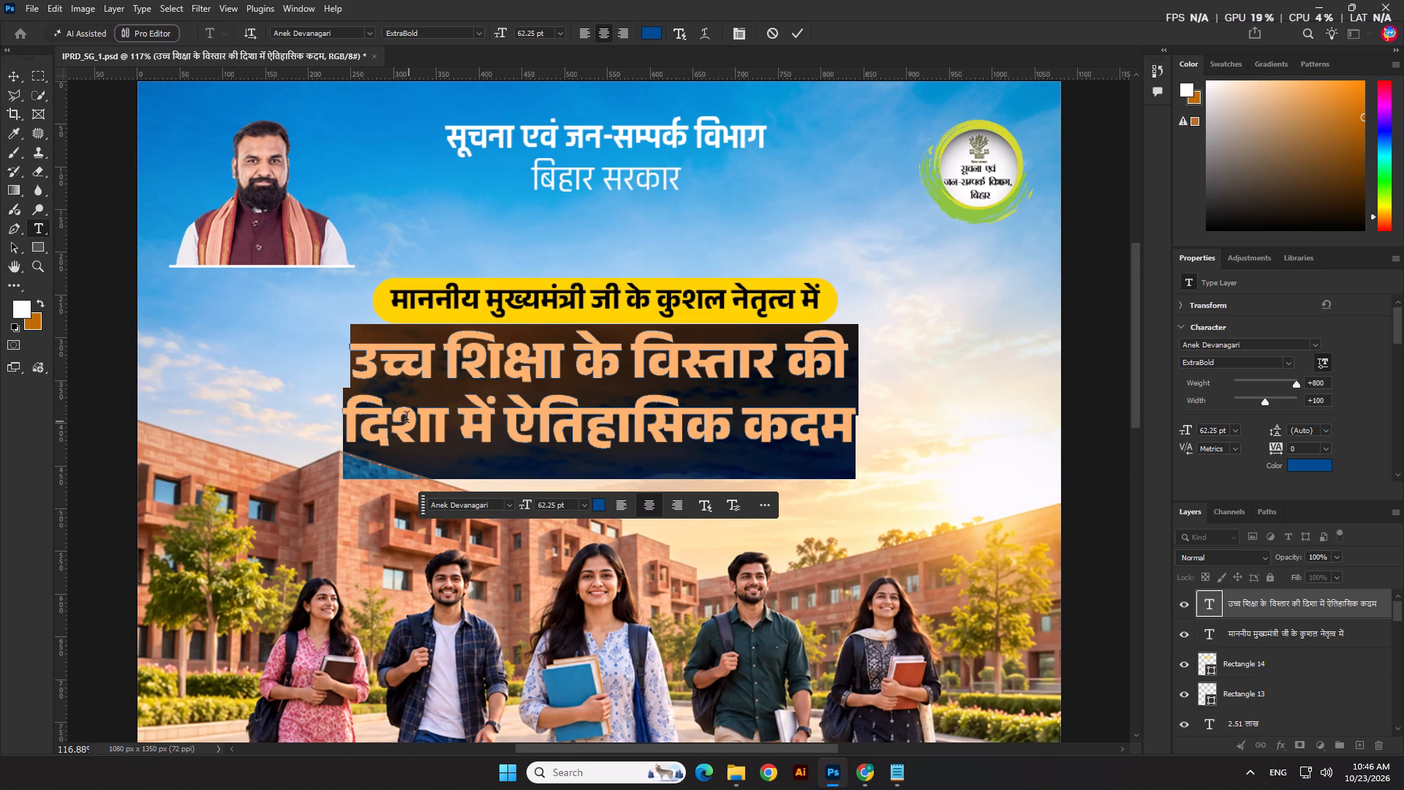
# Redo the headline's line break before "दिशा" and remove any extra character after "कदम".
pyautogui.click(340, 421)
pyautogui.press('BackSpace')
pyautogui.press('Return')
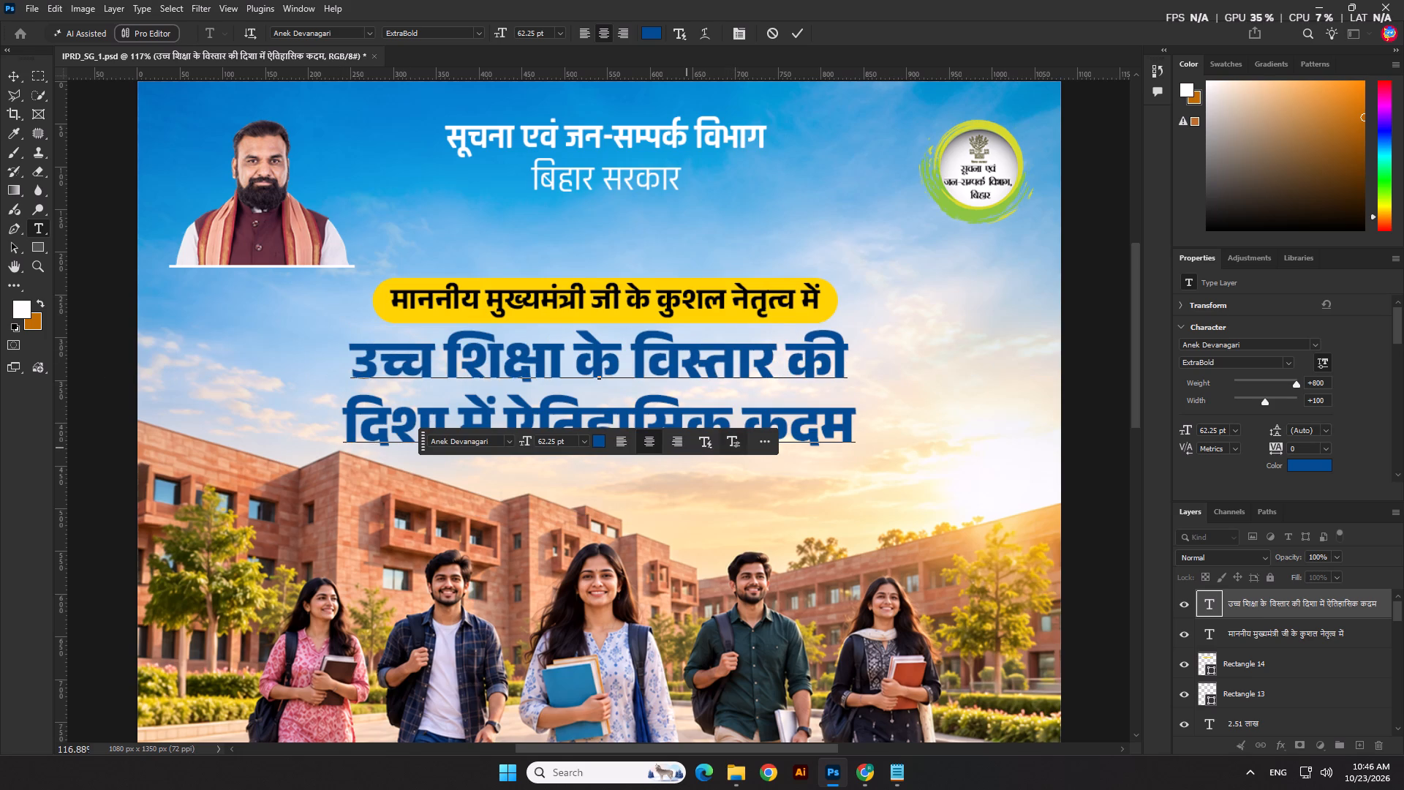
pyautogui.click(853, 417)
pyautogui.press('Delete')
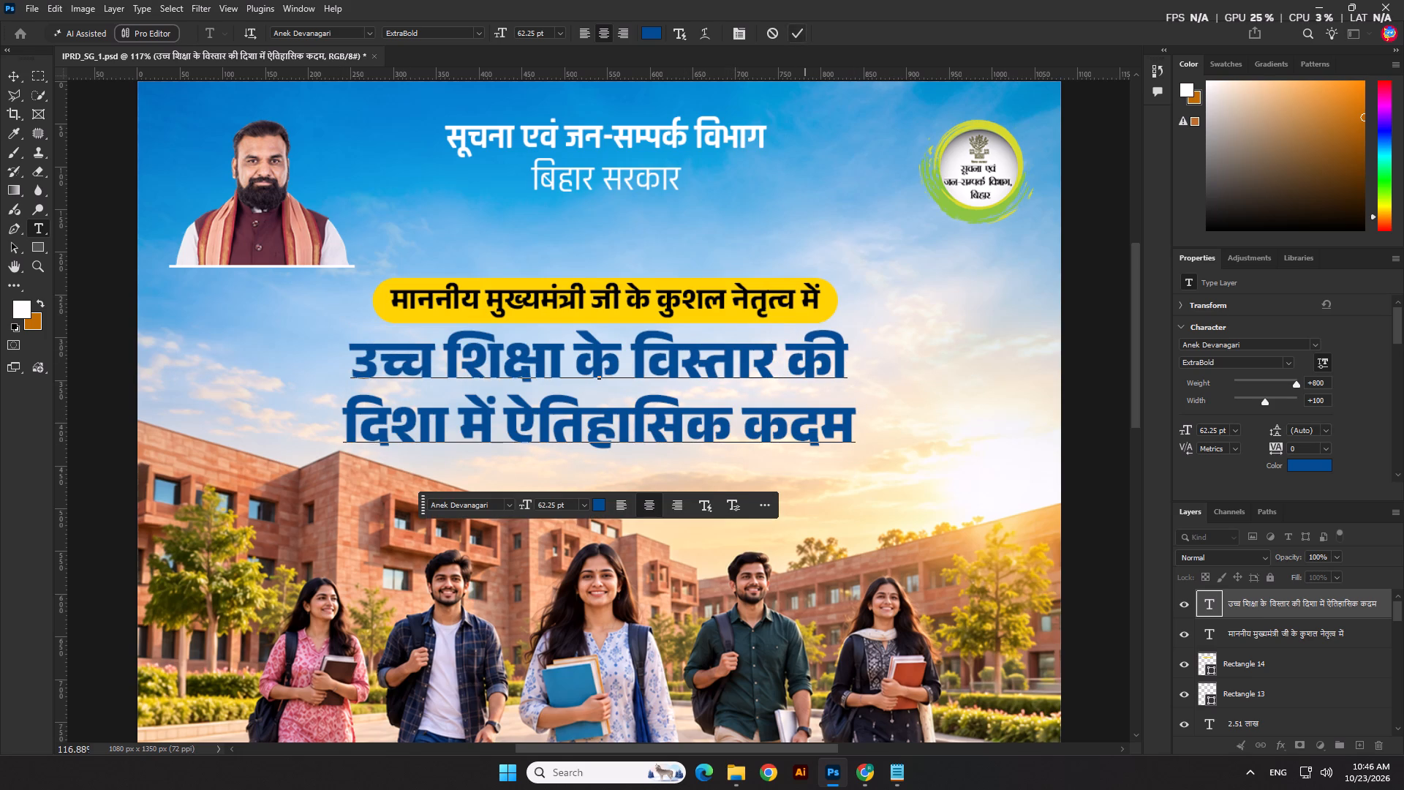
pyautogui.click(805, 29)
# Set the leading of the whole two-line headline to 69 pt.
pyautogui.doubleClick(689, 385)
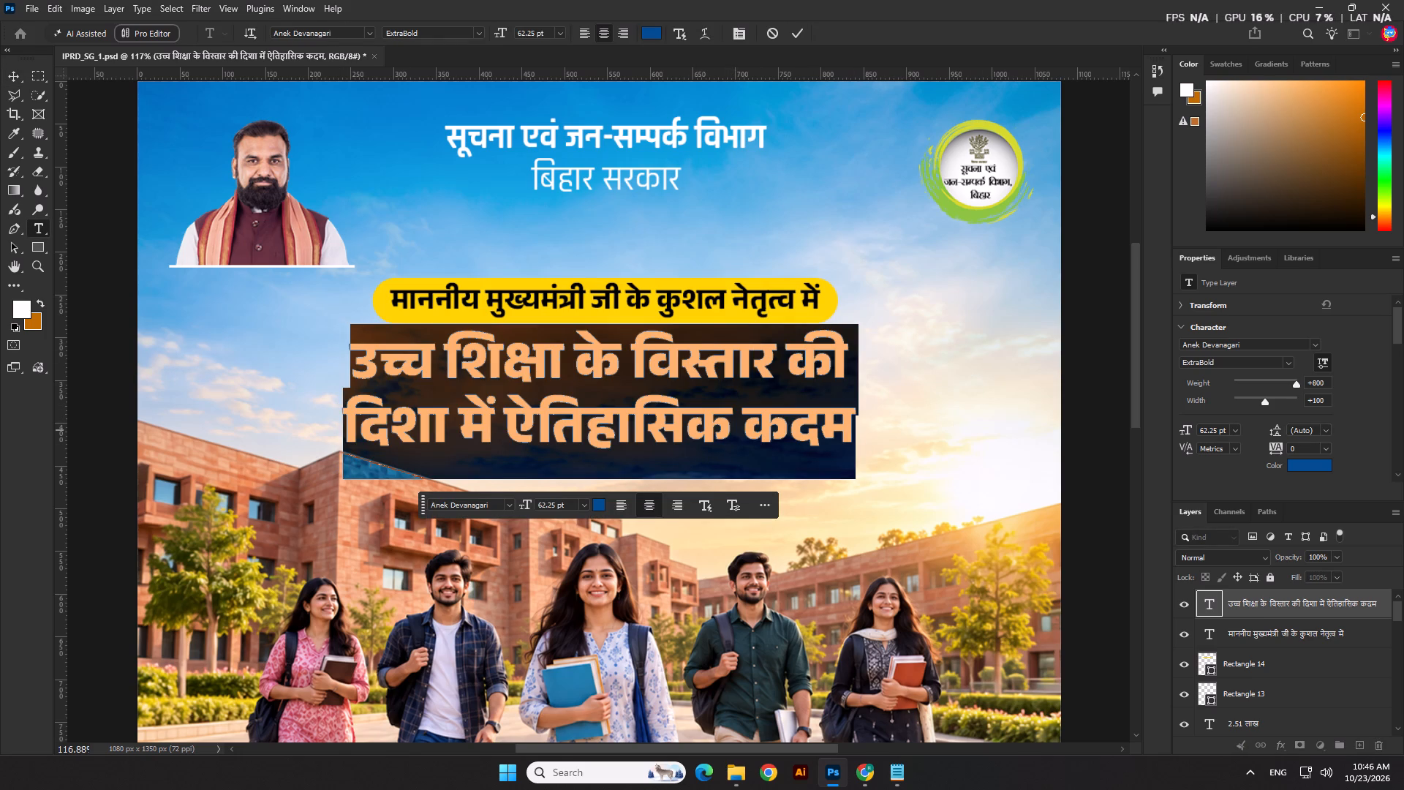
pyautogui.click(1277, 434)
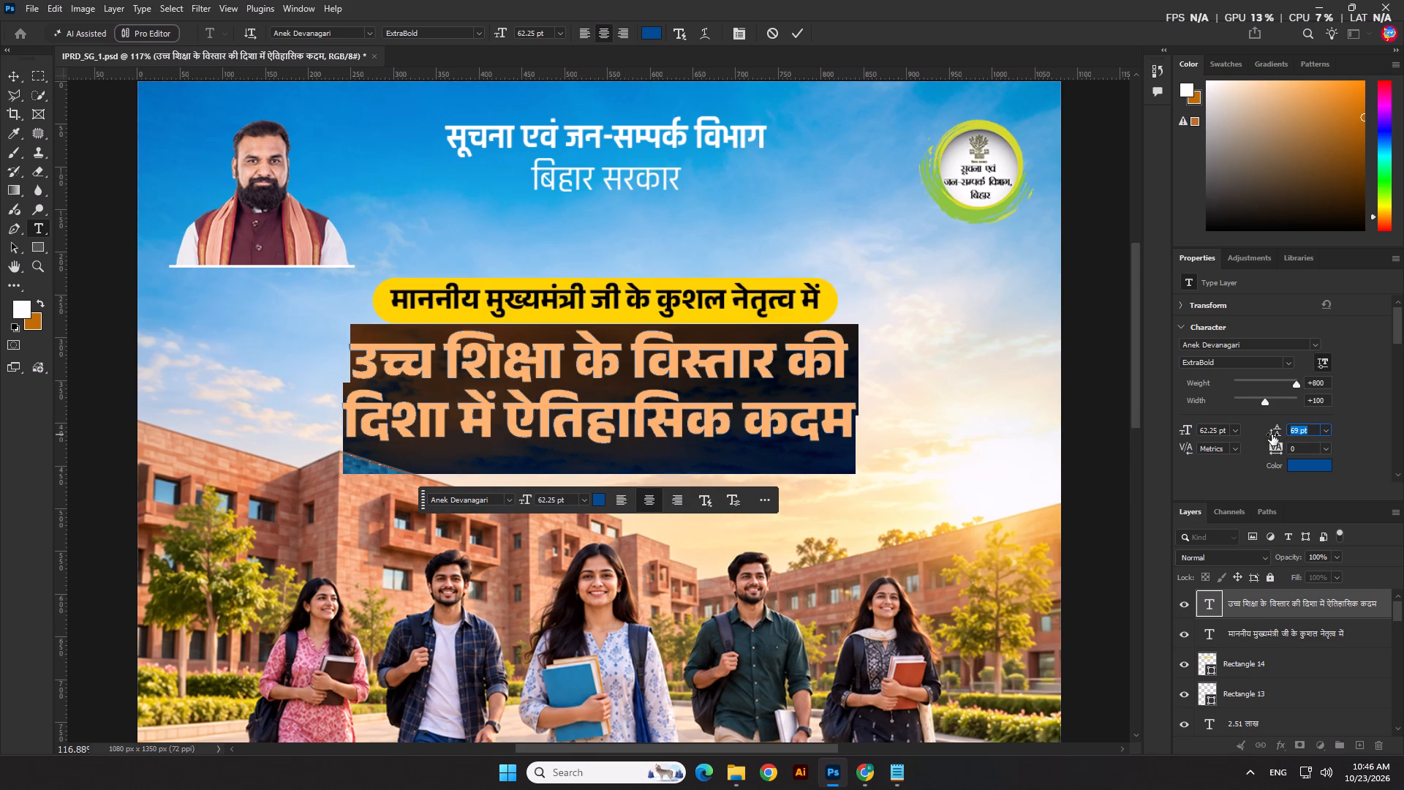
pyautogui.click(798, 37)
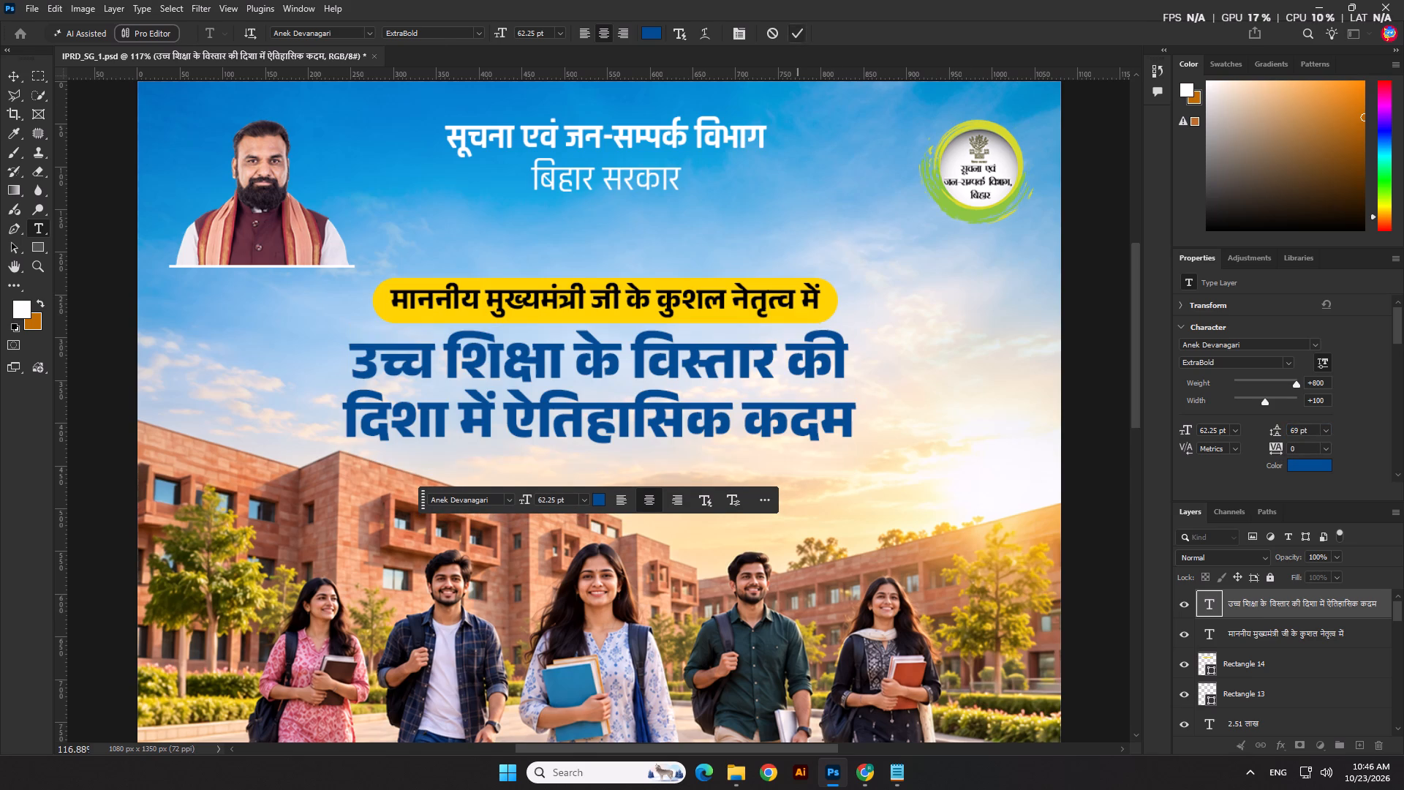
# Centre the blue headline horizontally on the canvas and nudge it slightly downward.
pyautogui.click(495, 32)
pyautogui.press('Down')
pyautogui.press('Down')
pyautogui.press('Down')
pyautogui.scroll(-6, 434, 318)
pyautogui.scroll(1, 566, 324)
pyautogui.scroll(-4, 583, 331)
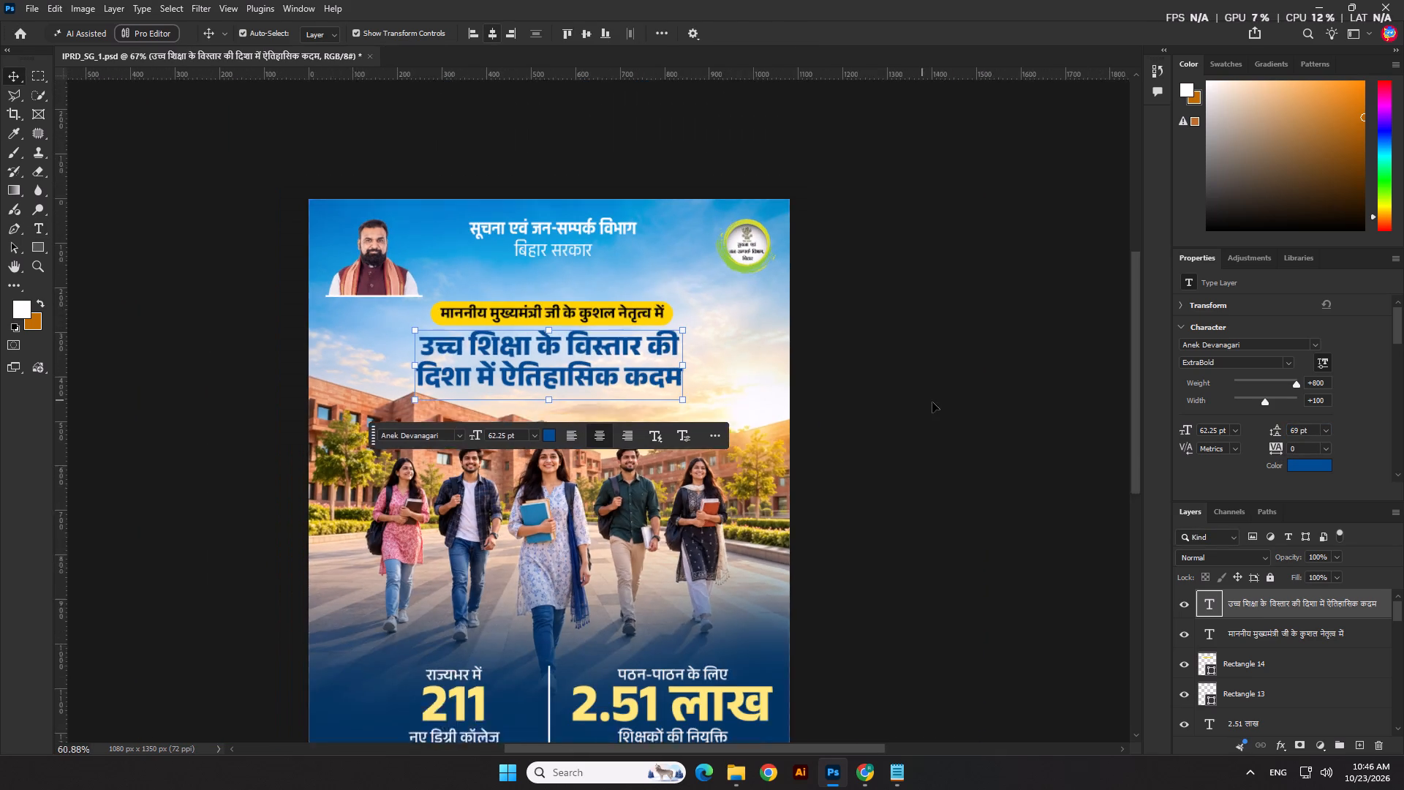
pyautogui.press('Down')
pyautogui.click(940, 408)
pyautogui.scroll(-6, 691, 433)
pyautogui.click(891, 464)
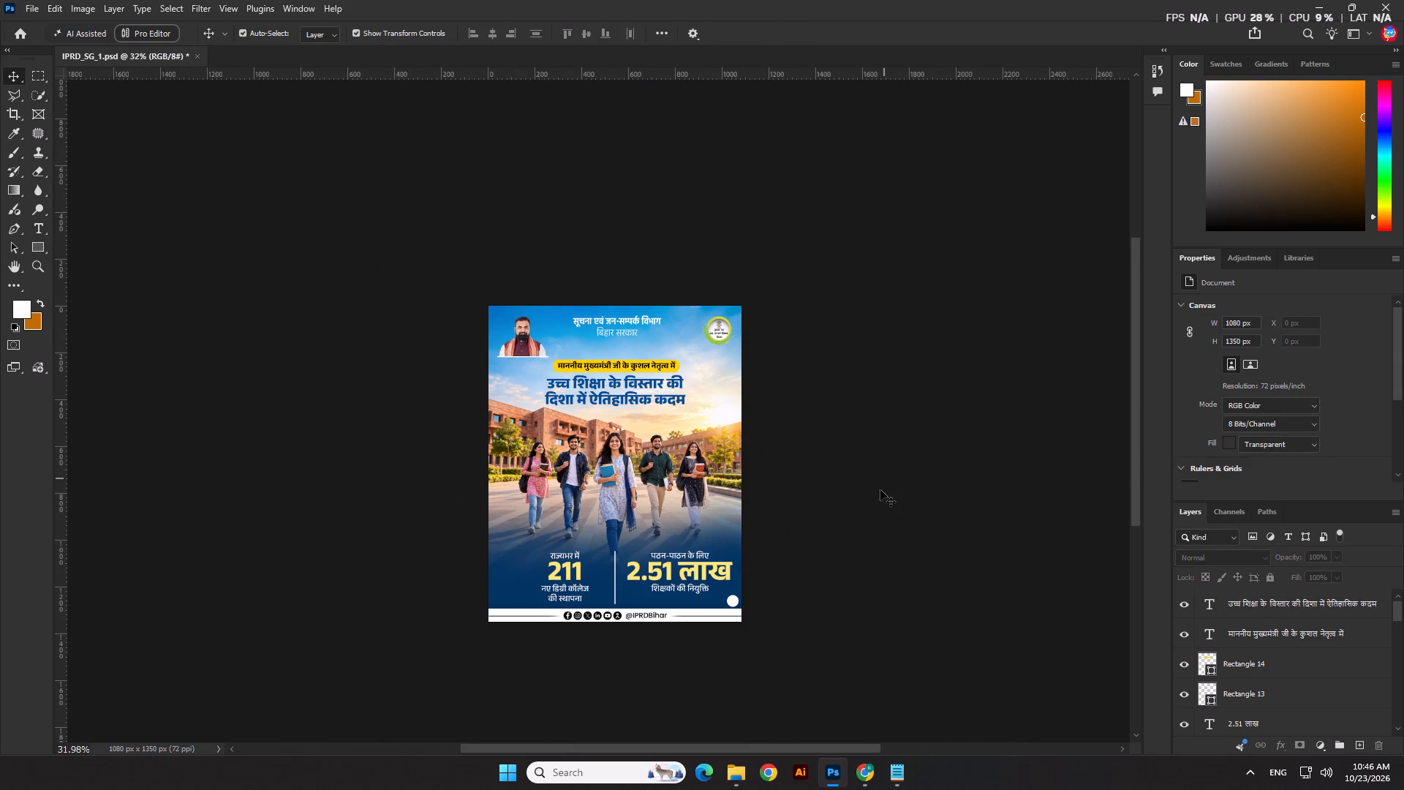
# Recolour the number 211 with the tagline bar's yellow, ffd200, and copy that hex code.
pyautogui.scroll(5, 695, 582)
pyautogui.scroll(1, 793, 585)
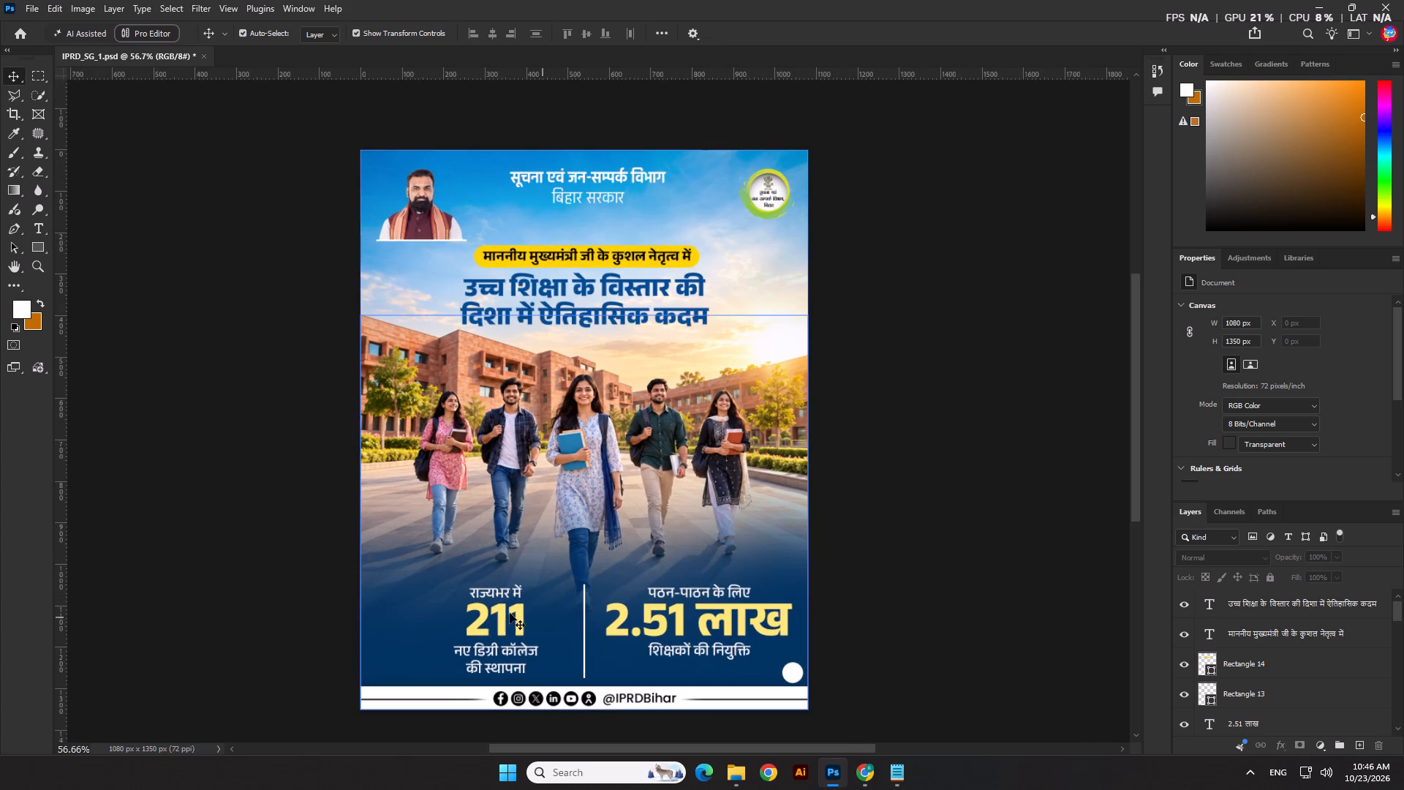
pyautogui.click(491, 612)
pyautogui.click(1302, 473)
pyautogui.click(1302, 464)
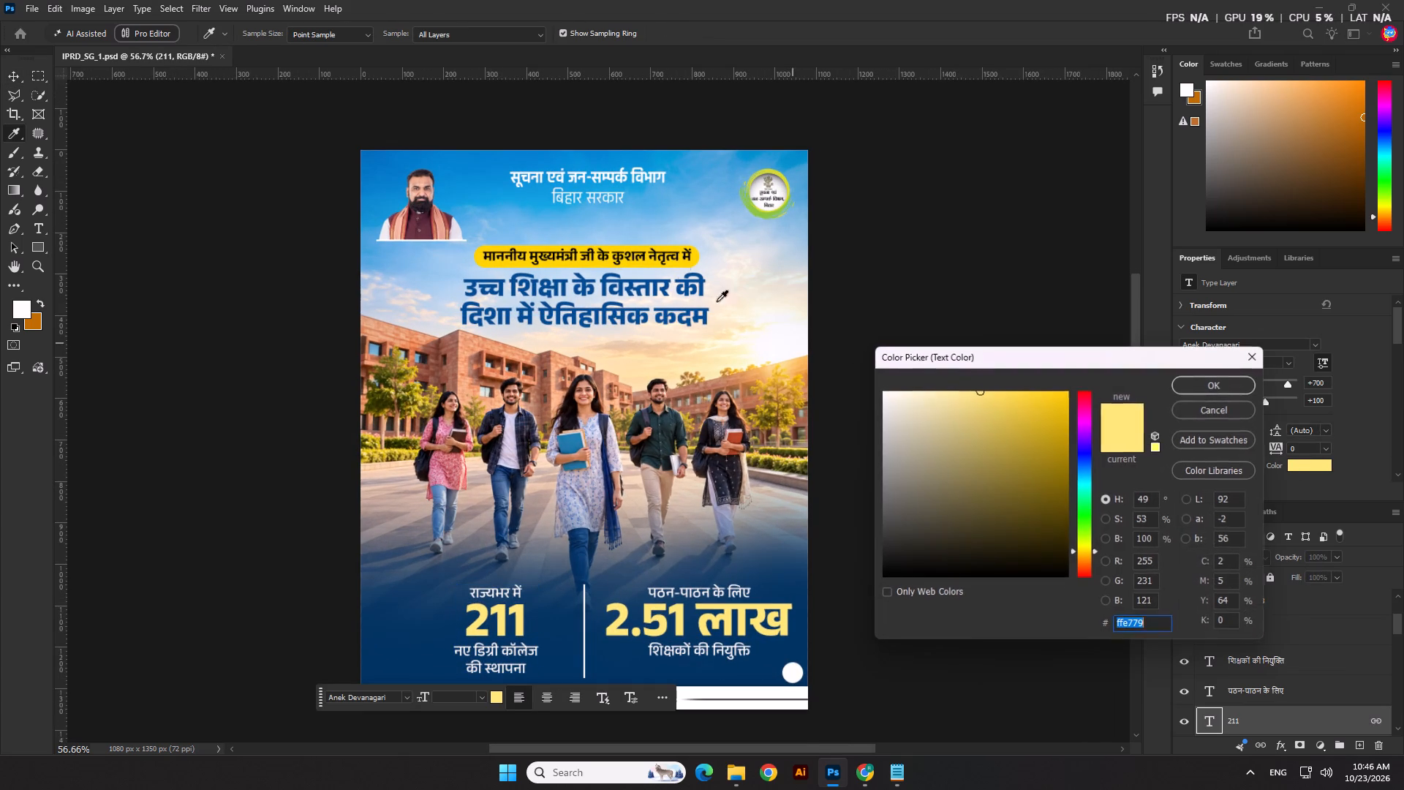
pyautogui.click(679, 263)
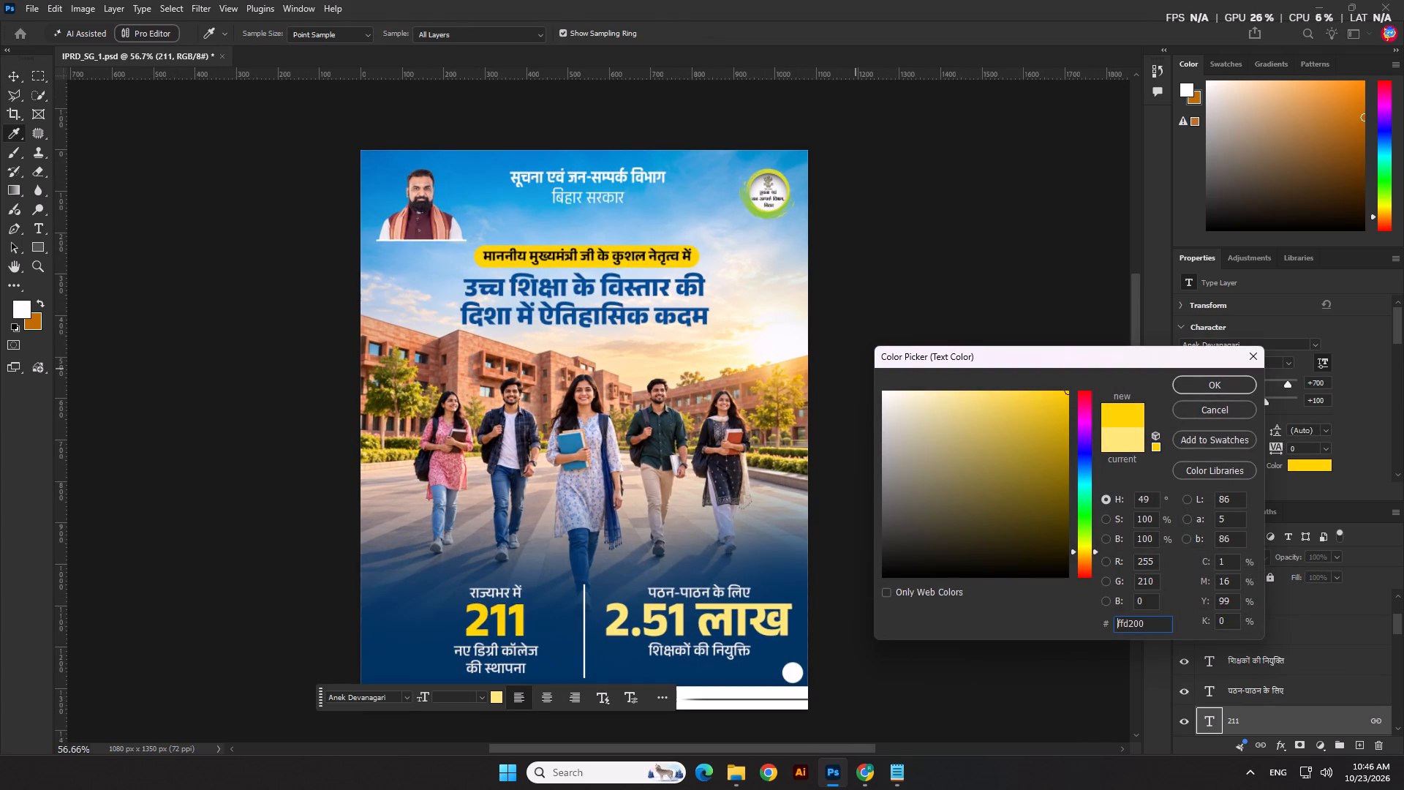
pyautogui.moveTo(1151, 632); pyautogui.dragTo(1093, 633)
pyautogui.hotkey('ctrl', 'c')
pyautogui.click(1206, 383)
pyautogui.click(967, 582)
# Apply the copied yellow ffd200 to the "2.51 लाख" text.
pyautogui.click(691, 616)
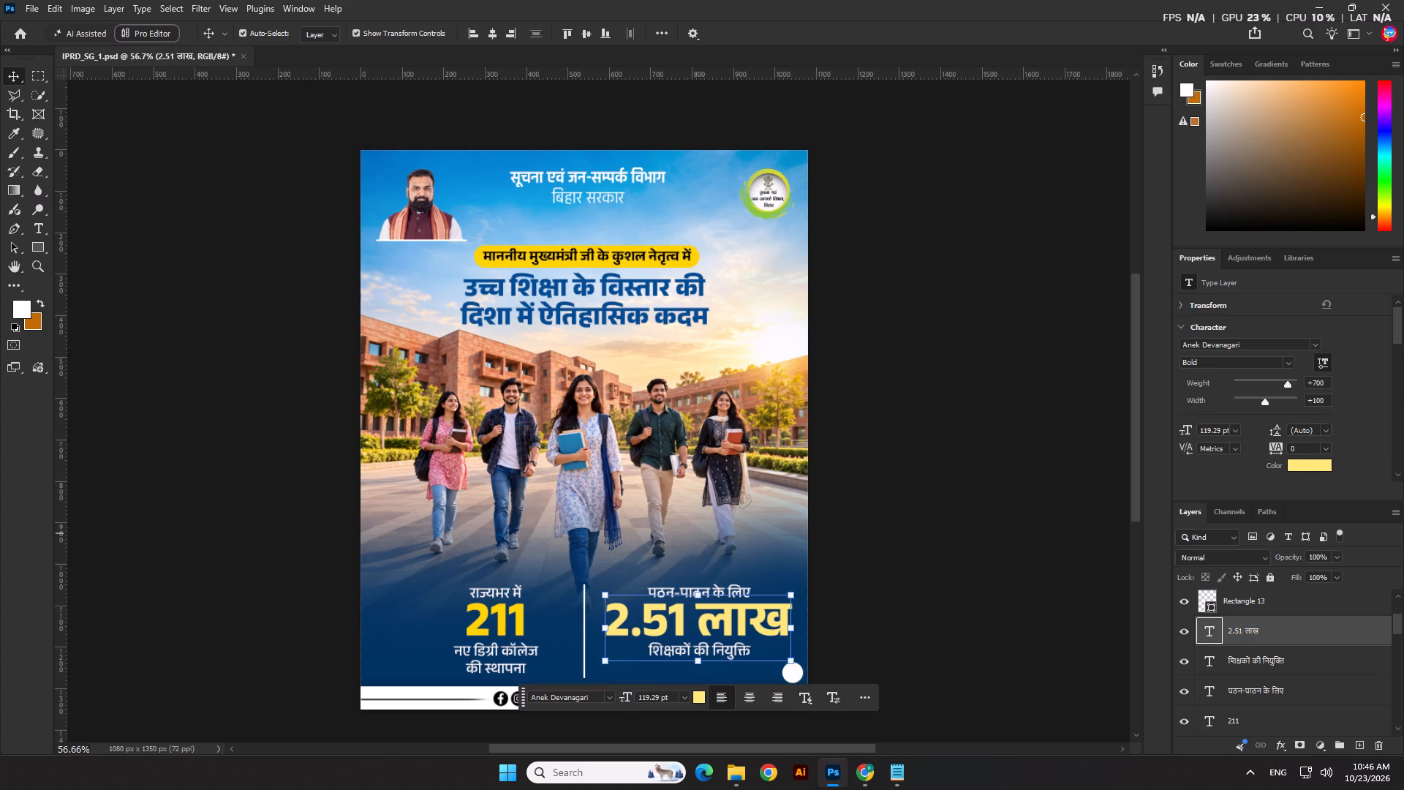
pyautogui.click(1299, 463)
pyautogui.hotkey('ctrl', 'v')
pyautogui.click(1223, 388)
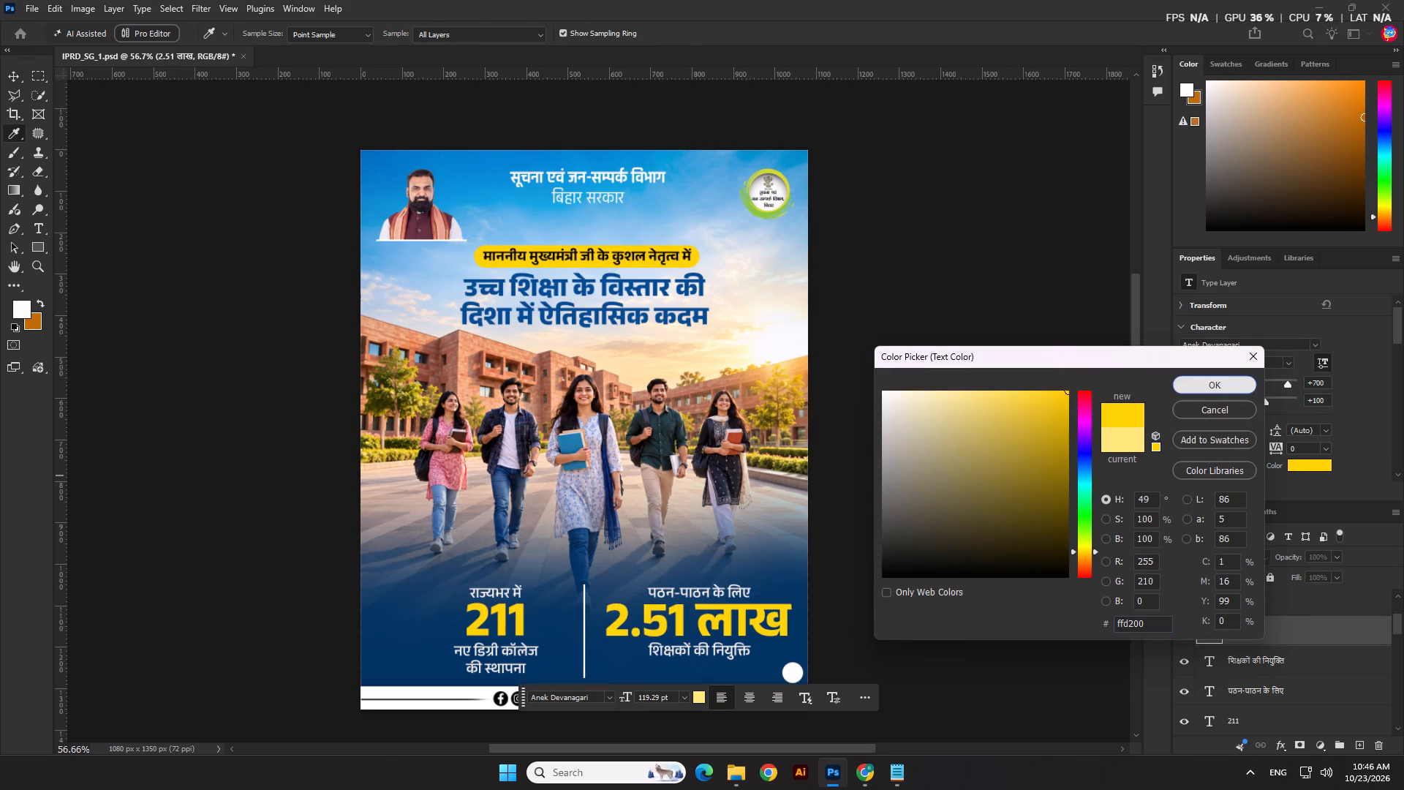
# Group the "2.51 लाख" text layer with its two caption layers and name the group Text 2.
pyautogui.scroll(1, 1251, 644)
pyautogui.click(1243, 696)
pyautogui.scroll(-1, 1243, 696)
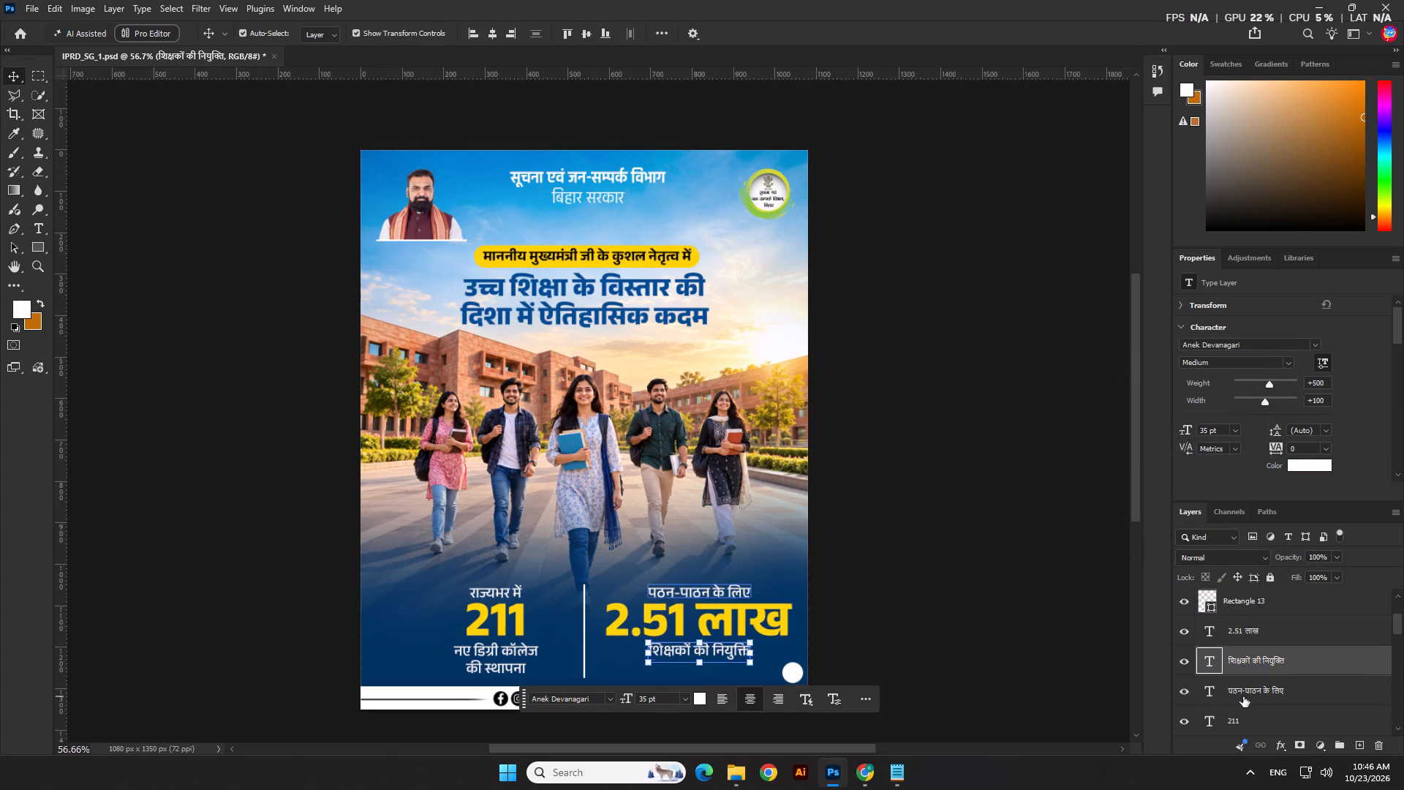
pyautogui.click(1242, 612)
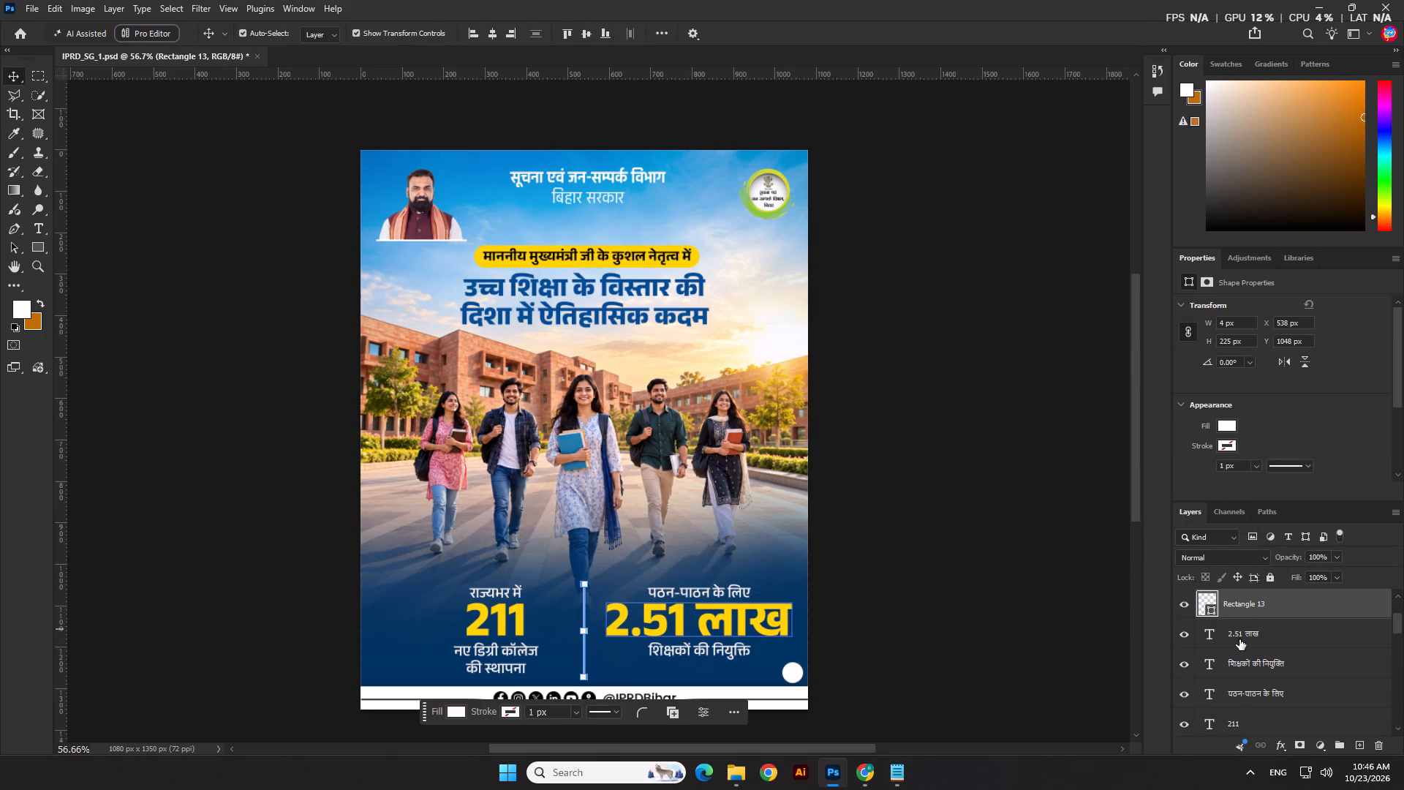
pyautogui.click(1239, 639)
pyautogui.scroll(-1, 1245, 696)
pyautogui.keyDown('shift'); pyautogui.click(1255, 657); pyautogui.keyUp('shift')
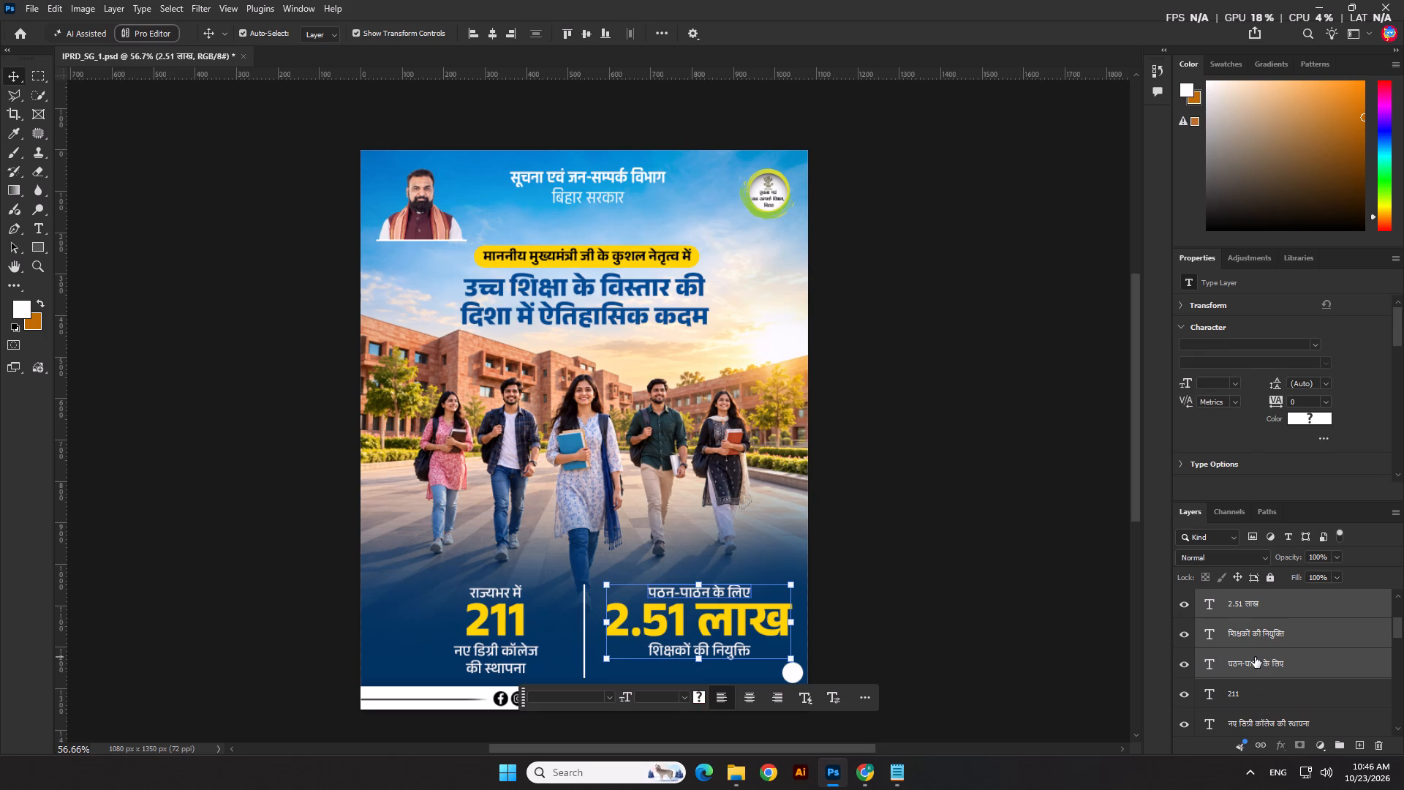
pyautogui.hotkey('ctrl', 'g')
pyautogui.click(1237, 599)
pyautogui.doubleClick(1237, 599)
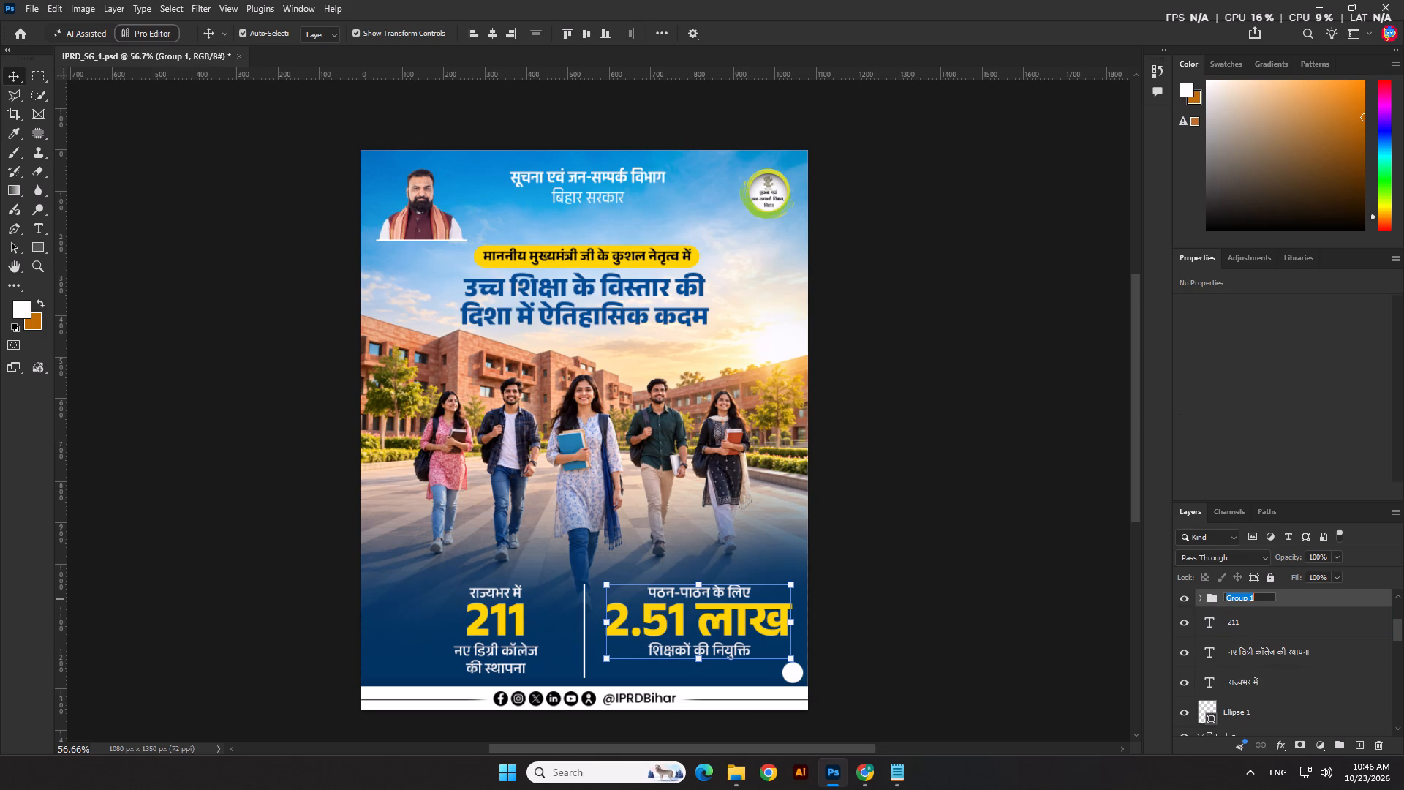
pyautogui.write('Text 2')
pyautogui.press('Return')
# Group the 211 text layer with its two caption layers and name the group Text 1.
pyautogui.click(1231, 620)
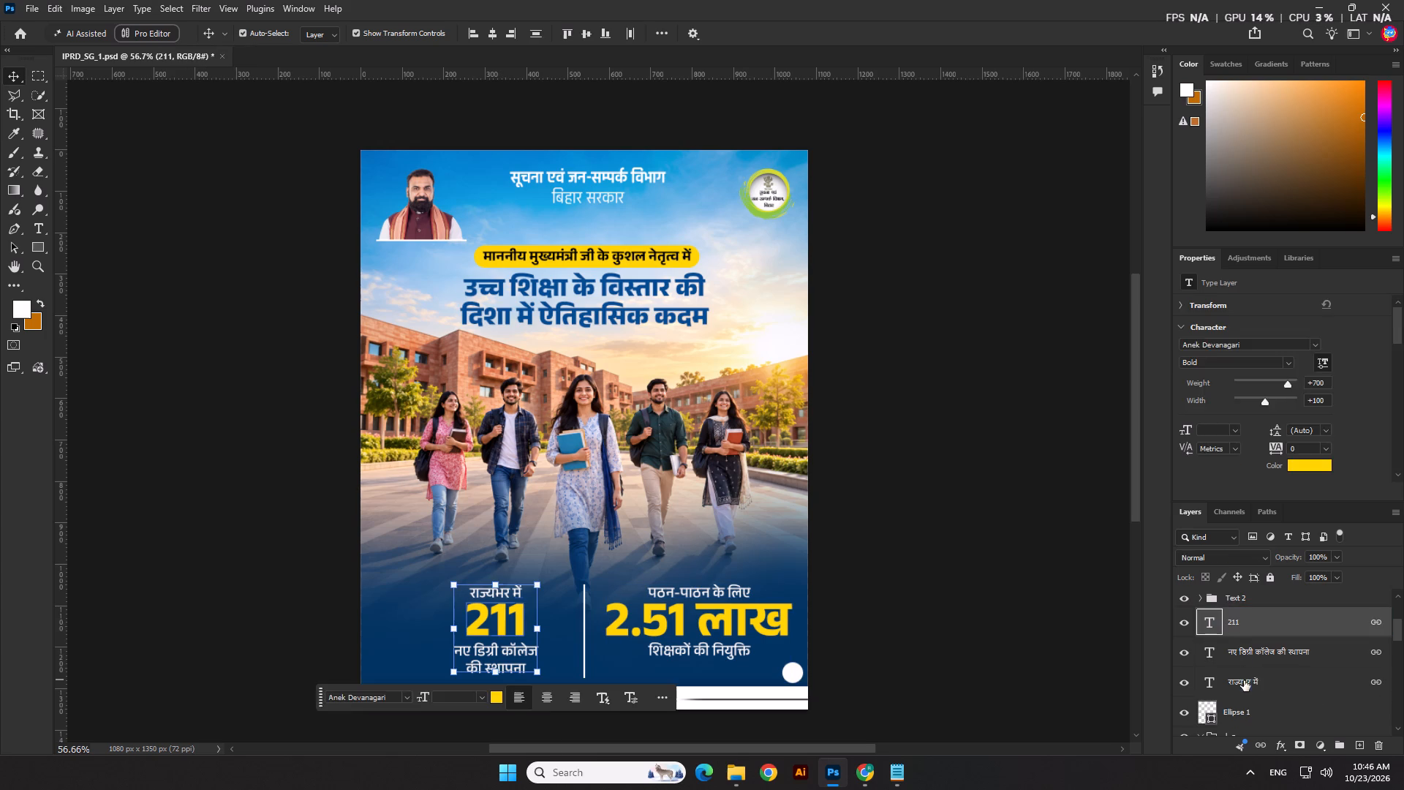
pyautogui.keyDown('shift'); pyautogui.click(1244, 680); pyautogui.keyUp('shift')
pyautogui.hotkey('ctrl', 'g')
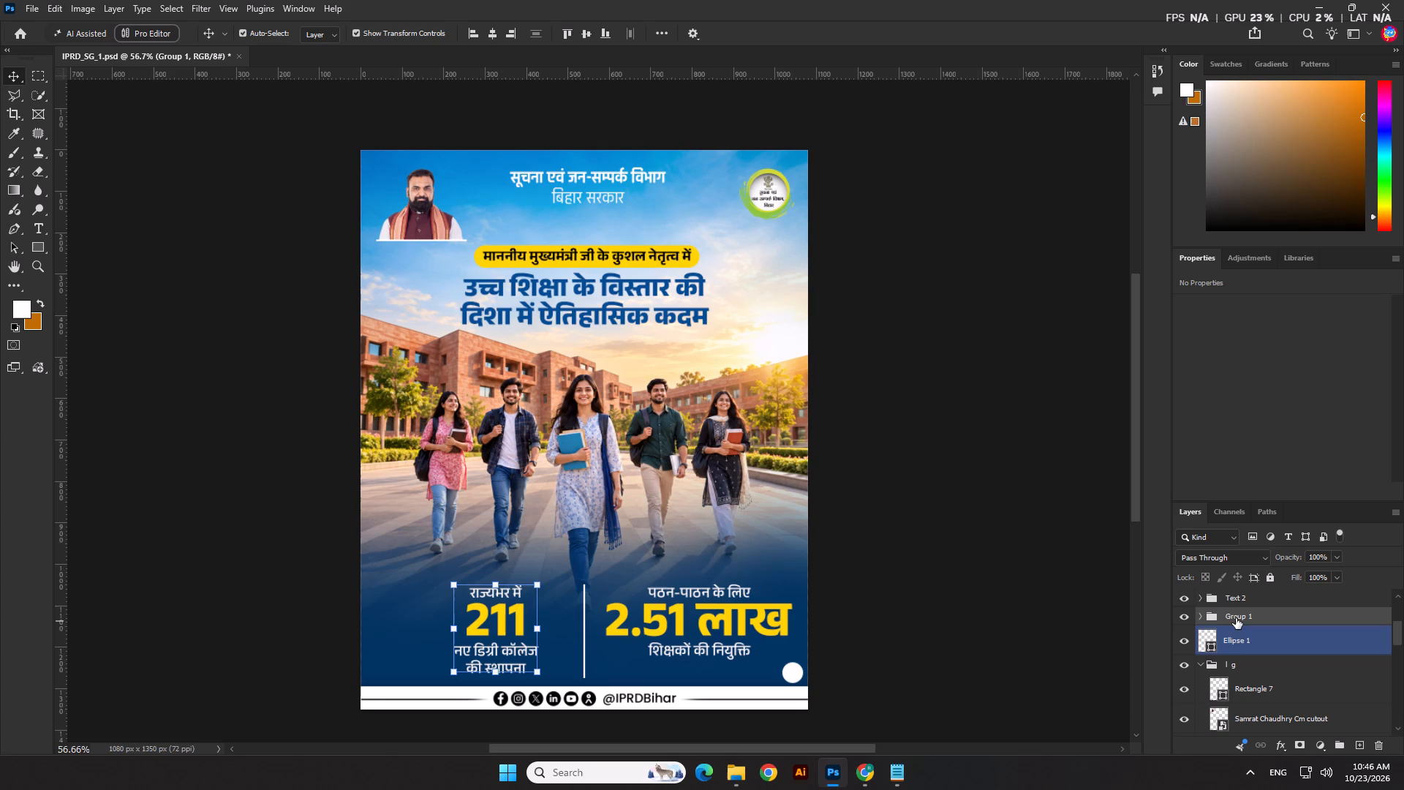
pyautogui.doubleClick(1236, 618)
pyautogui.write('Text 1')
pyautogui.press('Return')
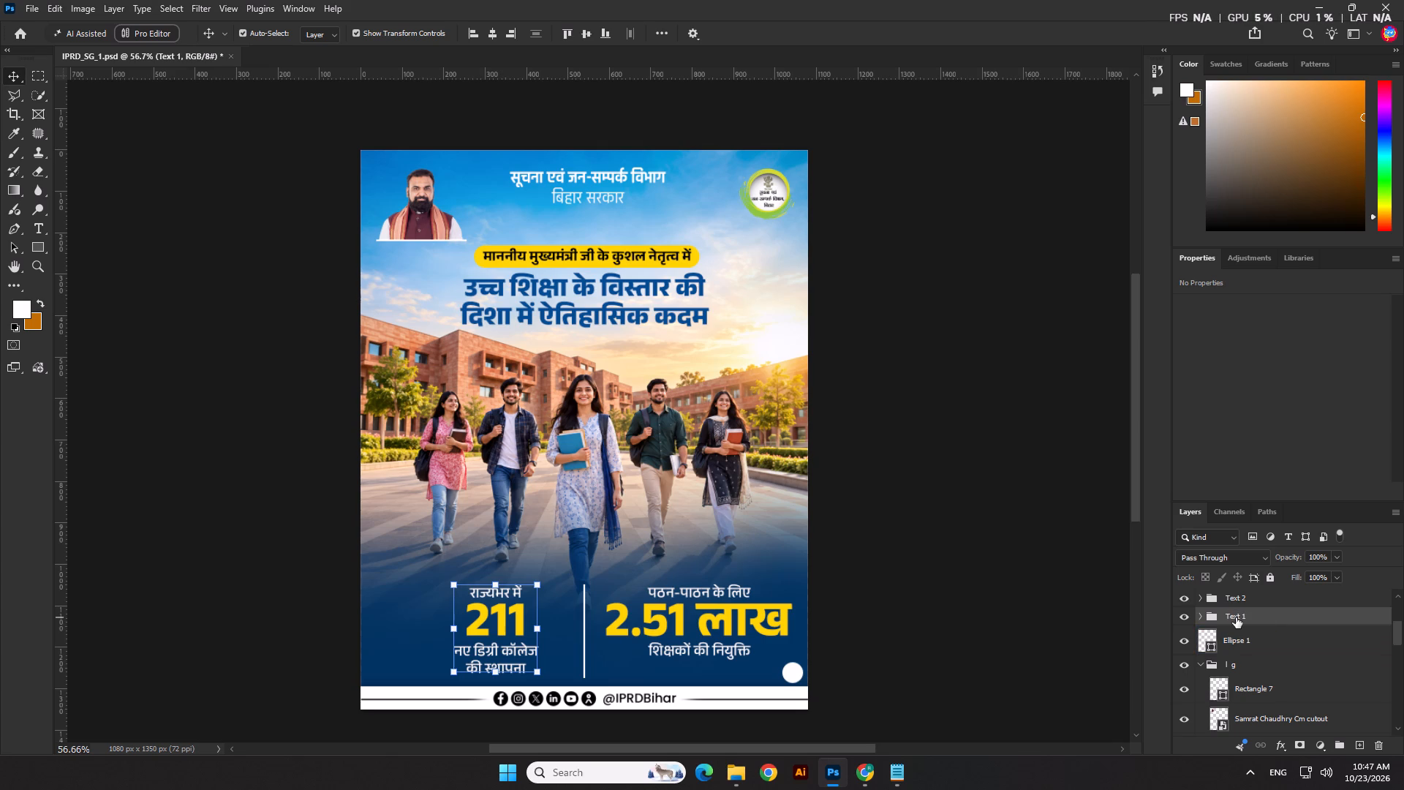
# Distribute the white vertical divider evenly between the Text 1 and Text 2 groups with equal horizontal spacing.
pyautogui.scroll(3, 1267, 657)
pyautogui.click(1245, 639)
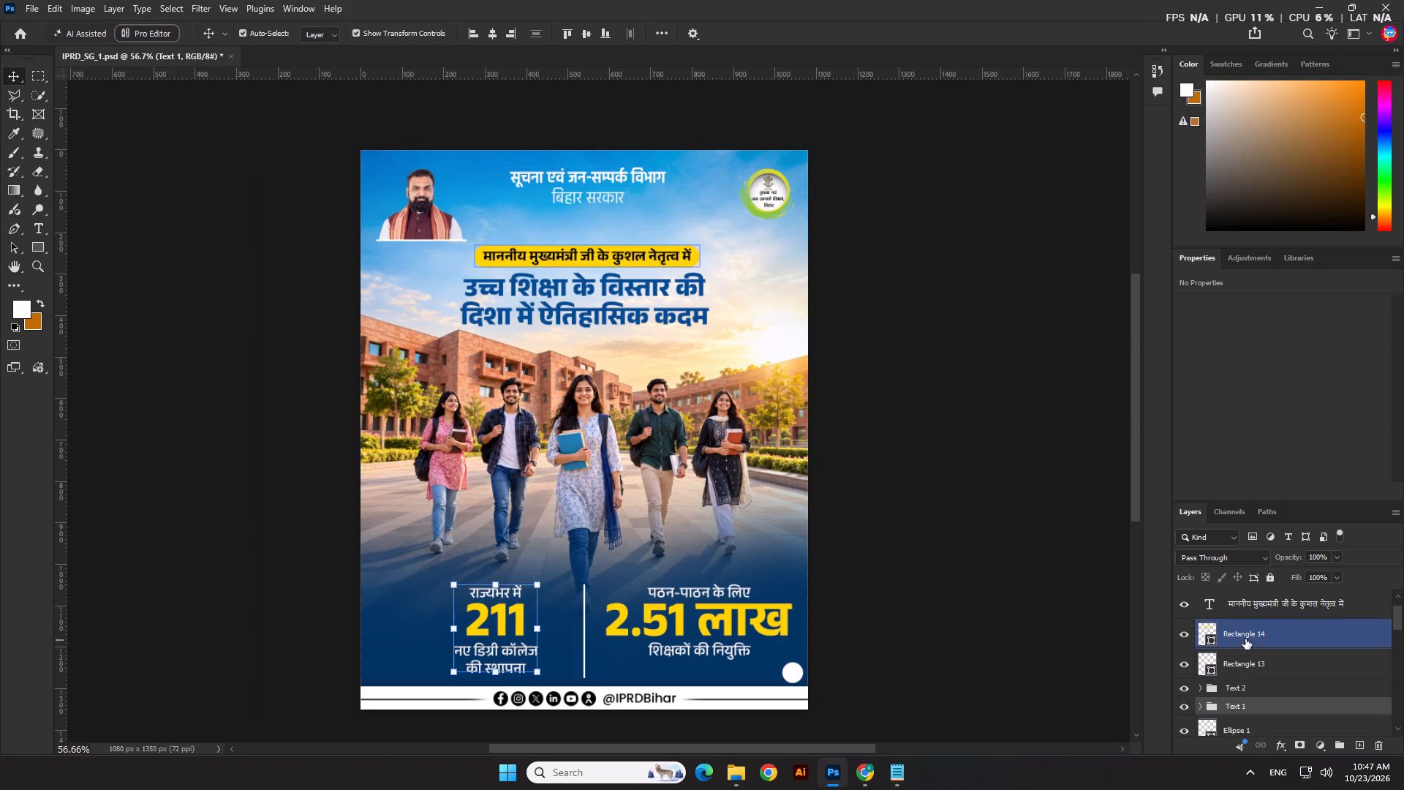
pyautogui.click(1258, 669)
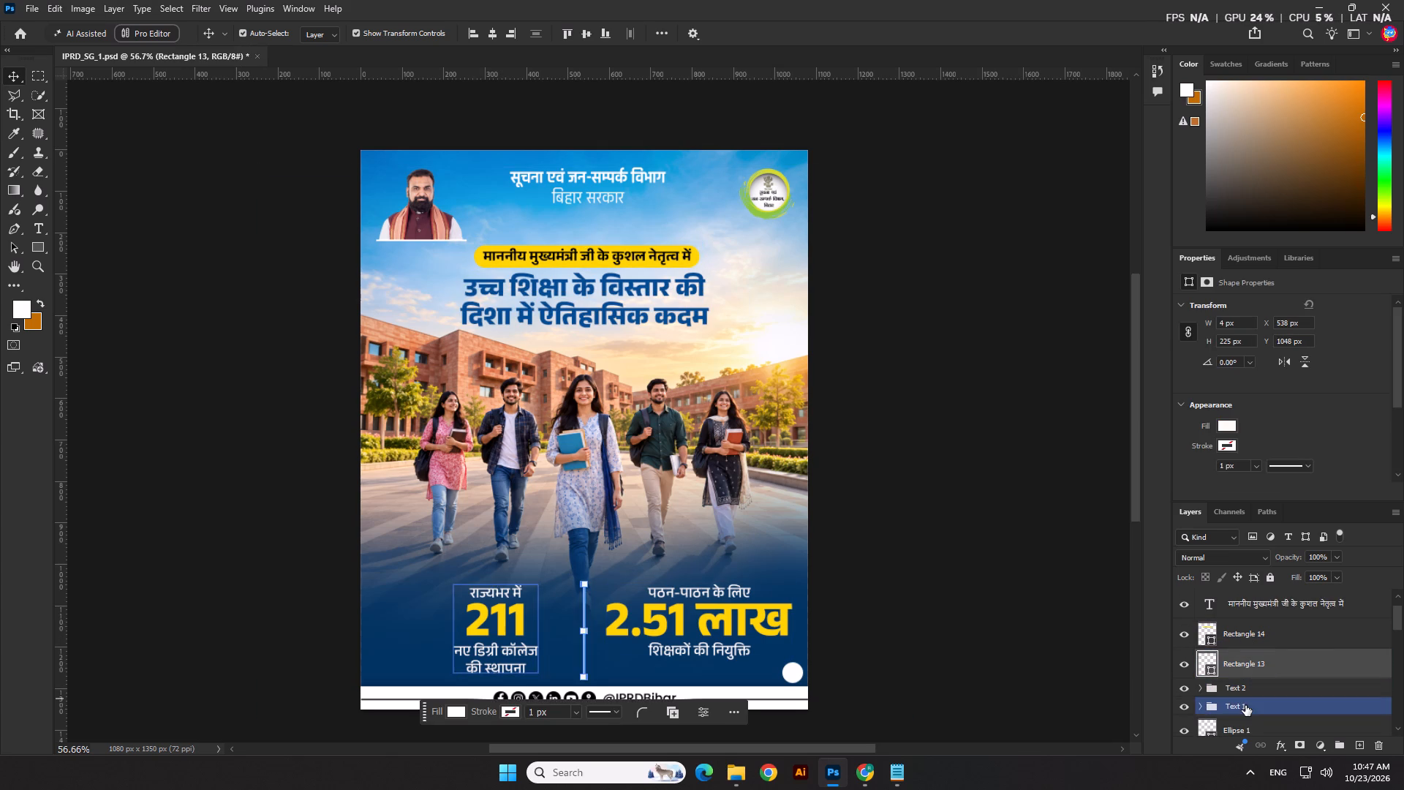
pyautogui.keyDown('ctrl'); pyautogui.click(1245, 705); pyautogui.keyUp('ctrl')
pyautogui.keyDown('ctrl'); pyautogui.click(1248, 692); pyautogui.keyUp('ctrl')
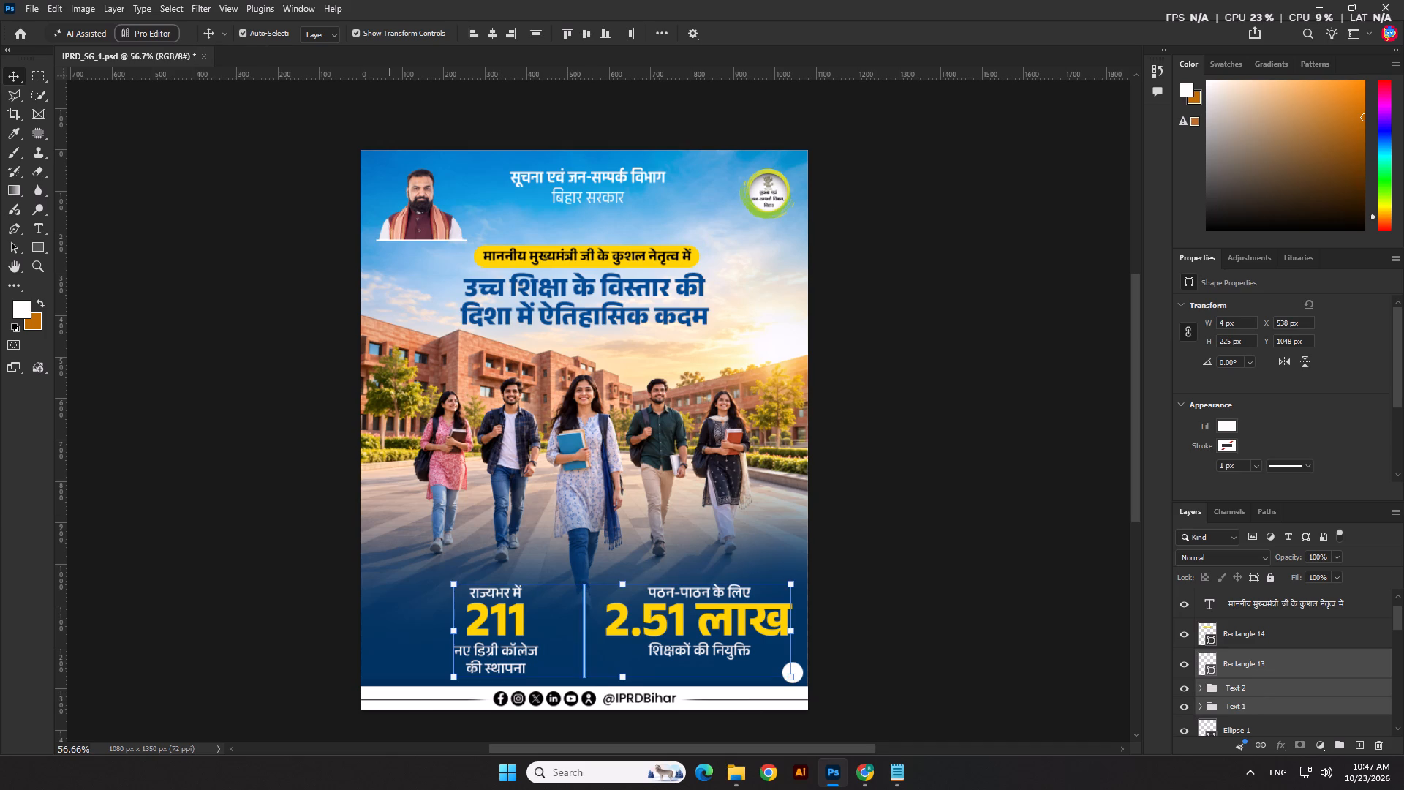
pyautogui.click(635, 31)
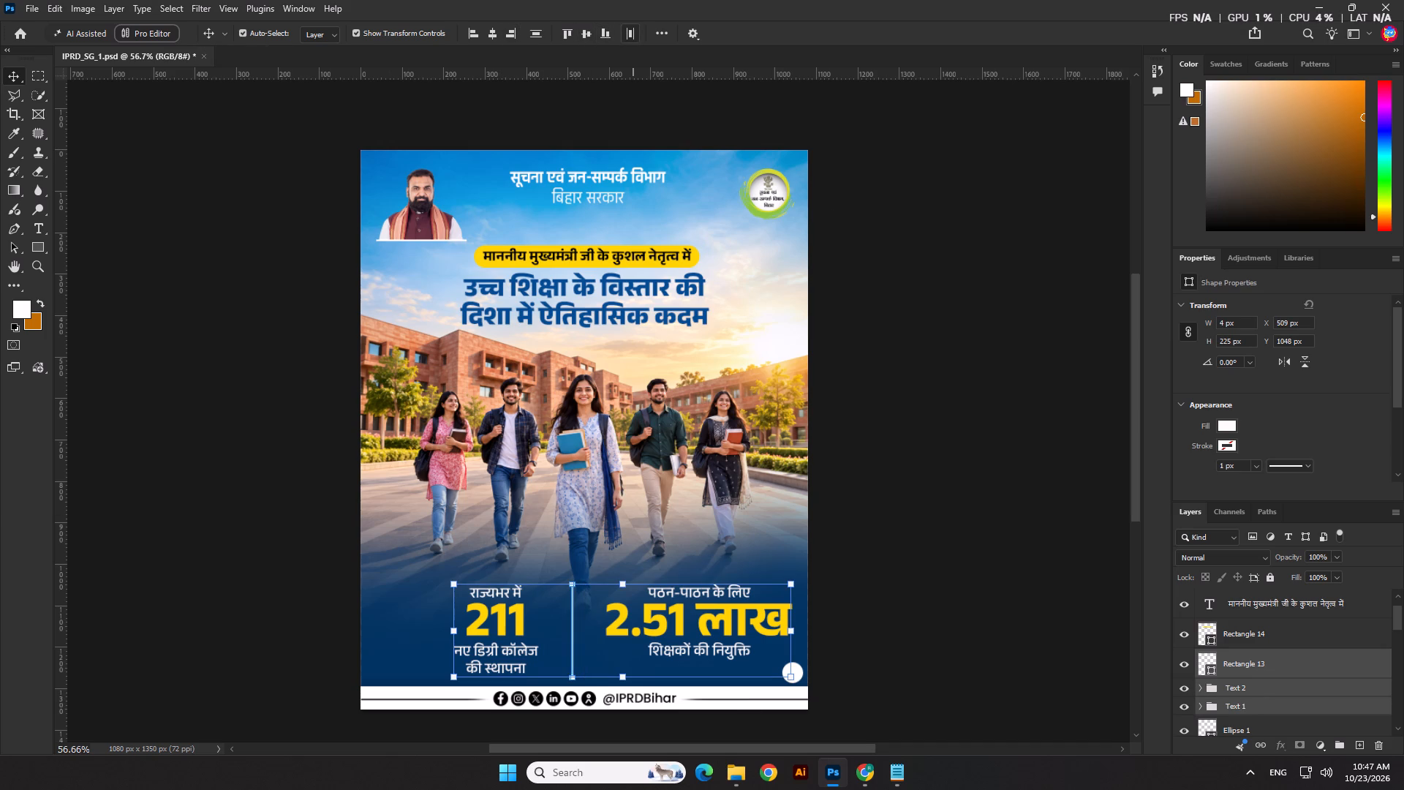
pyautogui.click(627, 33)
# Group the divider with both statistics groups and centre the combined group horizontally on the canvas.
pyautogui.hotkey('ctrl', 'g')
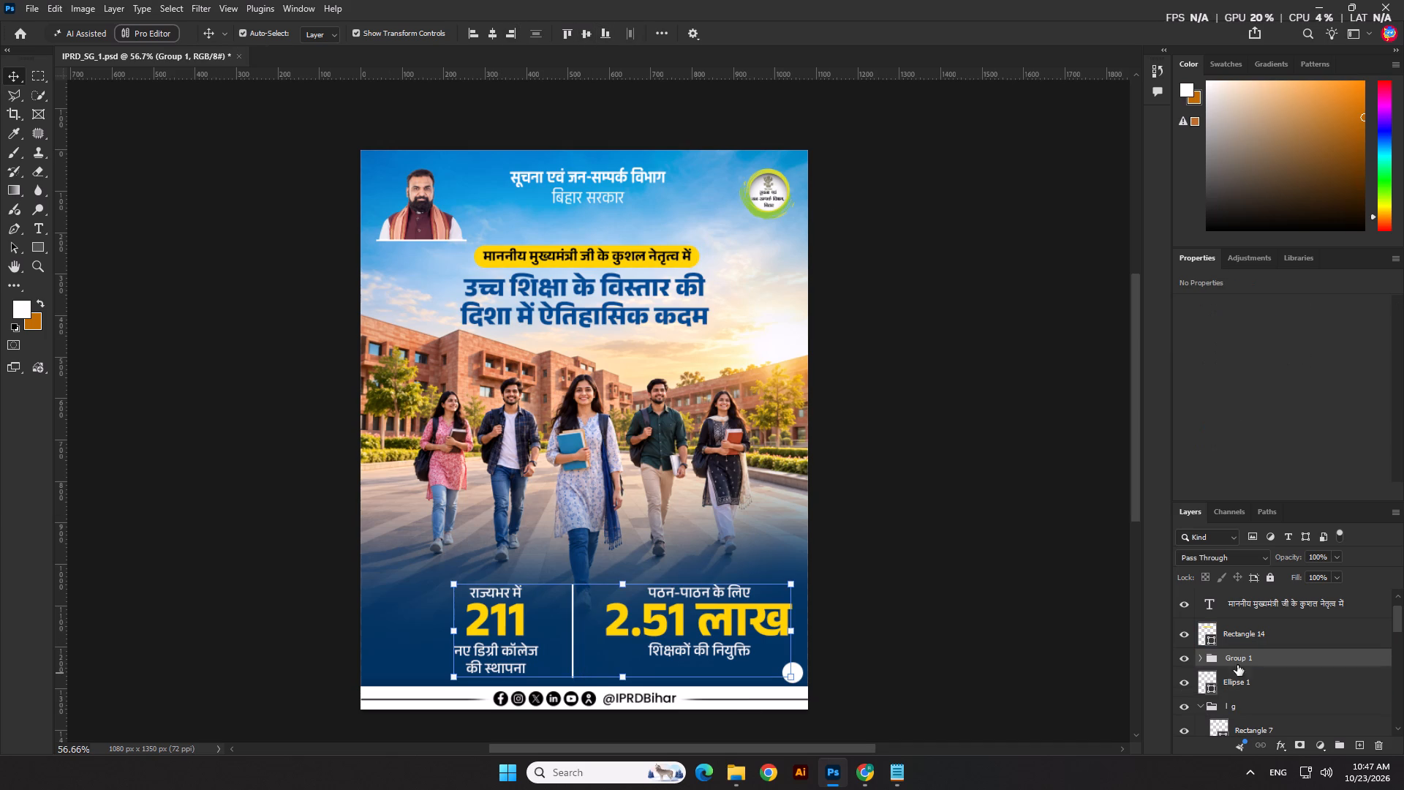
pyautogui.click(499, 31)
pyautogui.click(494, 30)
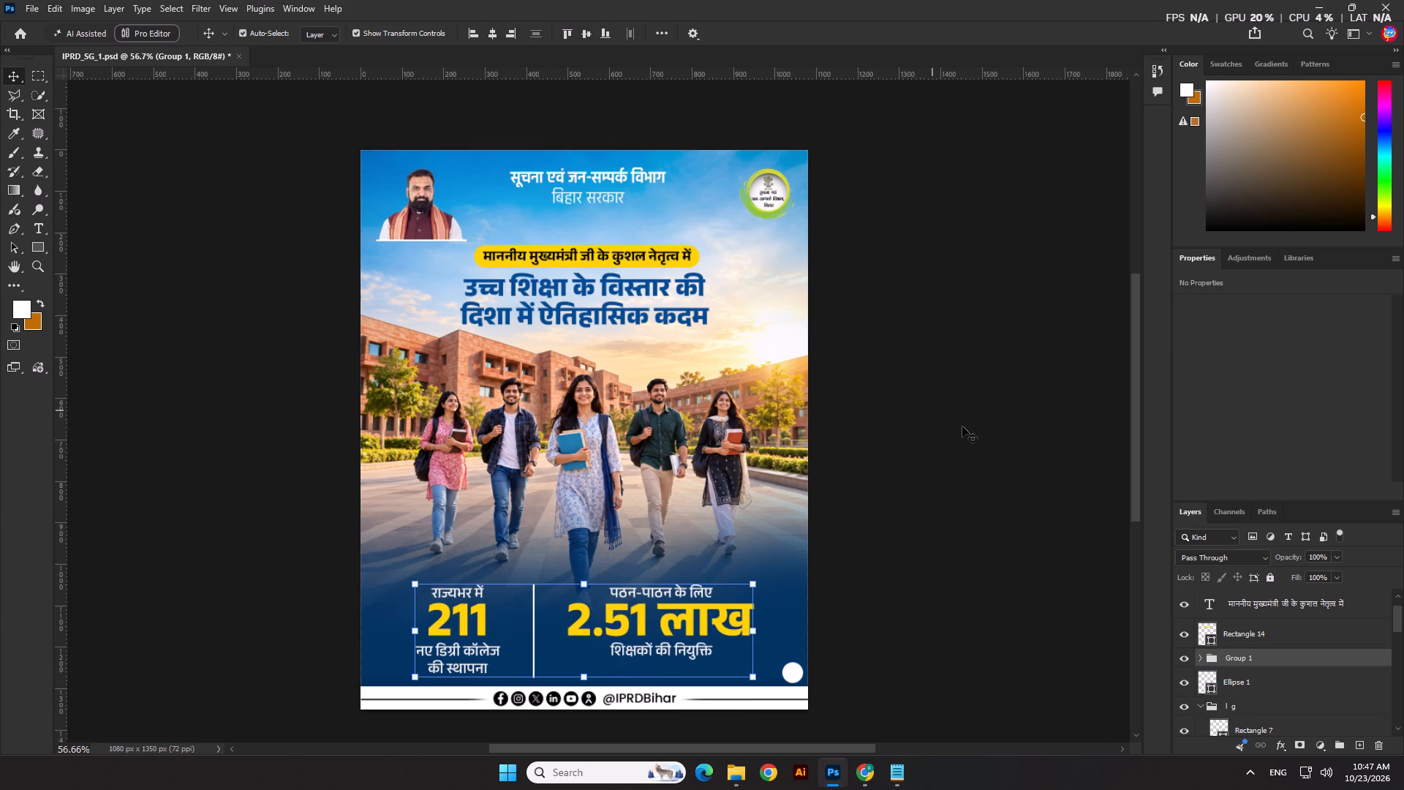
pyautogui.click(975, 426)
# Examine the whole poster's layout and the statistics row at different magnifications.
pyautogui.scroll(-6, 885, 432)
pyautogui.click(864, 571)
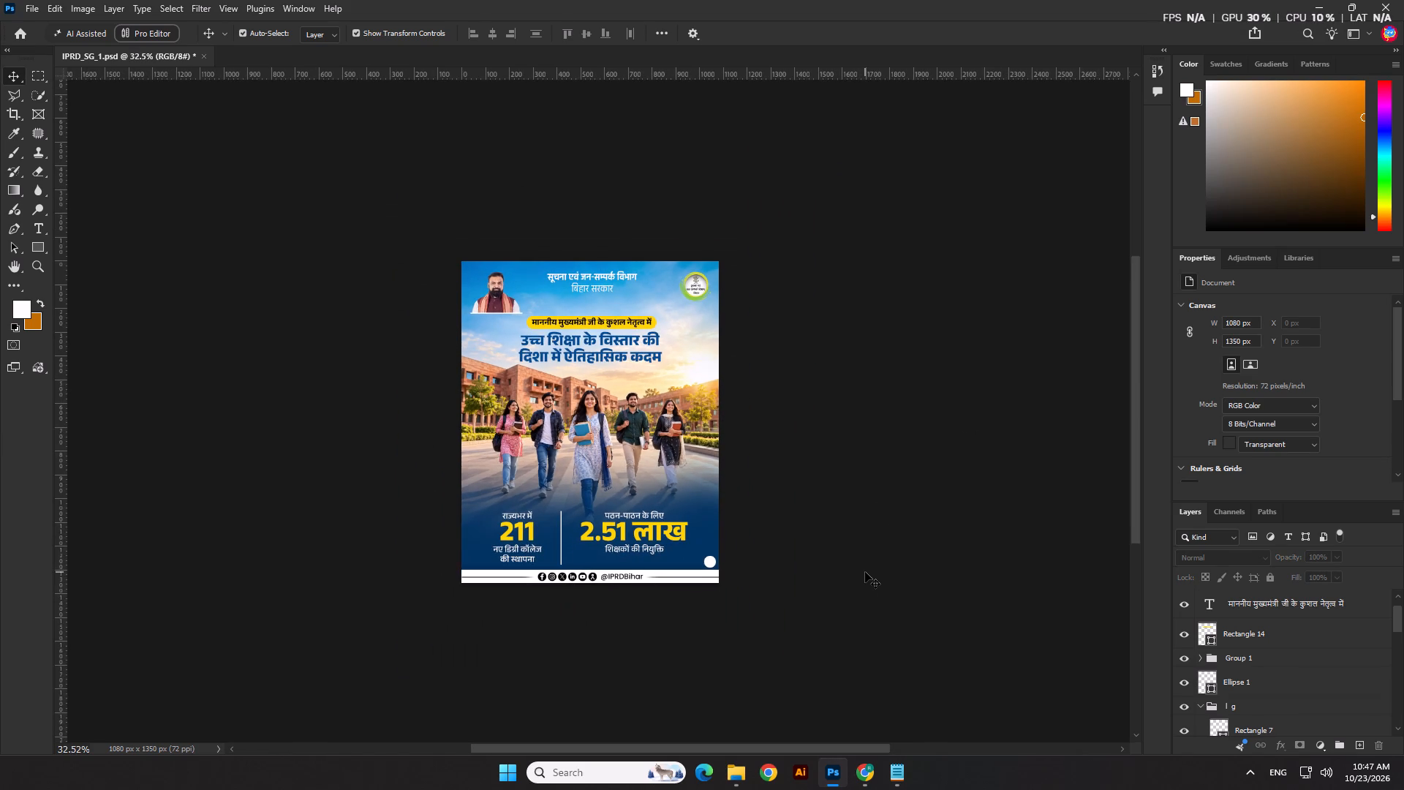
pyautogui.scroll(5, 696, 549)
pyautogui.click(633, 631)
pyautogui.scroll(-3, 854, 399)
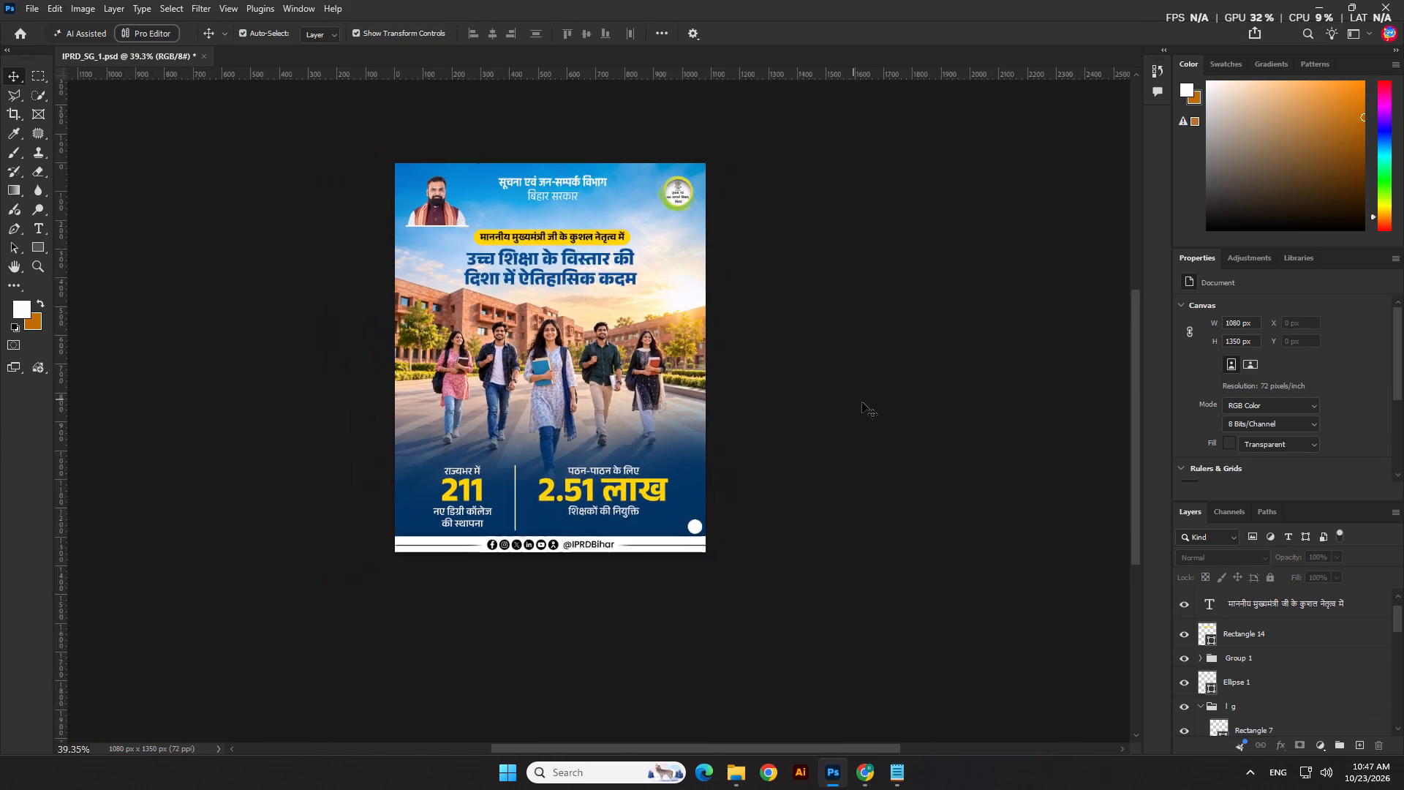
pyautogui.scroll(-5, 862, 402)
pyautogui.click(848, 506)
pyautogui.scroll(4, 613, 439)
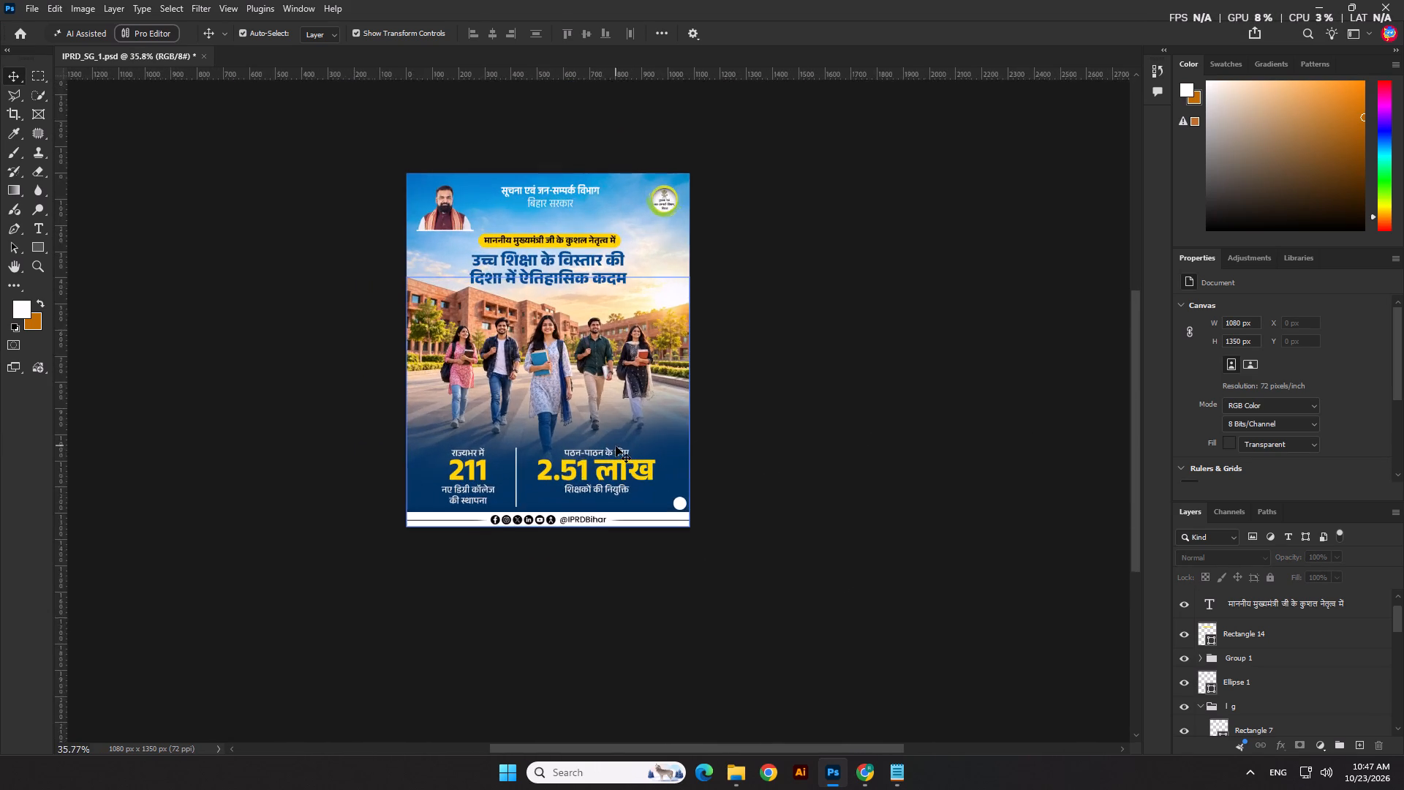
# Examine the whole poster and its lower section with the statistics row at different magnifications.
pyautogui.scroll(4, 553, 471)
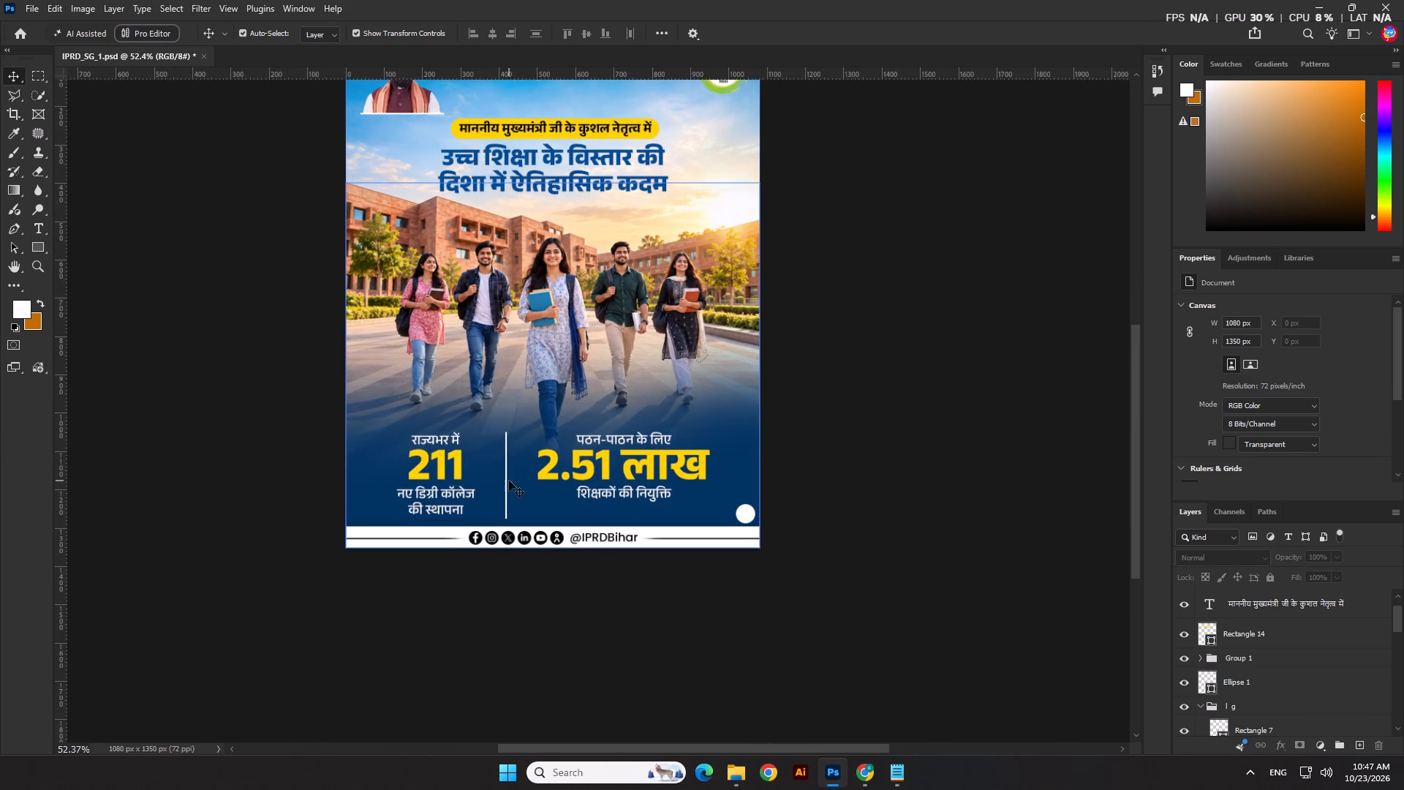
pyautogui.click(566, 676)
pyautogui.scroll(-6, 576, 590)
pyautogui.click(780, 426)
pyautogui.scroll(2, 618, 503)
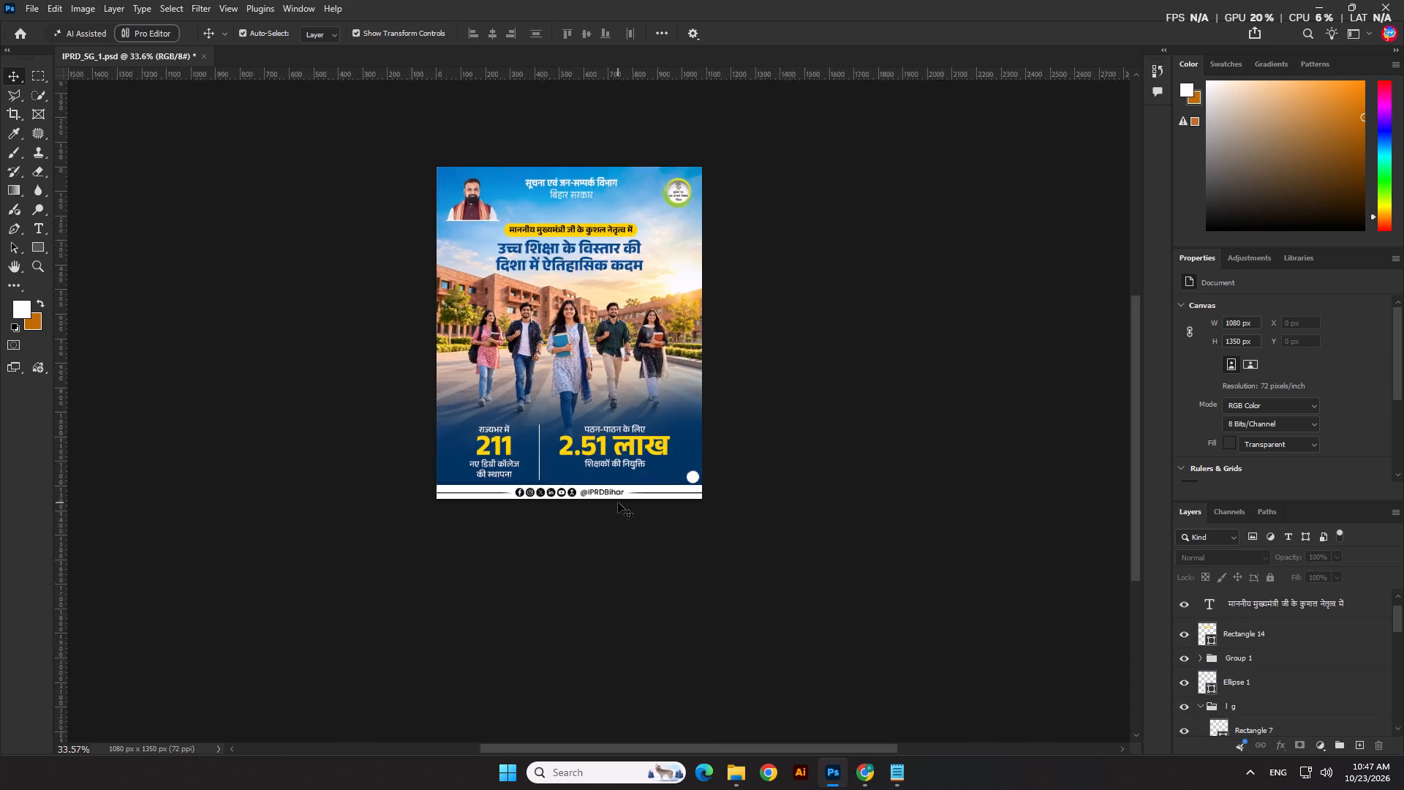
pyautogui.scroll(5, 618, 503)
pyautogui.click(733, 487)
pyautogui.press('Up')
pyautogui.press('Up')
pyautogui.click(826, 478)
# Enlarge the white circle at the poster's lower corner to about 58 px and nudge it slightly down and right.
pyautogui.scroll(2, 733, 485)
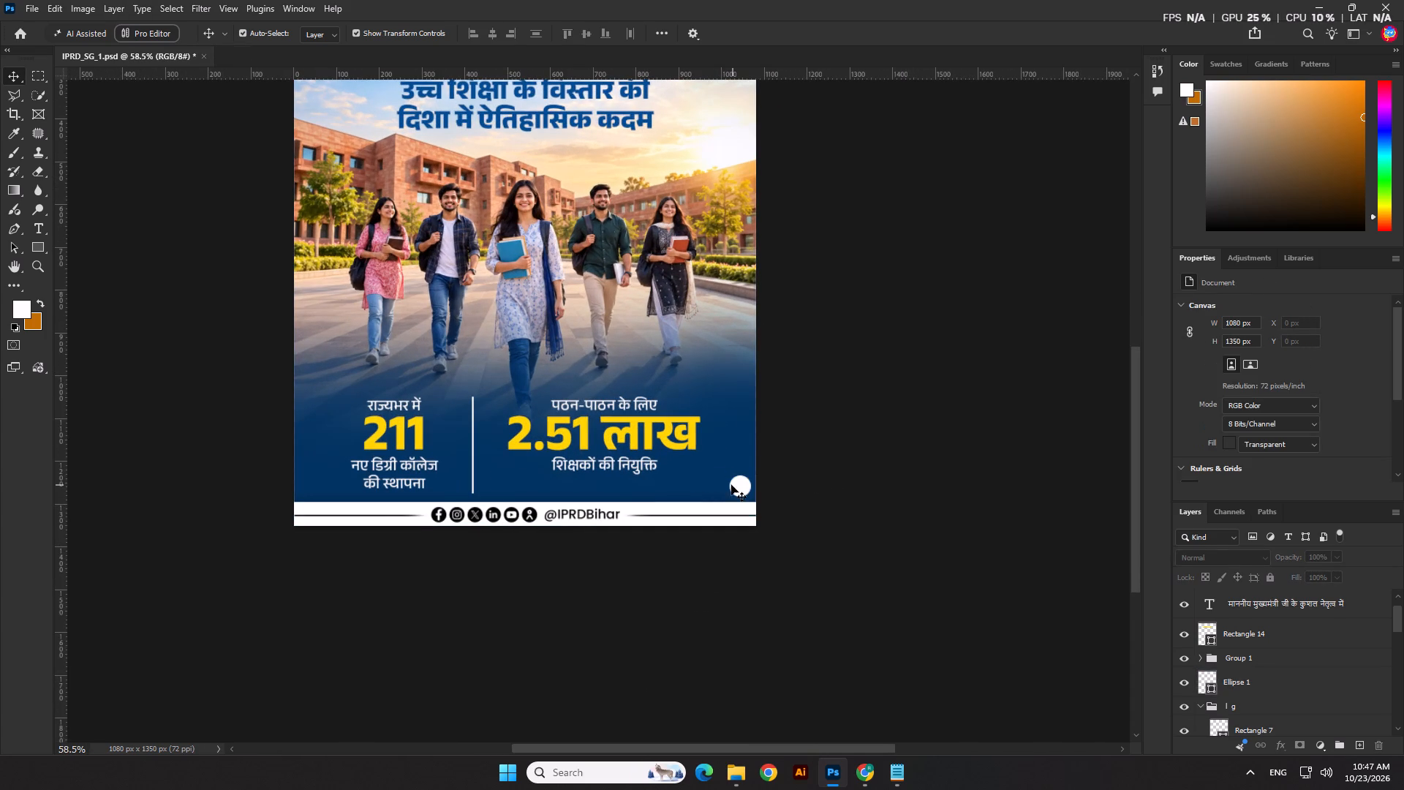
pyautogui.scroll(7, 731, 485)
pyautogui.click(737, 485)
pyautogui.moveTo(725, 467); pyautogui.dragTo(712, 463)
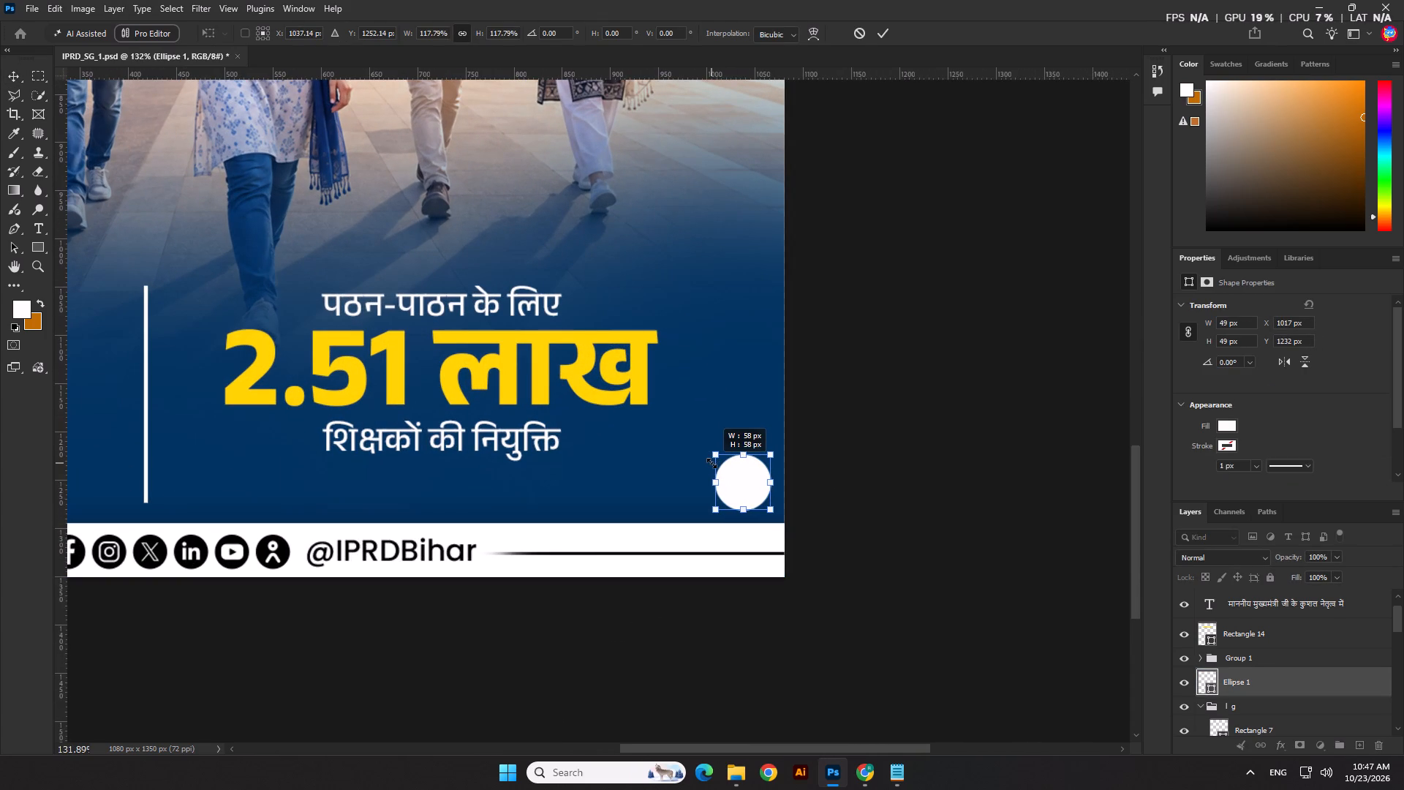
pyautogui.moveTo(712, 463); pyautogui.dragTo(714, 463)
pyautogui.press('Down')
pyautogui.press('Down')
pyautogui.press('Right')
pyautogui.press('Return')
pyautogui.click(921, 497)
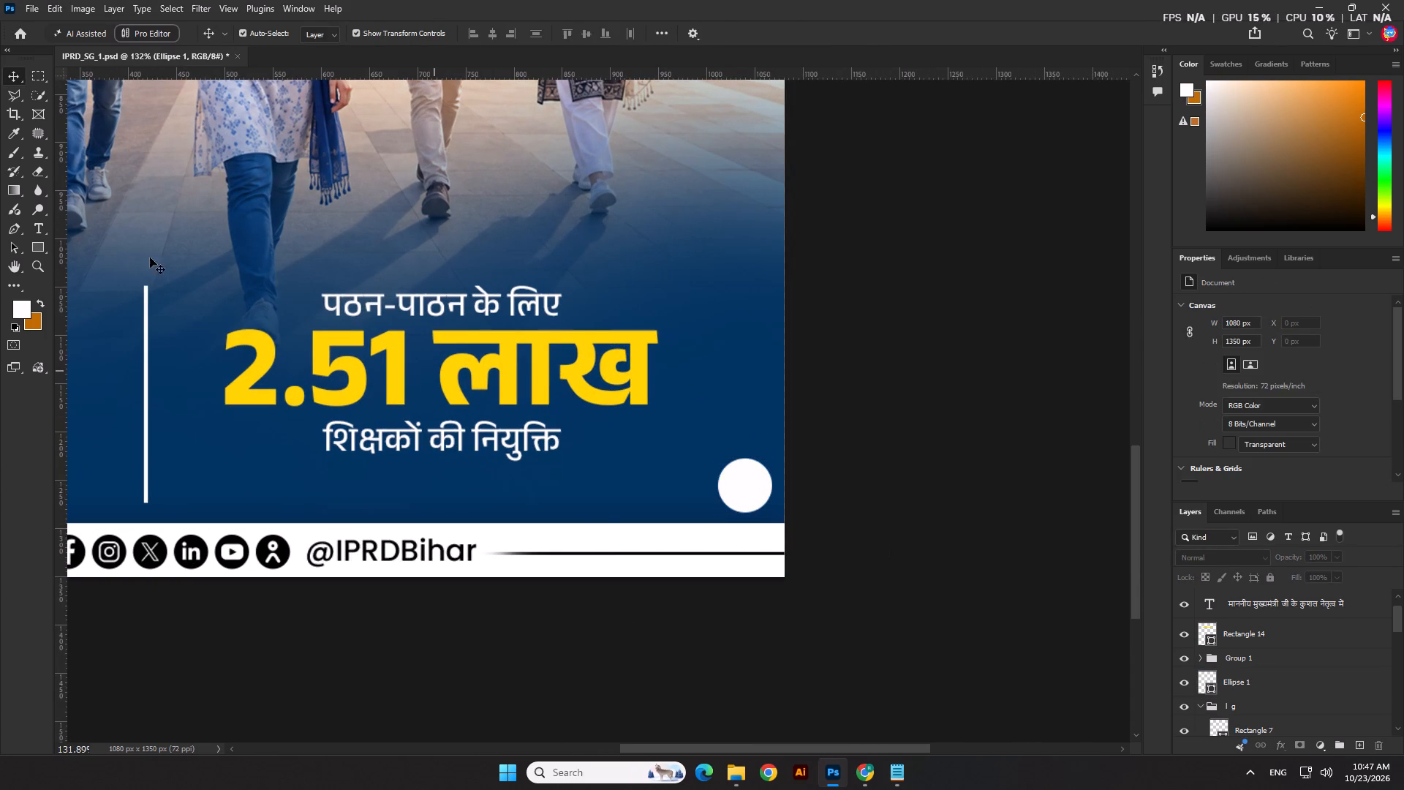
# Add a 1 in bold 40 pt Anek Devanagari beside the white circle and colour it with the poster's sampled dark blue.
pyautogui.click(39, 232)
pyautogui.click(695, 470)
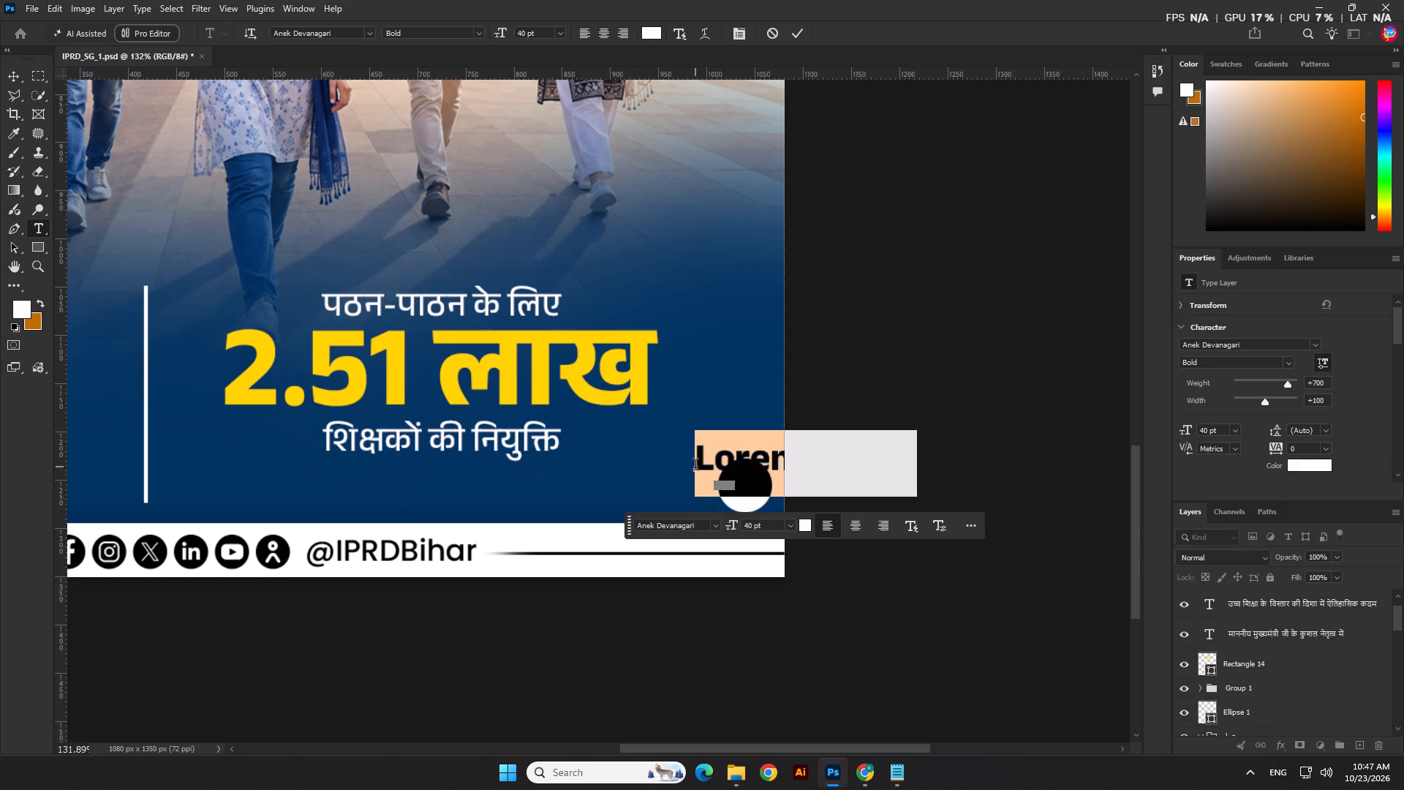
pyautogui.press('1')
pyautogui.click(13, 78)
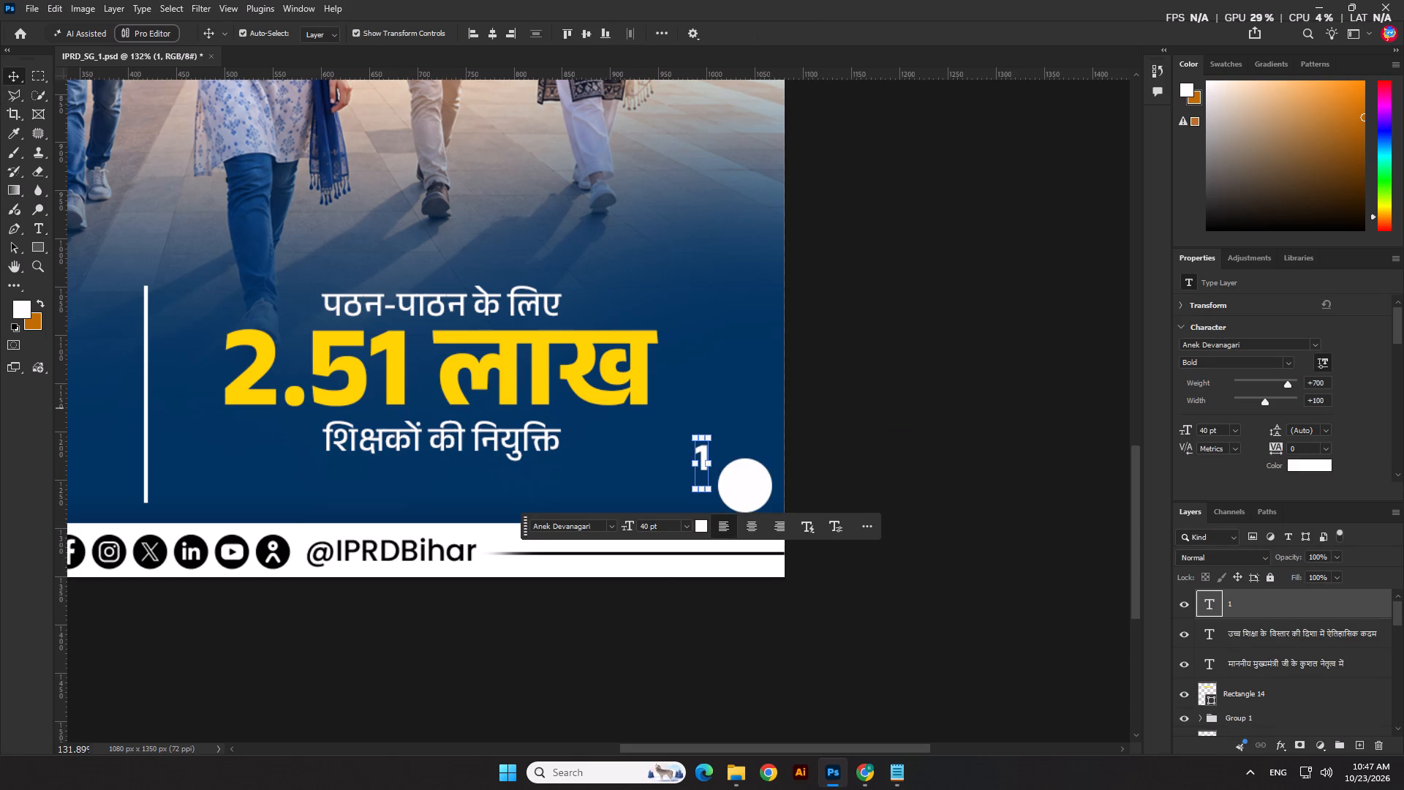
pyautogui.doubleClick(1318, 458)
pyautogui.click(700, 481)
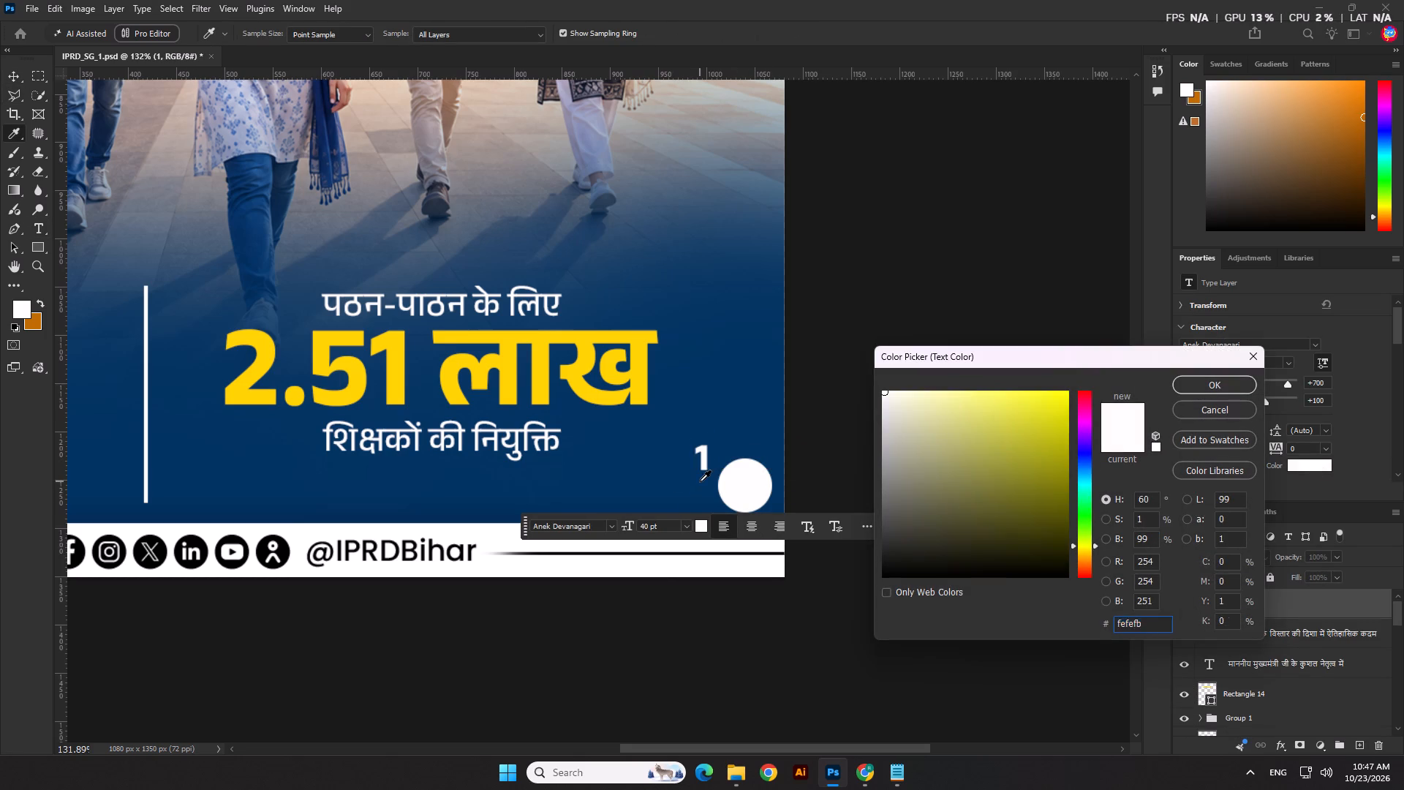
pyautogui.click(1234, 383)
pyautogui.click(10, 75)
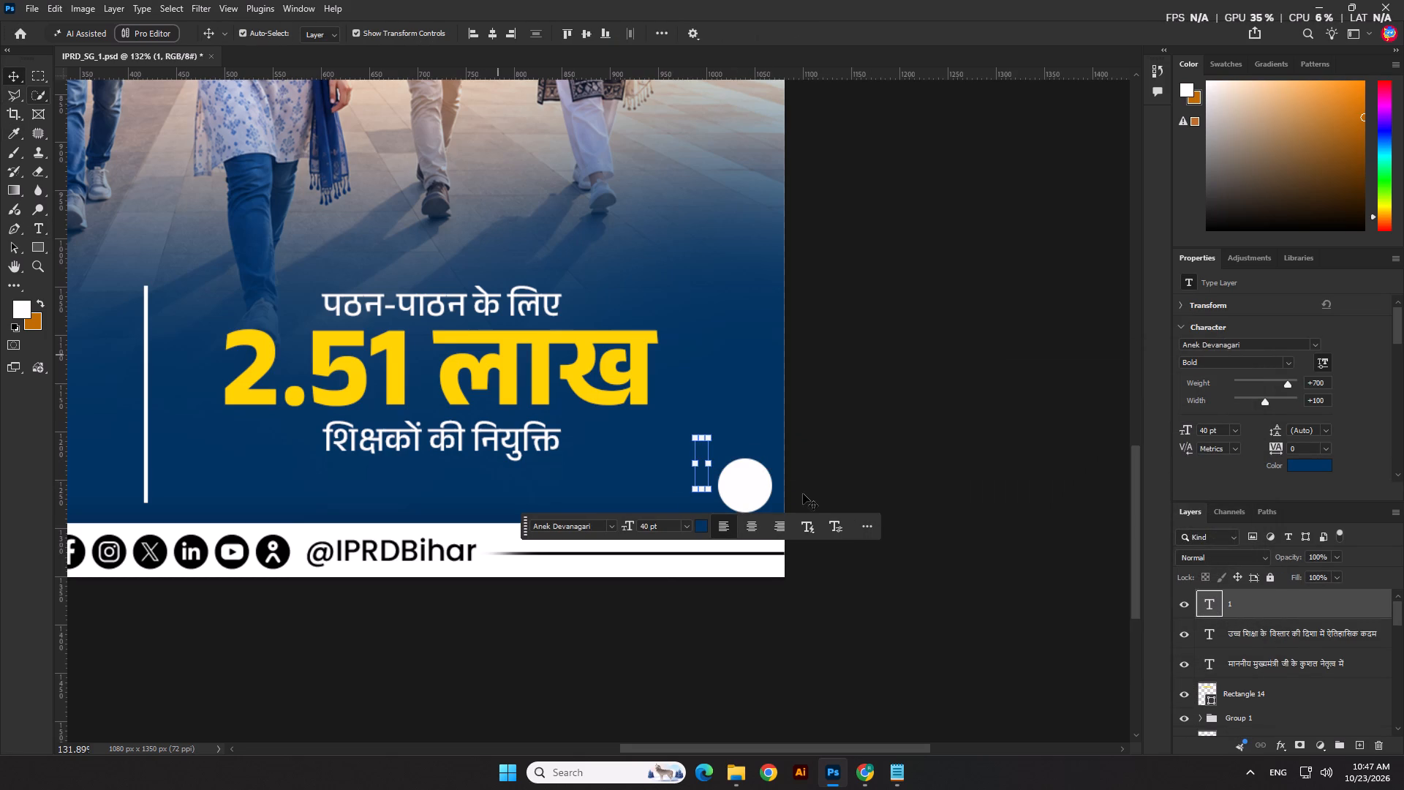
# Move the dark blue number 1 onto the middle of the white circle.
pyautogui.scroll(6, 771, 502)
pyautogui.click(673, 402)
pyautogui.moveTo(667, 426); pyautogui.dragTo(741, 459)
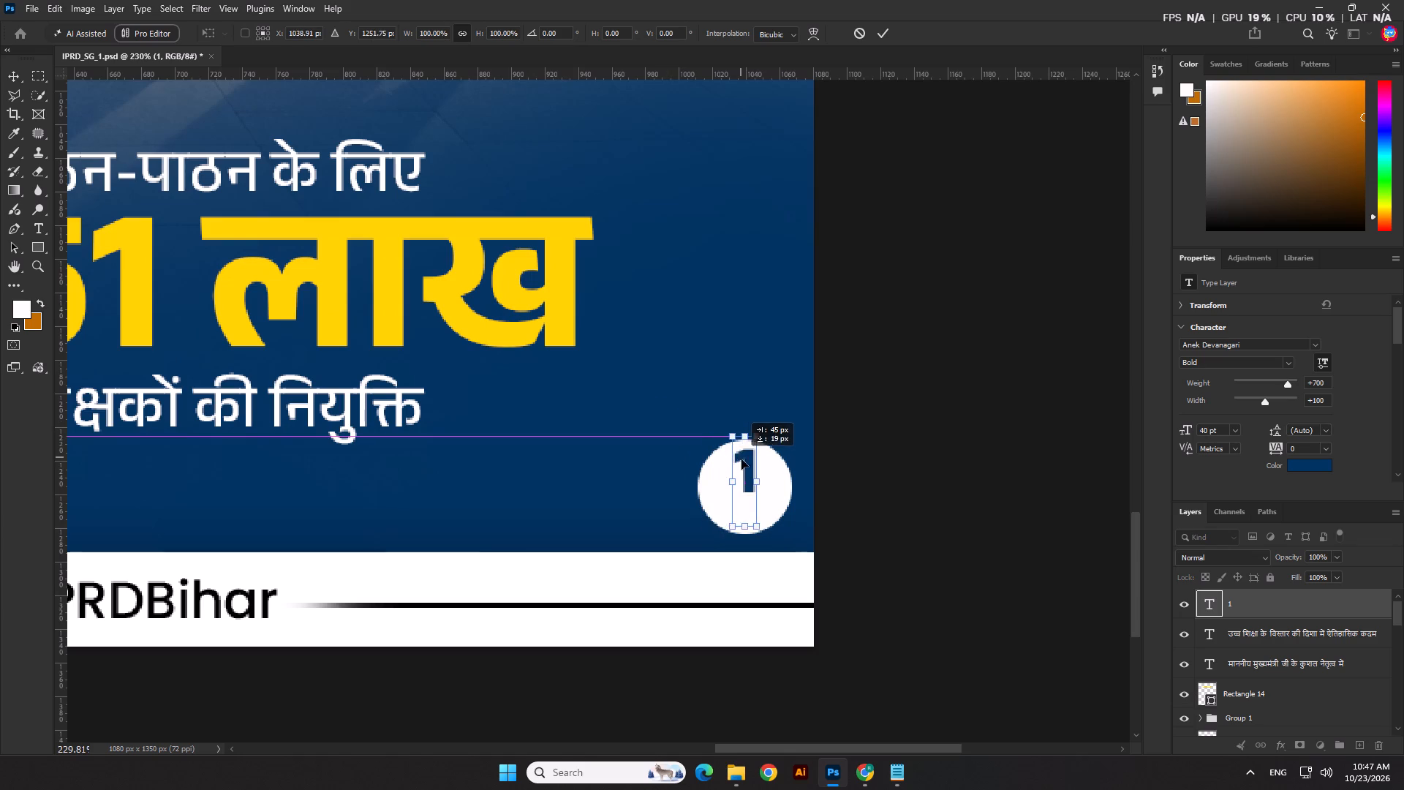
pyautogui.moveTo(741, 459); pyautogui.dragTo(739, 474)
pyautogui.press('Return')
pyautogui.click(910, 497)
# Shrink the white circle to about 41 px and reposition it around the number 1.
pyautogui.scroll(1, 800, 512)
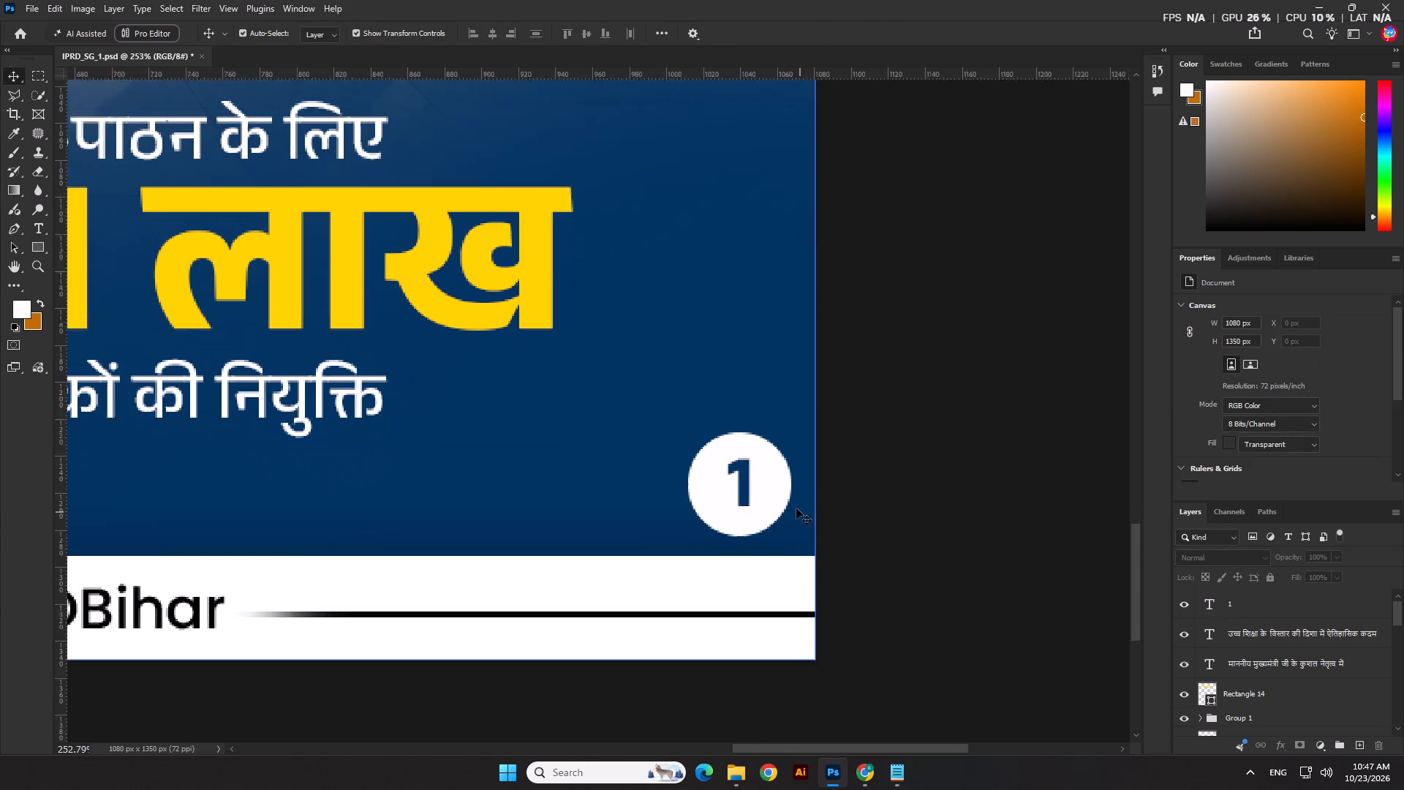
pyautogui.scroll(1, 796, 508)
pyautogui.click(782, 489)
pyautogui.moveTo(737, 422); pyautogui.dragTo(755, 456)
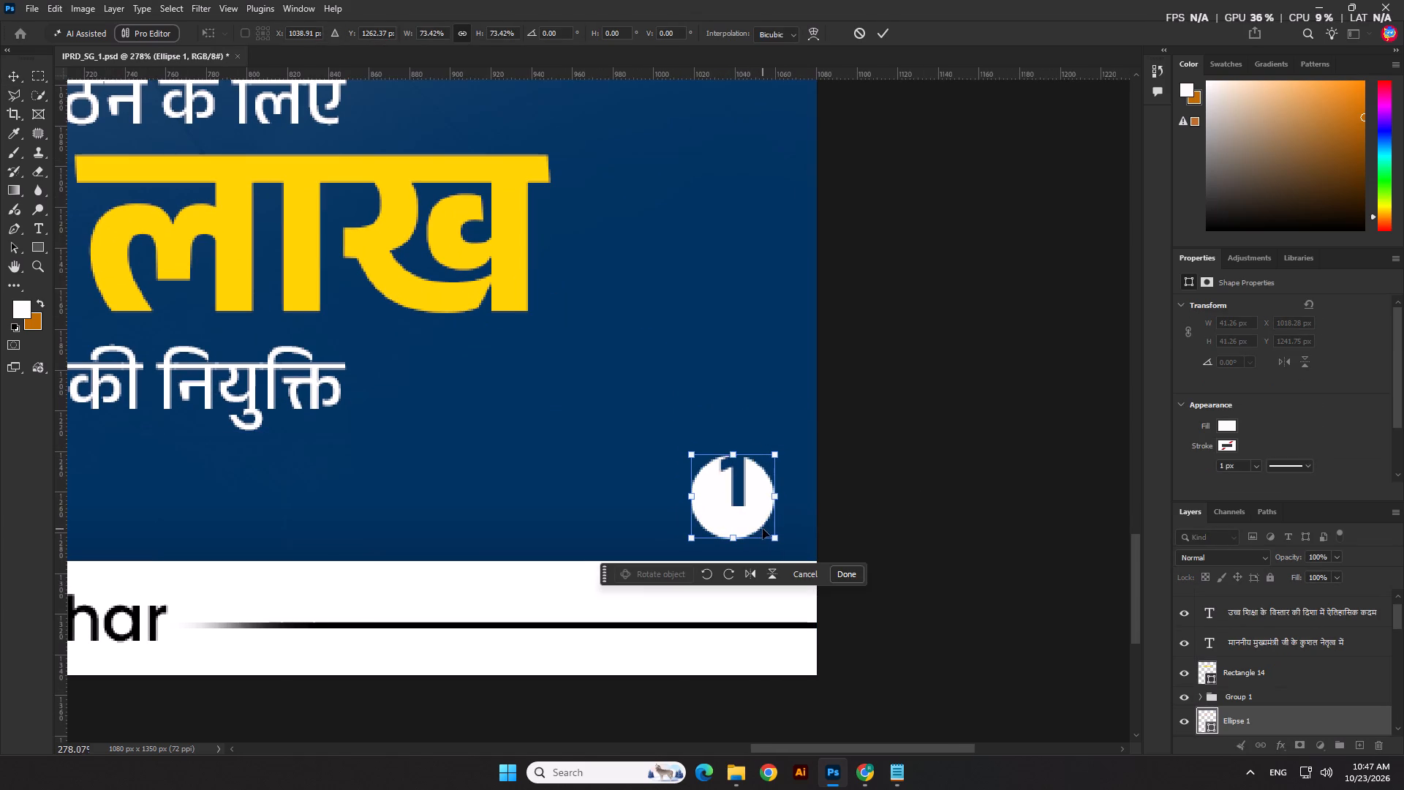
pyautogui.moveTo(756, 515); pyautogui.dragTo(760, 505)
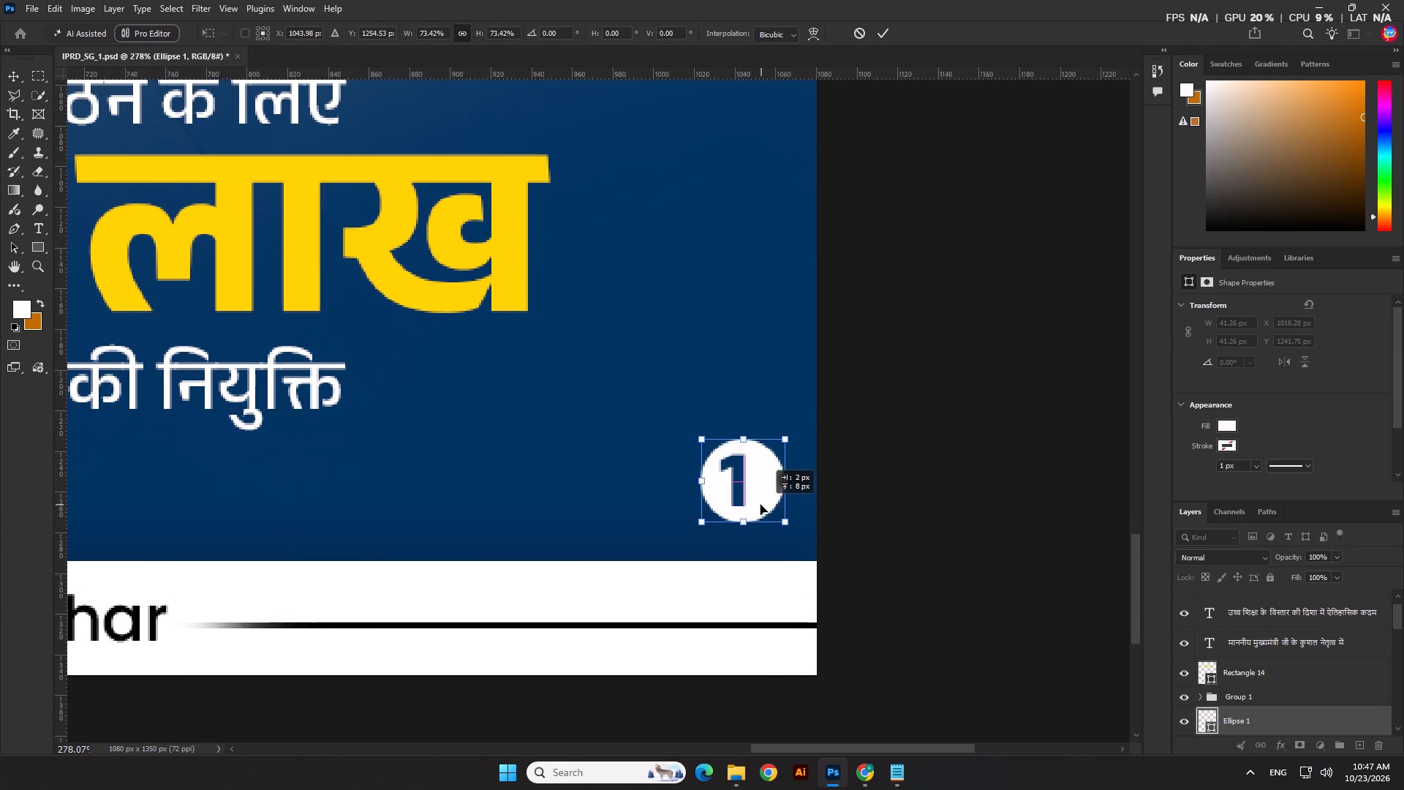
pyautogui.moveTo(760, 505); pyautogui.dragTo(758, 503)
pyautogui.press('Right')
pyautogui.press('Right')
pyautogui.press('Right')
pyautogui.press('Right')
pyautogui.press('Return')
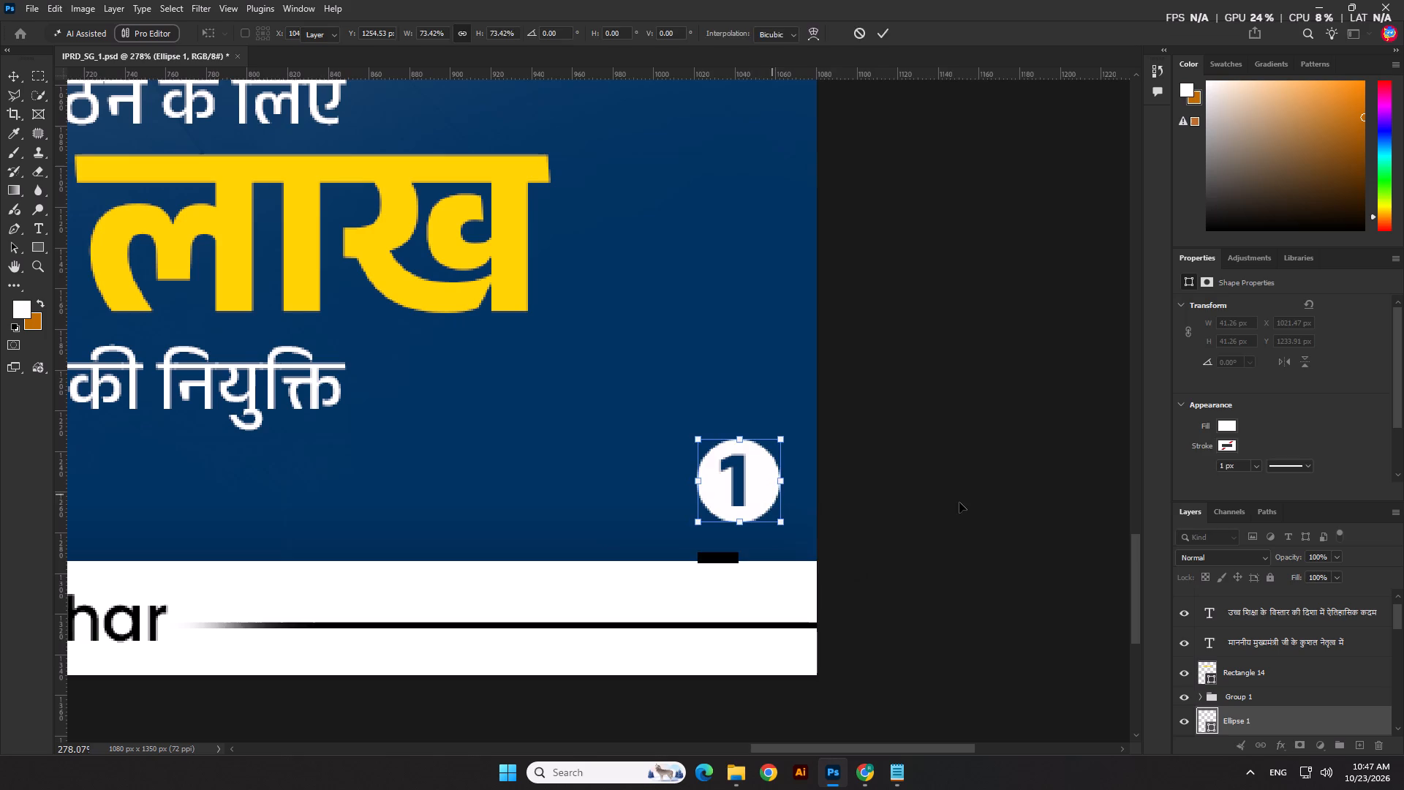
pyautogui.click(959, 503)
# Nudge the number 1 slightly right and shrink the white circle to about 37 px.
pyautogui.click(739, 482)
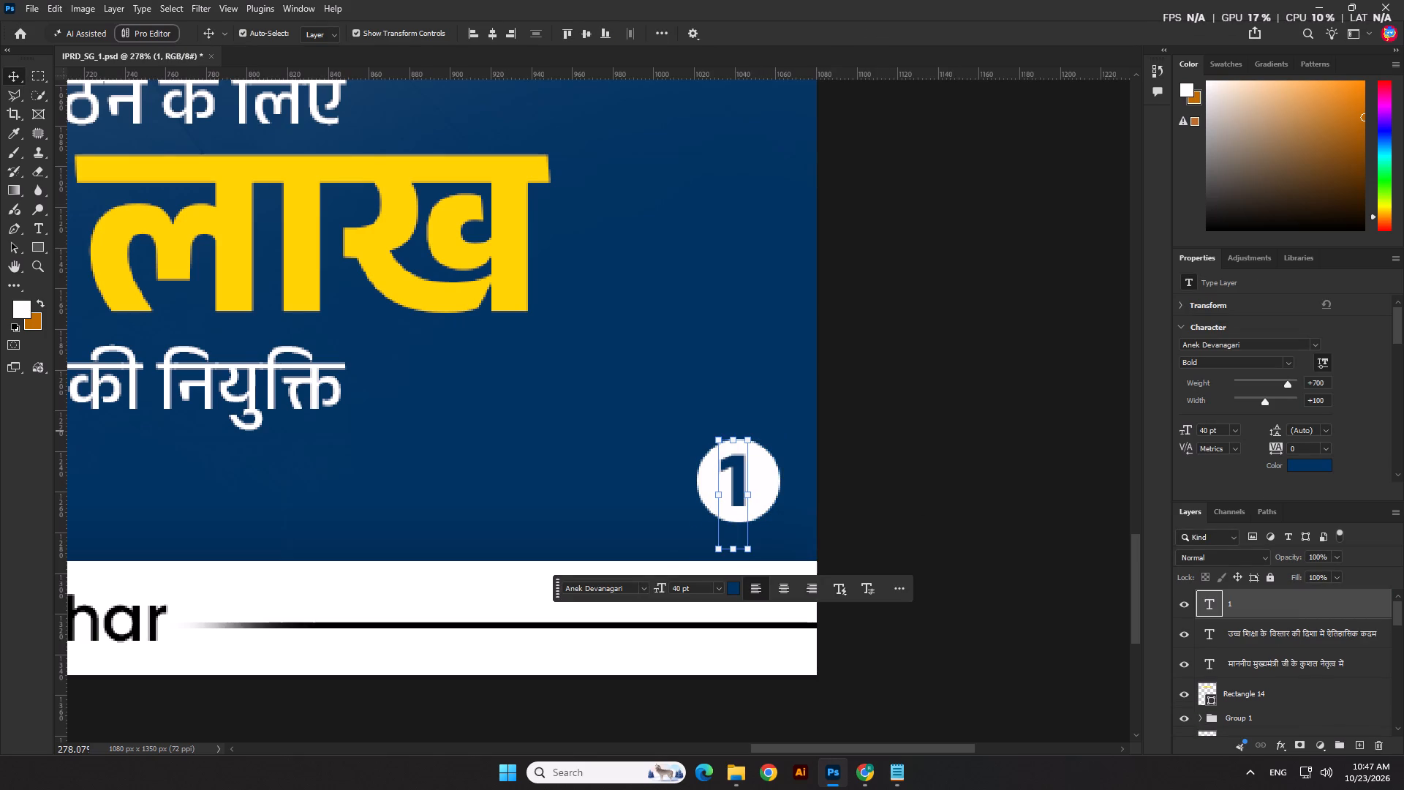
pyautogui.press('Right')
pyautogui.click(773, 481)
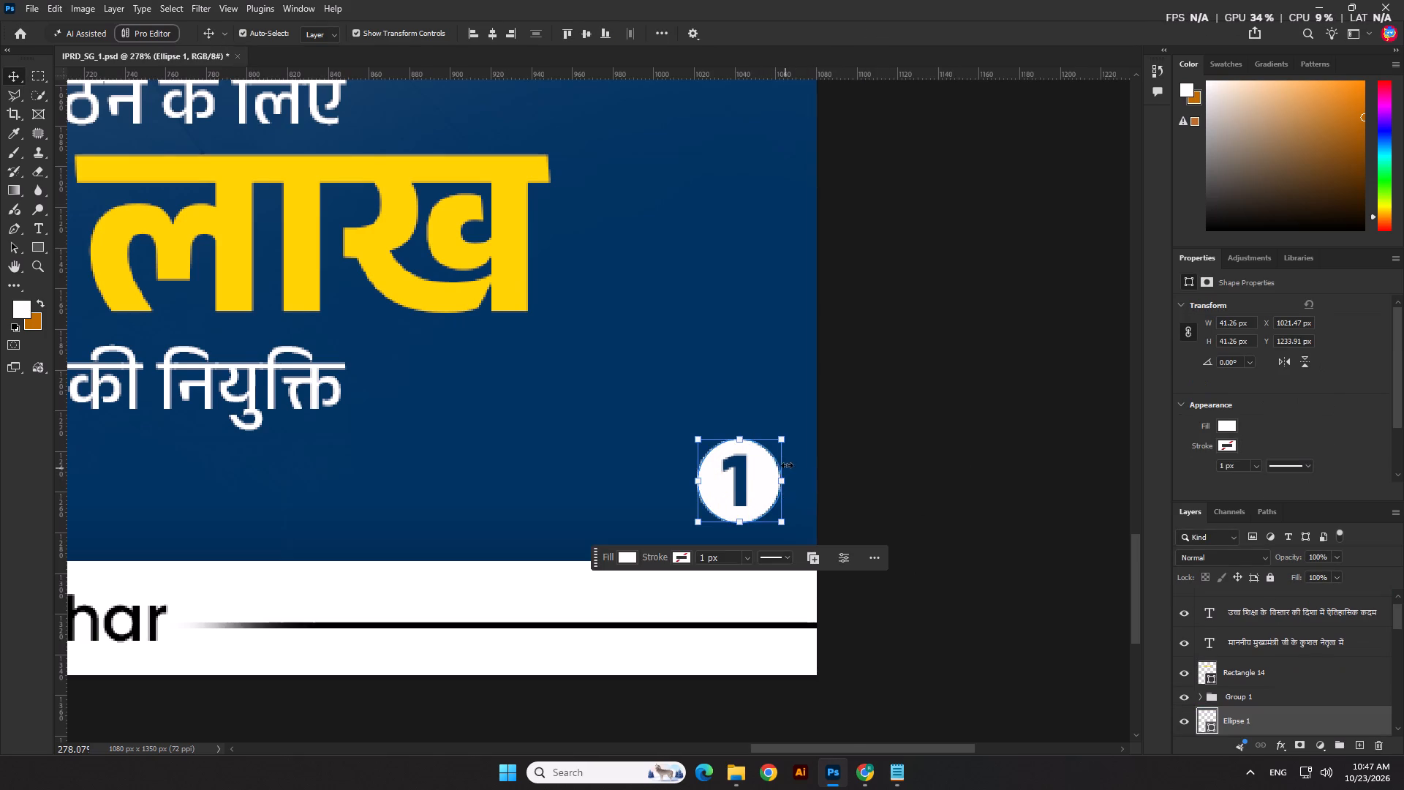
pyautogui.scroll(1, 758, 440)
pyautogui.moveTo(740, 436); pyautogui.dragTo(739, 446)
pyautogui.press('Return')
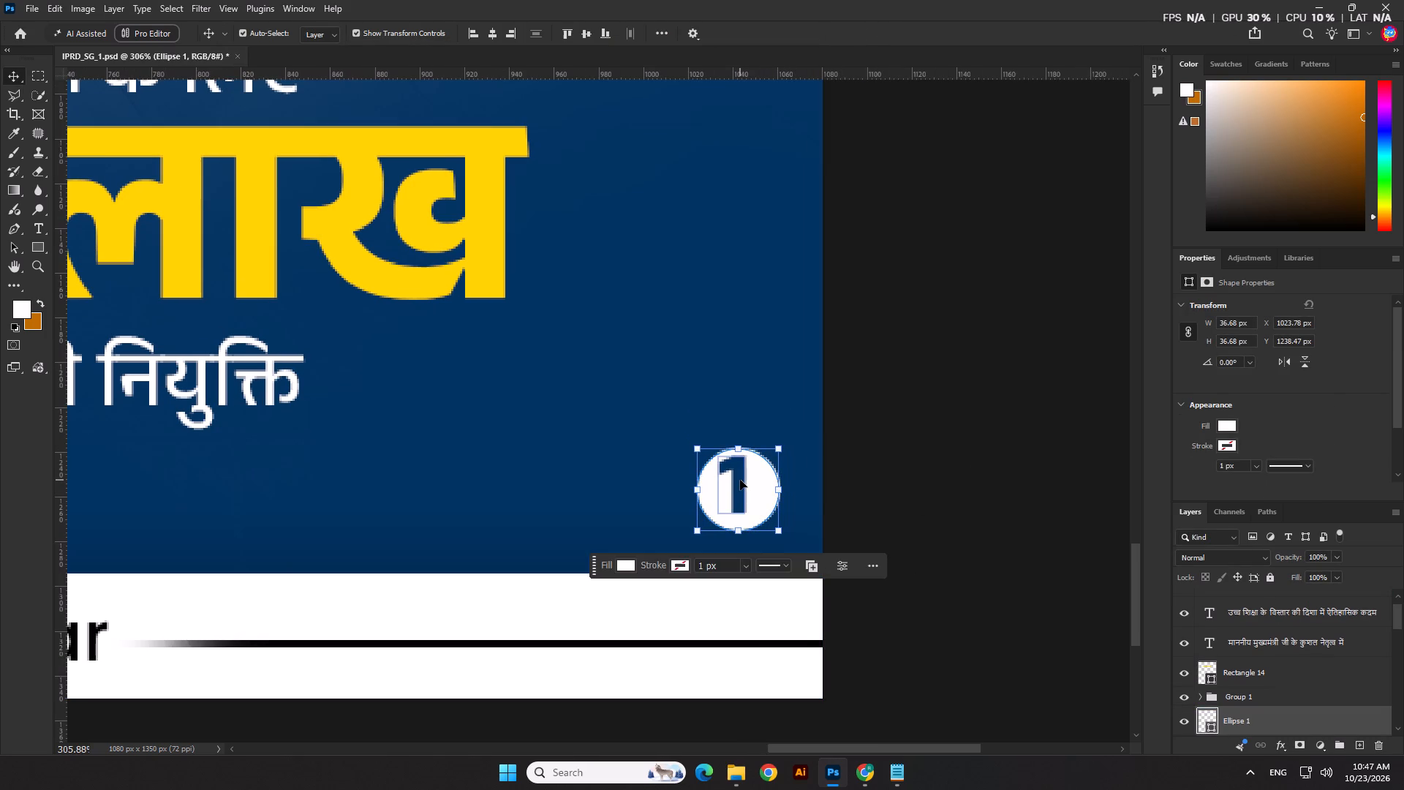
# Align the number 1 and the white circle to their selection by vertical and horizontal centres.
pyautogui.keyDown('shift'); pyautogui.click(740, 480); pyautogui.keyUp('shift')
pyautogui.click(662, 34)
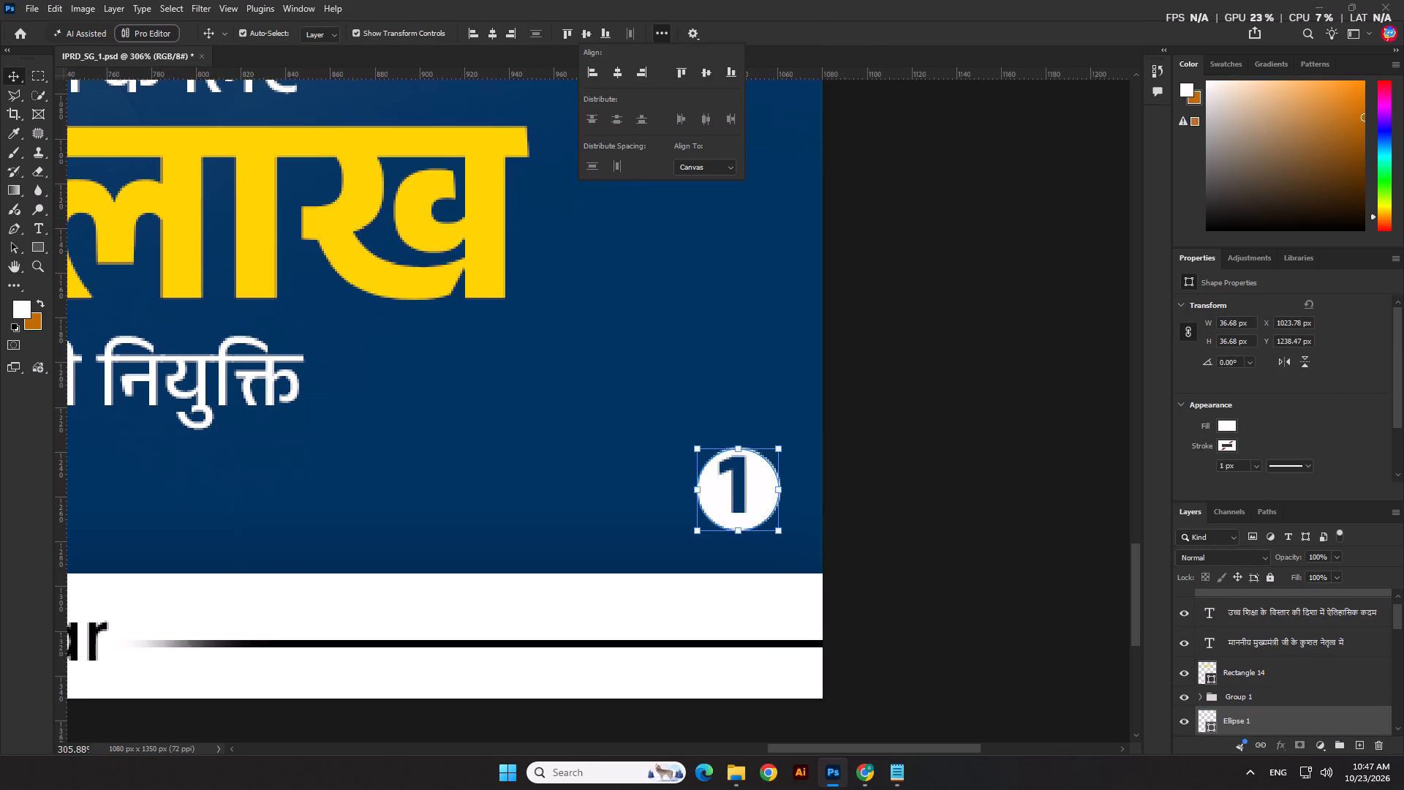
pyautogui.click(697, 166)
pyautogui.click(702, 180)
pyautogui.click(583, 32)
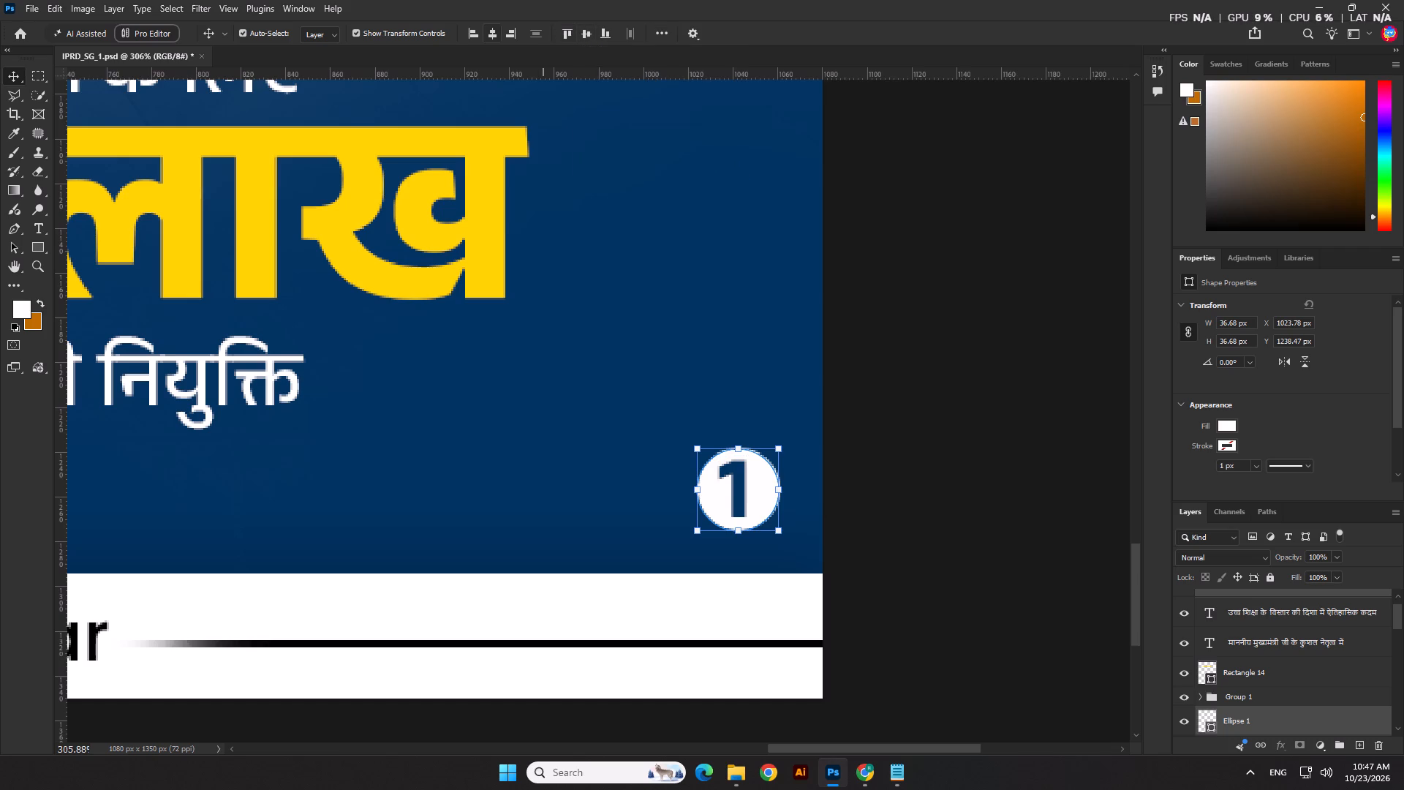
pyautogui.click(488, 31)
# Nudge the number 1 and its circle together down and right, closer to the poster's corner above the footer strip.
pyautogui.scroll(-8, 758, 416)
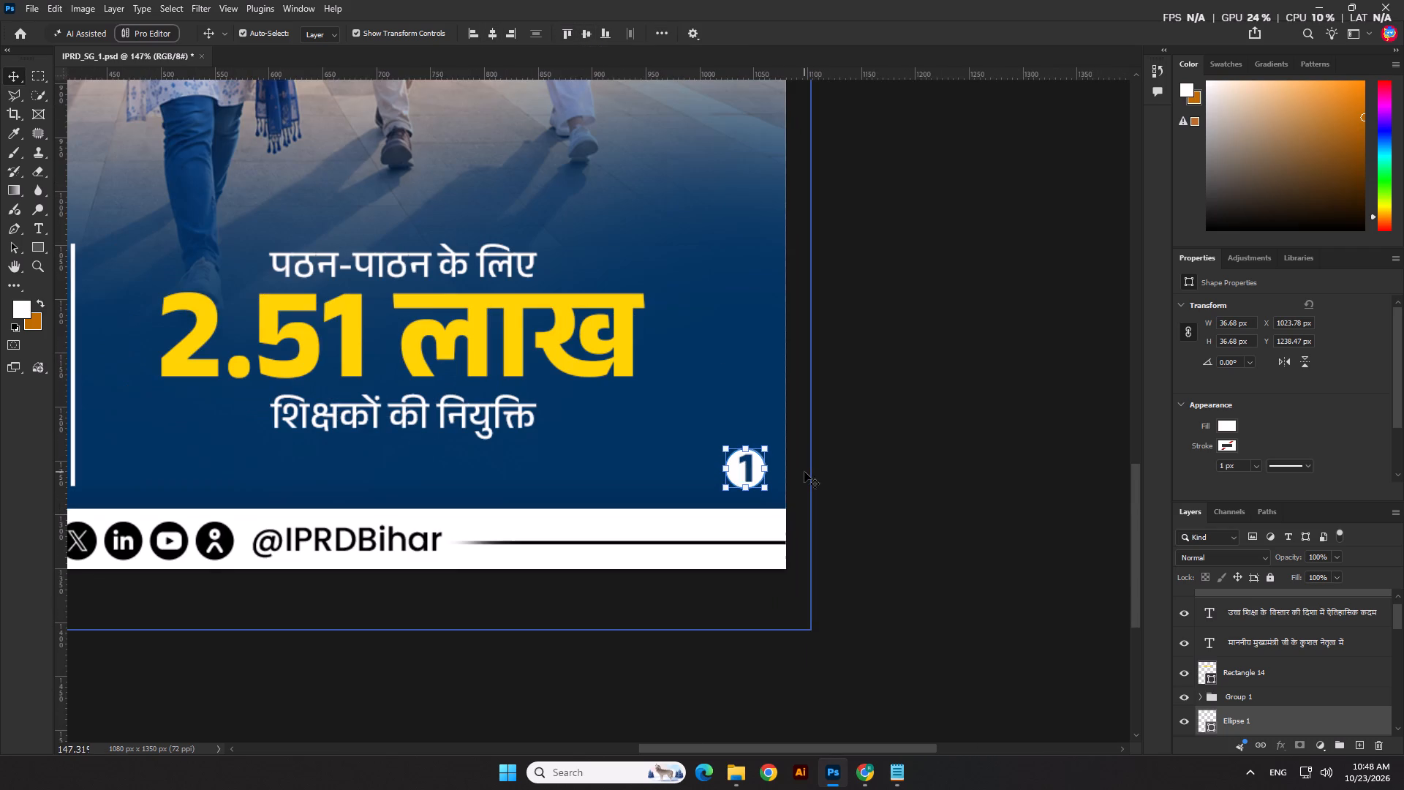
pyautogui.press('Down')
pyautogui.press('Down')
pyautogui.press('Down')
pyautogui.press('Down')
pyautogui.press('Down')
pyautogui.press('Down')
pyautogui.press('Down')
pyautogui.press('Down')
pyautogui.press('Down')
pyautogui.press('Down')
pyautogui.press('Right')
pyautogui.press('Right')
pyautogui.press('Right')
pyautogui.press('Right')
pyautogui.press('Right')
pyautogui.press('Right')
pyautogui.press('Right')
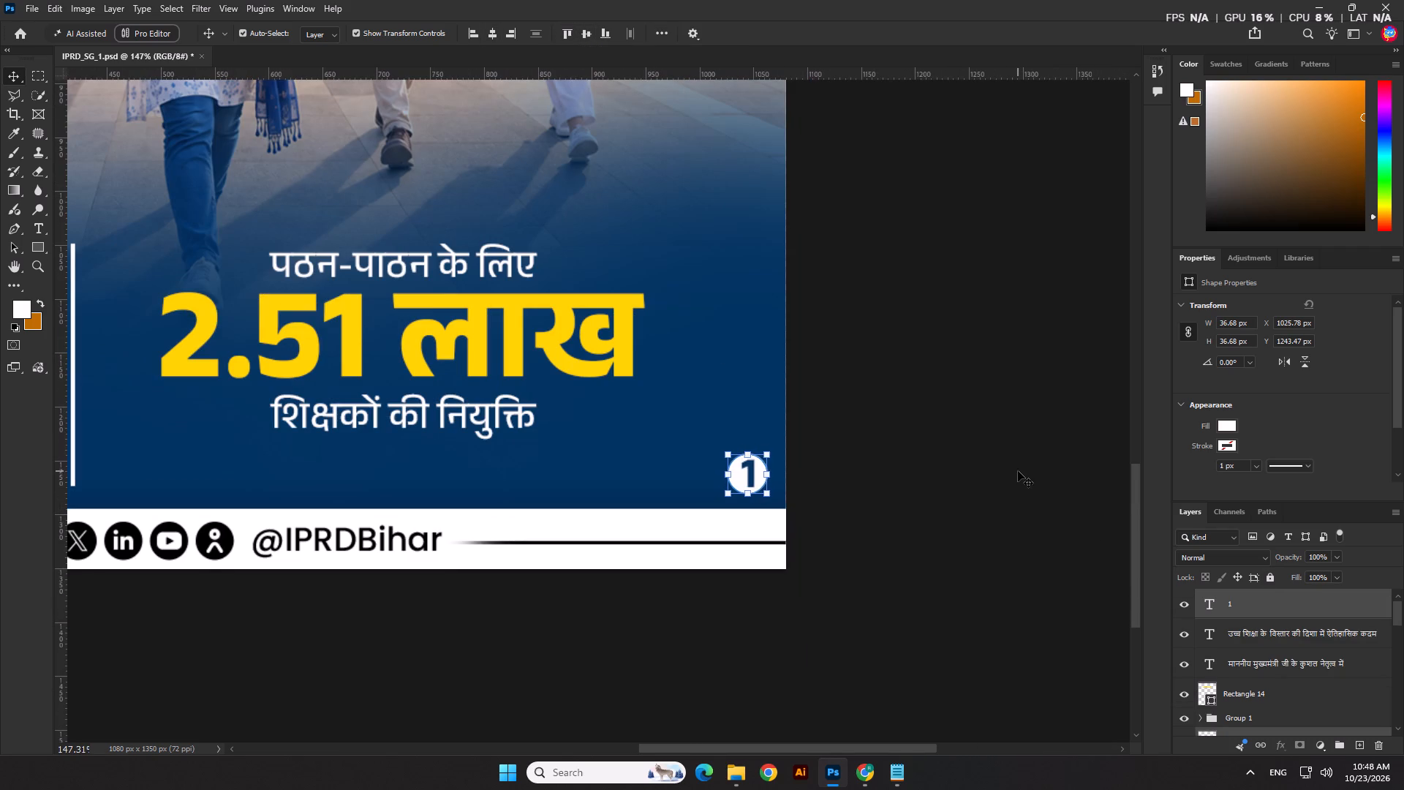
pyautogui.press('Down')
pyautogui.press('Down')
pyautogui.press('Down')
pyautogui.press('Down')
pyautogui.press('Right')
pyautogui.press('Right')
pyautogui.press('Down')
pyautogui.press('Down')
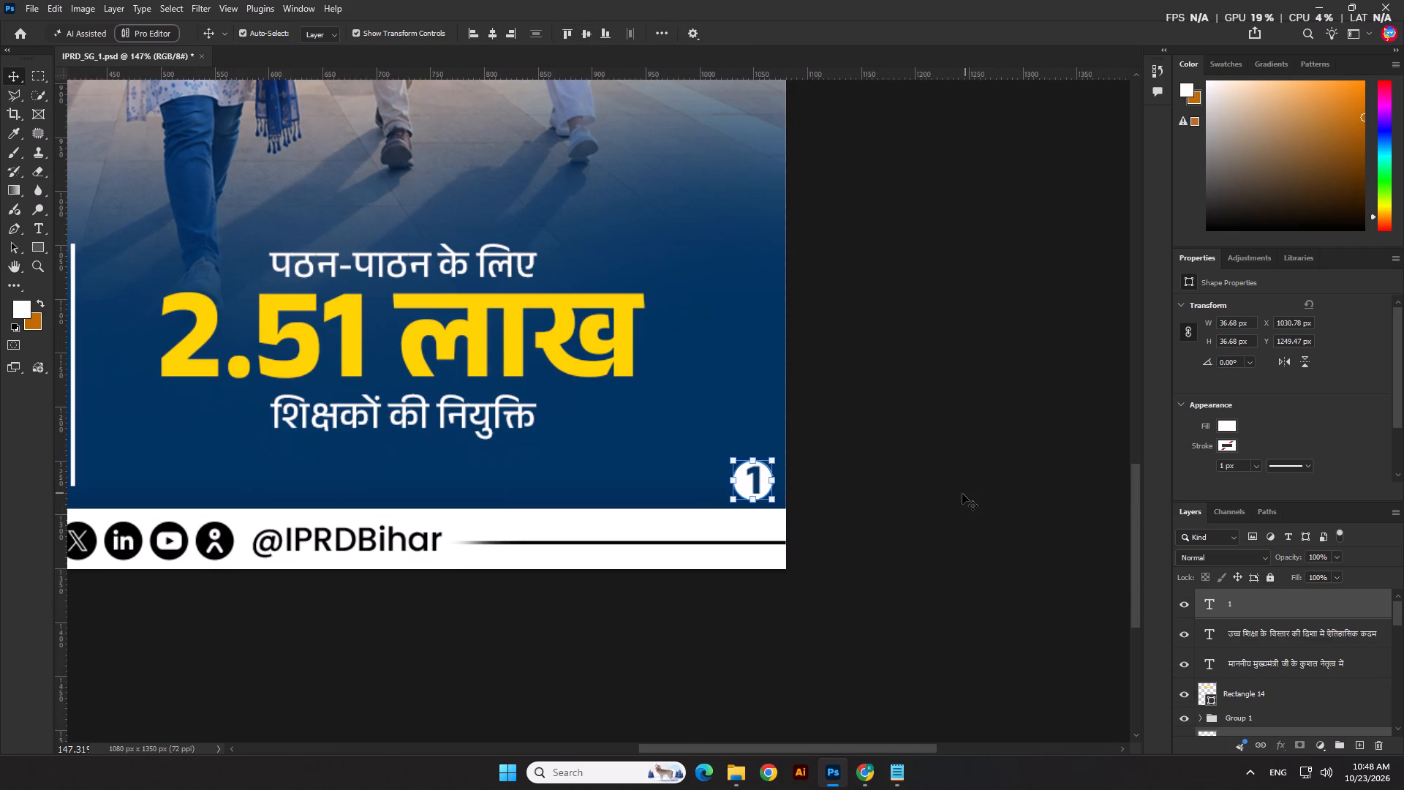
pyautogui.click(962, 494)
# Check the whole poster with its page-number badge and save the document.
pyautogui.scroll(-17, 973, 506)
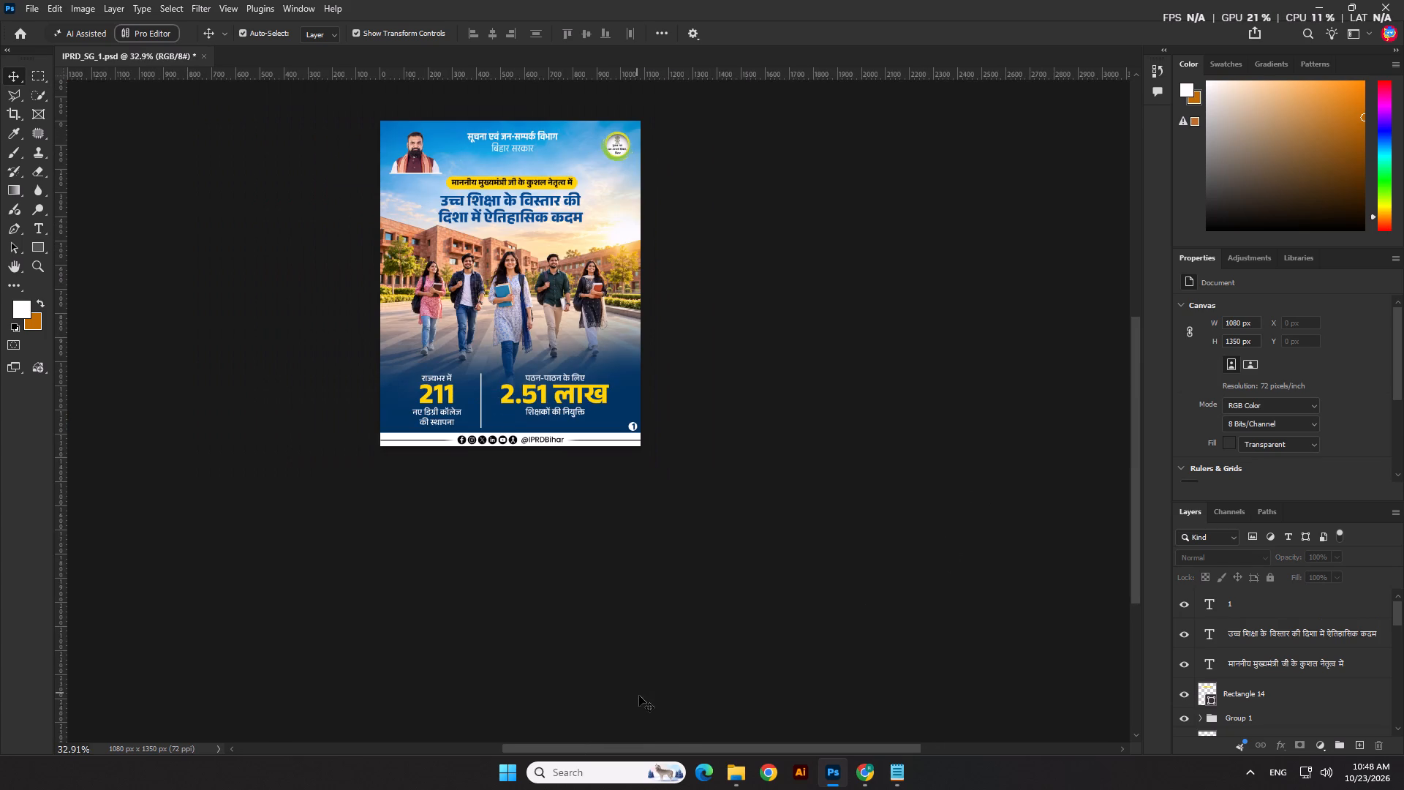
pyautogui.moveTo(665, 751); pyautogui.dragTo(630, 753)
pyautogui.click(687, 651)
pyautogui.scroll(-5, 639, 642)
pyautogui.scroll(2, 725, 260)
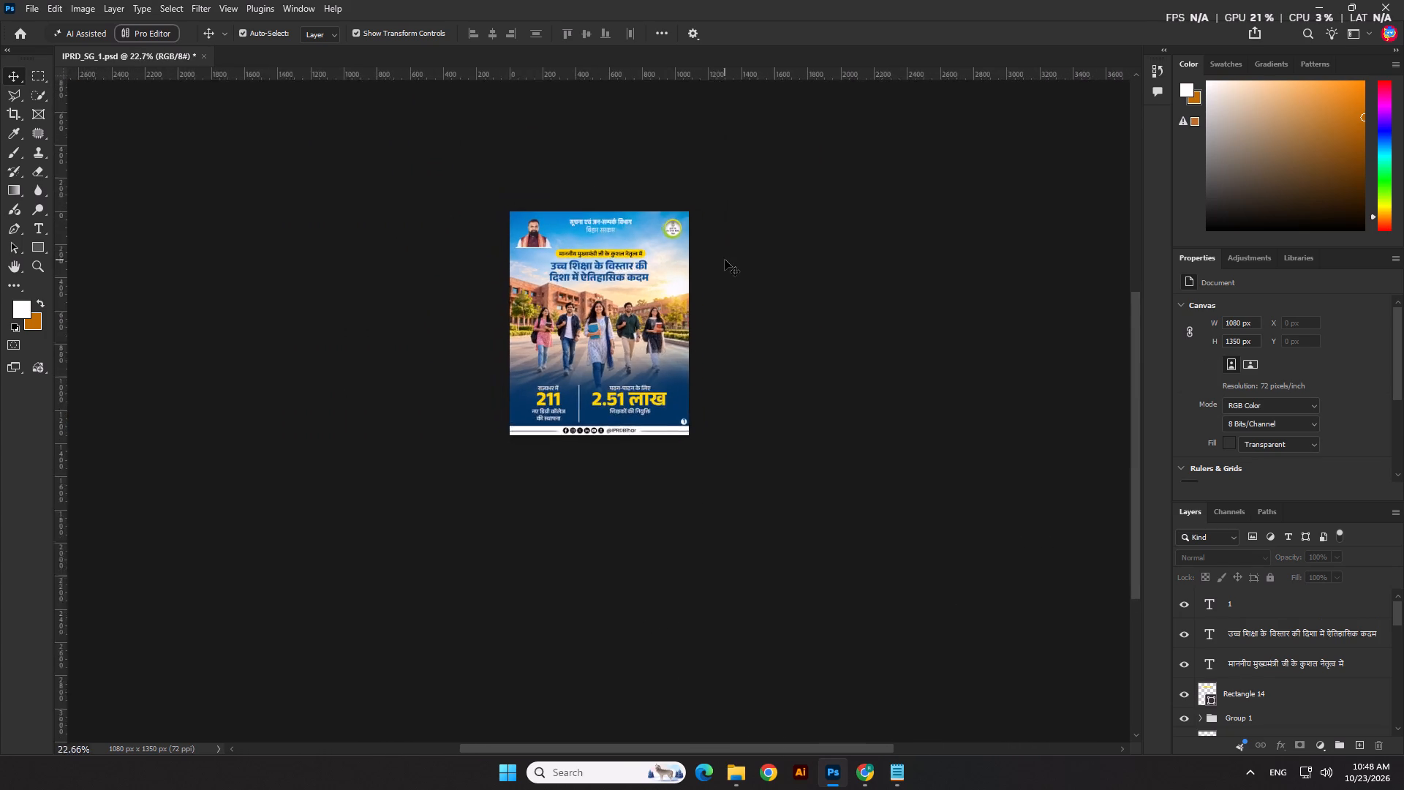
pyautogui.scroll(4, 725, 260)
pyautogui.hotkey('ctrl', 's')
pyautogui.click(809, 410)
pyautogui.scroll(3, 619, 214)
pyautogui.click(782, 263)
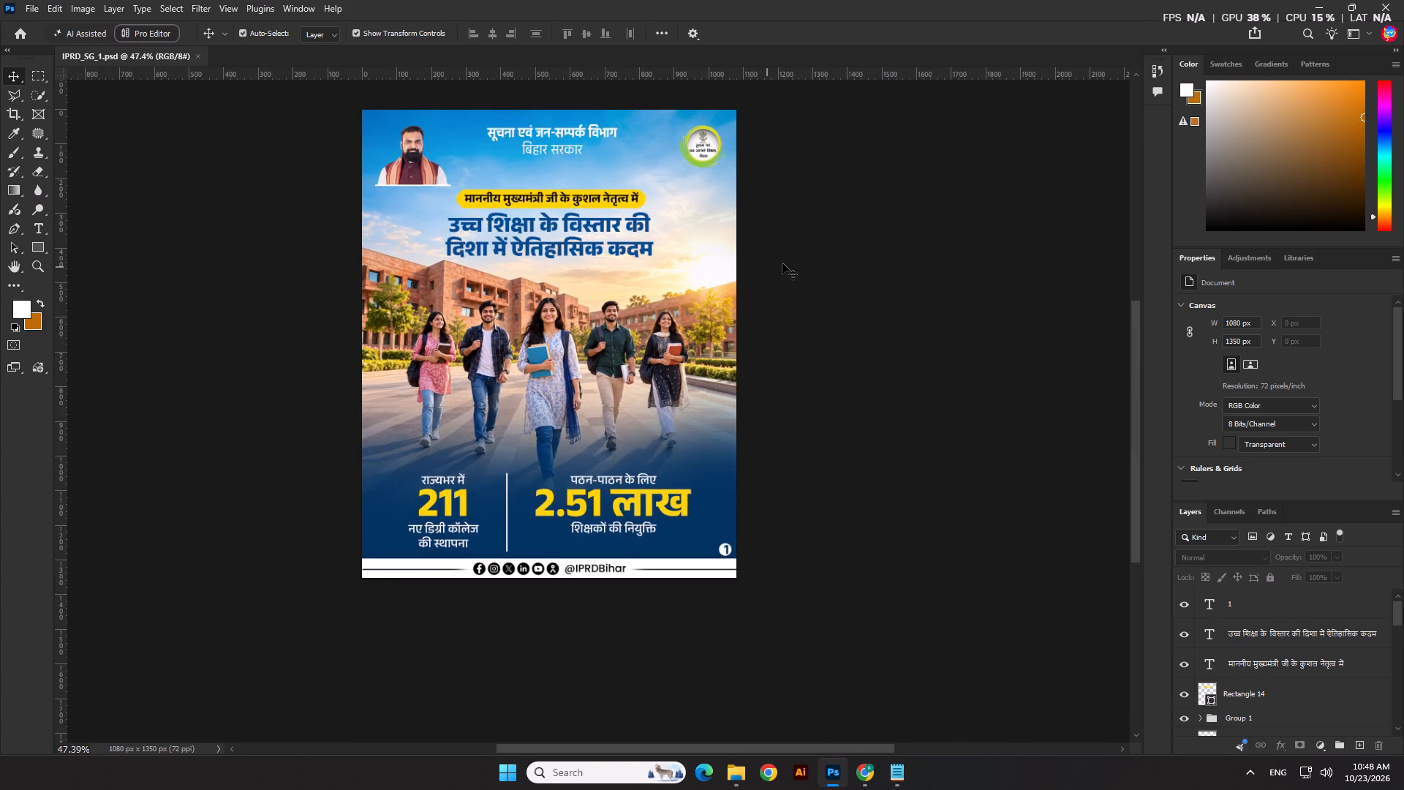
pyautogui.scroll(-3, 562, 358)
pyautogui.hotkey('ctrl', 's')
pyautogui.click(801, 434)
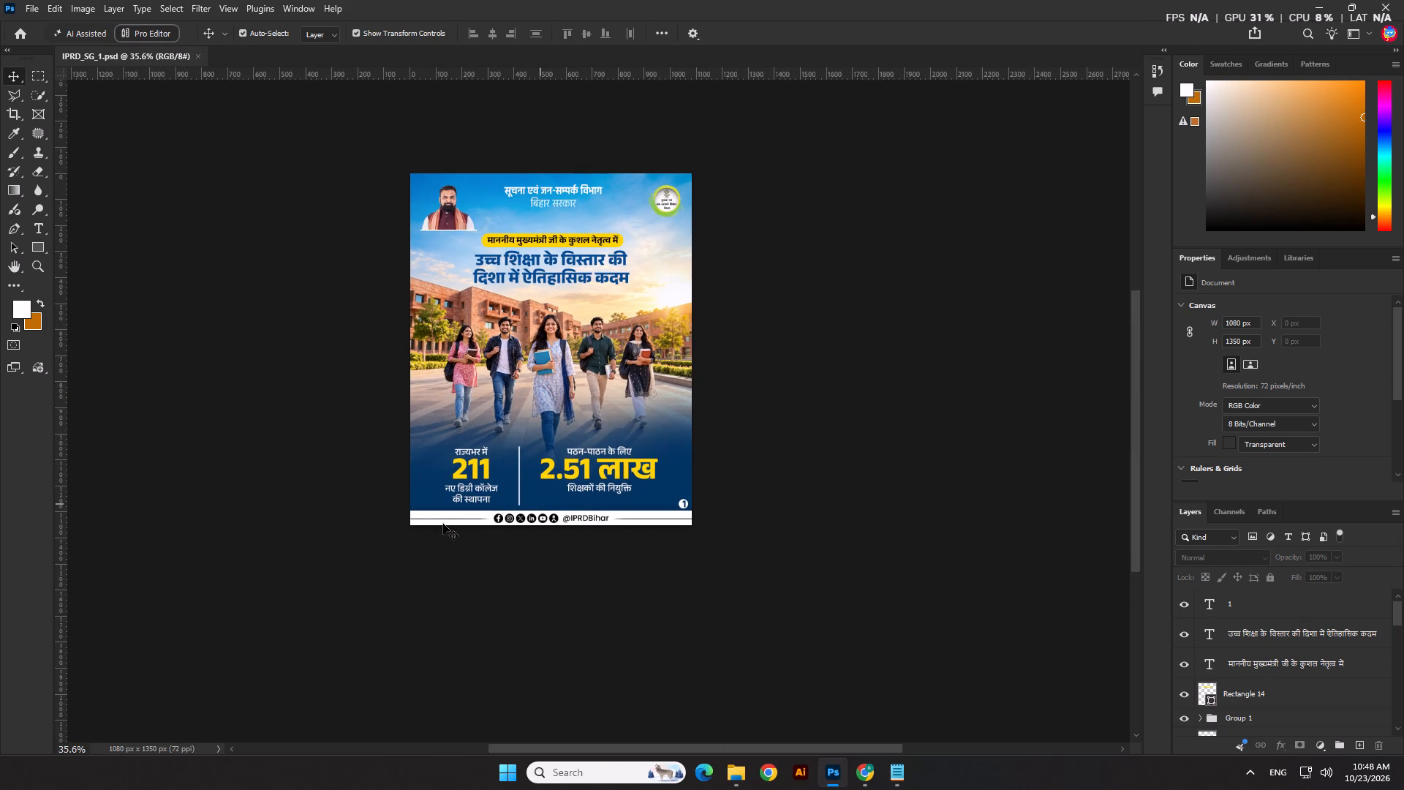
# Ungroup Group 1 so the divider, Text 1 and Text 2 are separate again.
pyautogui.scroll(3, 448, 566)
pyautogui.scroll(3, 1242, 631)
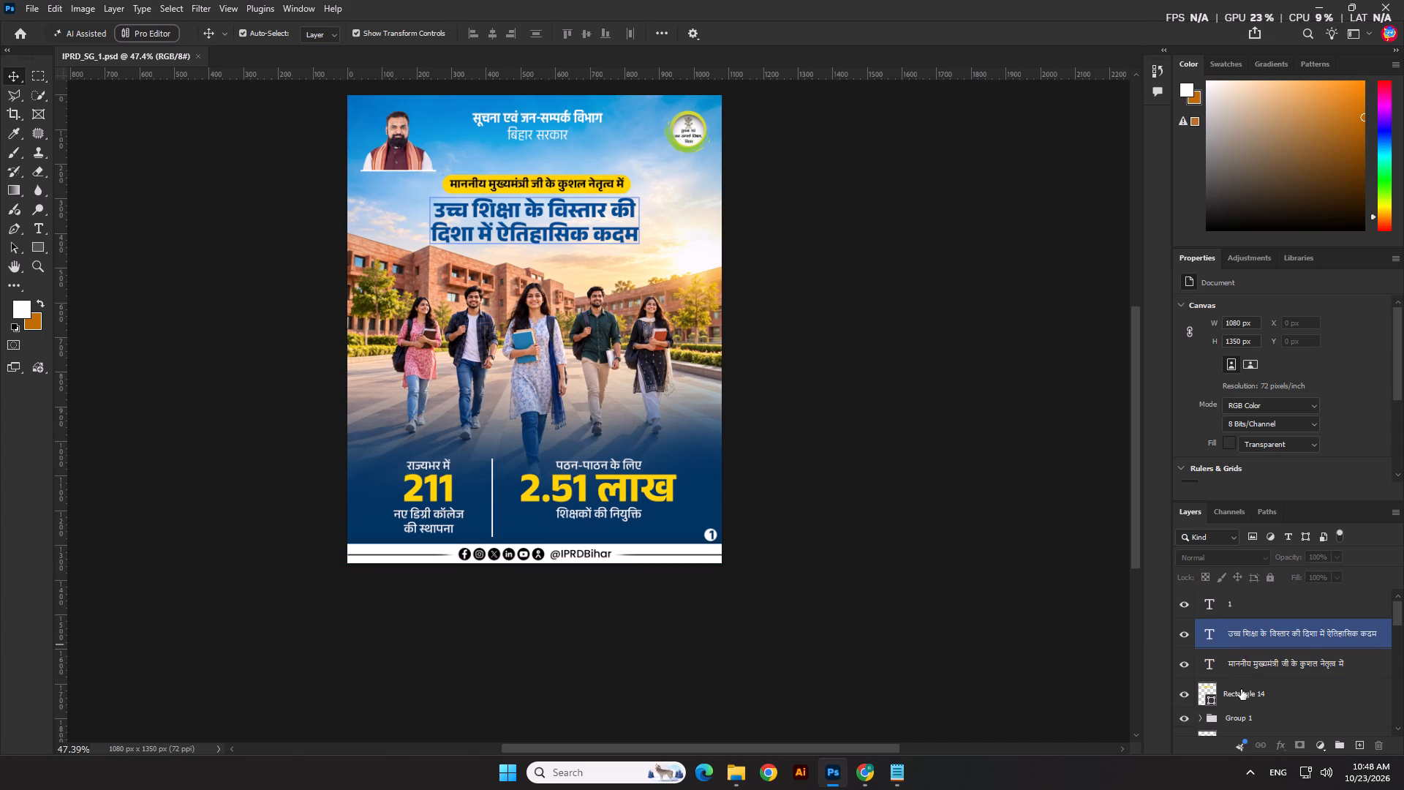
pyautogui.scroll(-3, 1239, 703)
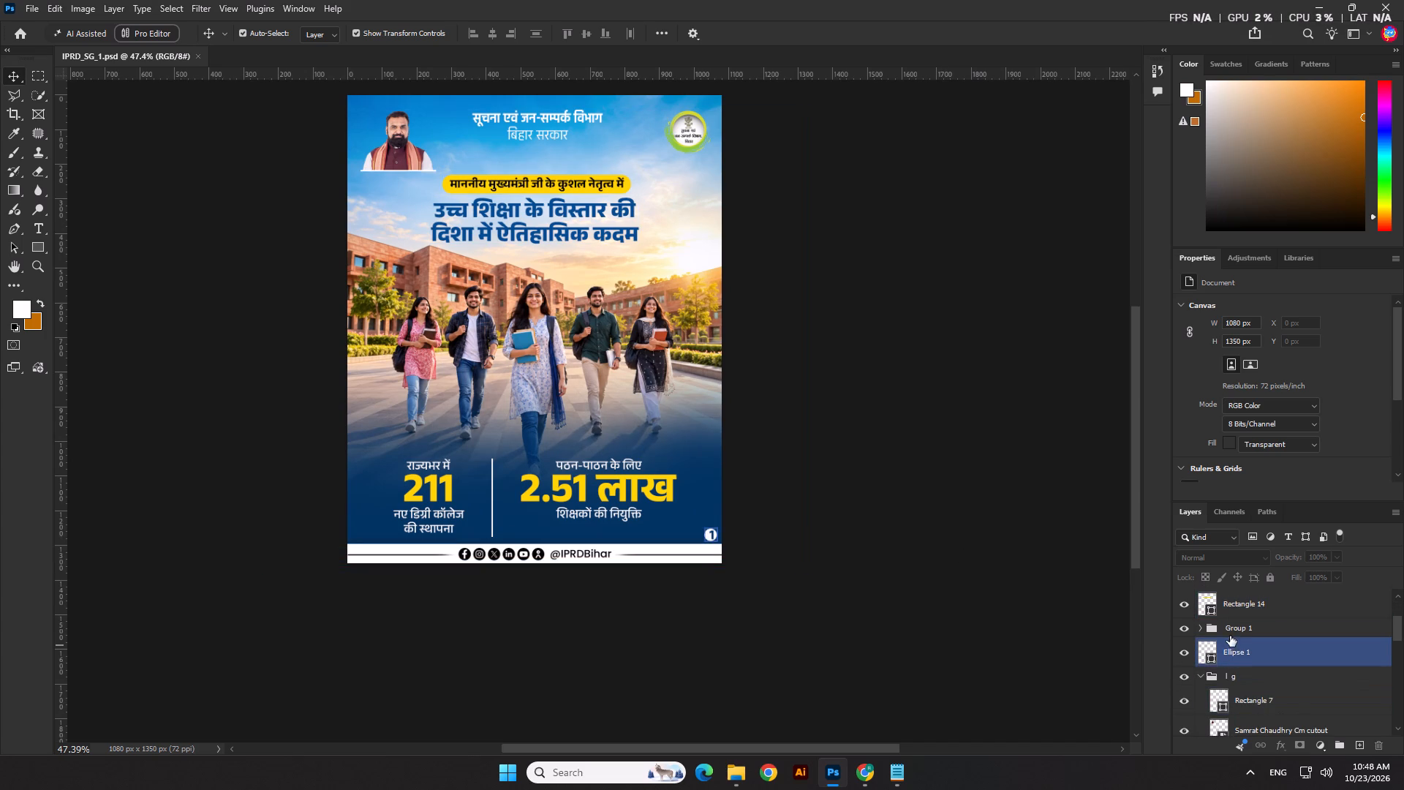
pyautogui.click(1237, 619)
pyautogui.click(1237, 627)
pyautogui.rightClick(1236, 631)
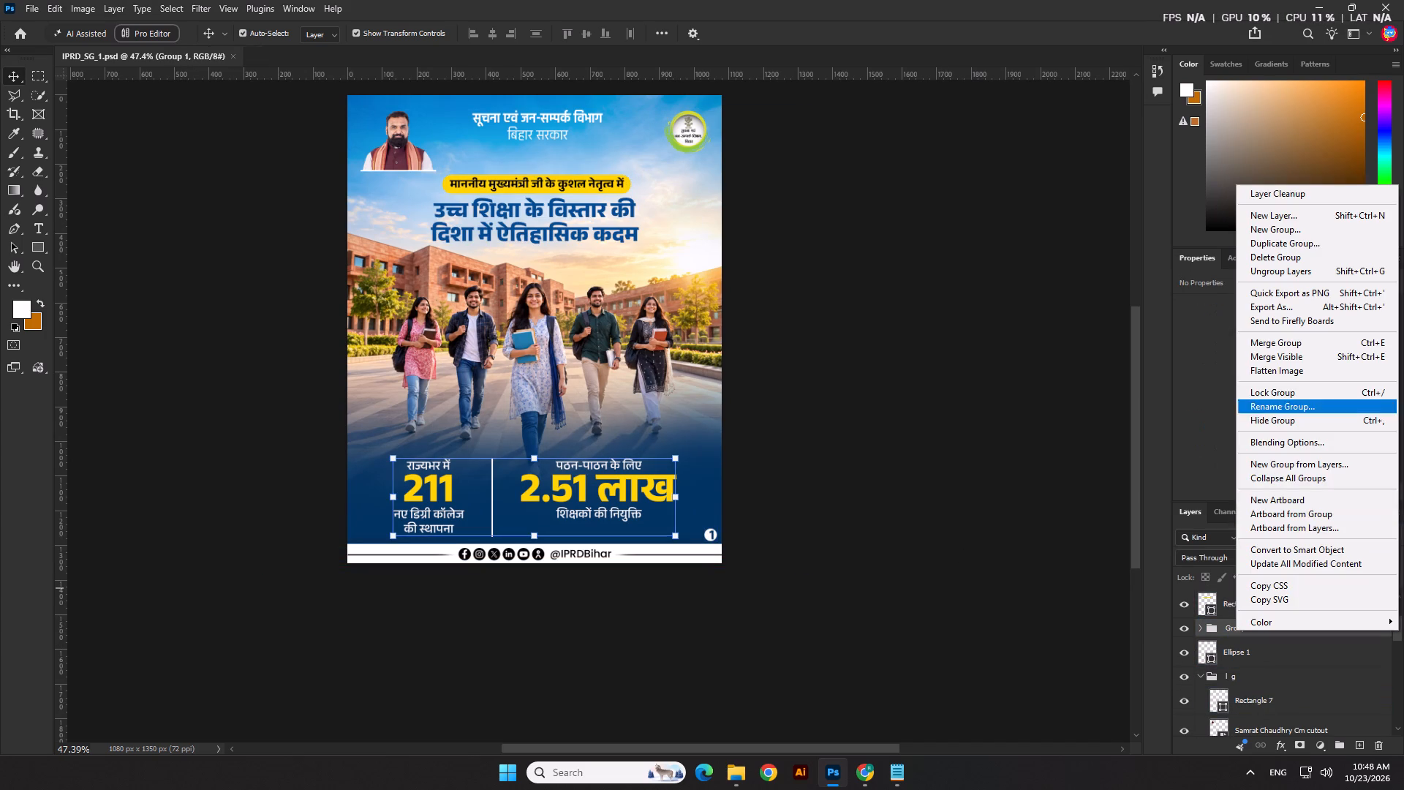
pyautogui.click(1282, 274)
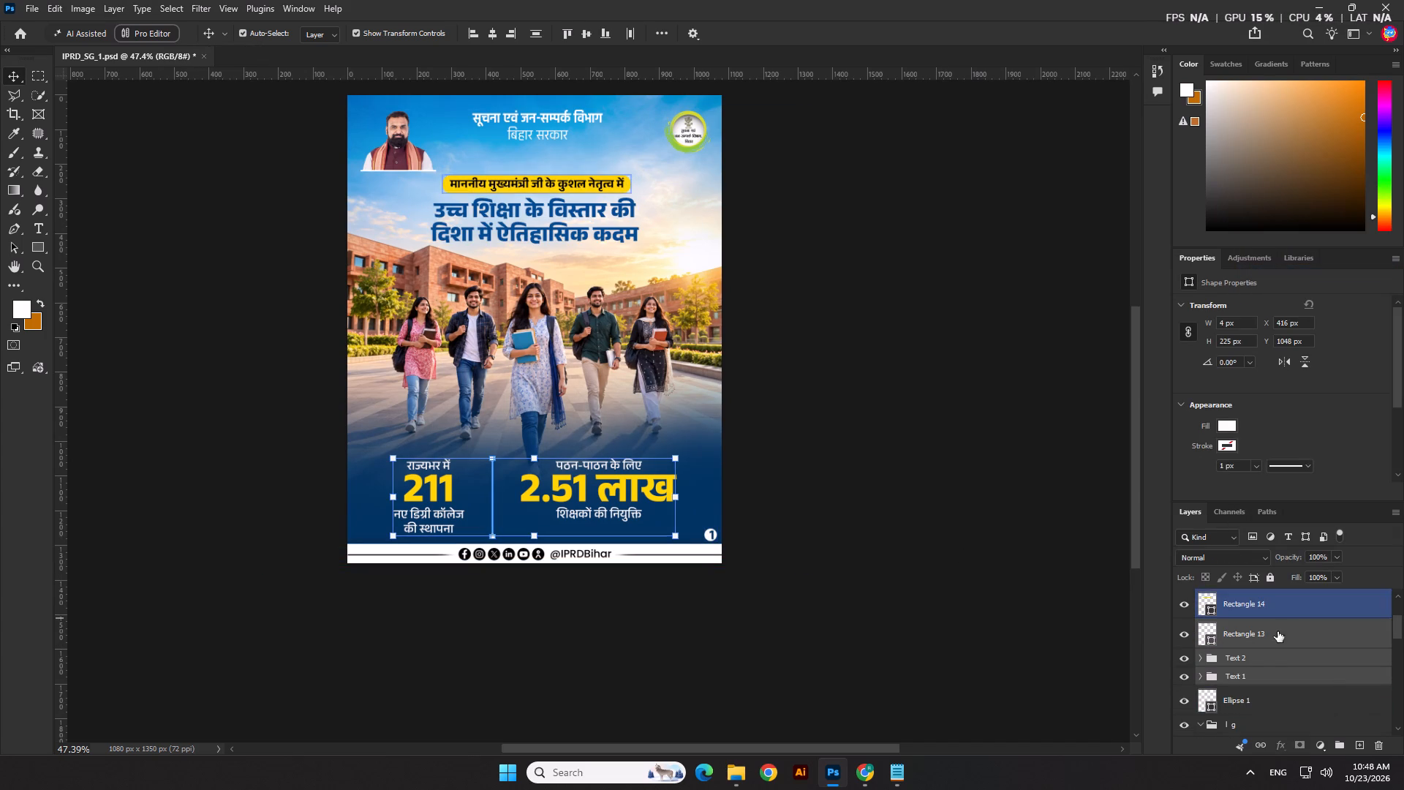
# Distribute the white divider, Text 1 and Text 2 with equal vertical spacing.
pyautogui.click(532, 29)
pyautogui.doubleClick(532, 29)
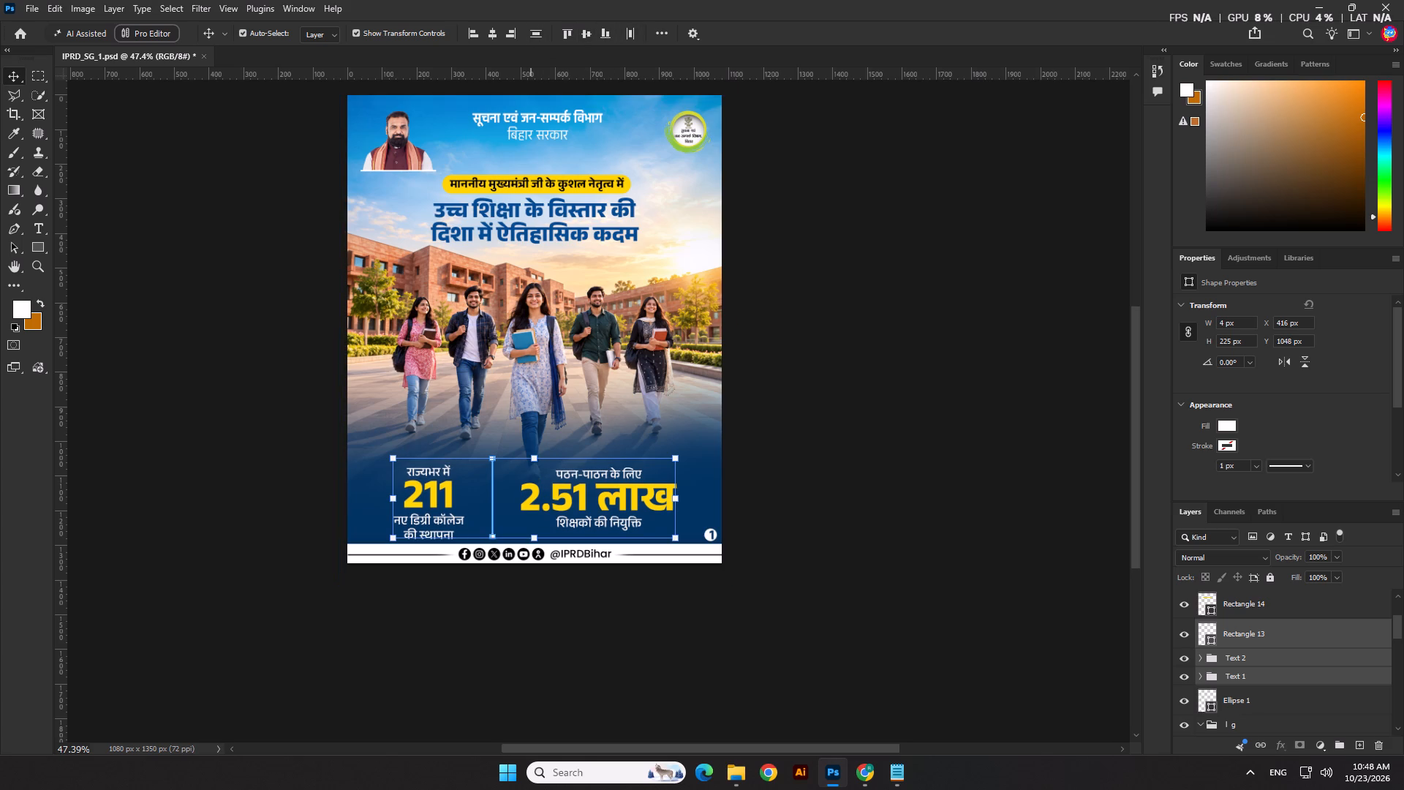
pyautogui.doubleClick(535, 28)
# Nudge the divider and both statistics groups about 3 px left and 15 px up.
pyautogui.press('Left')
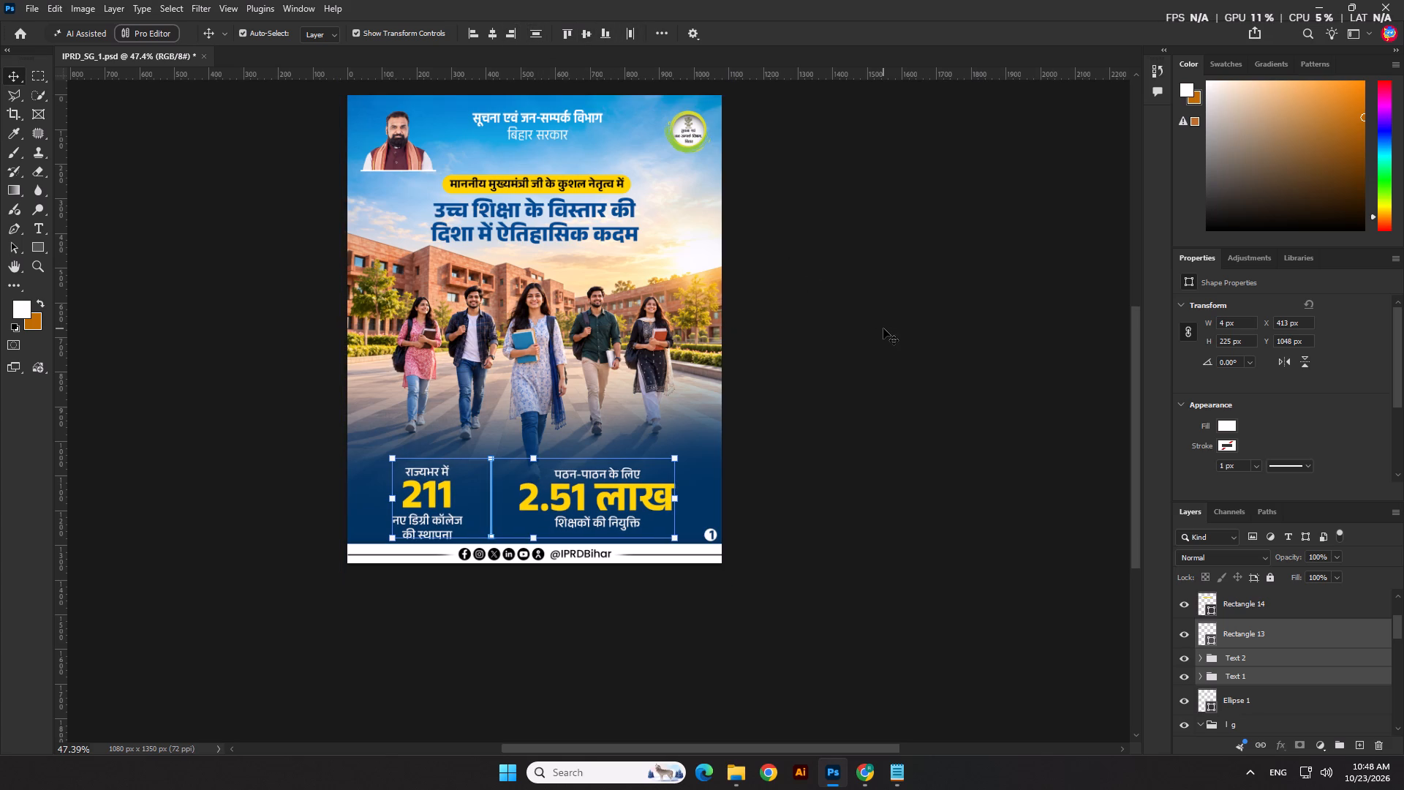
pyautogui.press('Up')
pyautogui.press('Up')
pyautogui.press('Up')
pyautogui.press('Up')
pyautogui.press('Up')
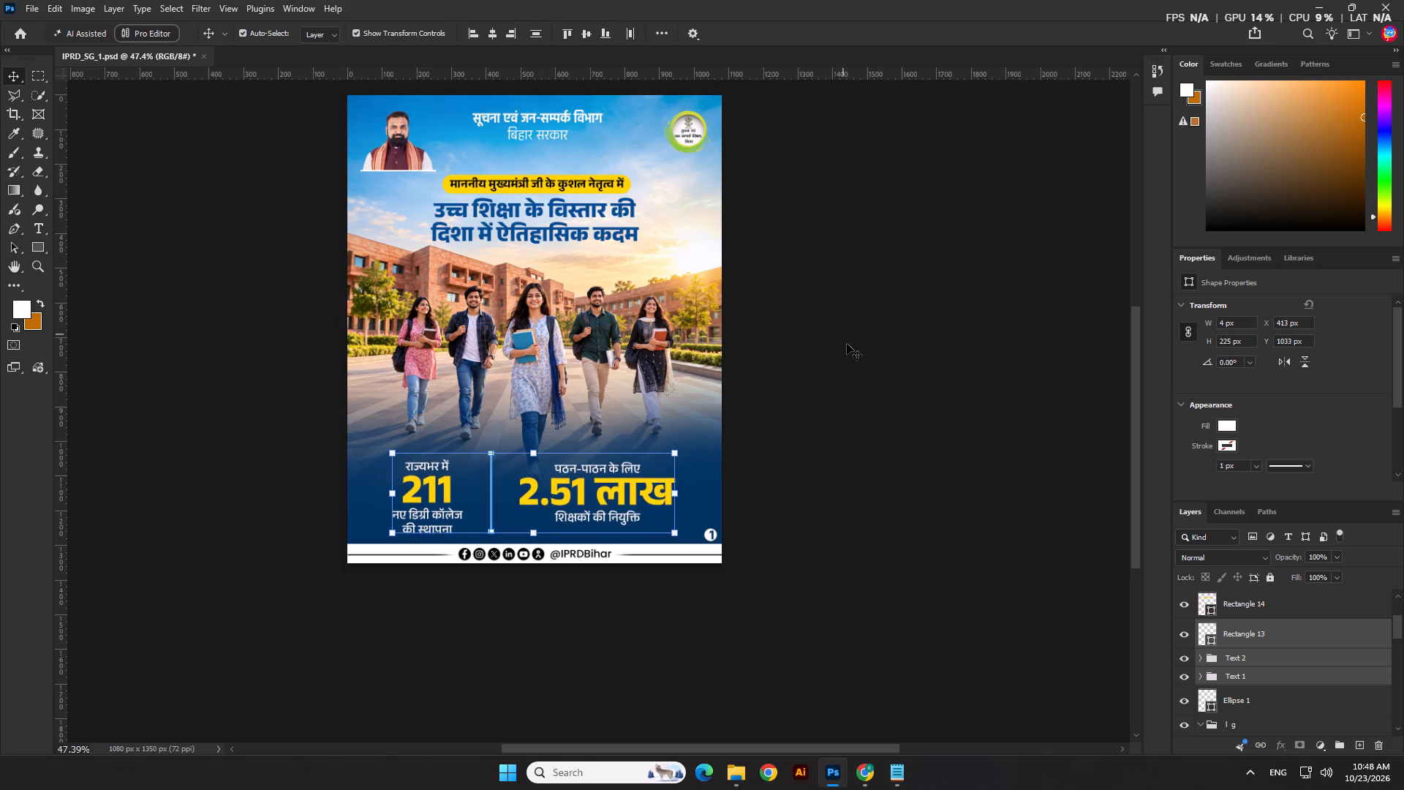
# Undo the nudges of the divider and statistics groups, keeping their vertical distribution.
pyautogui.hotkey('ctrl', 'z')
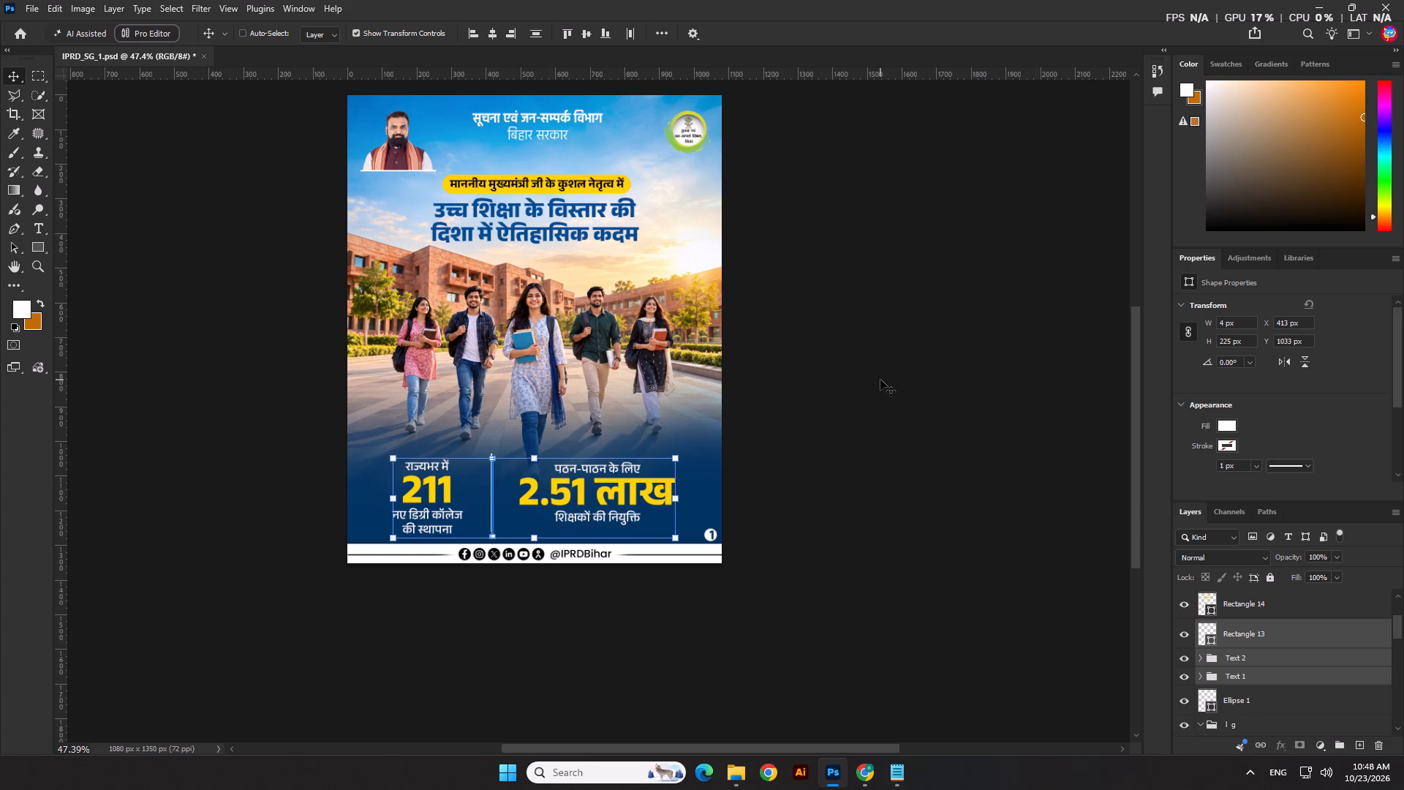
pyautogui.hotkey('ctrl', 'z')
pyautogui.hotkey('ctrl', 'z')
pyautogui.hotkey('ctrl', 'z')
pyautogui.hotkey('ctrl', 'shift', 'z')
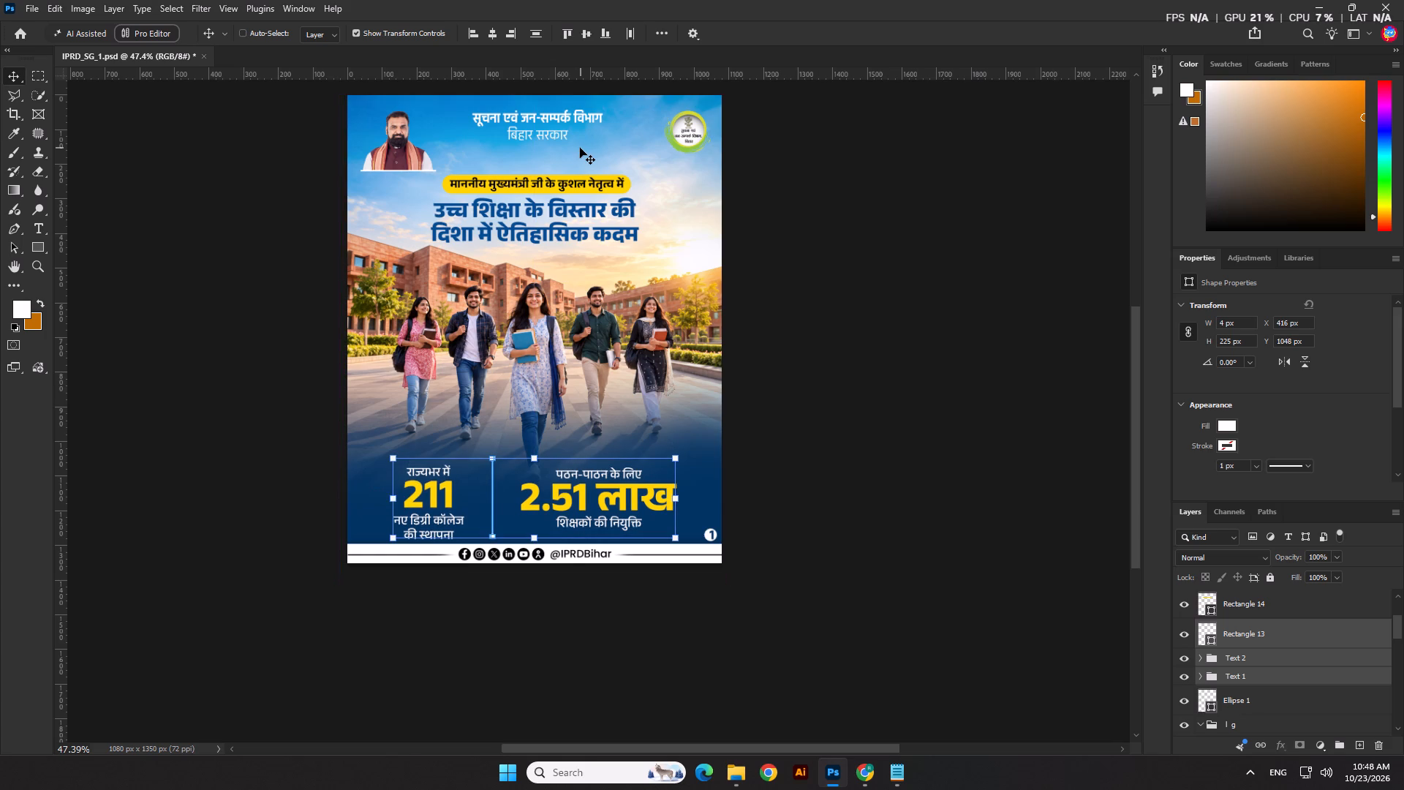
# Reapply equal vertical spacing to the white divider, Text 1 and Text 2, and nudge all three up about 23 px.
pyautogui.tripleClick(533, 35)
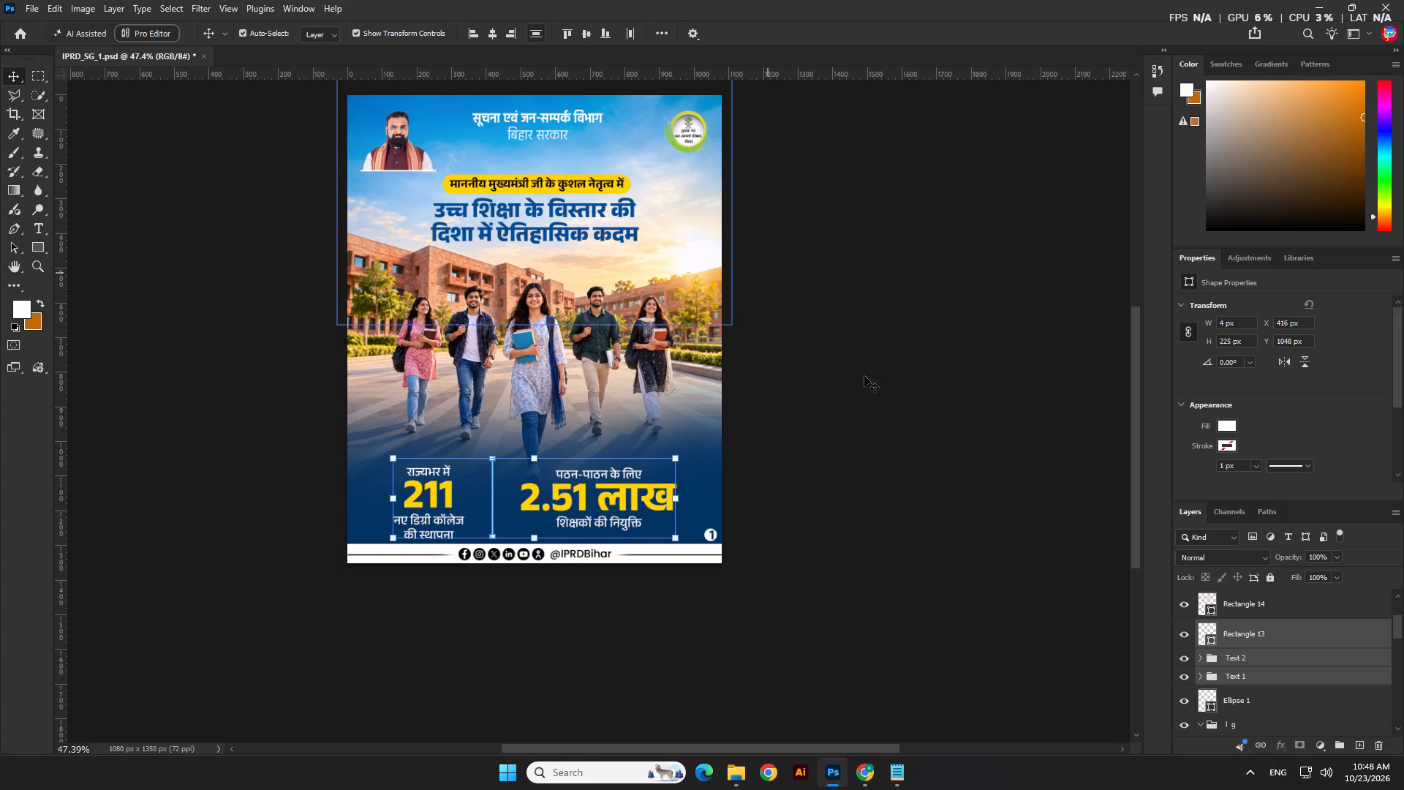
pyautogui.press('Up')
pyautogui.press('Up')
pyautogui.press('Up')
pyautogui.press('Up')
pyautogui.press('Up')
pyautogui.press('Up')
pyautogui.press('Up')
pyautogui.press('Up')
pyautogui.press('Up')
pyautogui.press('Up')
pyautogui.press('Up')
pyautogui.press('Up')
pyautogui.press('Up')
pyautogui.press('Up')
pyautogui.press('Up')
pyautogui.press('Up')
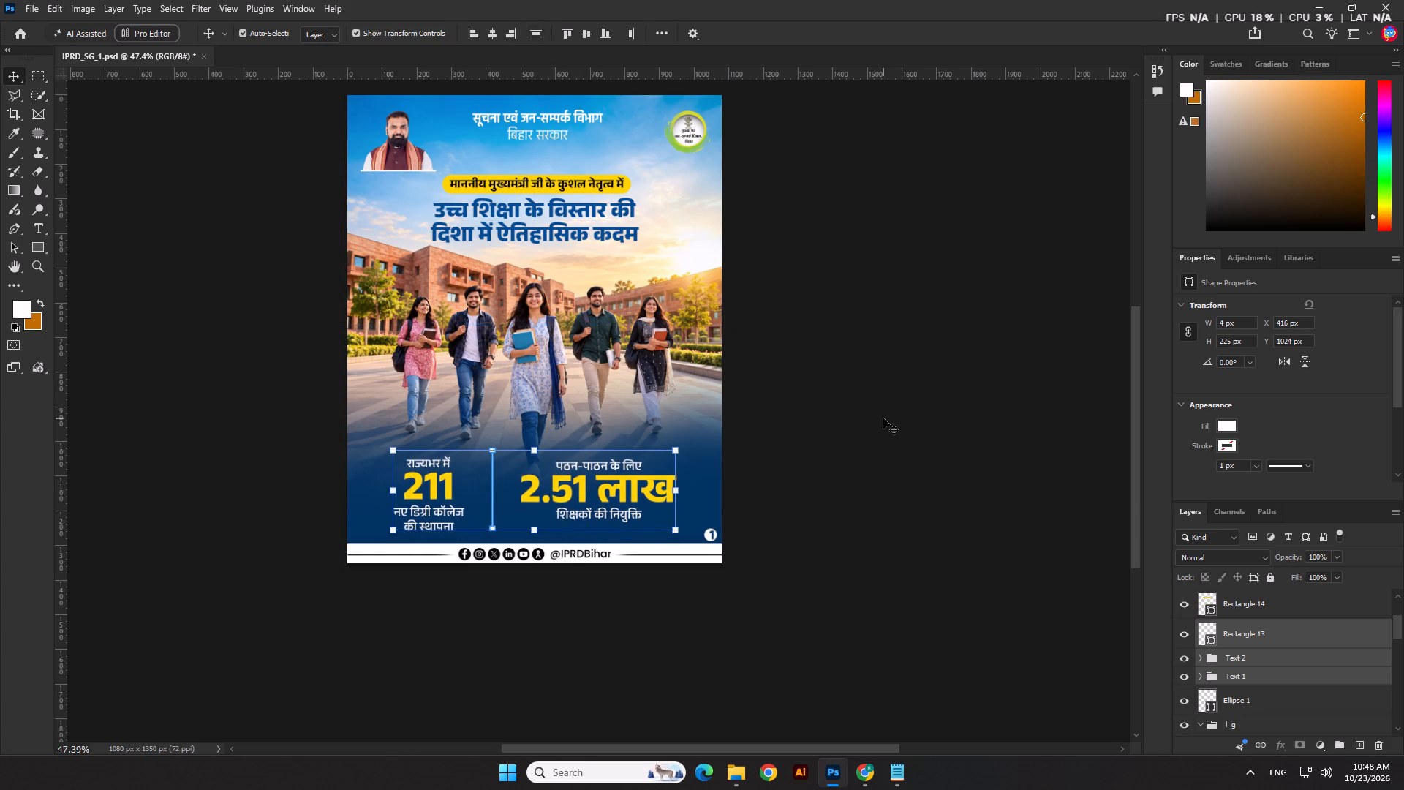
pyautogui.press('Down')
pyautogui.press('Up')
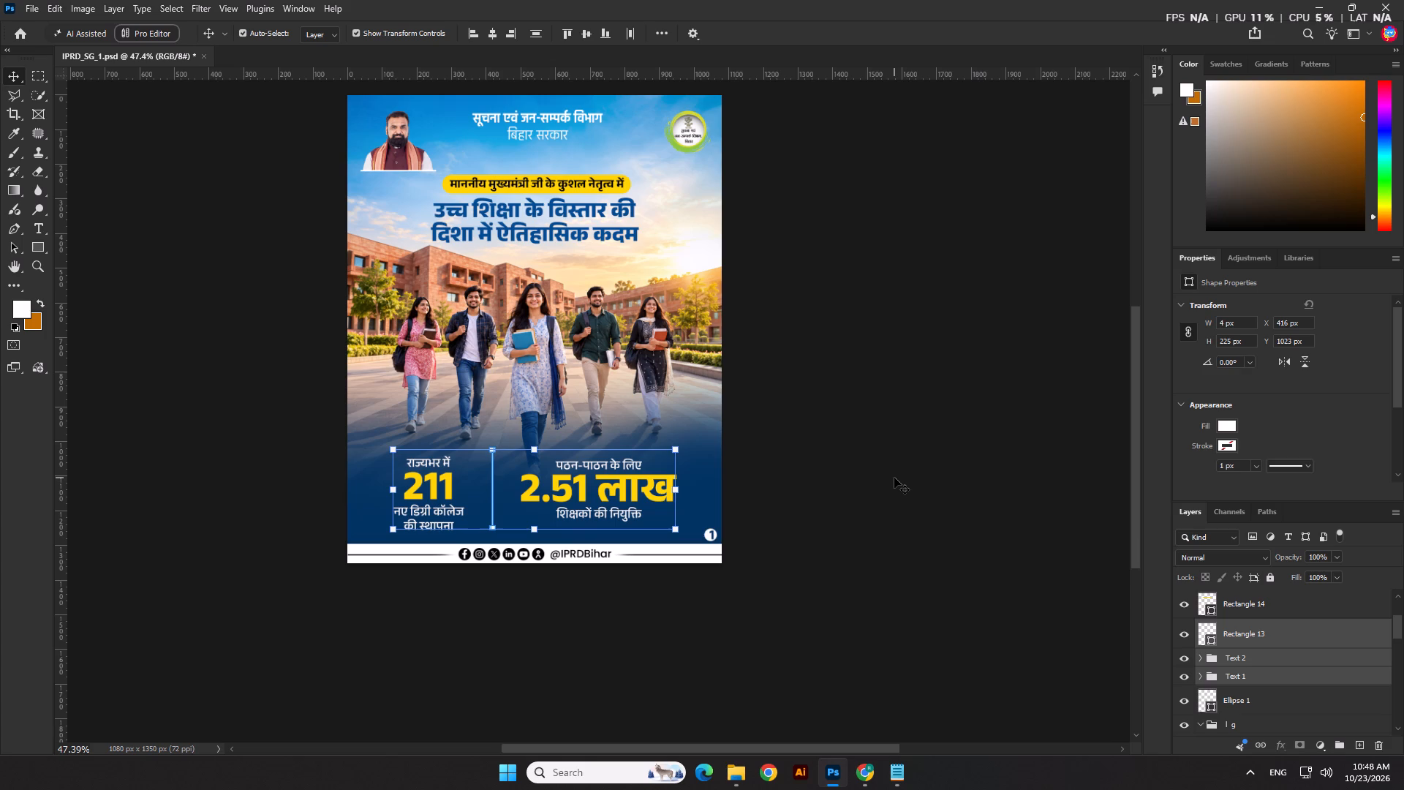
pyautogui.press('Down')
pyautogui.click(894, 478)
# Group the white divider (Rectangle 13), Text 1 and Text 2 together.
pyautogui.click(1261, 633)
pyautogui.keyDown('shift'); pyautogui.click(1252, 682); pyautogui.keyUp('shift')
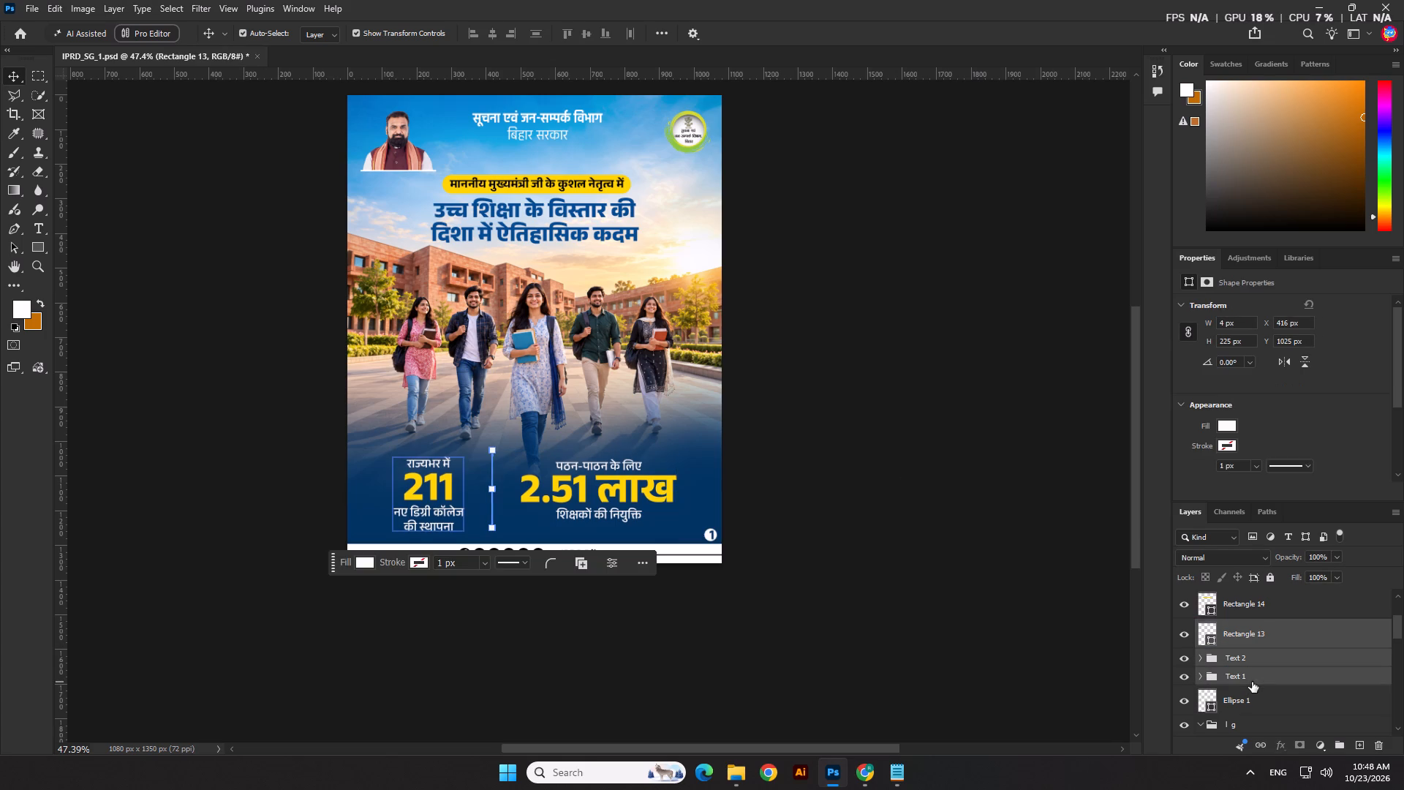
pyautogui.hotkey('ctrl', 'g')
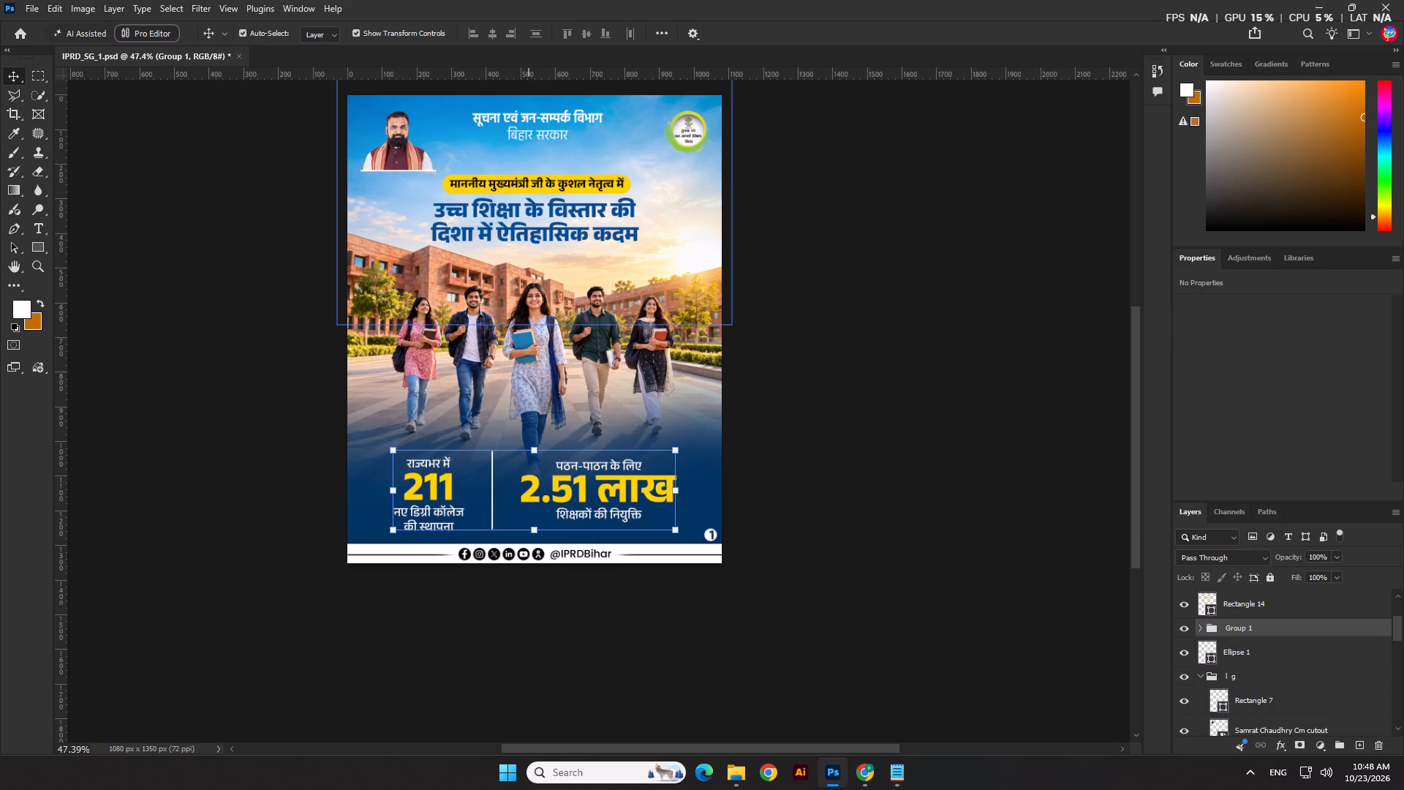
# Centre the grouped statistics row horizontally on the canvas and save the poster.
pyautogui.click(660, 27)
pyautogui.click(709, 172)
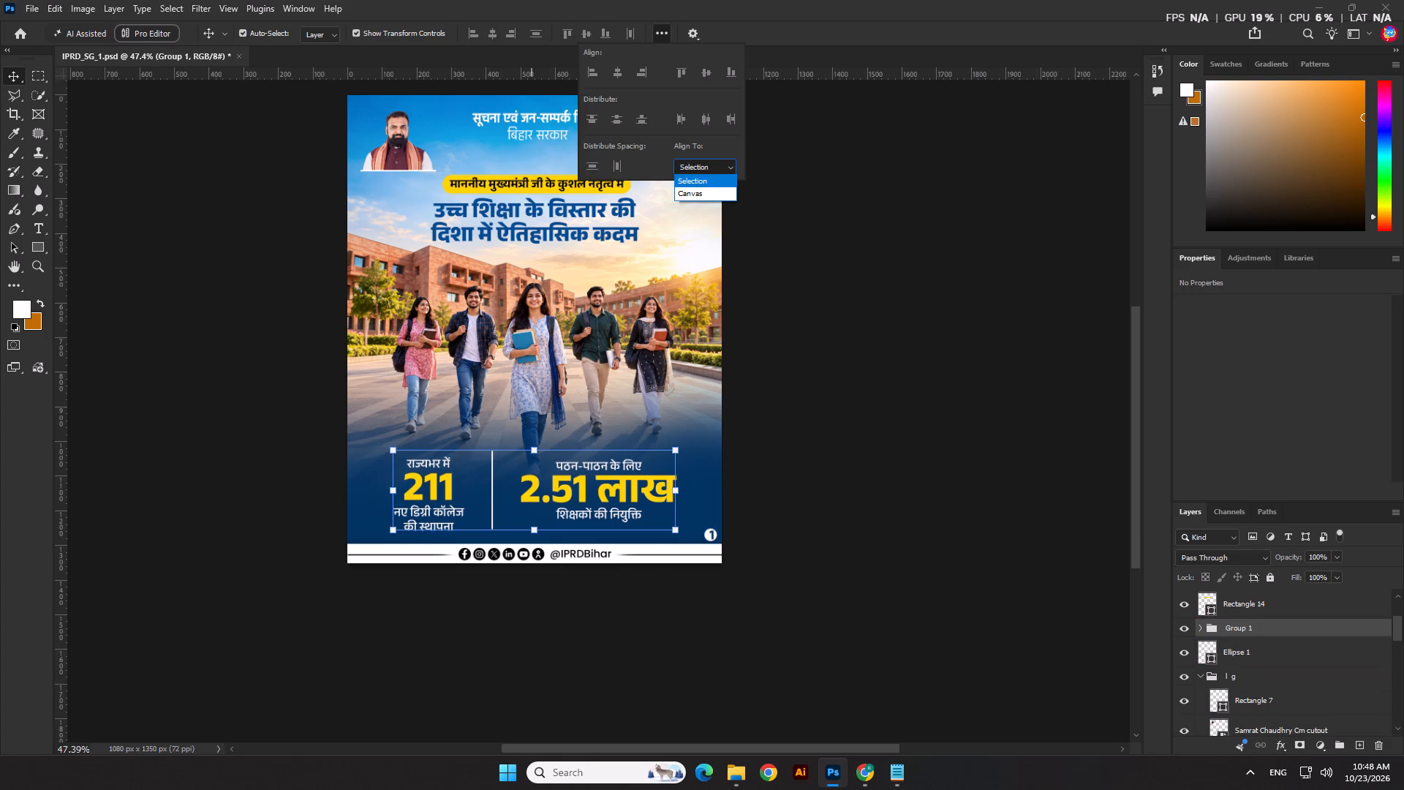
pyautogui.click(712, 192)
pyautogui.click(492, 34)
pyautogui.click(878, 416)
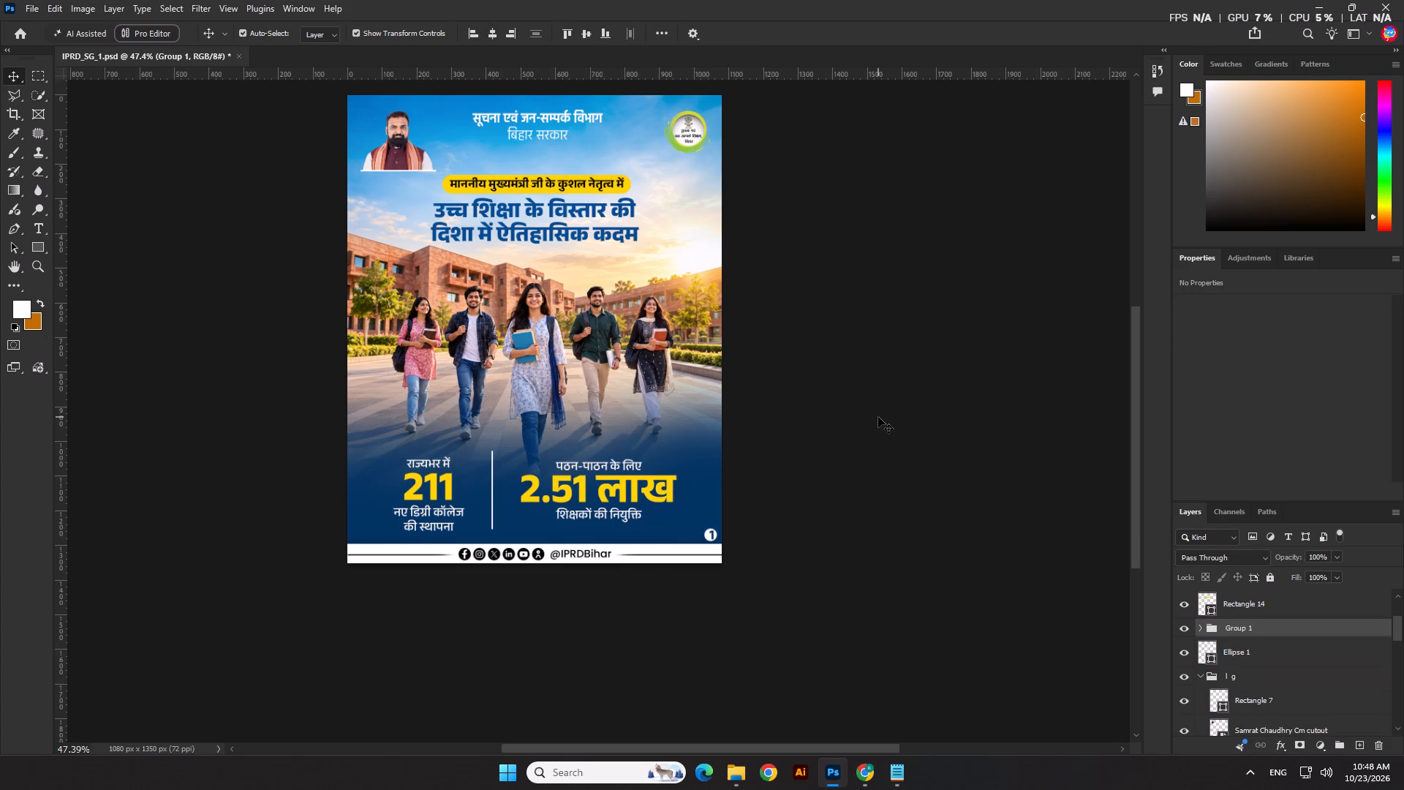
pyautogui.hotkey('ctrl', 's')
# Enlarge the white circle of the page-number badge slightly from its upper-left corner.
pyautogui.scroll(-3, 827, 543)
pyautogui.scroll(15, 722, 554)
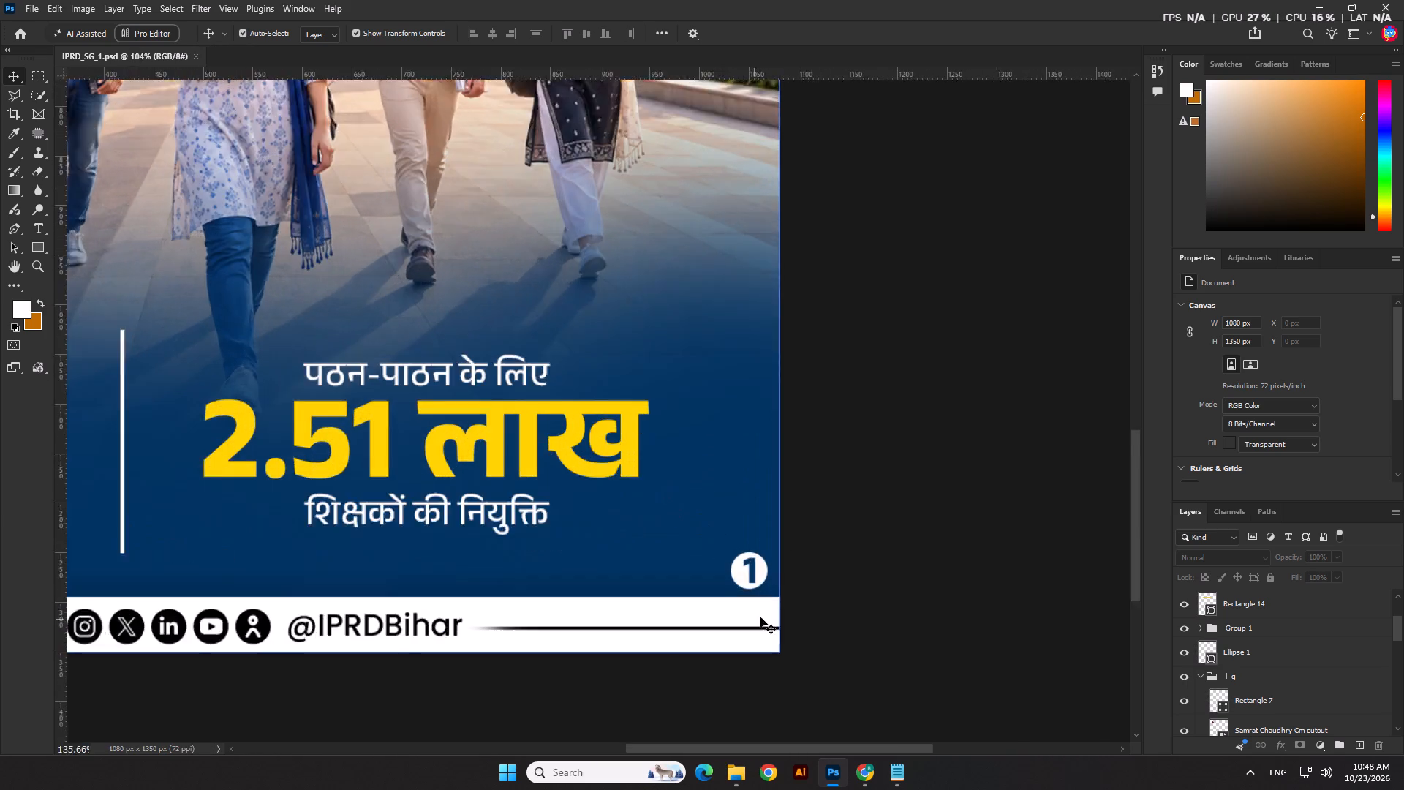
pyautogui.scroll(5, 760, 617)
pyautogui.click(761, 563)
pyautogui.keyDown('shift'); pyautogui.click(749, 554); pyautogui.keyUp('shift')
pyautogui.moveTo(713, 522); pyautogui.dragTo(713, 520)
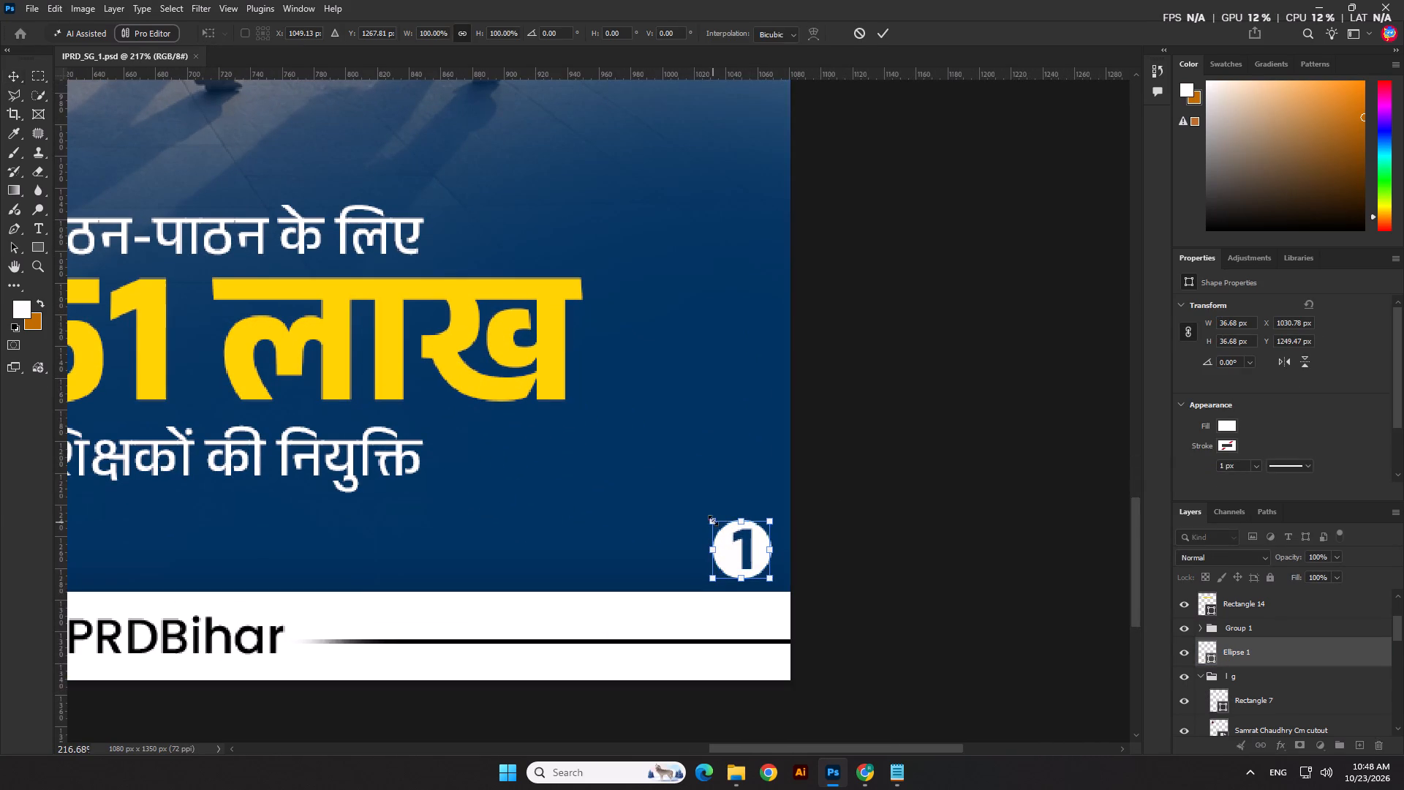
pyautogui.moveTo(713, 520); pyautogui.dragTo(706, 513)
pyautogui.press('Return')
pyautogui.click(911, 549)
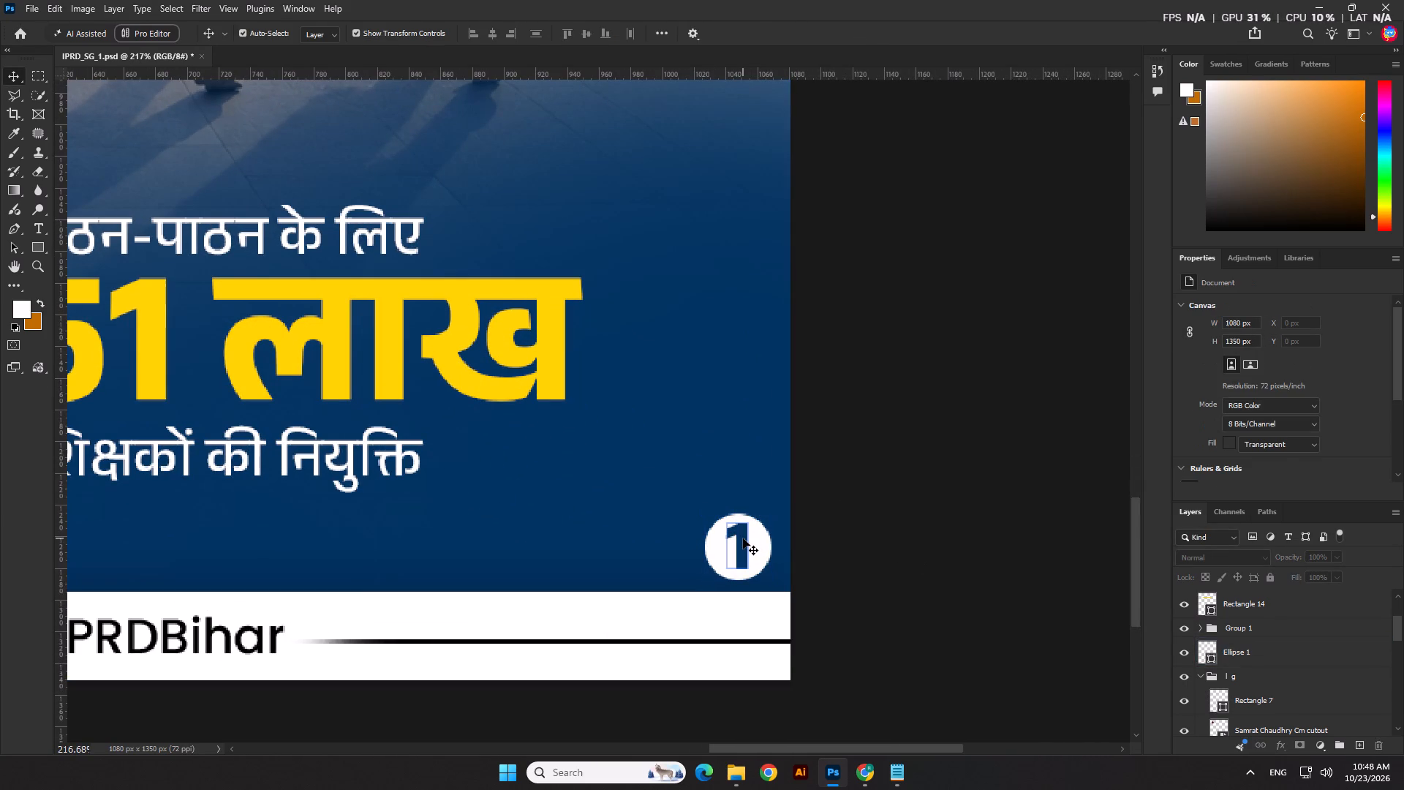
# Set the badge number 1 to the SemiBold weight of Anek Devanagari and save the poster.
pyautogui.click(743, 538)
pyautogui.click(1293, 361)
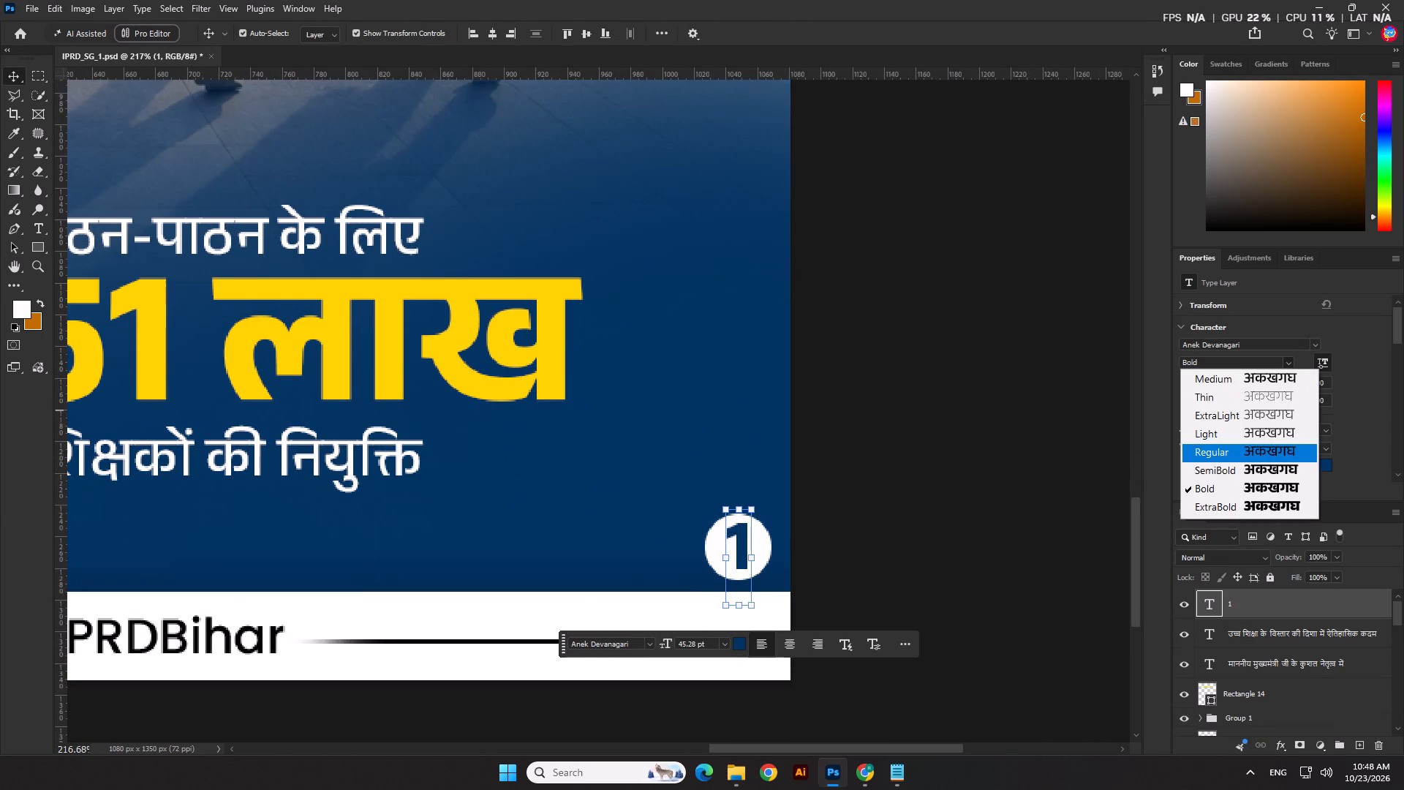
pyautogui.click(1247, 464)
pyautogui.click(930, 533)
pyautogui.scroll(-14, 929, 534)
pyautogui.scroll(1, 915, 554)
pyautogui.scroll(-3, 913, 554)
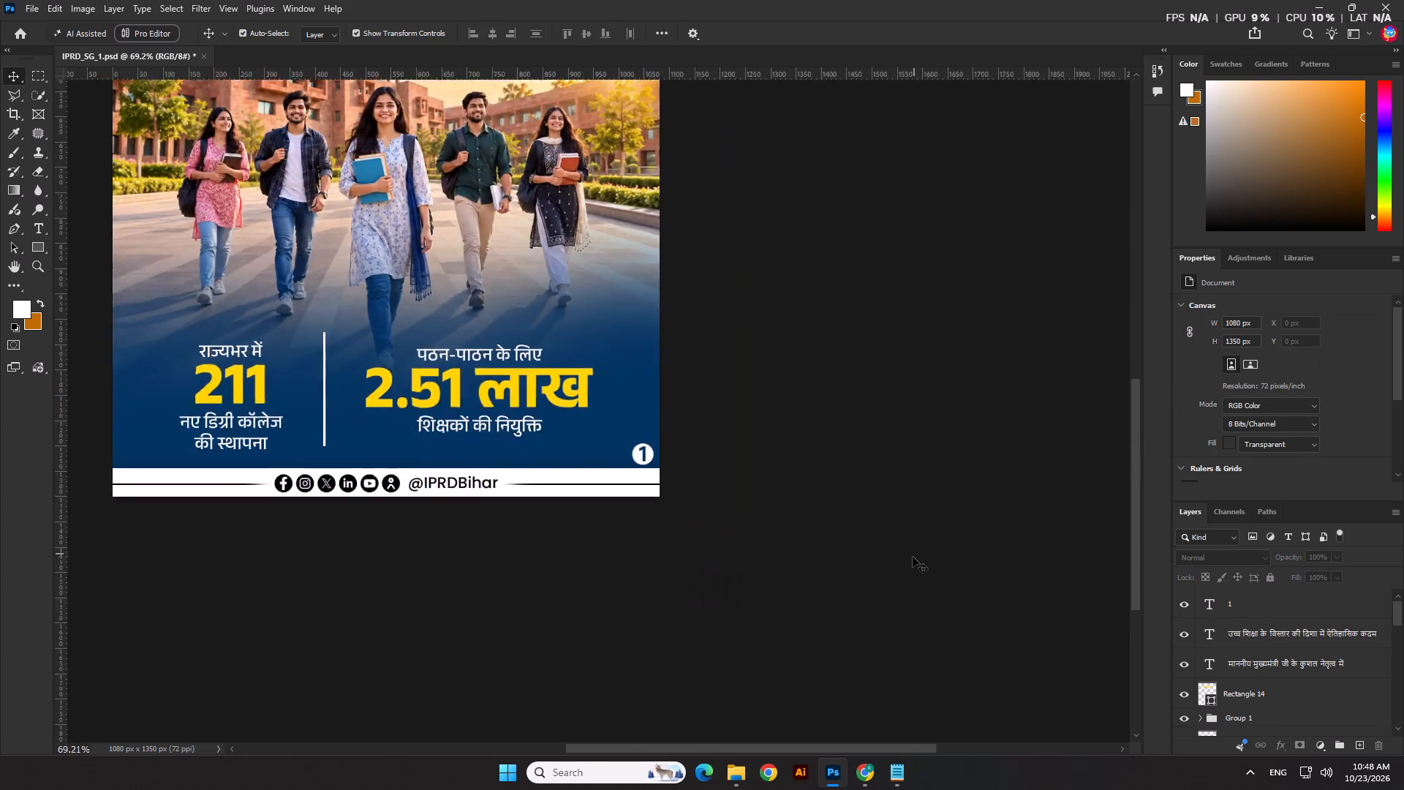
pyautogui.scroll(-3, 913, 557)
pyautogui.hotkey('ctrl', 's')
pyautogui.moveTo(1135, 443); pyautogui.dragTo(1135, 390)
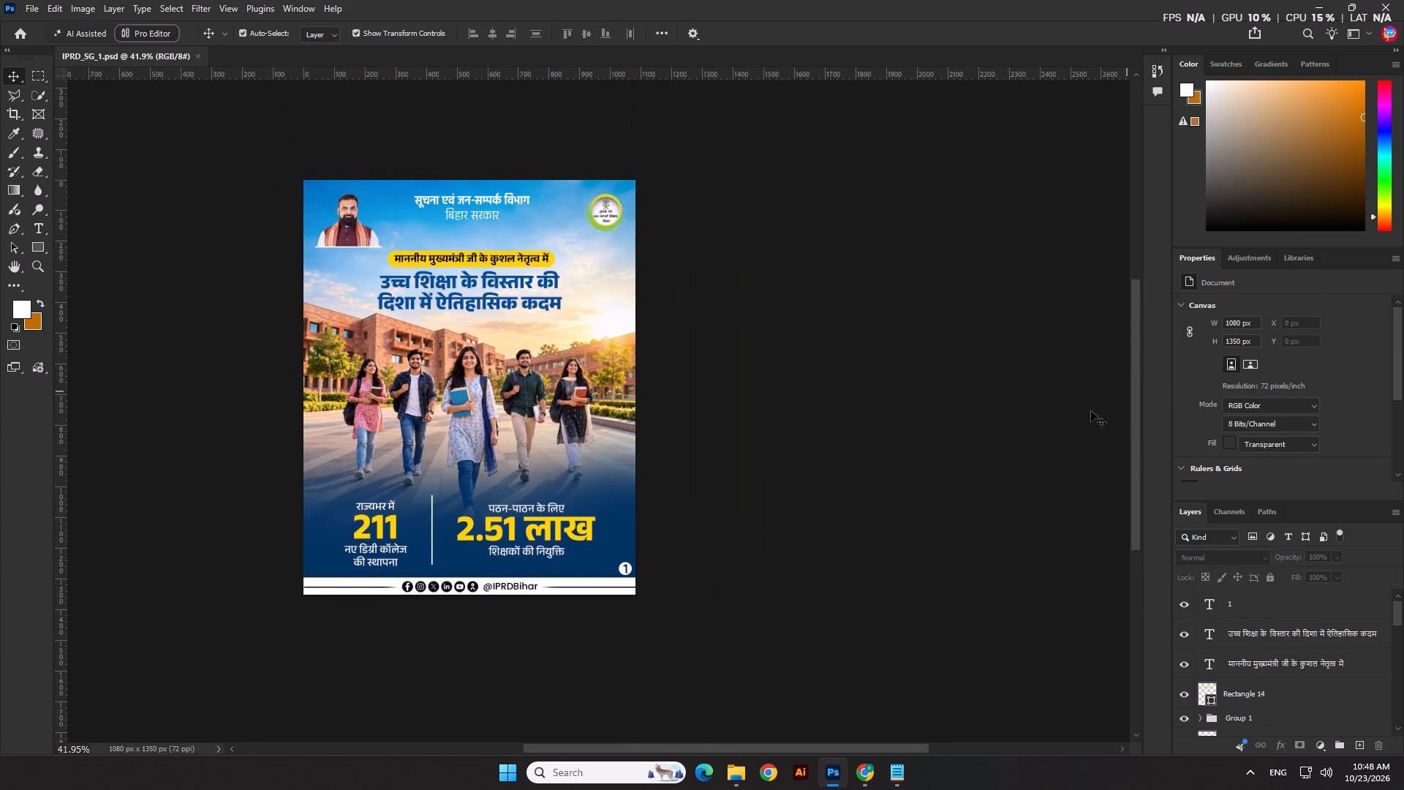
# Nudge the blue two-line headline up 1 px and save the poster.
pyautogui.click(986, 456)
pyautogui.scroll(2, 322, 267)
pyautogui.click(480, 293)
pyautogui.press('Up')
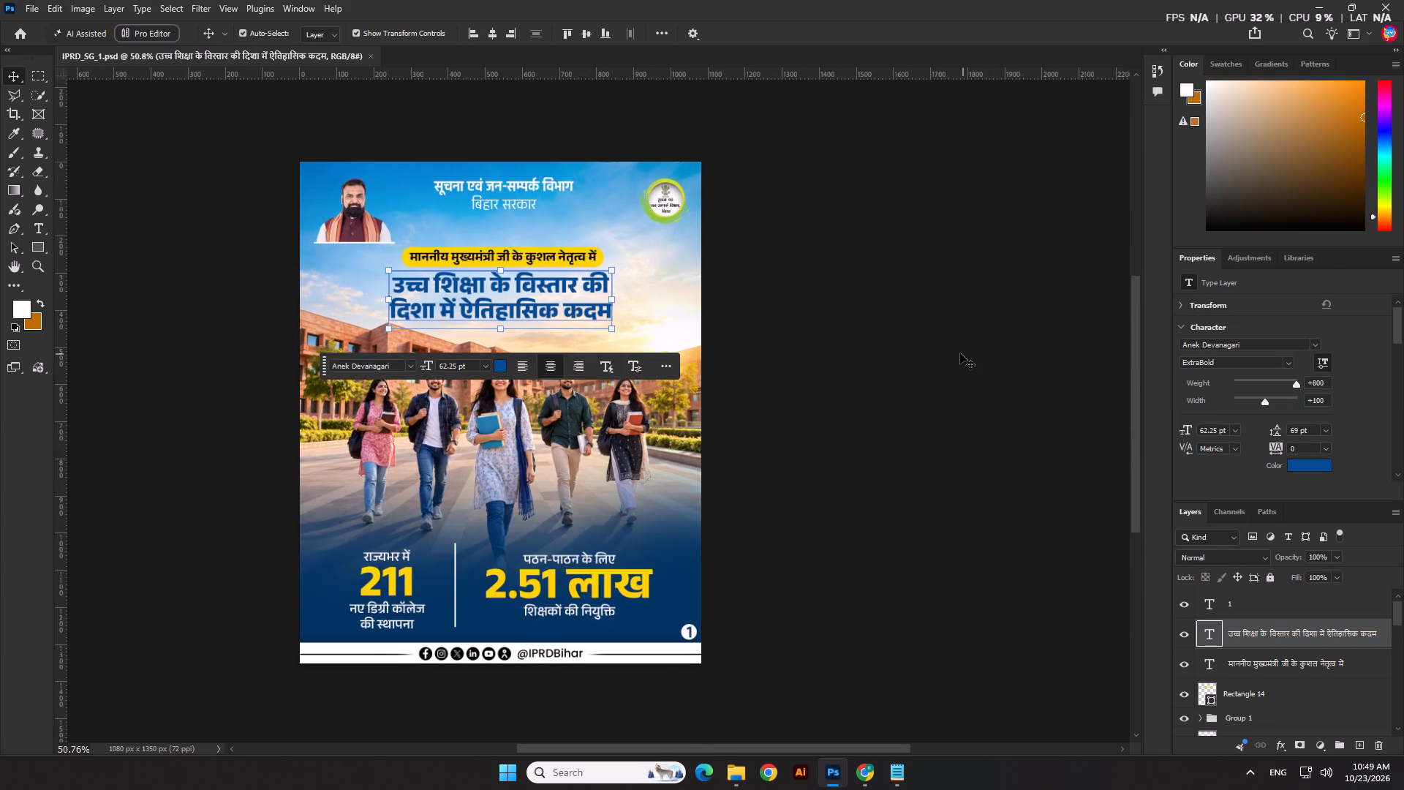
pyautogui.click(872, 352)
pyautogui.scroll(-2, 852, 394)
pyautogui.click(884, 427)
pyautogui.hotkey('ctrl', 's')
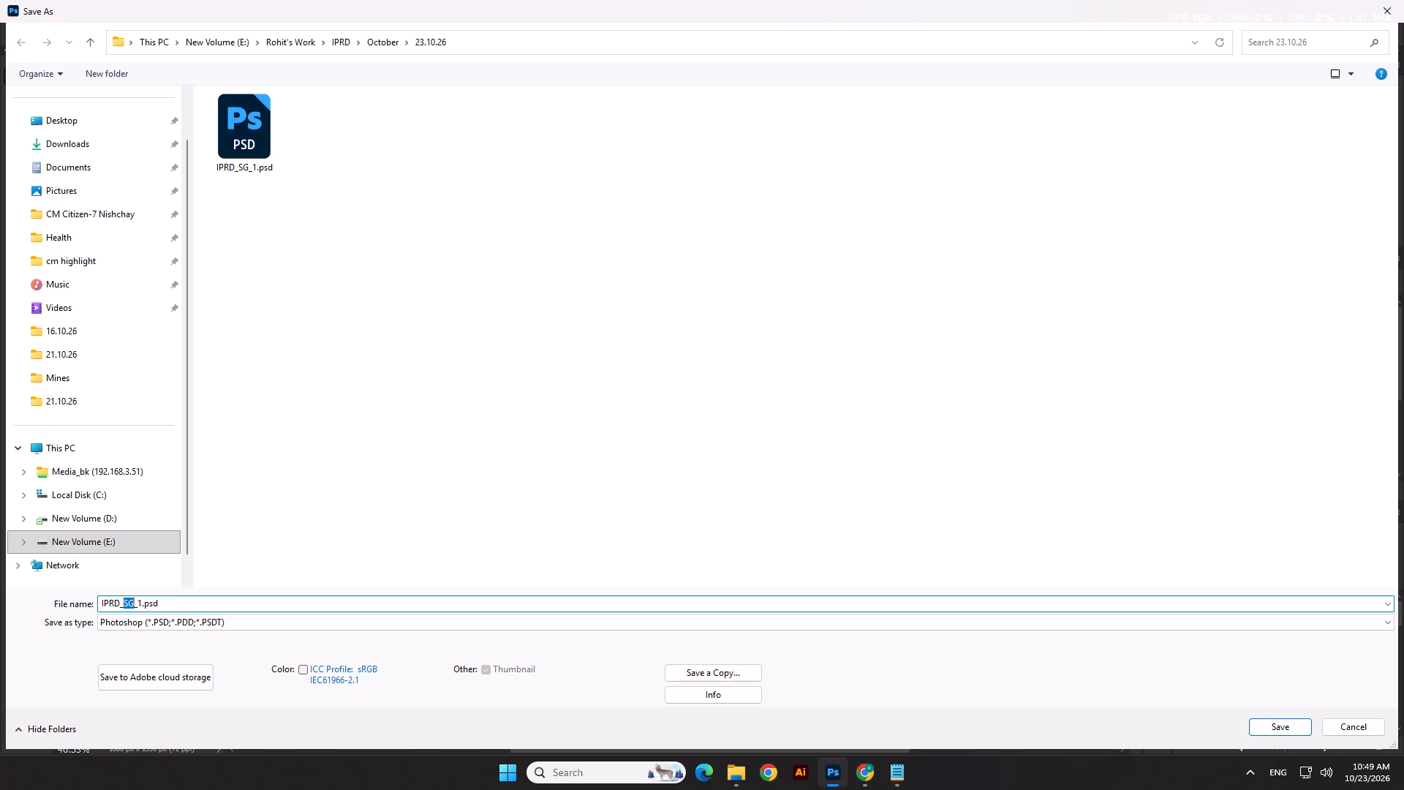
pyautogui.moveTo(132, 602); pyautogui.dragTo(133, 602)
pyautogui.hotkey('ctrl', 'v')
pyautogui.click(129, 606)
pyautogui.hotkey('shift', 's')
pyautogui.press('BackSpace')
pyautogui.hotkey('shift', 'c')
pyautogui.click(1291, 718)
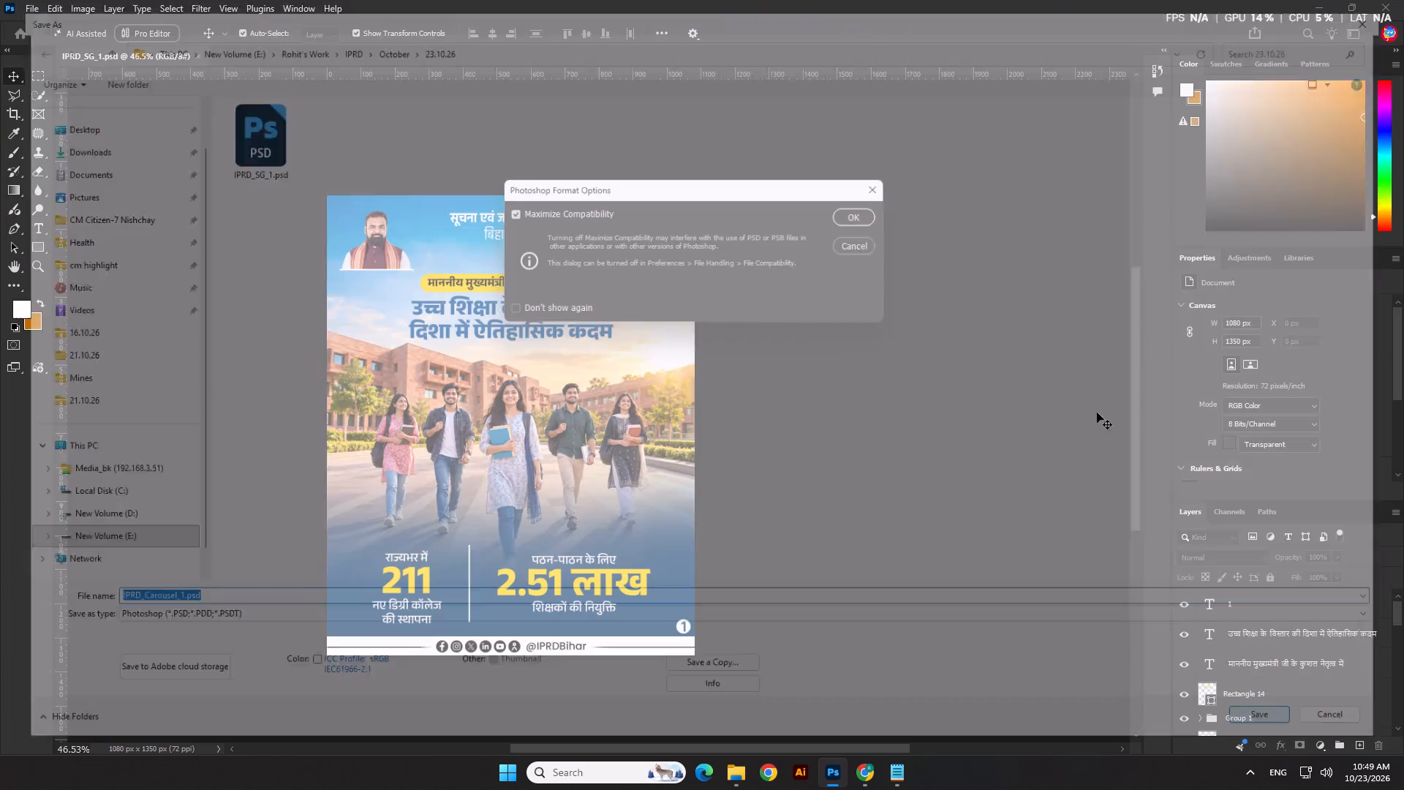
pyautogui.click(869, 208)
pyautogui.click(885, 336)
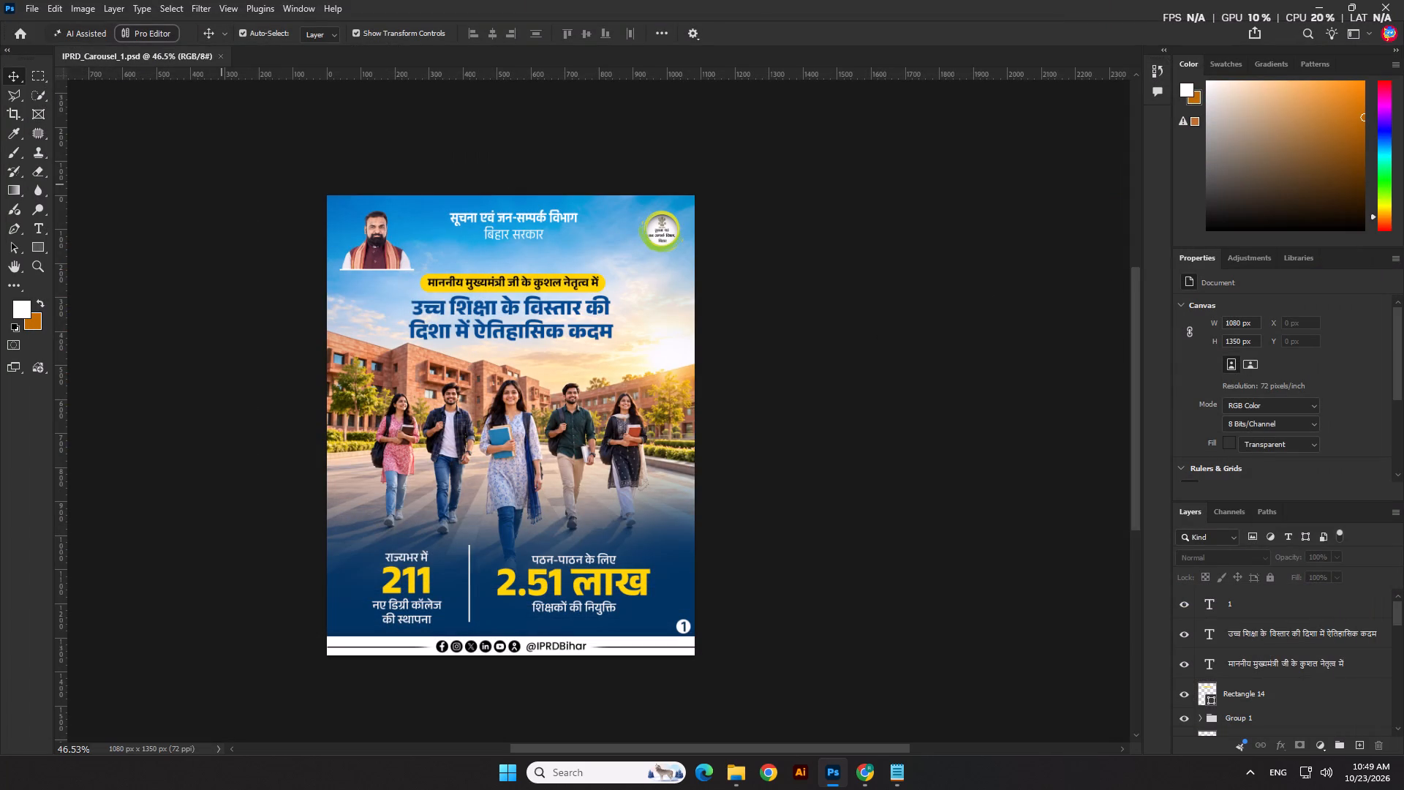
# Save a copy of the poster as IPRD_Carousel_2.psd in the 23.10.26 folder.
pyautogui.click(30, 0)
pyautogui.moveTo(78, 183); pyautogui.dragTo(81, 198)
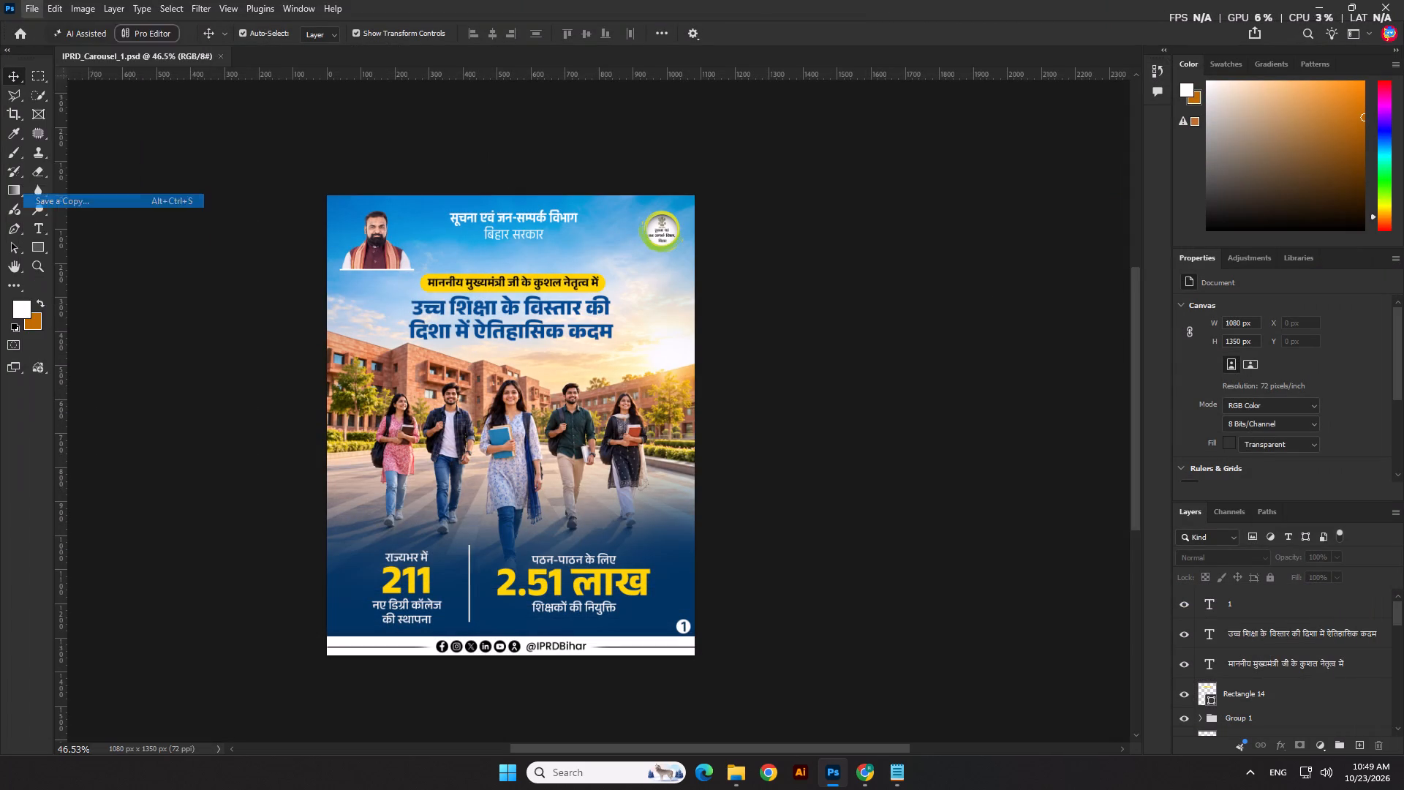
pyautogui.moveTo(161, 585); pyautogui.dragTo(234, 589)
pyautogui.press('2')
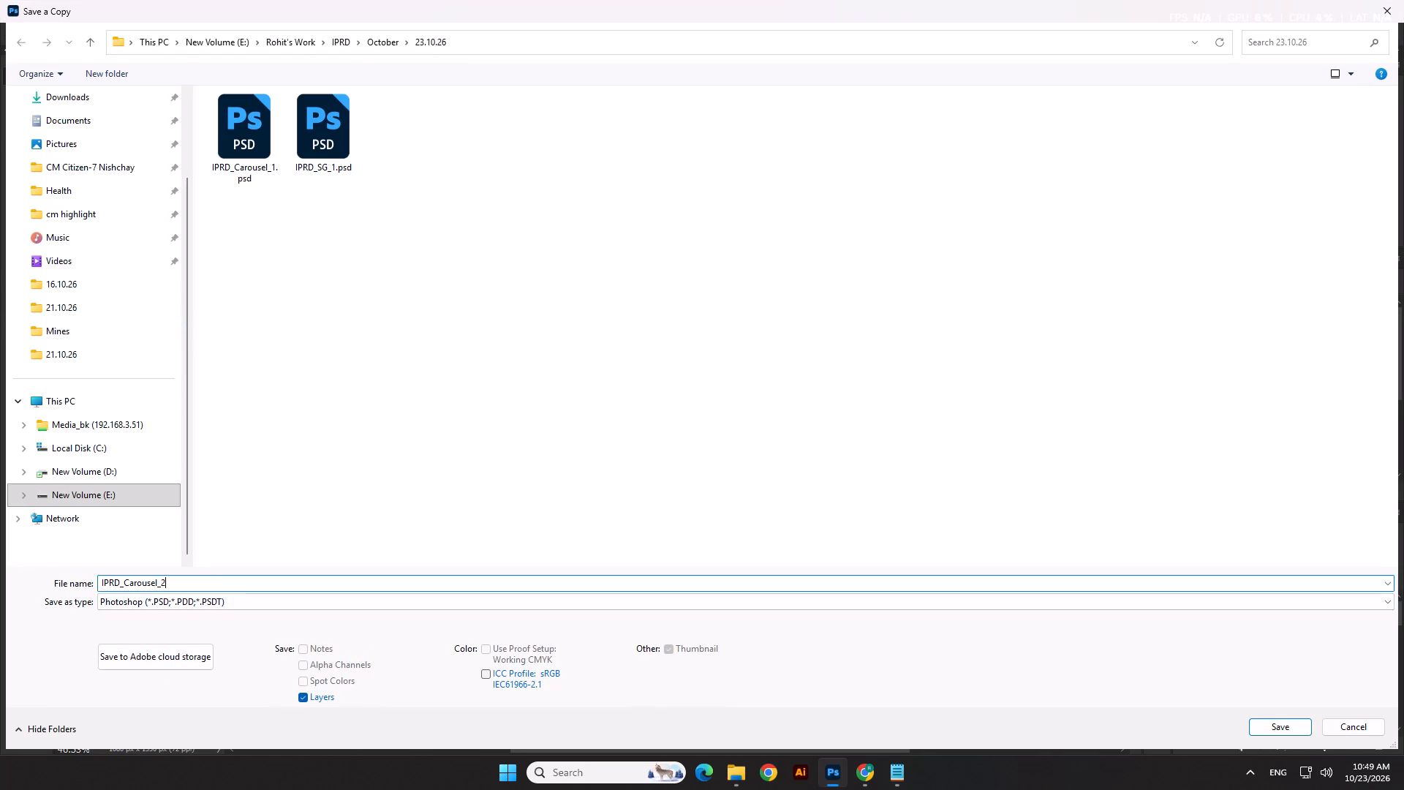
pyautogui.press('Return')
pyautogui.press('Return')
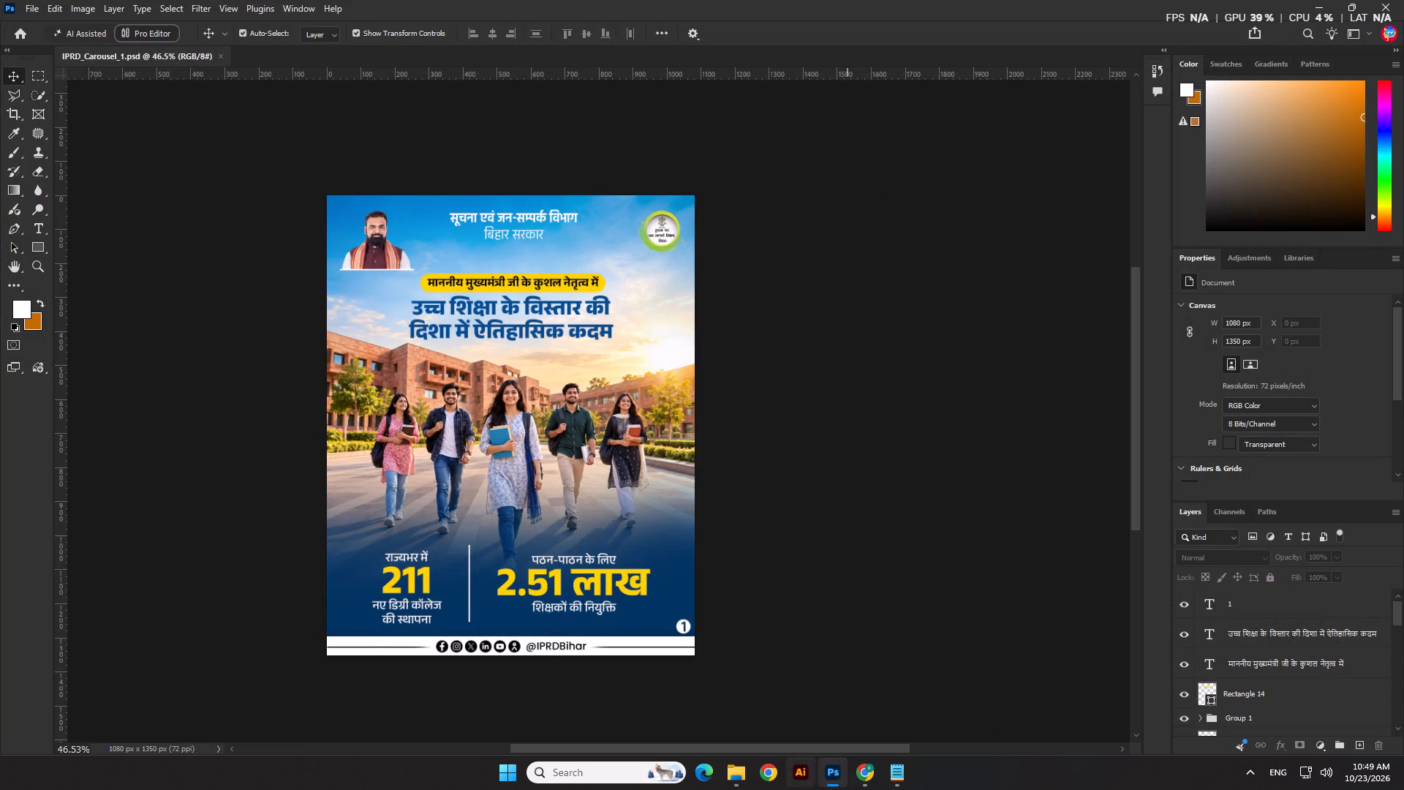
# Find the IPRD October 23.10.26 folder in File Explorer and open IPRD_Carousel_2.psd in Photoshop.
pyautogui.click(747, 771)
pyautogui.click(649, 692)
pyautogui.click(701, 625)
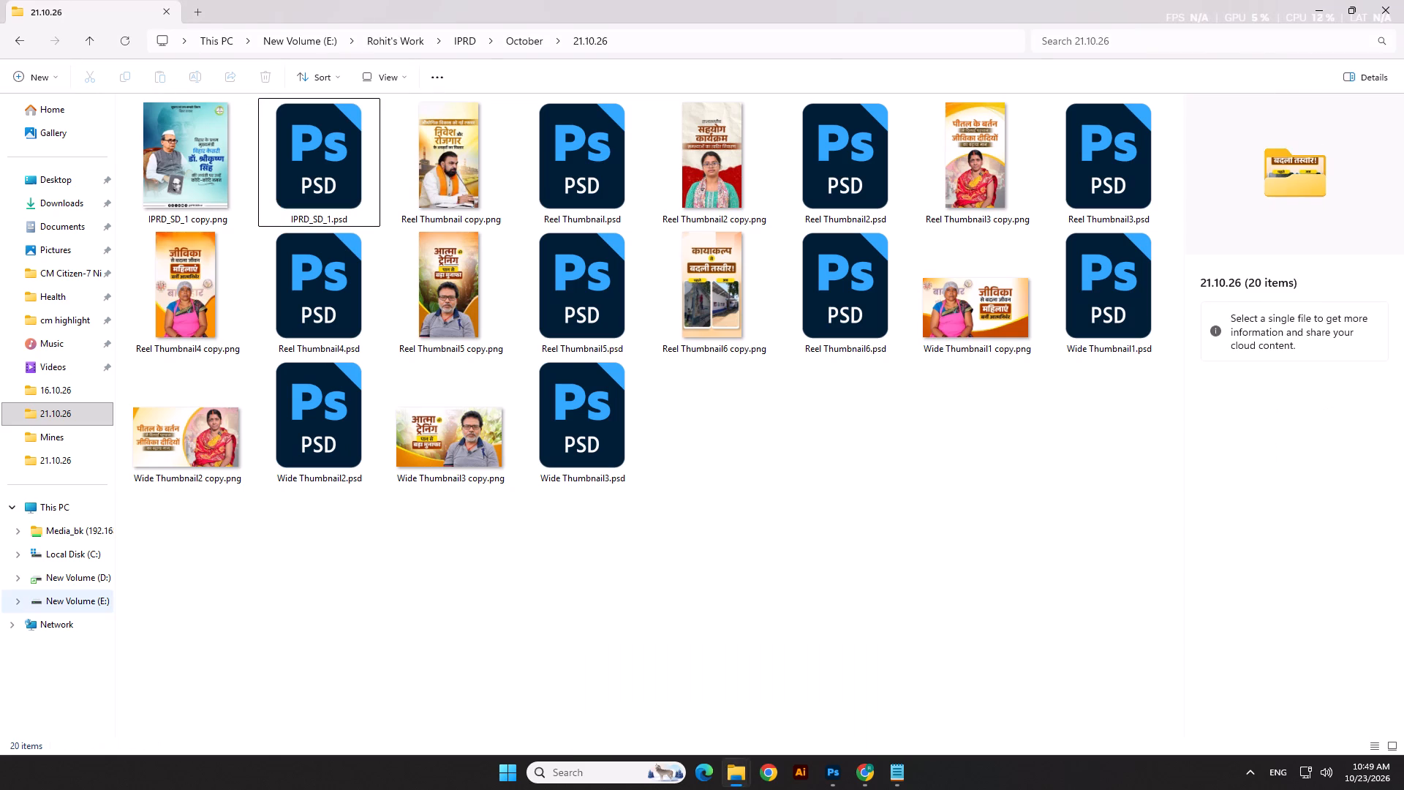
pyautogui.click(56, 446)
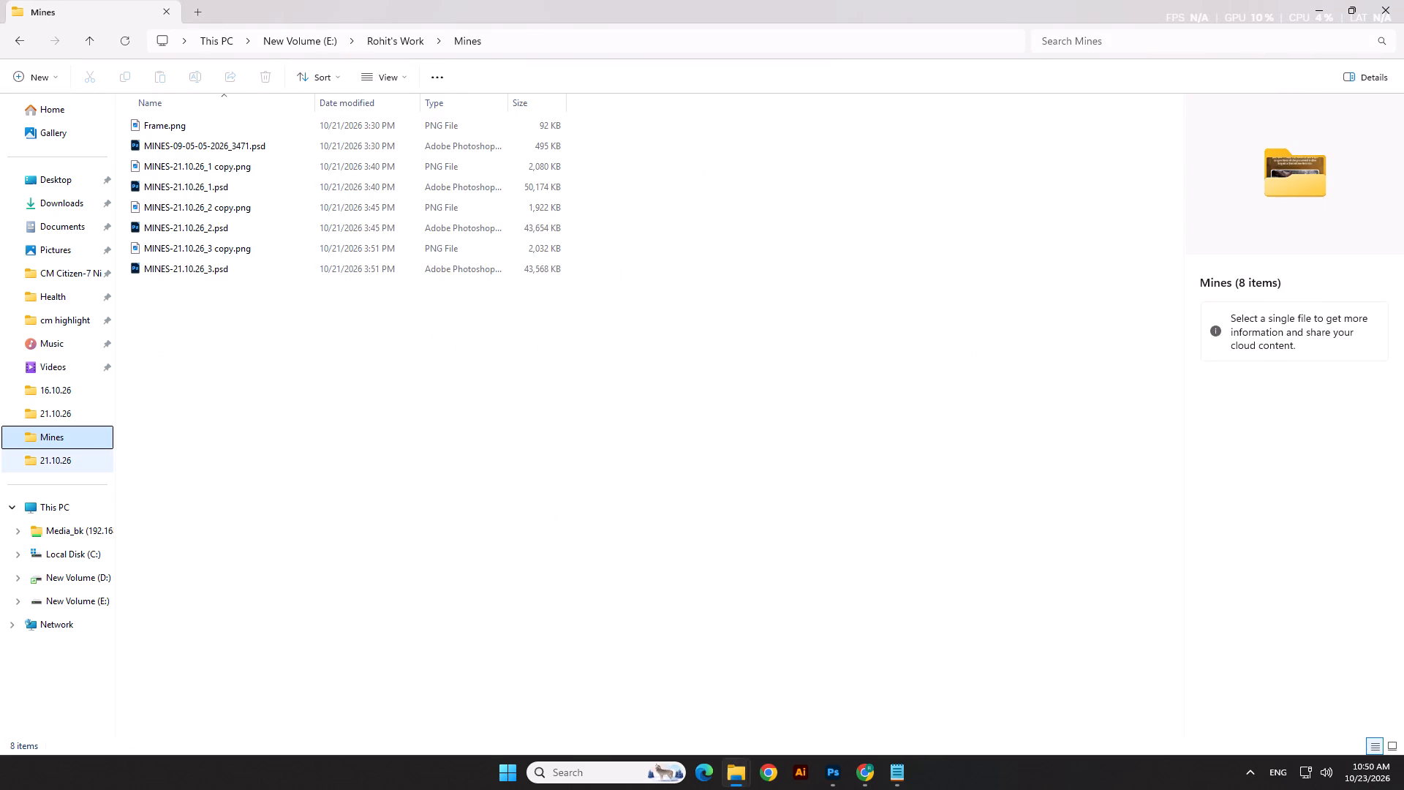
pyautogui.click(58, 449)
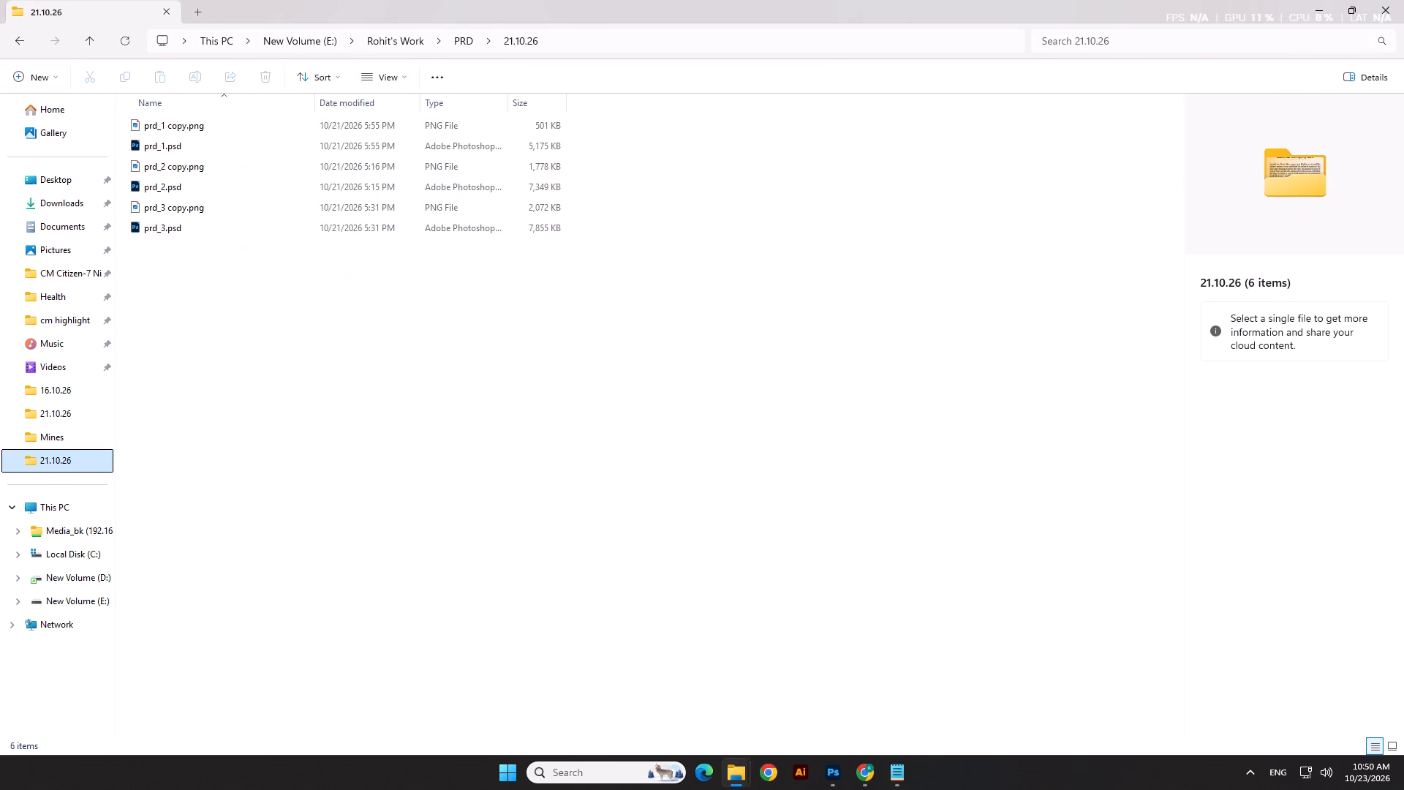
pyautogui.click(401, 39)
pyautogui.doubleClick(646, 187)
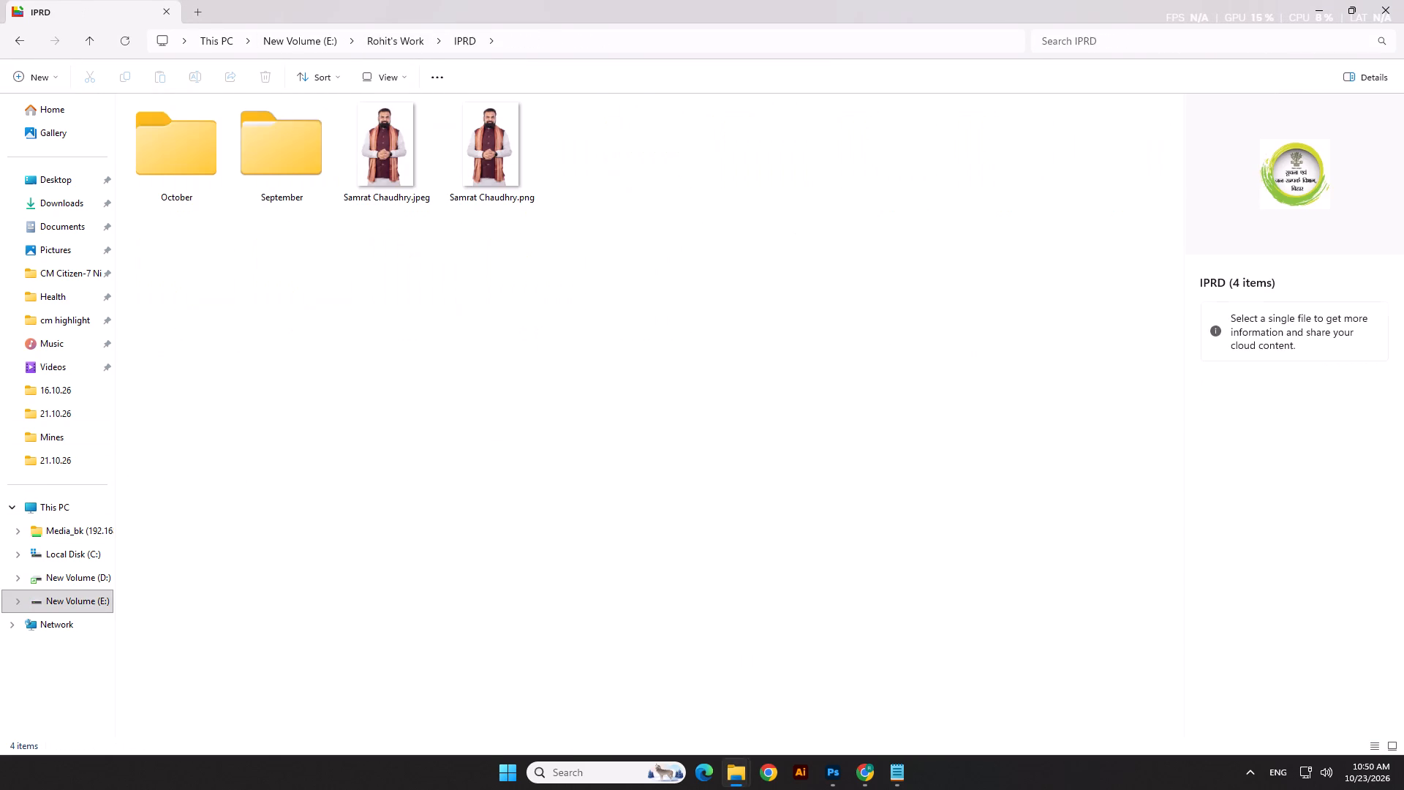
pyautogui.doubleClick(209, 143)
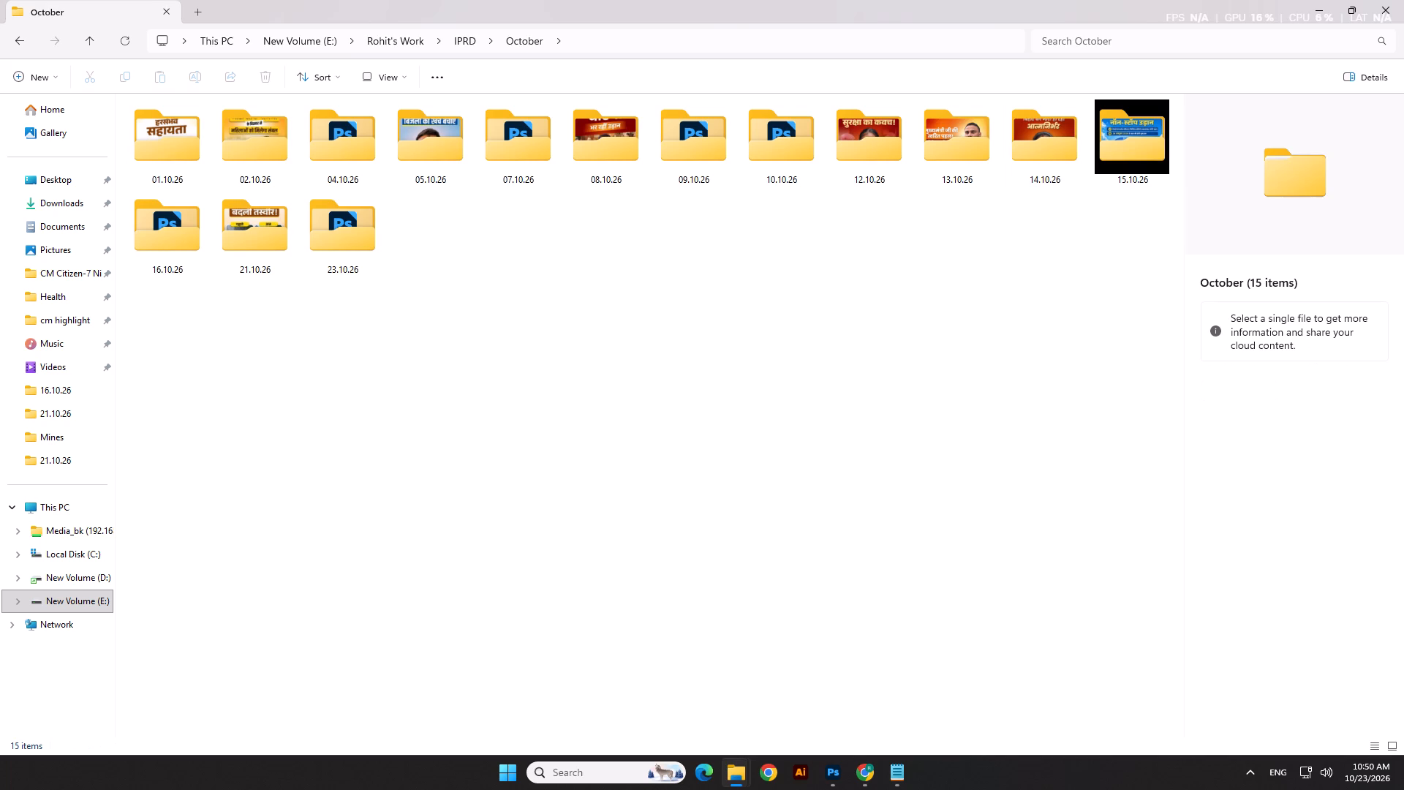
pyautogui.doubleClick(348, 244)
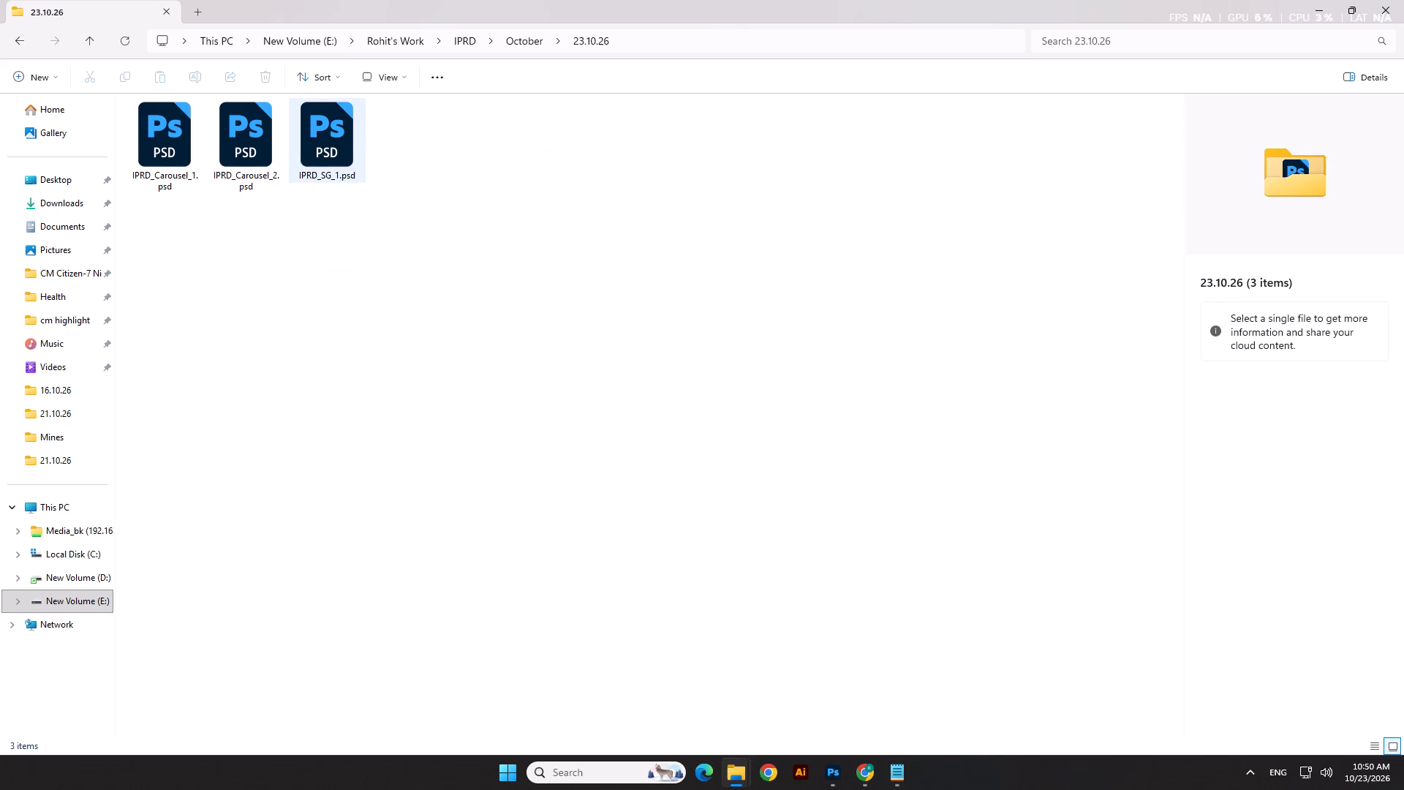
pyautogui.doubleClick(249, 154)
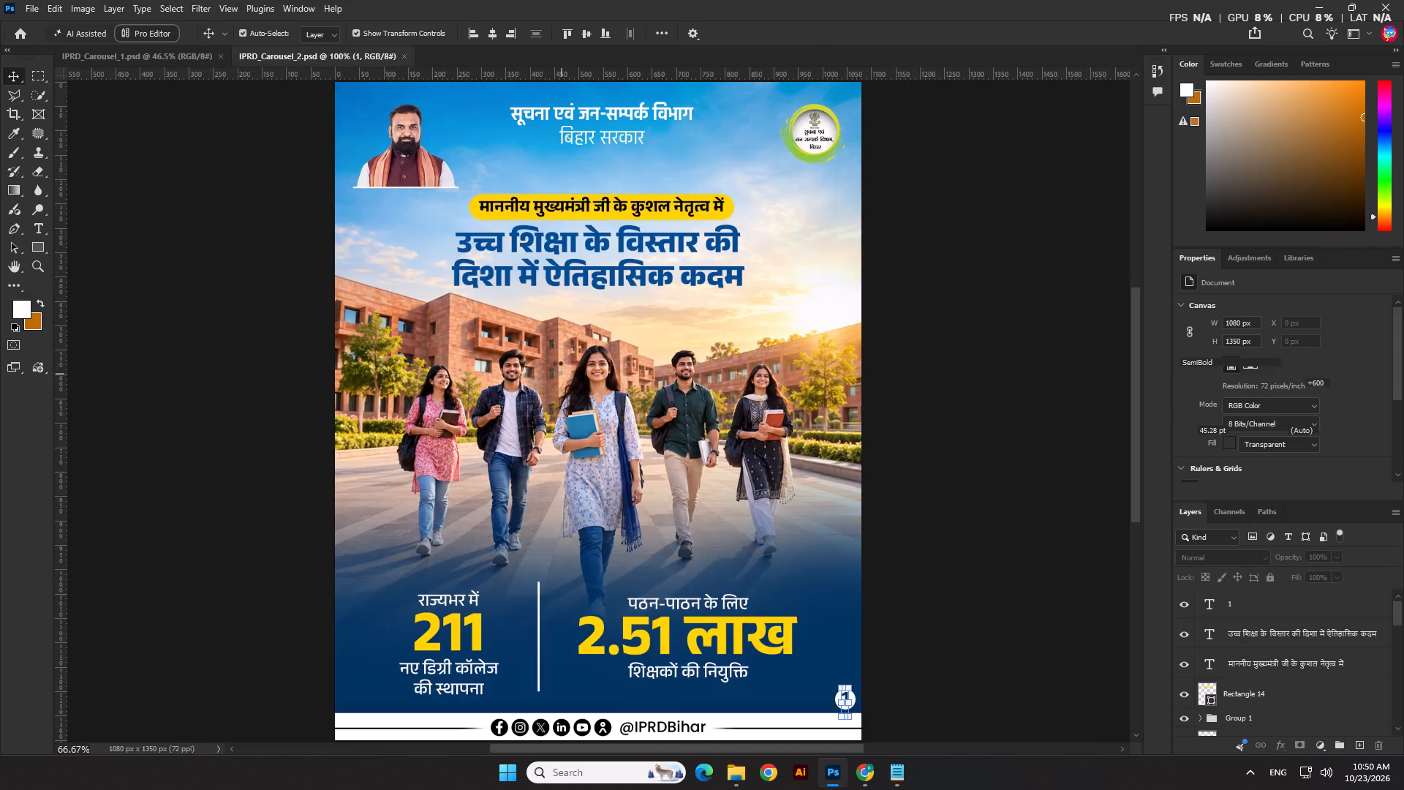
# Change the slide number in the white circle at the poster's lower corner to 2.
pyautogui.scroll(-4, 524, 328)
pyautogui.scroll(-1, 577, 416)
pyautogui.click(648, 438)
pyautogui.scroll(13, 724, 590)
pyautogui.doubleClick(722, 545)
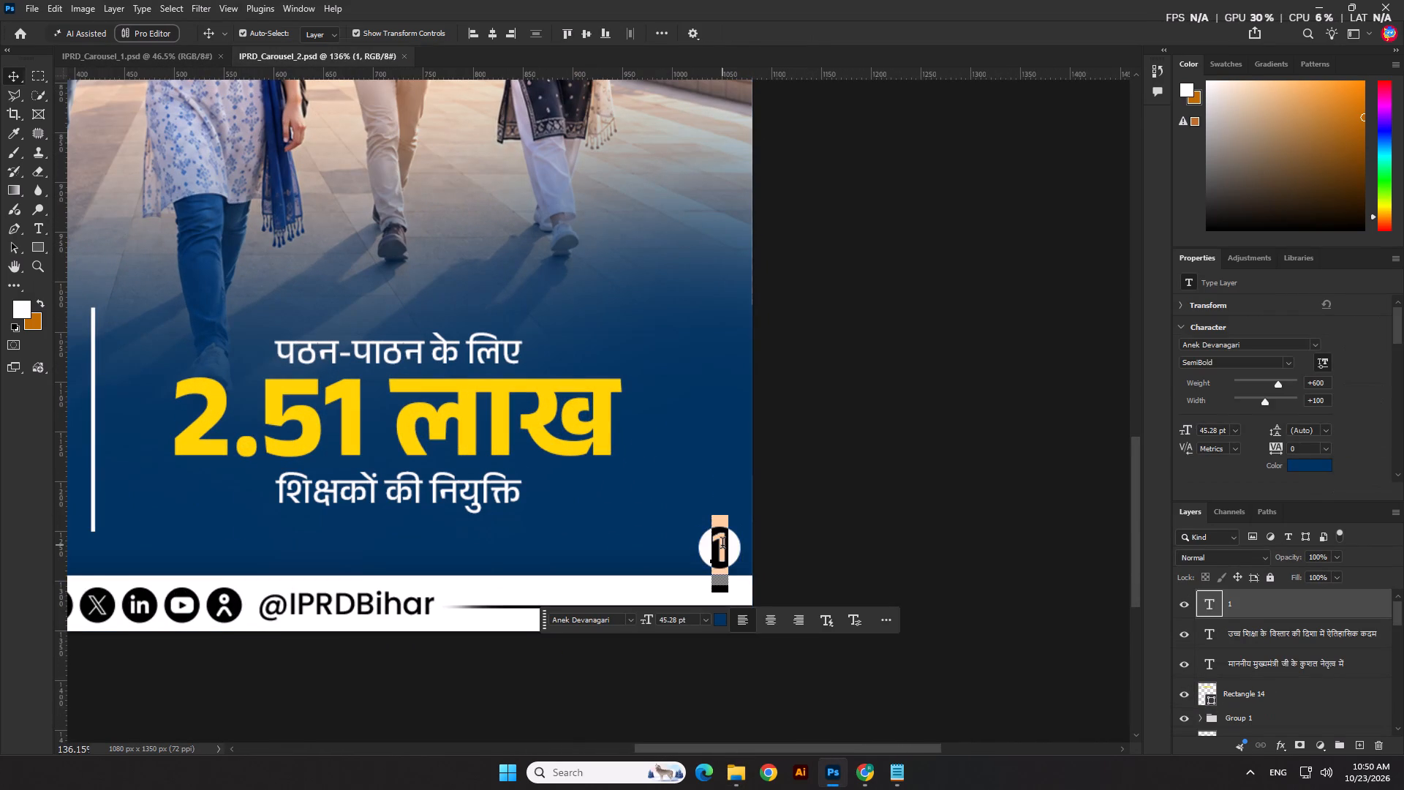
pyautogui.press('2')
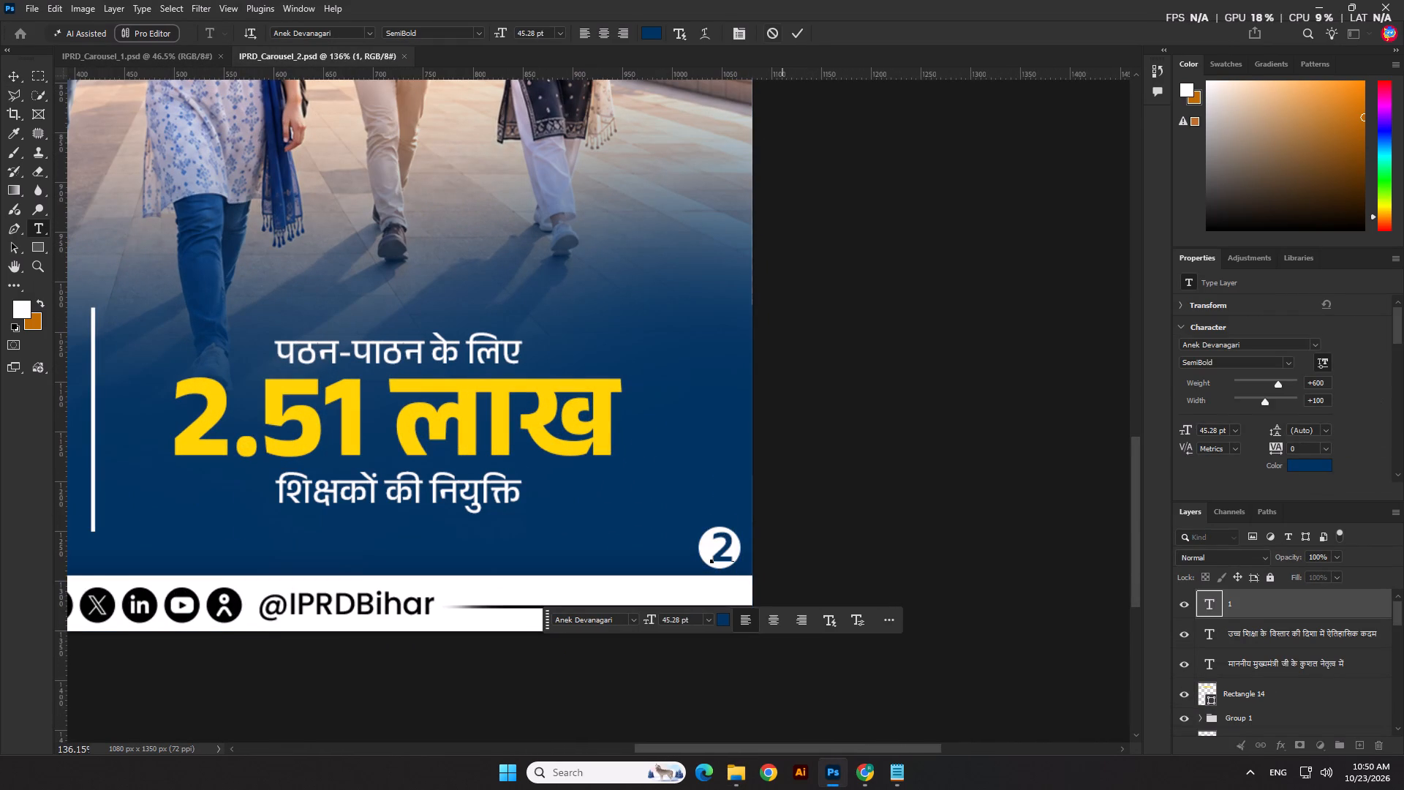
pyautogui.click(805, 31)
# Centre the numeral 2 and its white circle on each other, aligning to Selection instead of the canvas, and save the file.
pyautogui.scroll(9, 739, 419)
pyautogui.keyDown('shift'); pyautogui.click(674, 639); pyautogui.keyUp('shift')
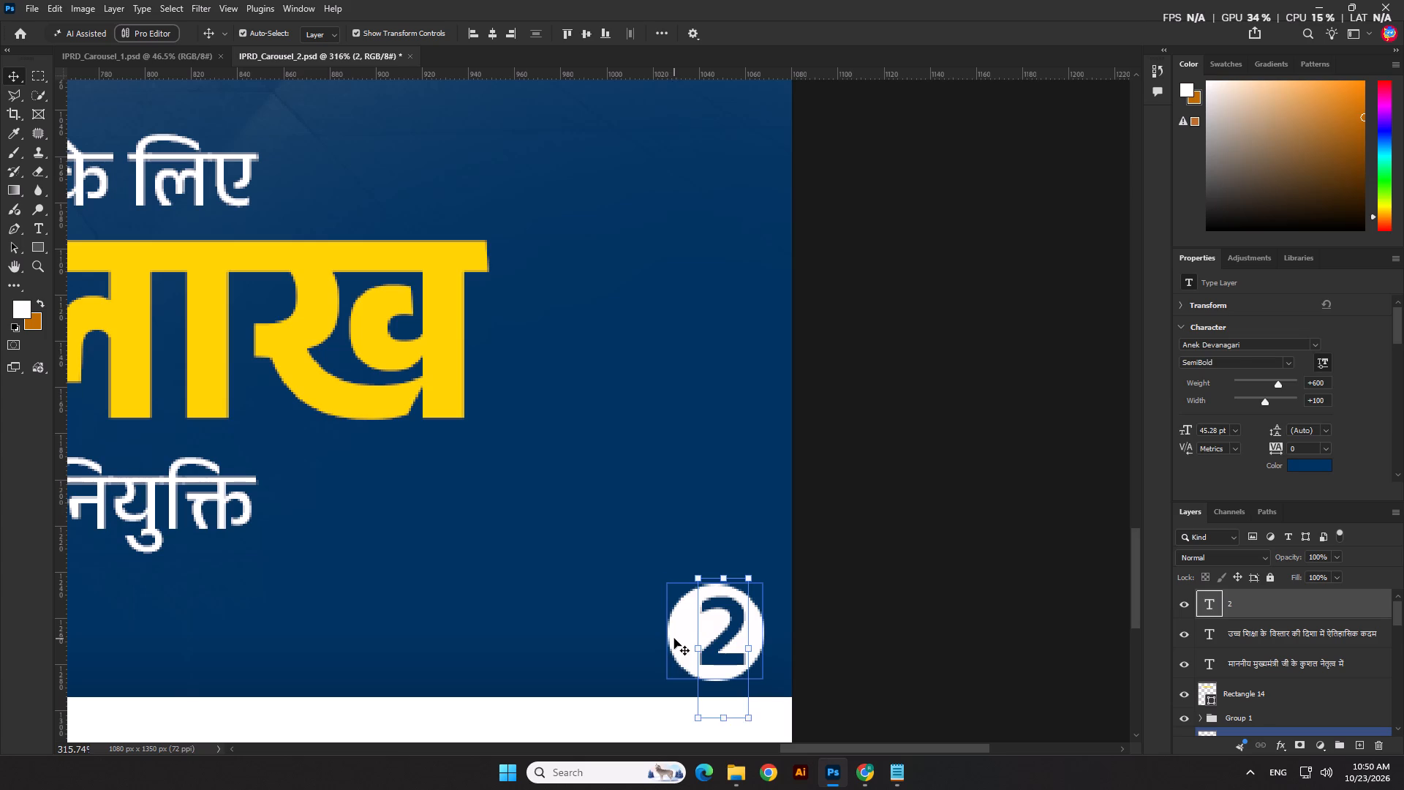
pyautogui.click(493, 34)
pyautogui.hotkey('ctrl', 'z')
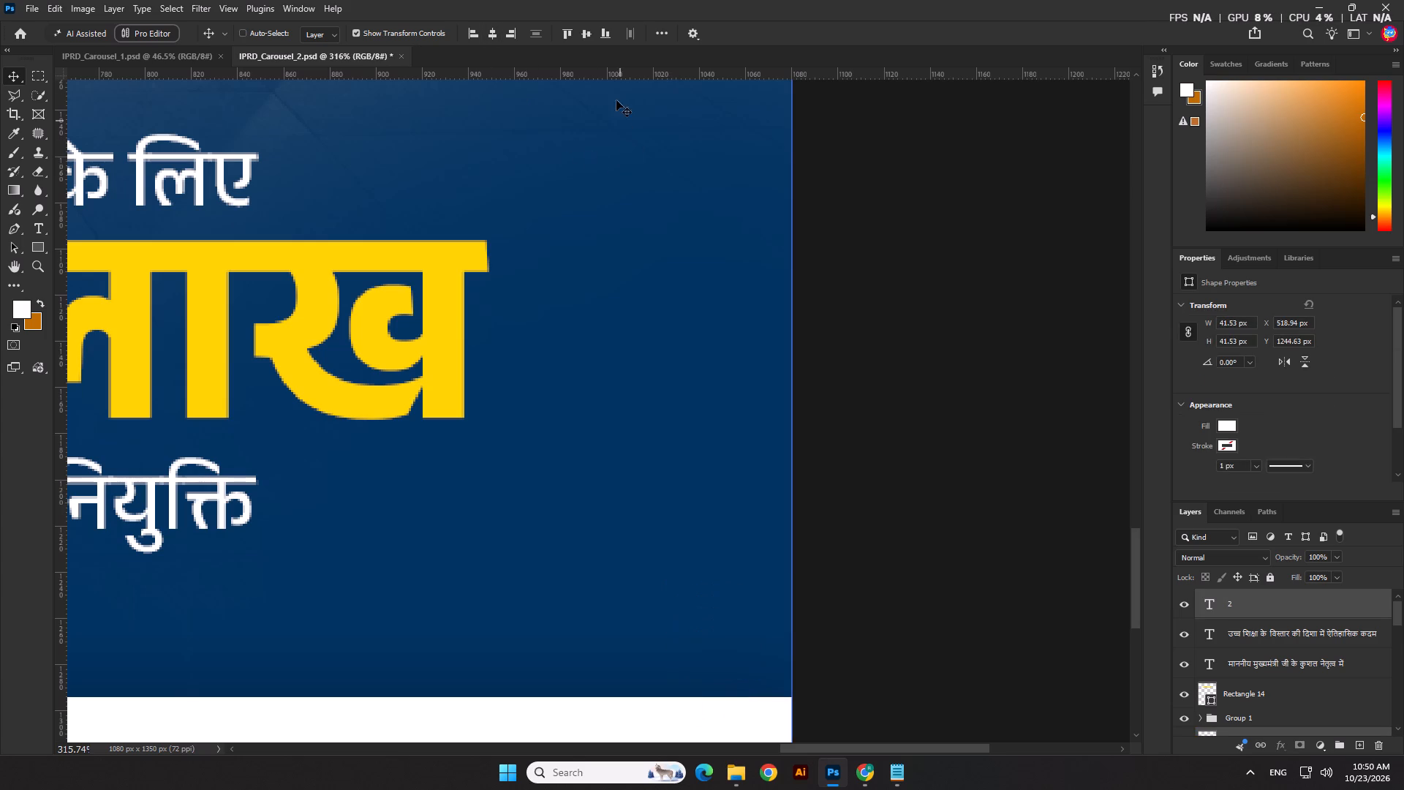
pyautogui.click(654, 35)
pyautogui.click(691, 159)
pyautogui.click(691, 175)
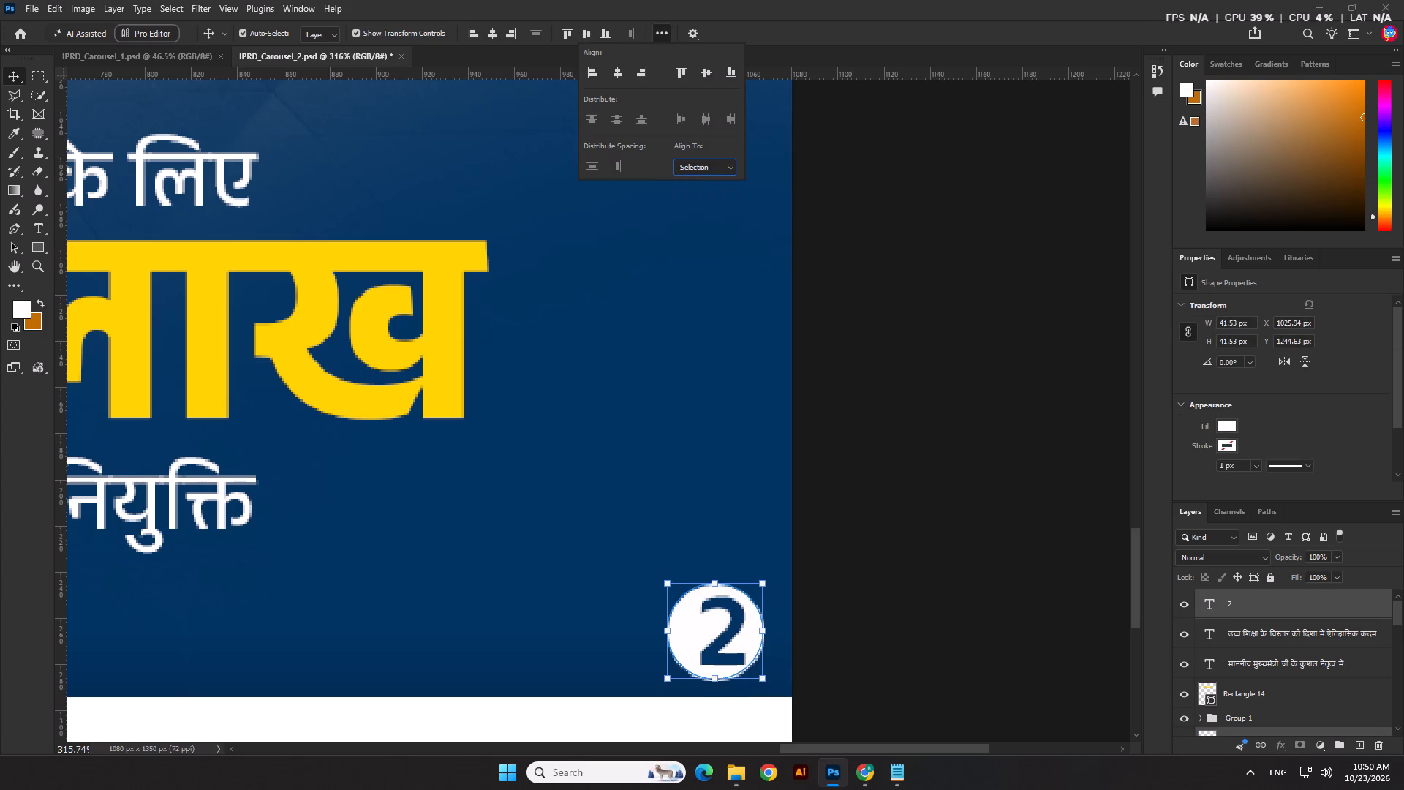
pyautogui.click(490, 34)
pyautogui.click(584, 31)
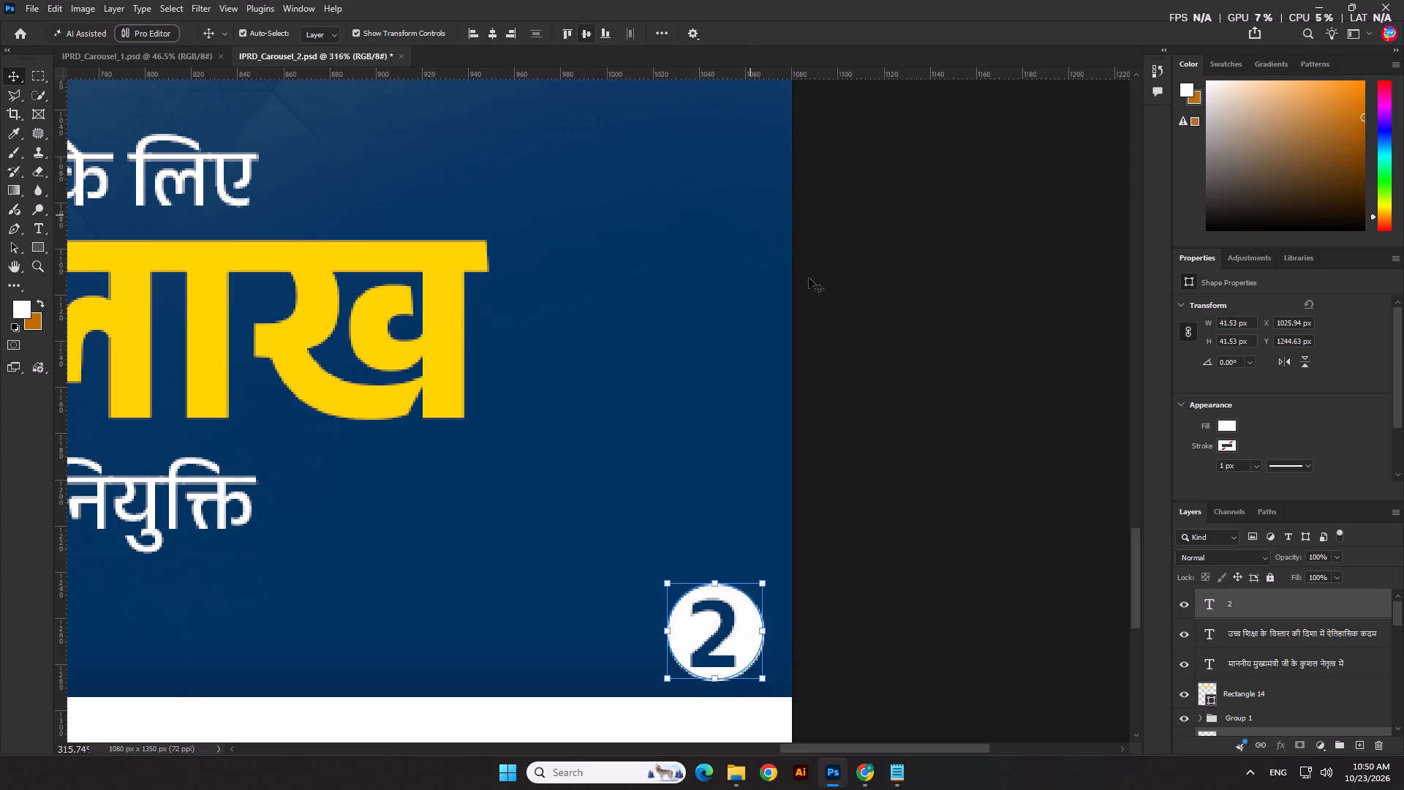
pyautogui.click(827, 290)
pyautogui.scroll(-13, 780, 363)
pyautogui.scroll(-13, 990, 553)
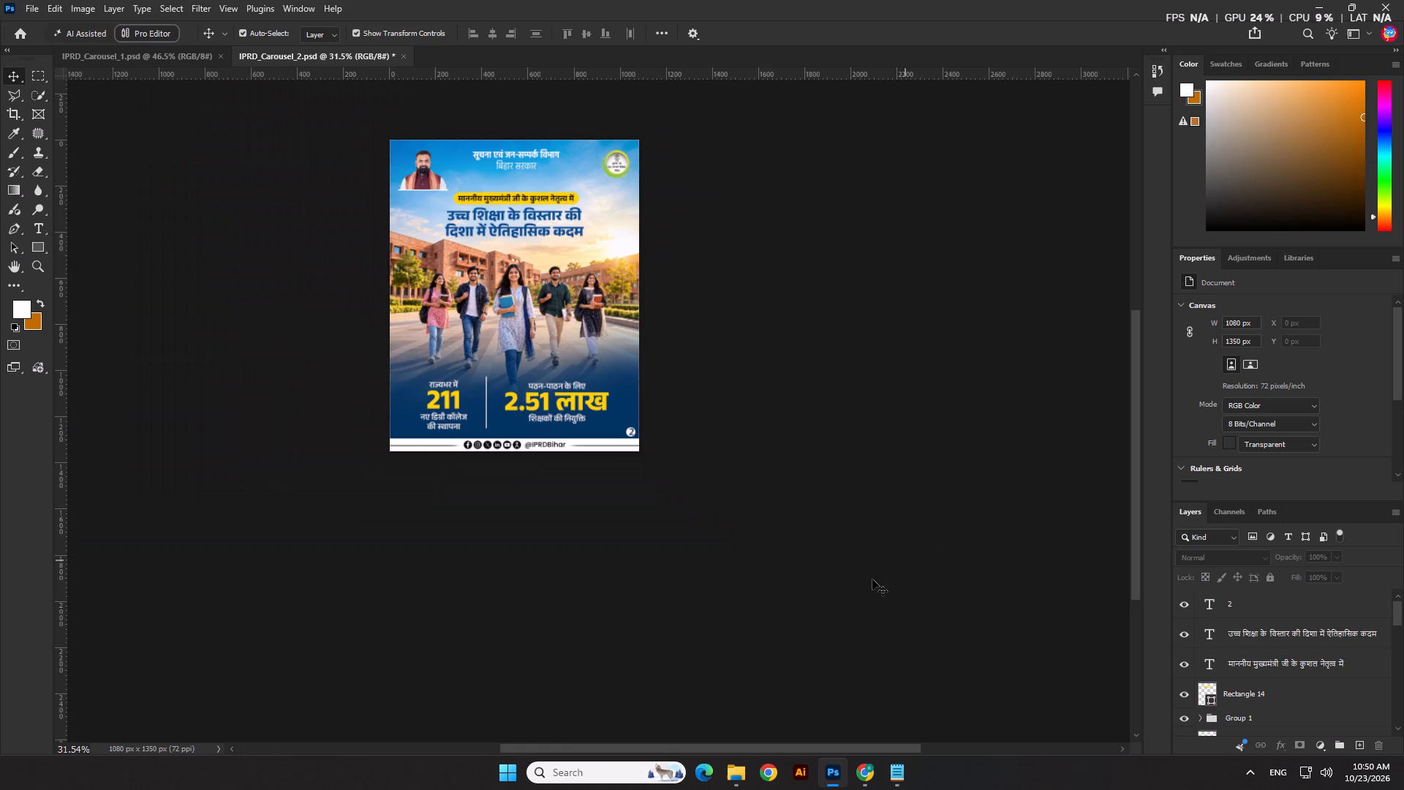
pyautogui.hotkey('ctrl', 's')
# Copy the generated classroom image from ChatGPT in Chrome and paste it above the poster's campus background in Photoshop.
pyautogui.click(478, 314)
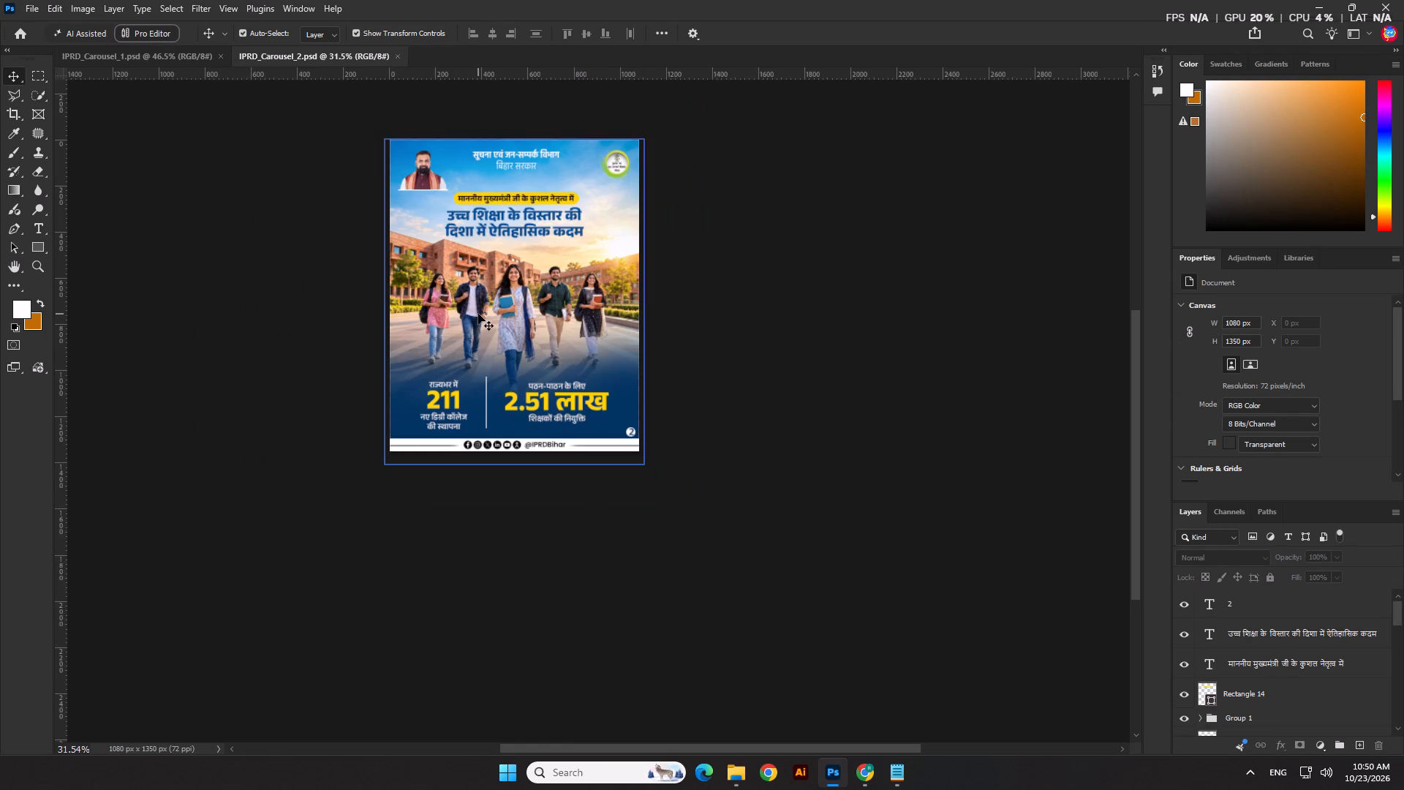
pyautogui.click(866, 777)
pyautogui.click(701, 449)
pyautogui.rightClick(701, 449)
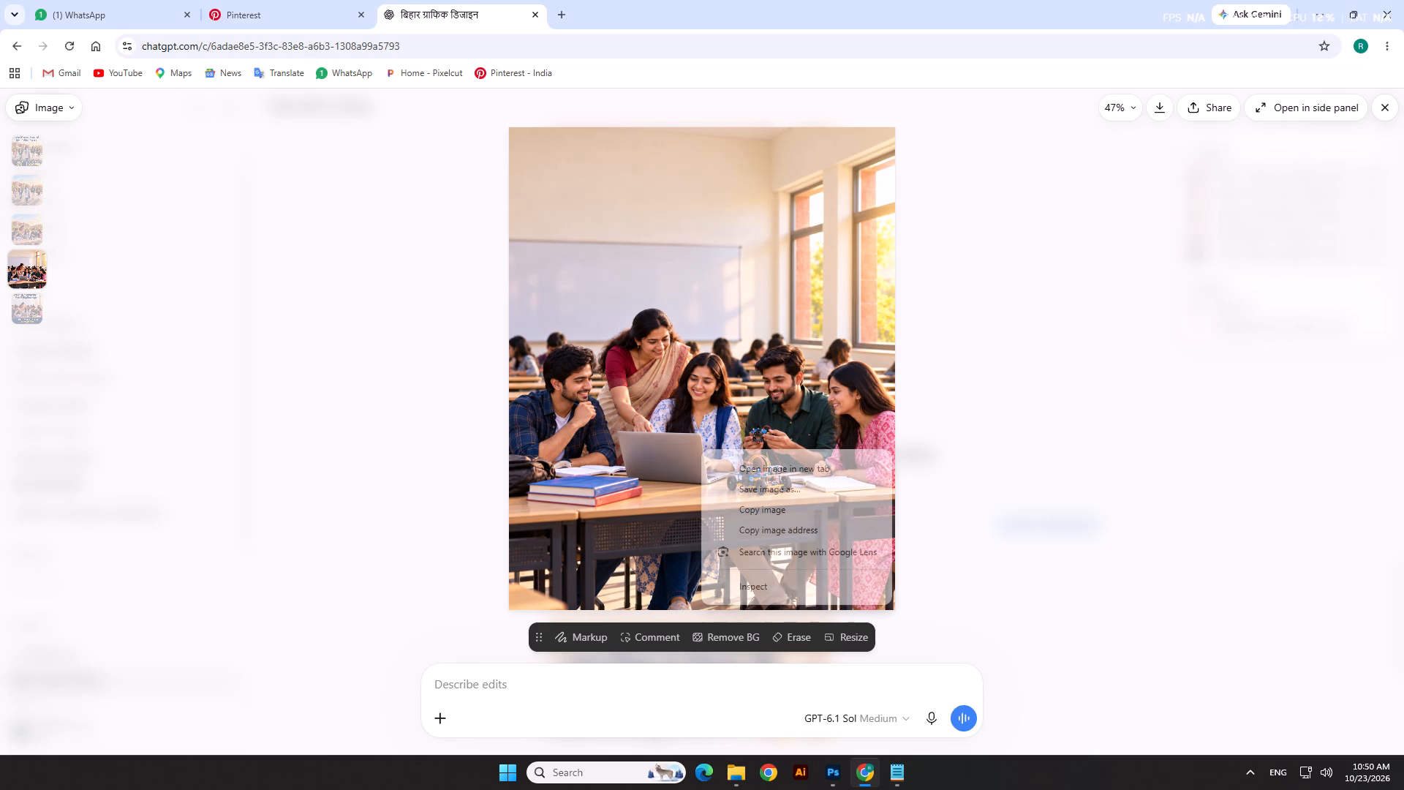
pyautogui.click(749, 510)
pyautogui.hotkey('alt', 'Tab')
pyautogui.click(561, 310)
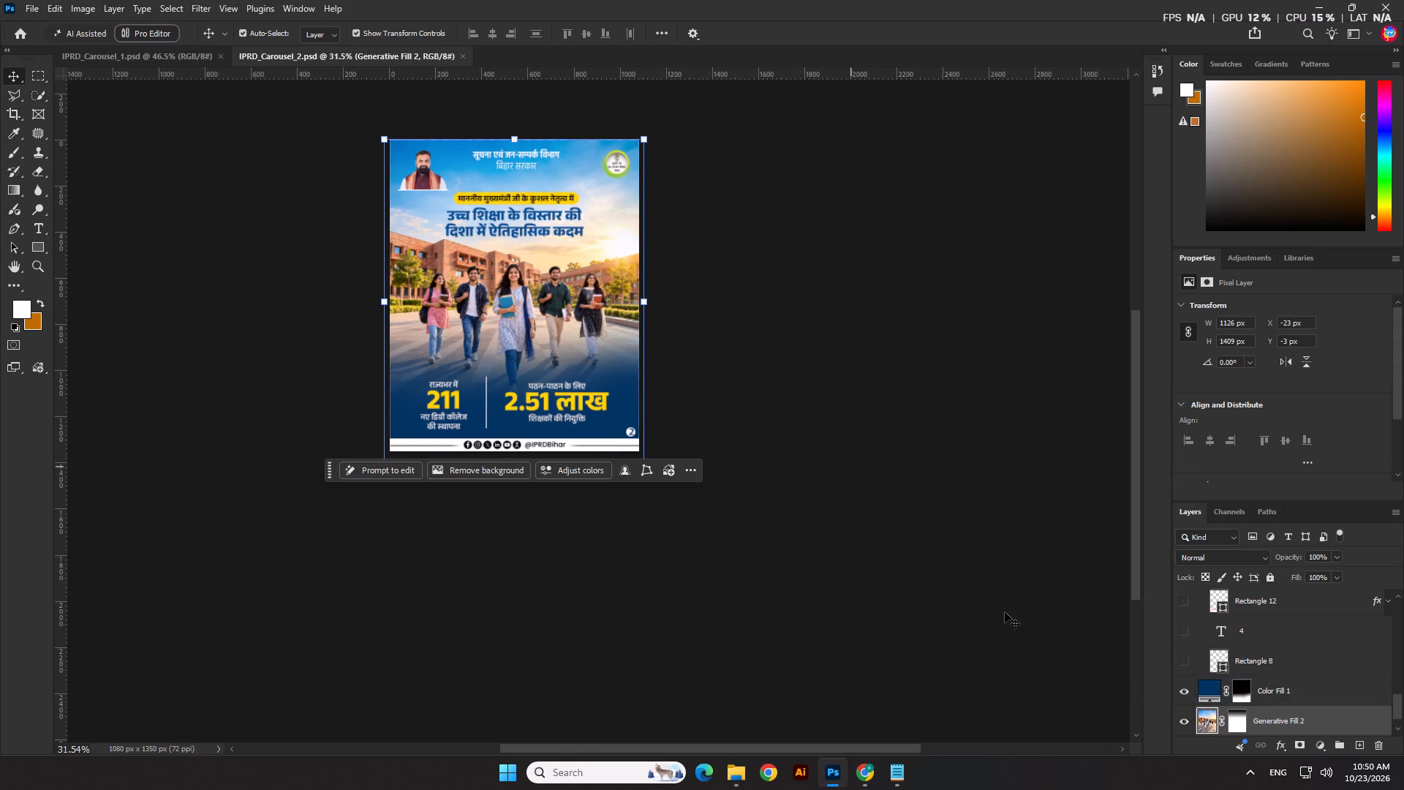
pyautogui.scroll(-1, 1179, 686)
pyautogui.hotkey('ctrl', 'v')
# Delete the old background layers Generative Fill 2 and 1666 beneath the classroom image.
pyautogui.scroll(-3, 1258, 718)
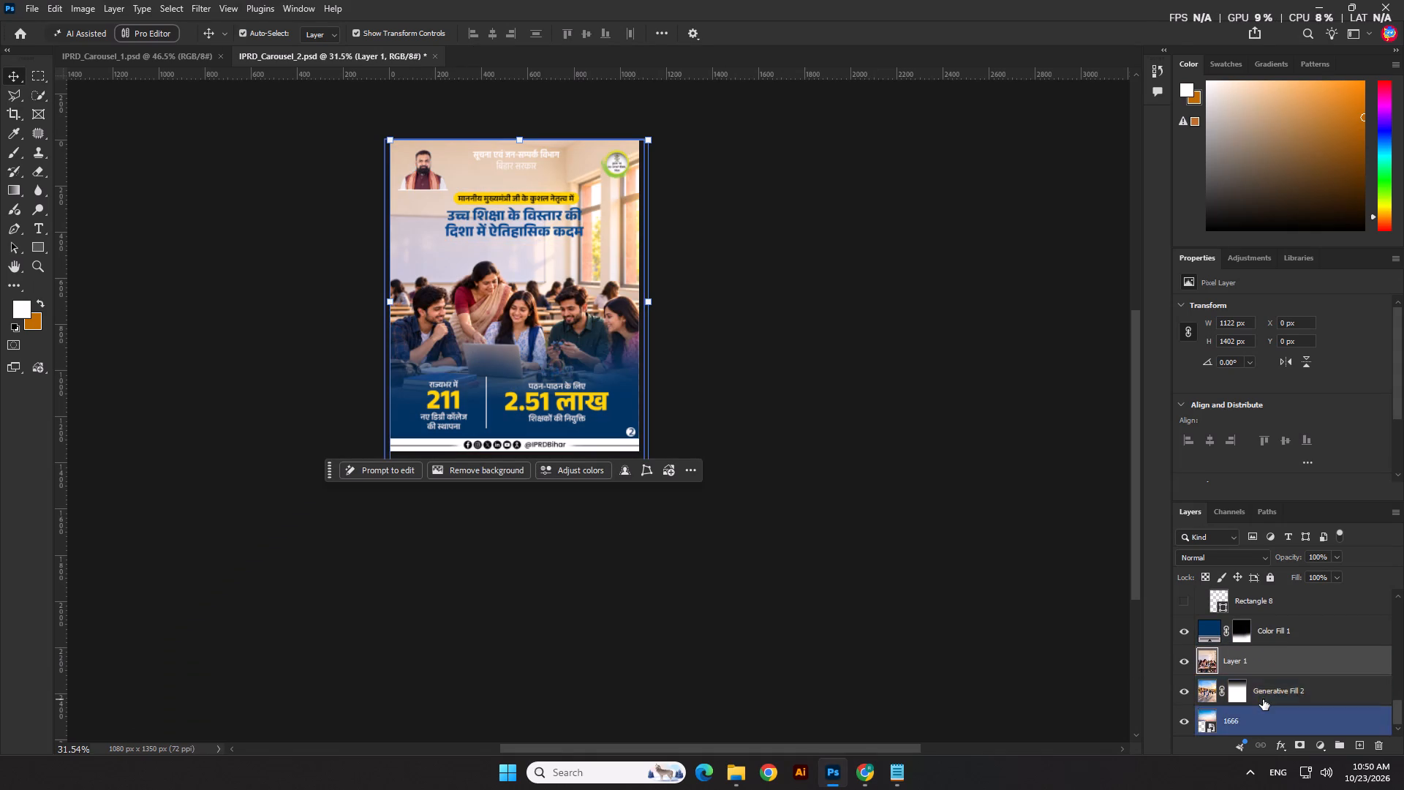
pyautogui.click(1263, 699)
pyautogui.press('Delete')
pyautogui.click(1242, 723)
pyautogui.press('Delete')
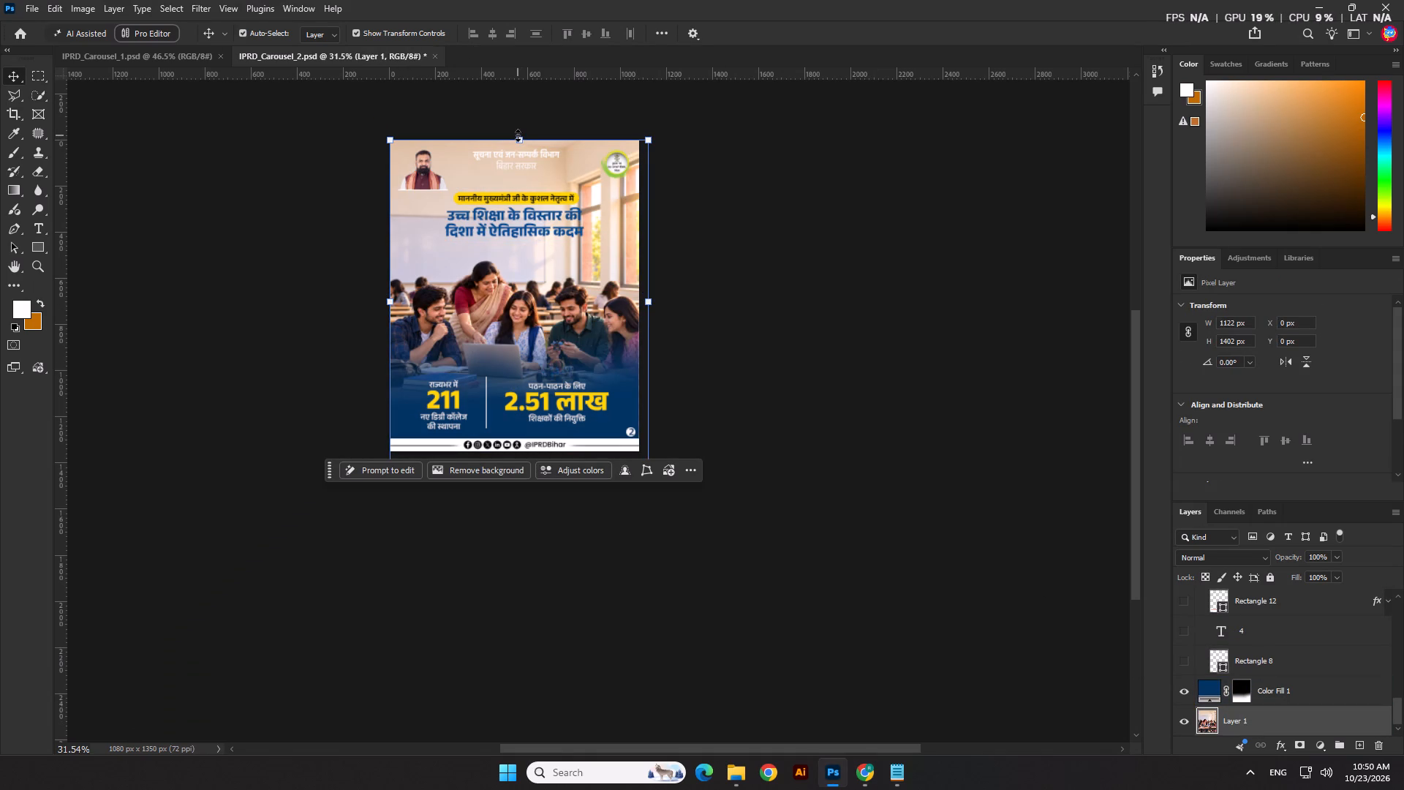
# Nudge the classroom image up to about Y -78 px so the students sit above the blue text area.
pyautogui.press('Up')
pyautogui.press('Up')
pyautogui.press('Up')
pyautogui.press('Up')
pyautogui.press('Up')
pyautogui.press('Up')
pyautogui.press('Up')
pyautogui.press('Up')
pyautogui.press('Up')
pyautogui.press('Up')
pyautogui.press('Up')
pyautogui.press('Up')
pyautogui.press('Up')
pyautogui.press('Up')
pyautogui.press('Up')
pyautogui.press('Up')
pyautogui.press('Up')
pyautogui.press('Up')
pyautogui.press('Up')
pyautogui.press('Up')
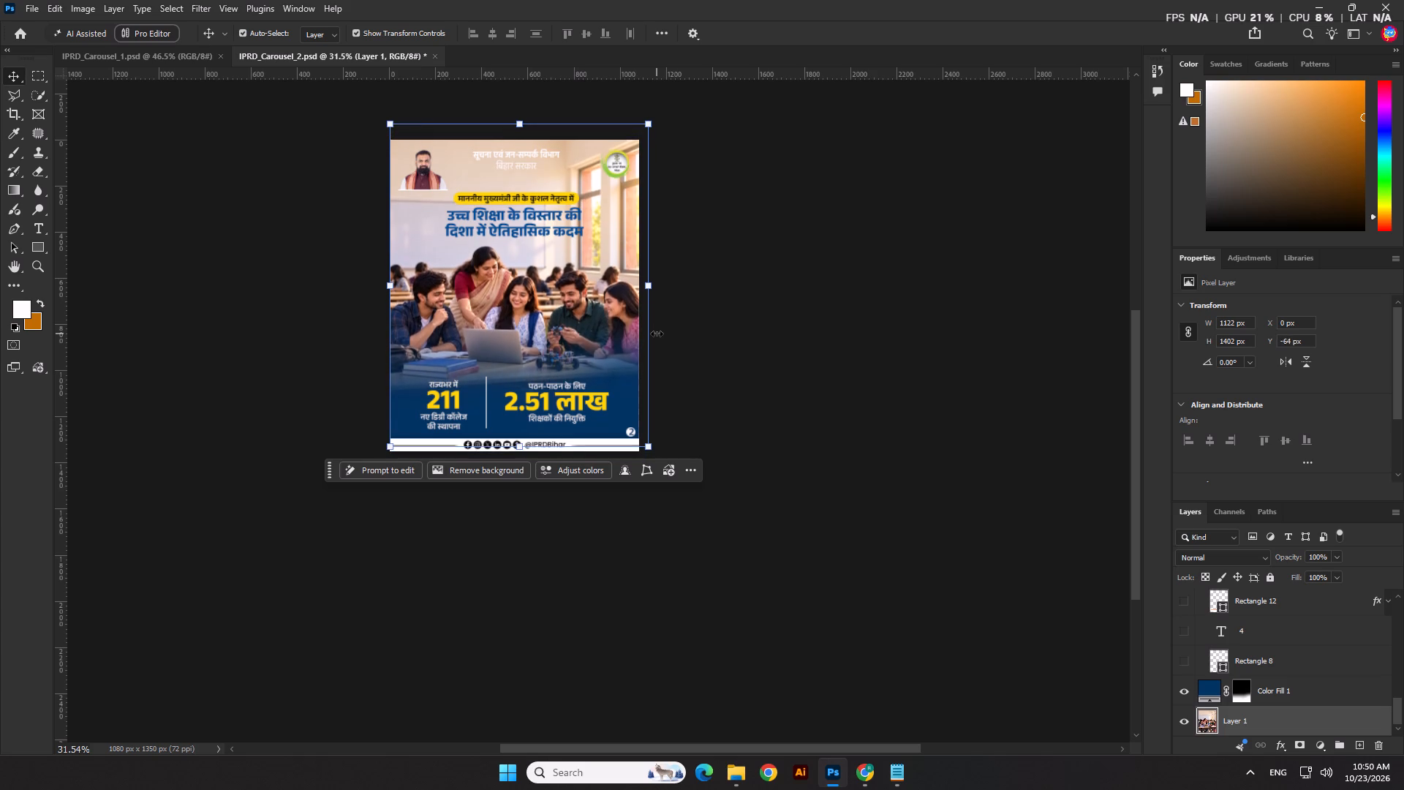
pyautogui.scroll(3, 572, 159)
pyautogui.press('Down')
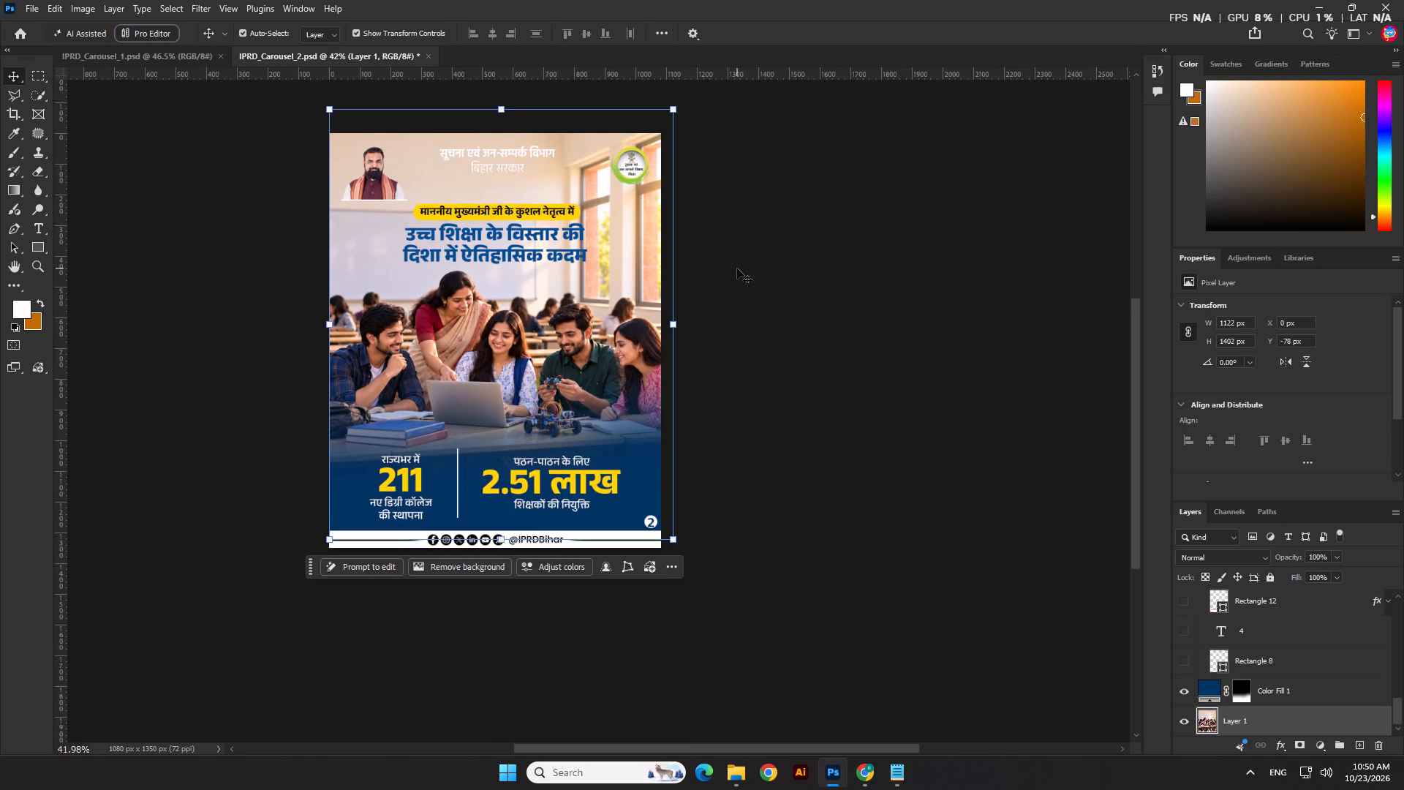
pyautogui.press('Up')
pyautogui.press('Down')
pyautogui.press('Down')
pyautogui.press('Down')
pyautogui.press('Down')
pyautogui.press('Return')
pyautogui.click(786, 265)
pyautogui.scroll(-5, 820, 482)
pyautogui.scroll(2, 576, 201)
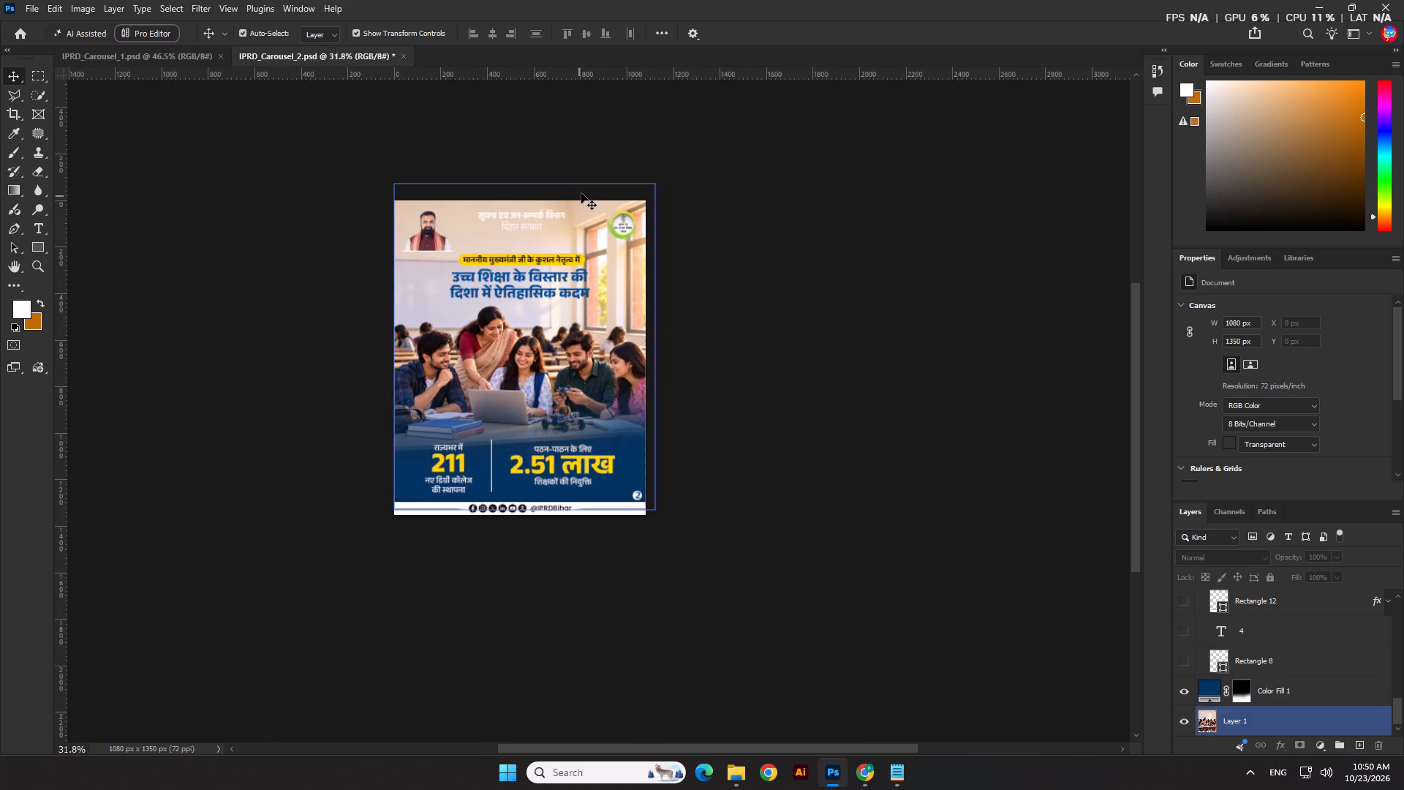
pyautogui.scroll(4, 581, 192)
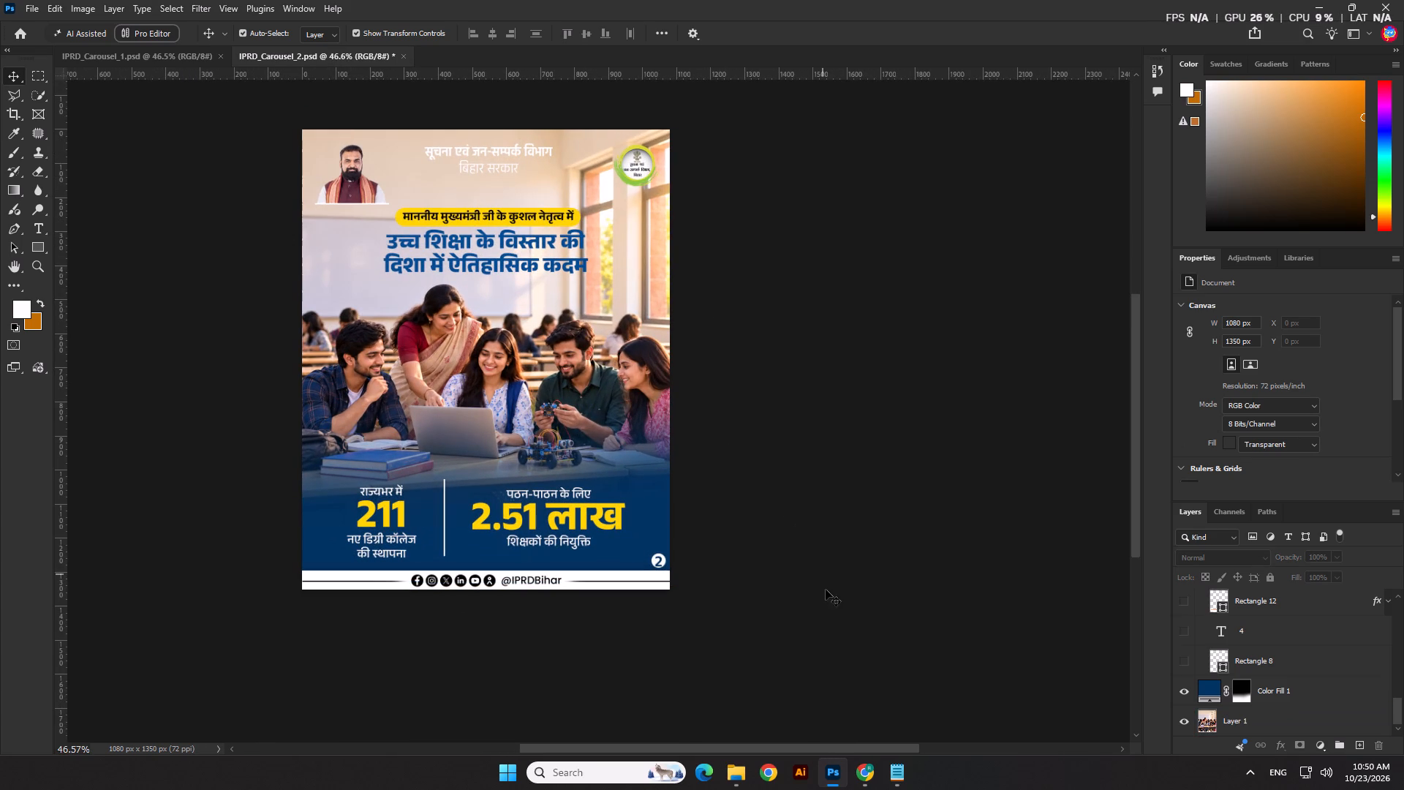
# Copy the slide 2 line "विद्यार्थियों को अपने प्रखंड में ही मिल रही गुणवत्तापूर्ण शिक्षा" from Notepad and return to Photoshop.
pyautogui.click(894, 763)
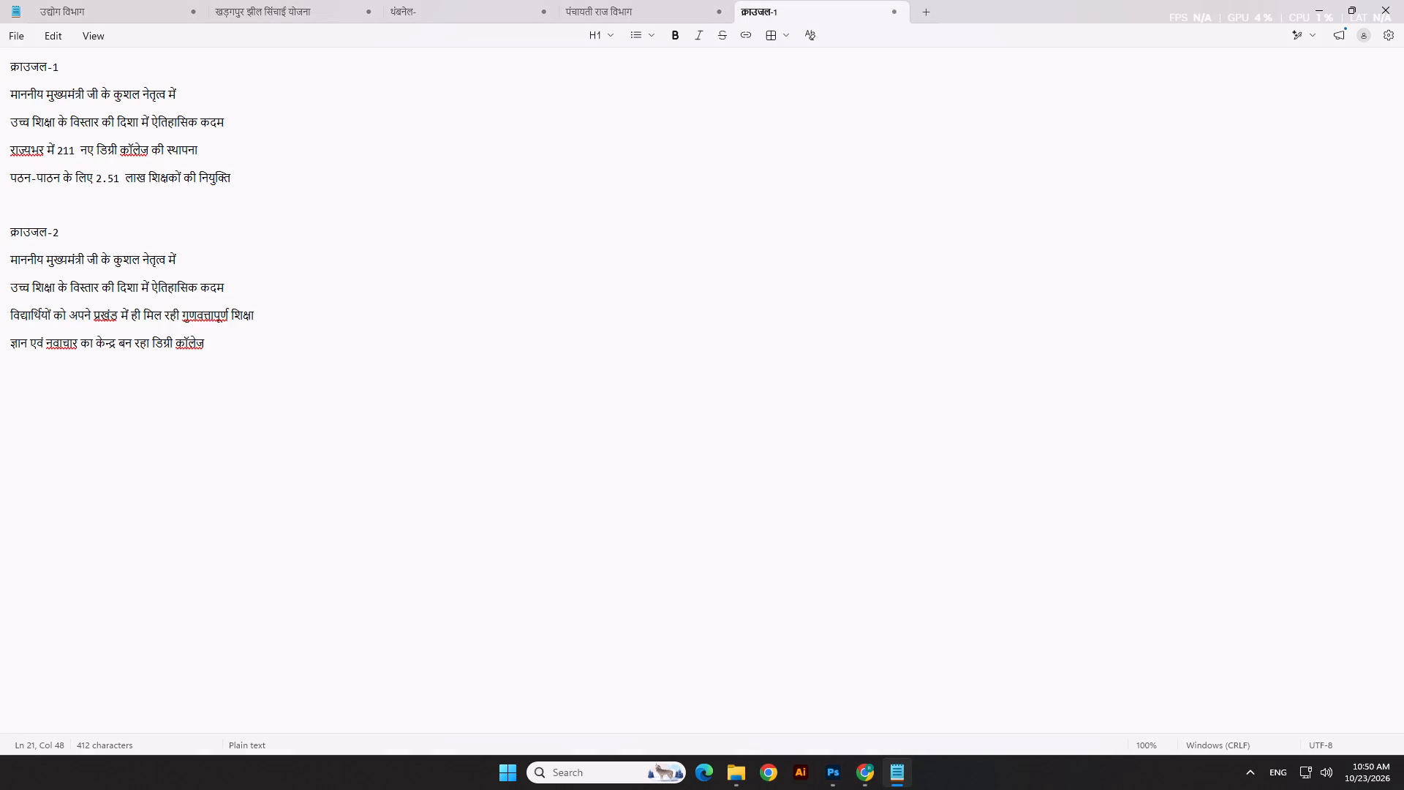
pyautogui.moveTo(11, 286); pyautogui.dragTo(219, 293)
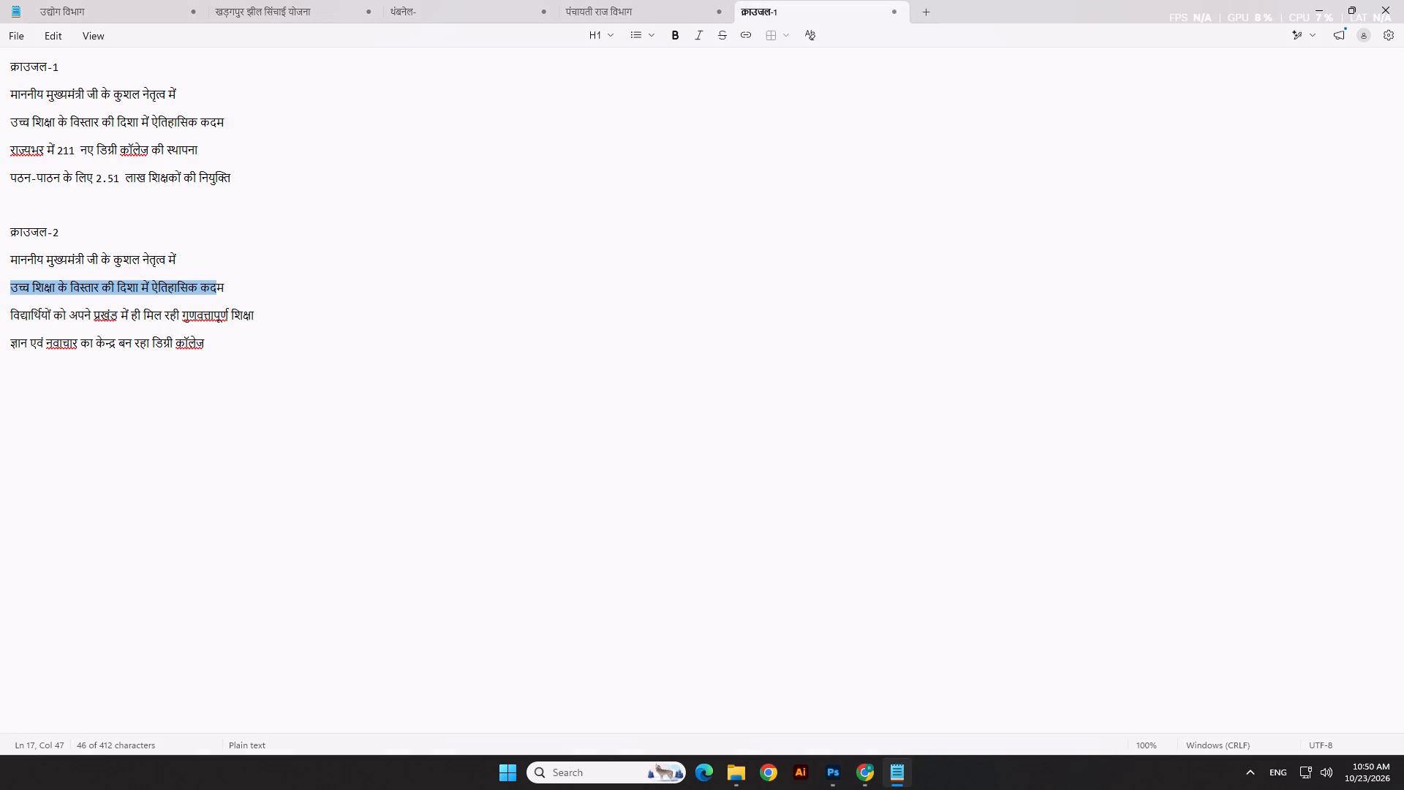
pyautogui.moveTo(219, 293); pyautogui.dragTo(225, 291)
pyautogui.click(292, 308)
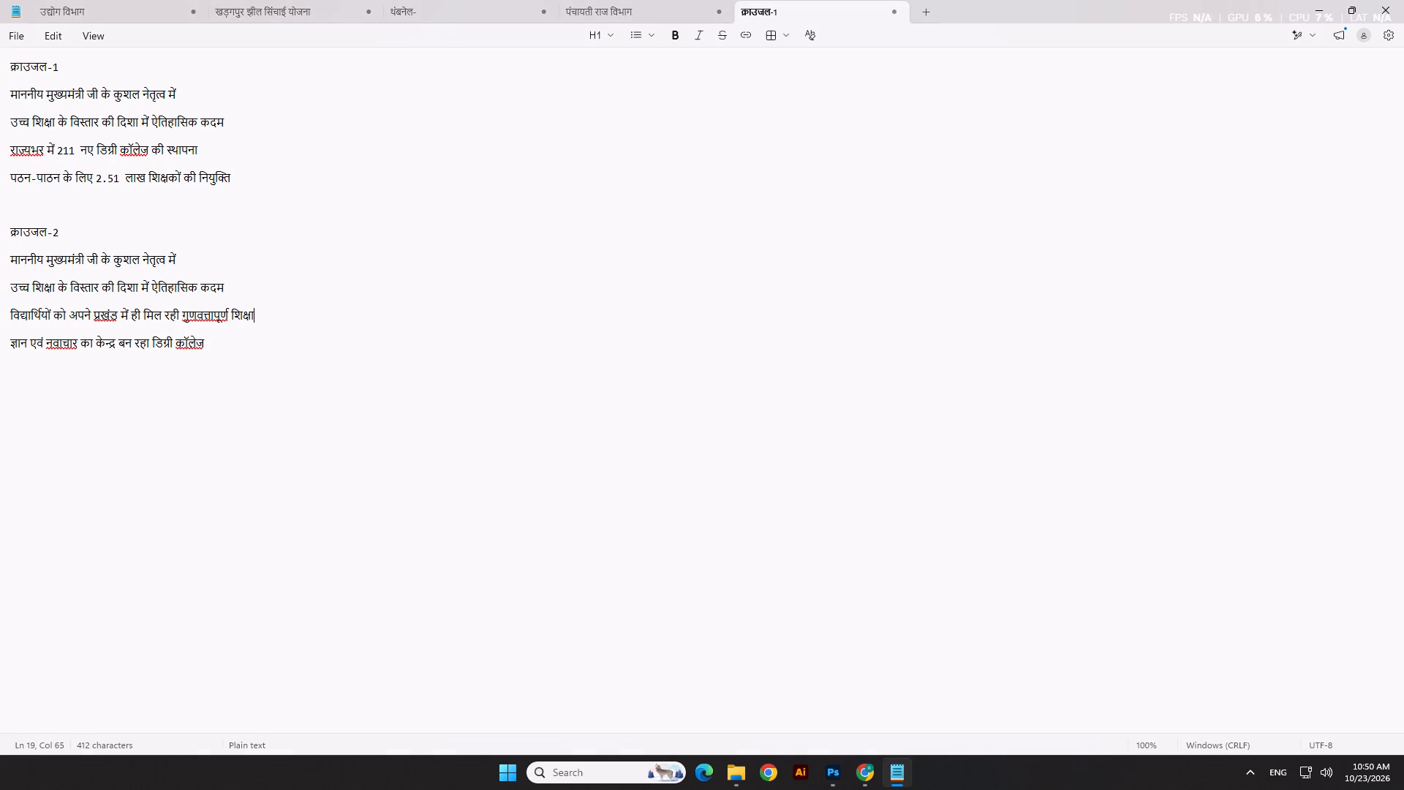
pyautogui.moveTo(11, 313); pyautogui.dragTo(216, 314)
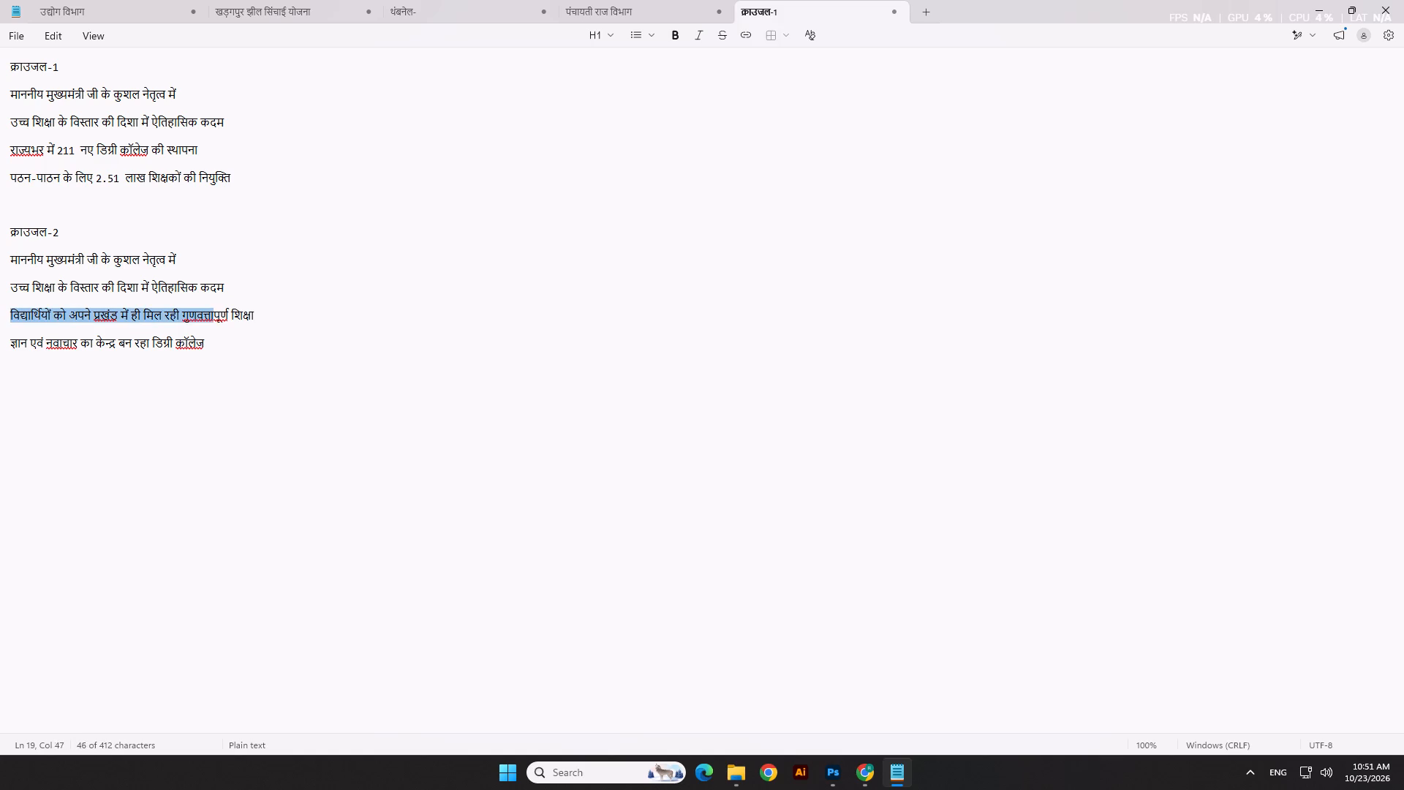
pyautogui.moveTo(216, 314); pyautogui.dragTo(255, 315)
pyautogui.hotkey('ctrl', 'c')
pyautogui.hotkey('ctrl', 'c')
pyautogui.hotkey('alt', 'Tab')
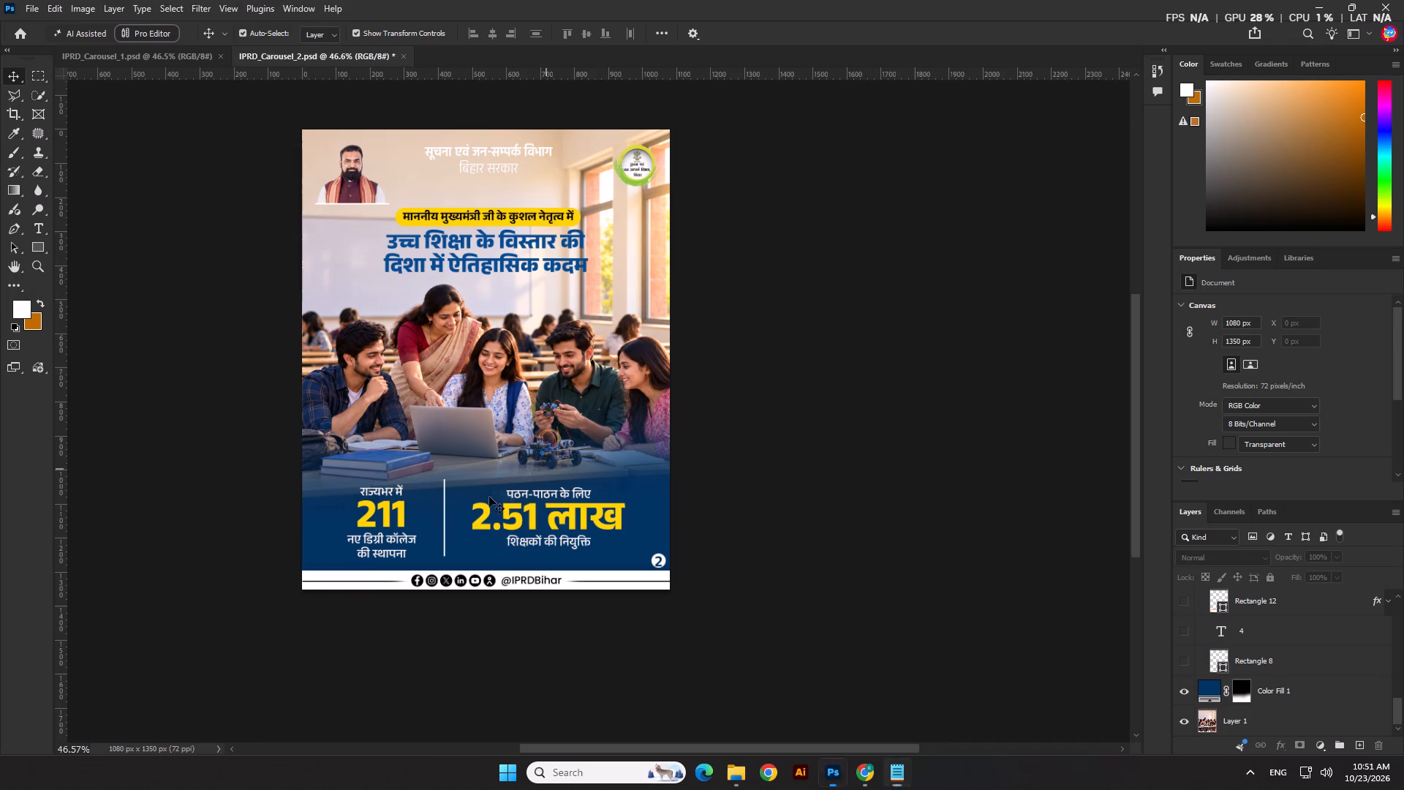
# Delete the yellow 211 and the "राज्यभर में" text from the poster's left statistics block.
pyautogui.scroll(4, 416, 522)
pyautogui.click(390, 518)
pyautogui.press('Delete')
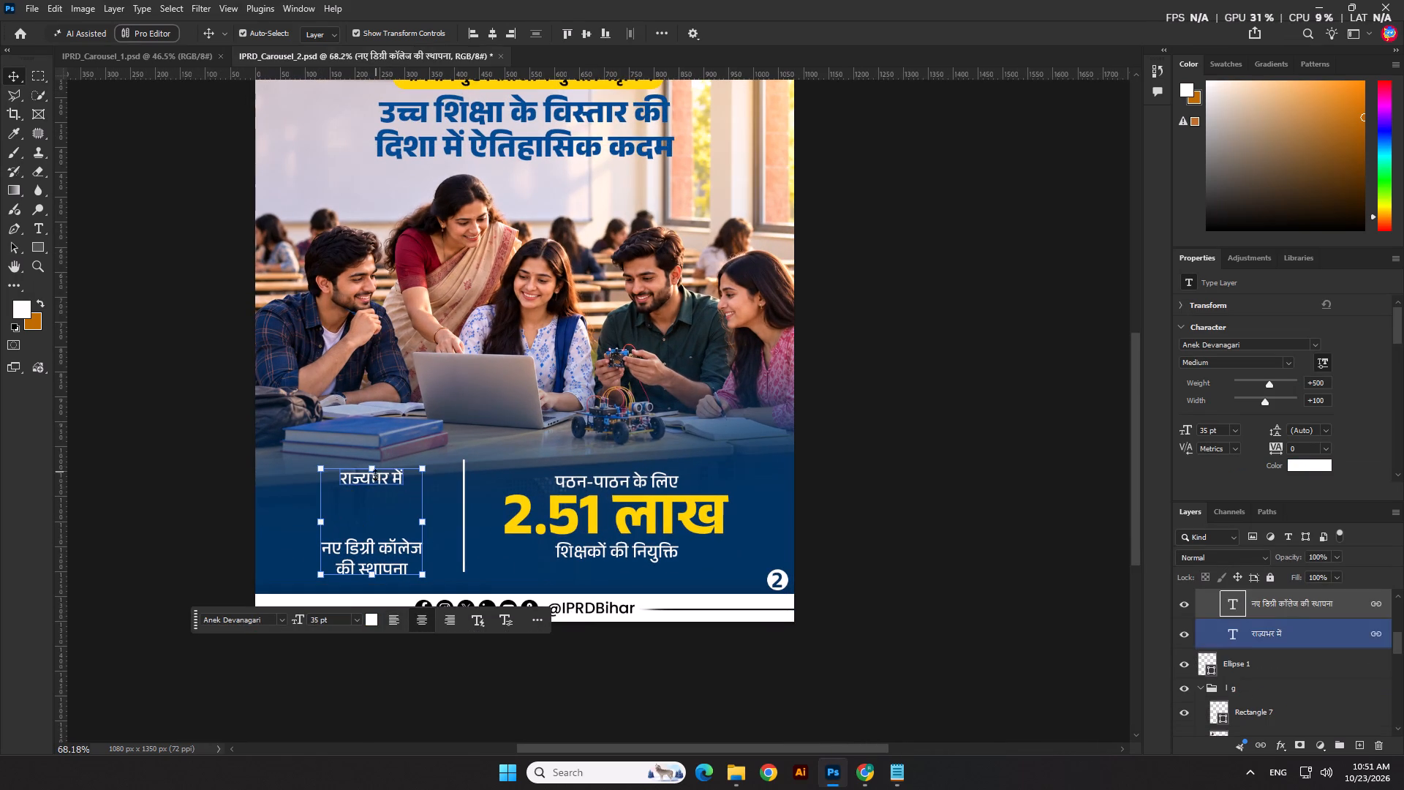
pyautogui.click(385, 483)
pyautogui.press('Delete')
# Replace "नए डिग्री कॉलेज की स्थापना" with the copied line, break it before "मिल रही", and place it mid-height beside the divider.
pyautogui.moveTo(395, 546); pyautogui.dragTo(397, 490)
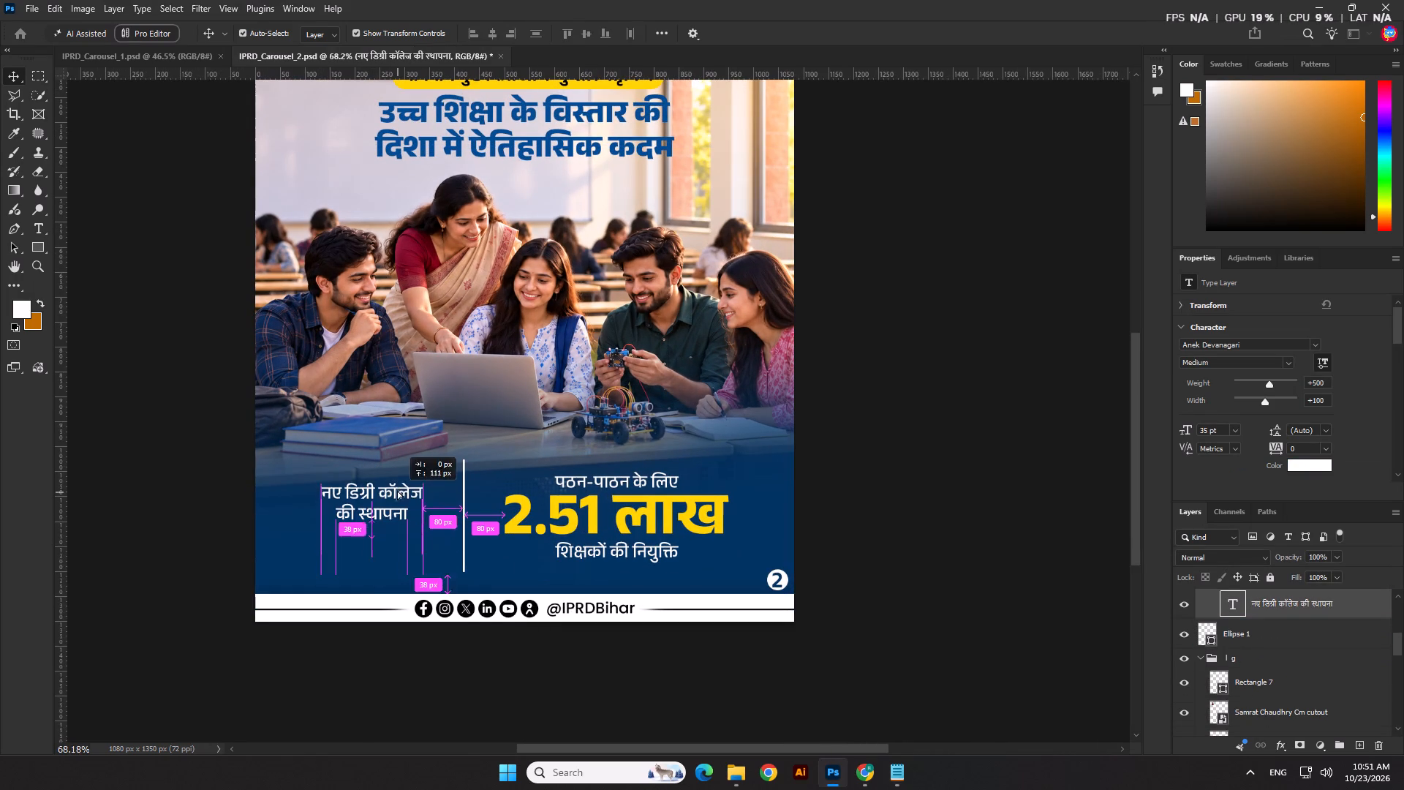
pyautogui.moveTo(397, 490); pyautogui.dragTo(396, 487)
pyautogui.doubleClick(396, 487)
pyautogui.hotkey('ctrl', 'v')
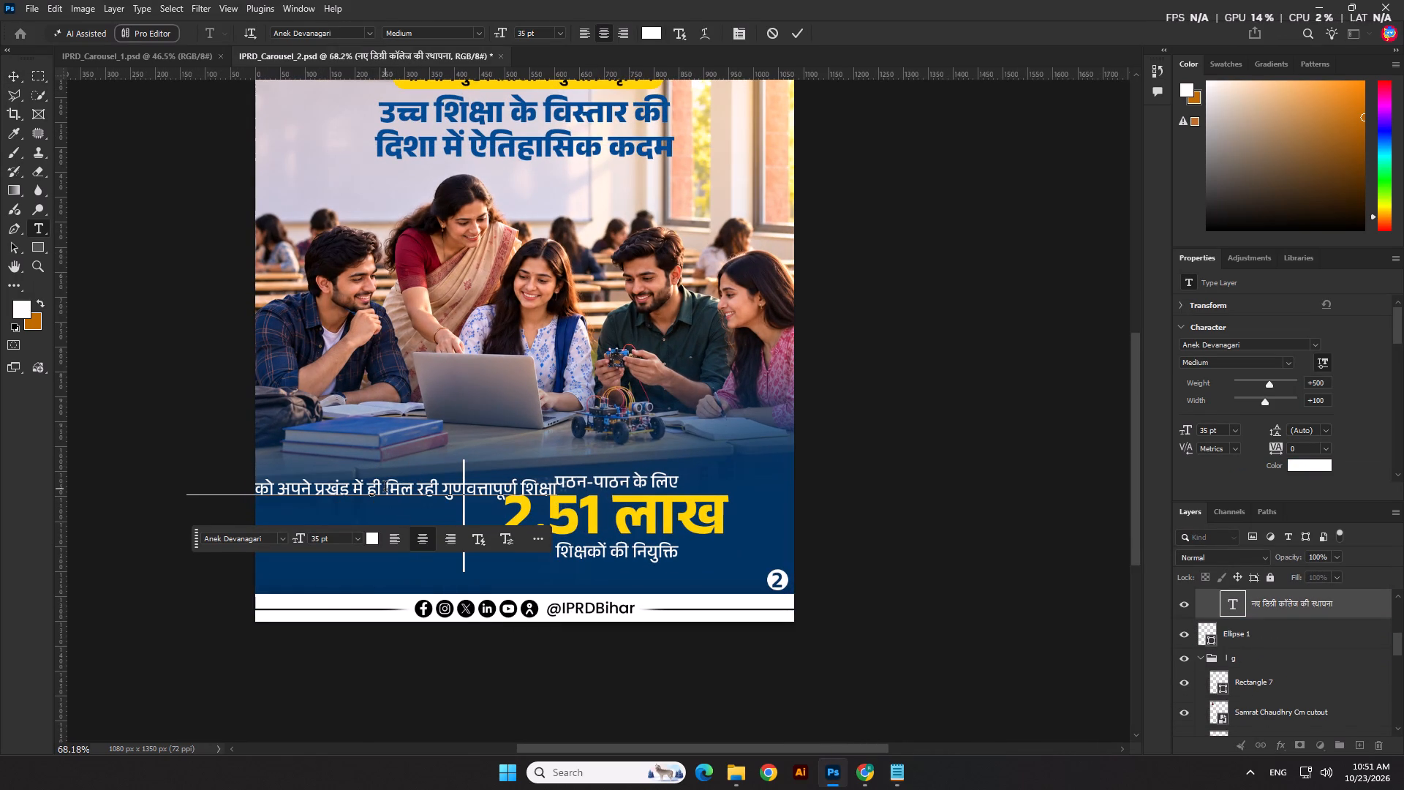
pyautogui.click(388, 489)
pyautogui.press('BackSpace')
pyautogui.press('Return')
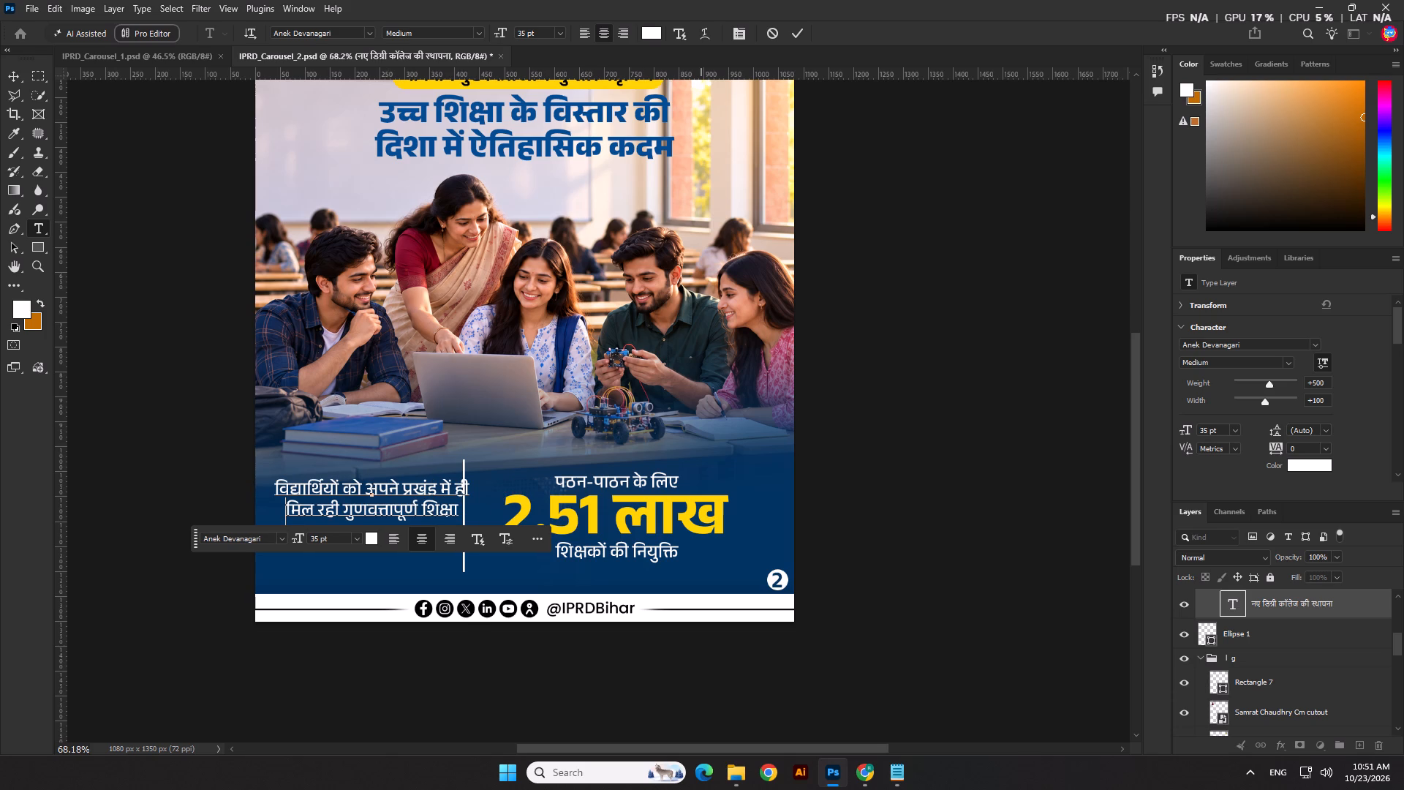
pyautogui.click(800, 34)
pyautogui.moveTo(374, 509); pyautogui.dragTo(376, 529)
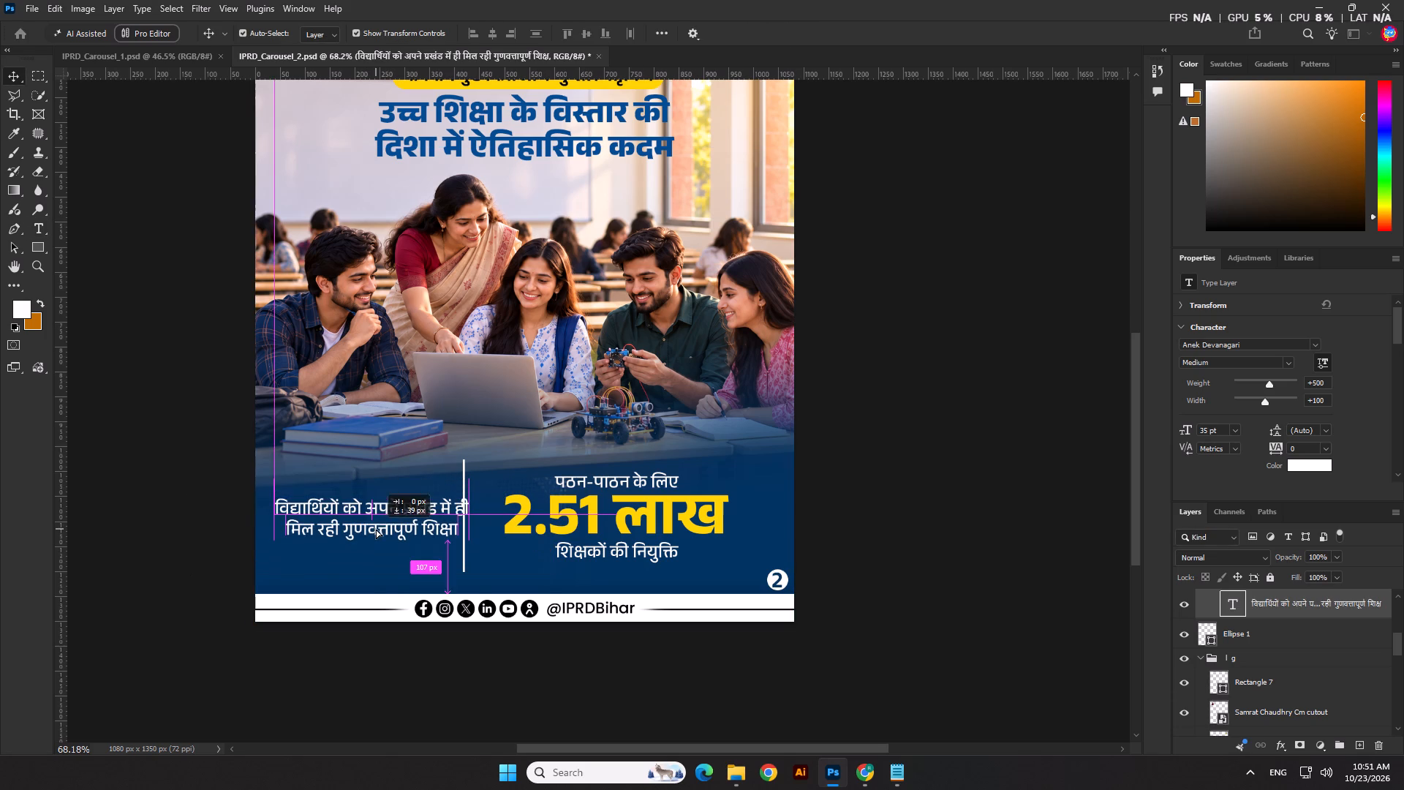
pyautogui.moveTo(376, 529); pyautogui.dragTo(376, 530)
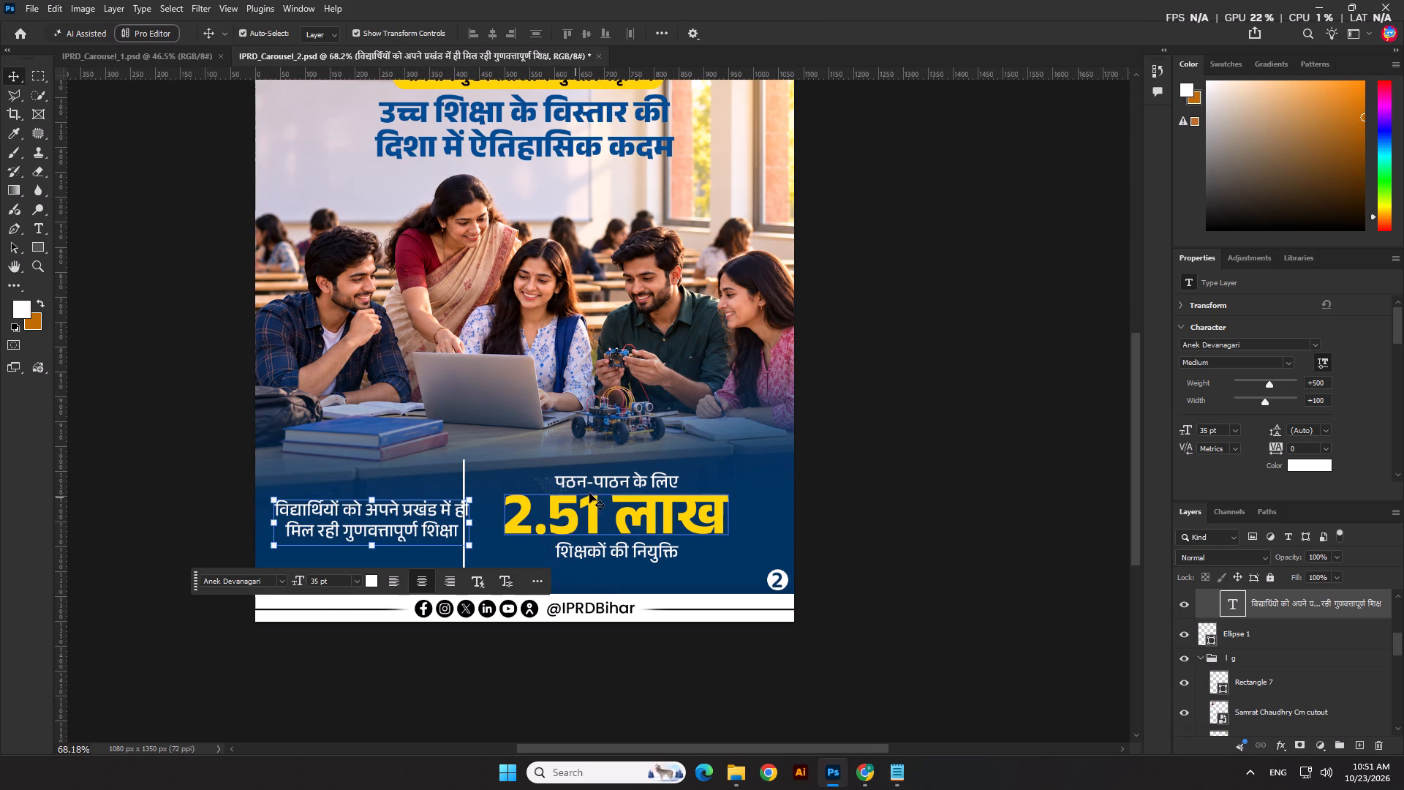
# Delete the yellow "2.51 लाख" and "पठन-पाठन के लिए" texts, and move "शिक्षकों की नियुक्ति" up into the cleared space.
pyautogui.click(597, 504)
pyautogui.press('Delete')
pyautogui.click(608, 479)
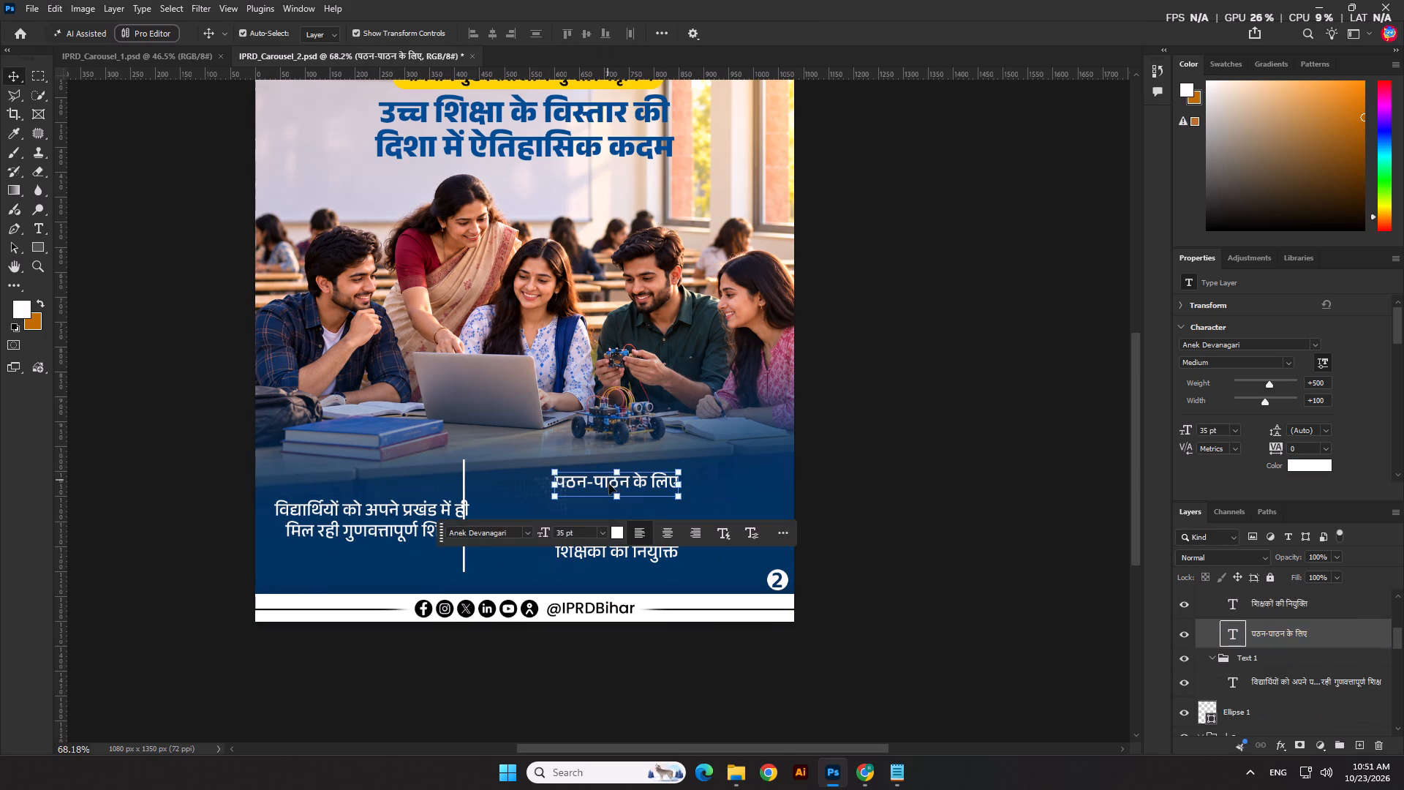
pyautogui.press('Delete')
pyautogui.moveTo(600, 554); pyautogui.dragTo(597, 517)
pyautogui.hotkey('alt', 'Tab')
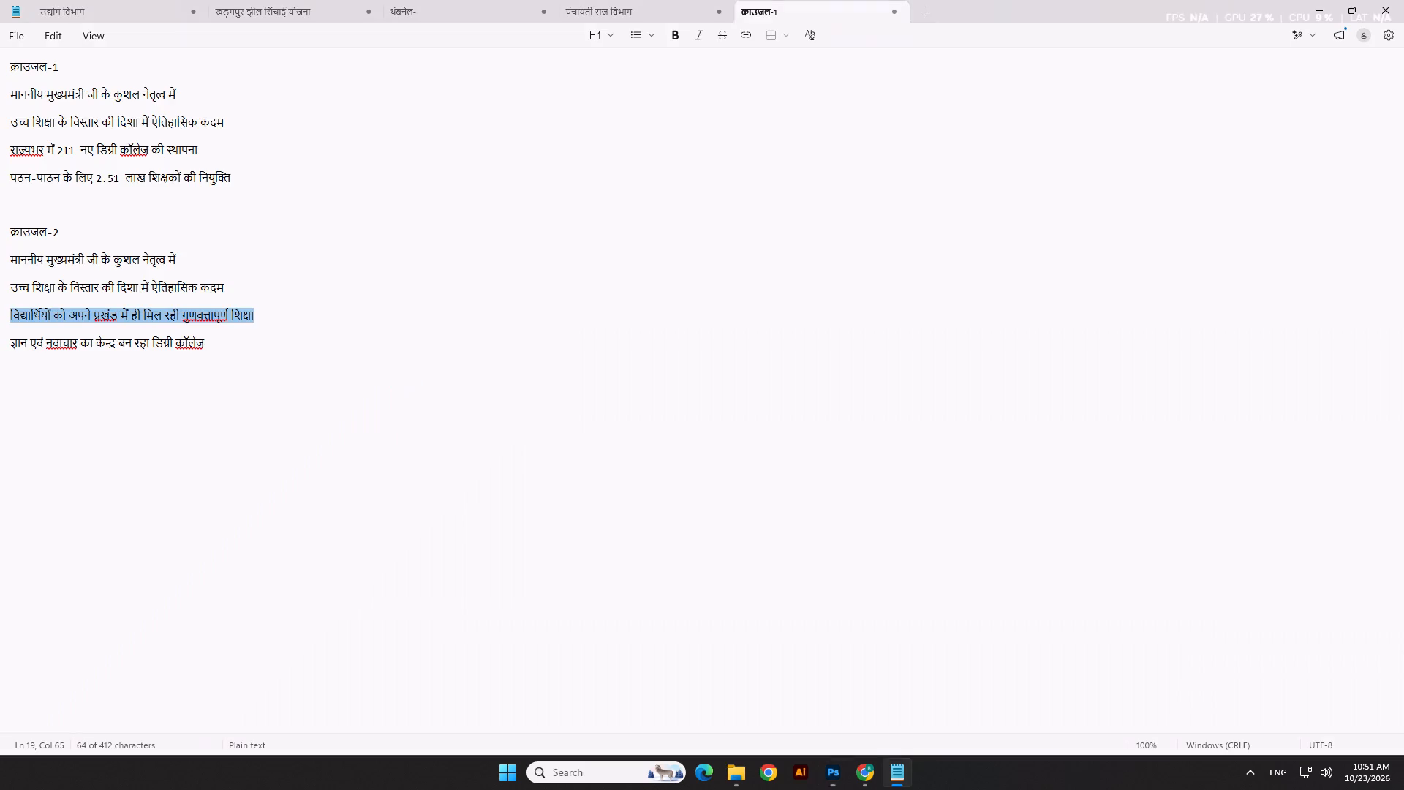
pyautogui.moveTo(10, 342); pyautogui.dragTo(211, 345)
pyautogui.hotkey('ctrl', 'c')
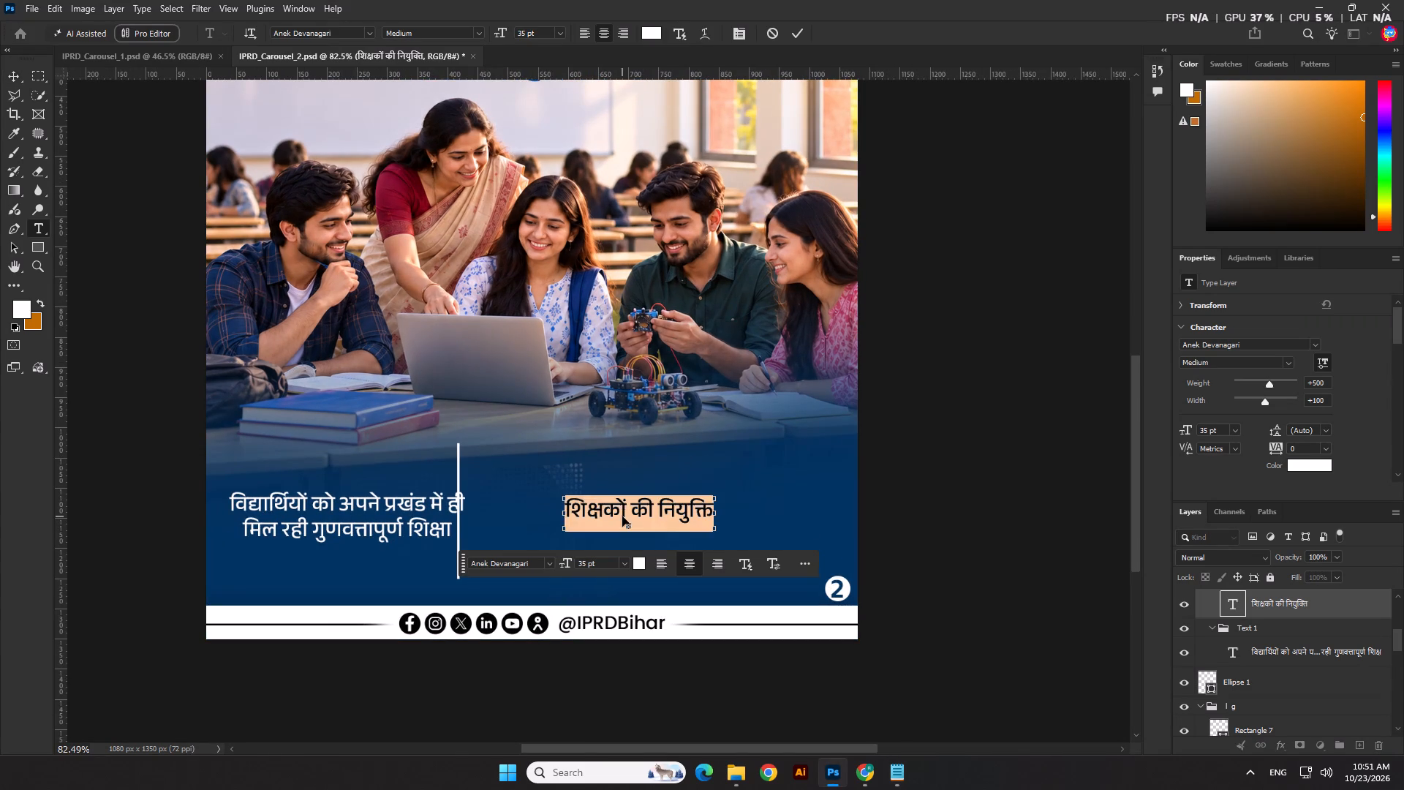
pyautogui.hotkey('ctrl', 'v')
pyautogui.click(663, 510)
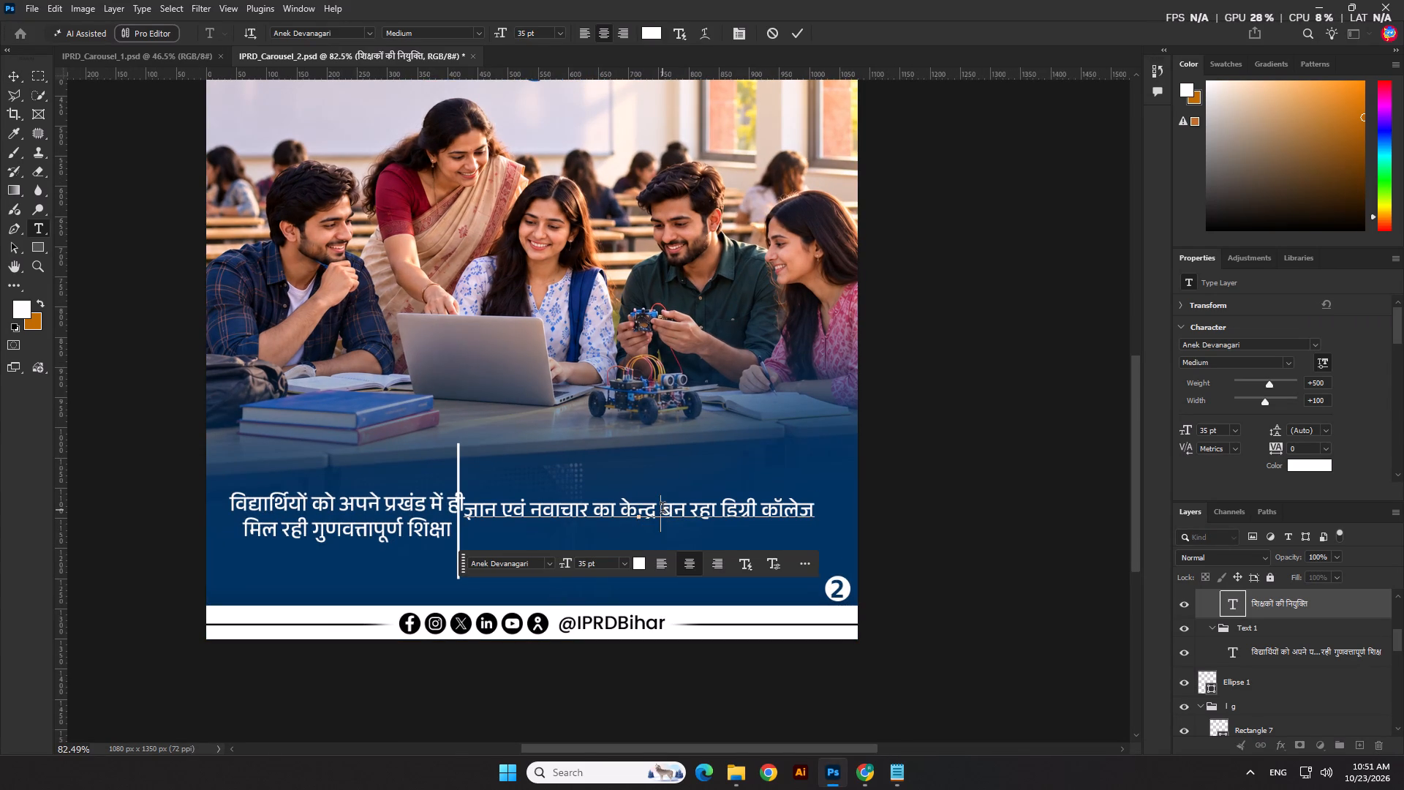
pyautogui.press('BackSpace')
pyautogui.press('Return')
pyautogui.click(800, 20)
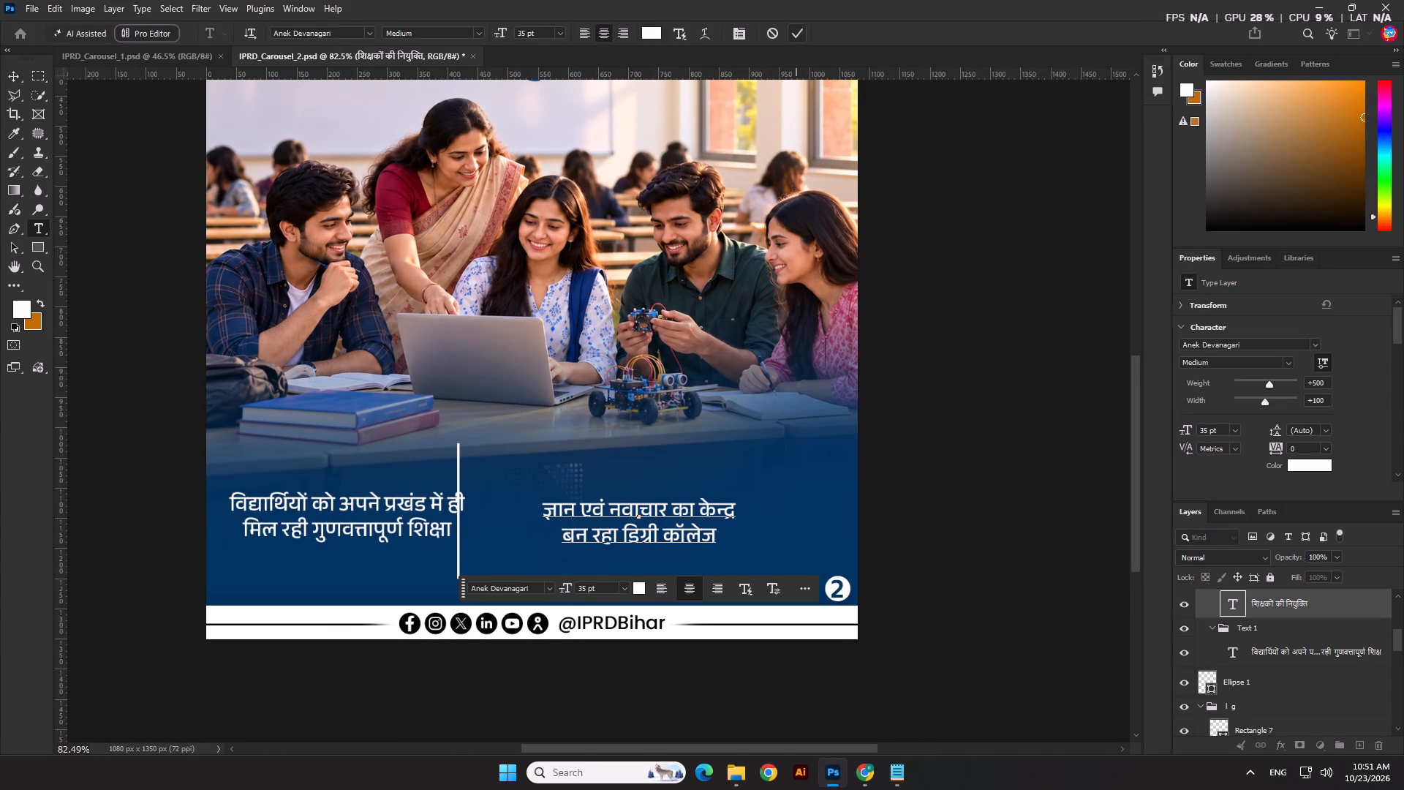
pyautogui.click(796, 31)
pyautogui.moveTo(640, 537); pyautogui.dragTo(699, 529)
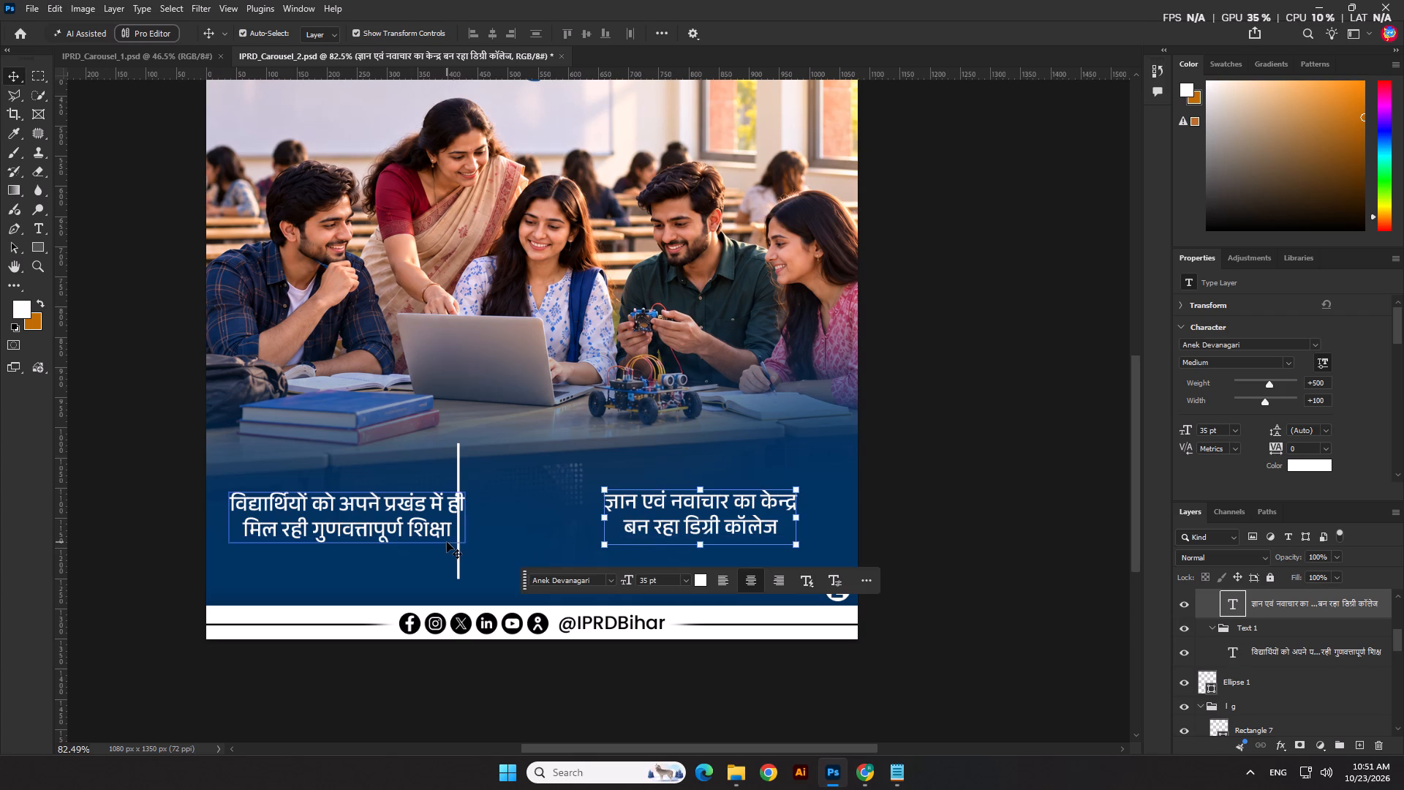
# Move the white divider between the two text blocks to about X 561 px and shorten it from the top to 144 px.
pyautogui.moveTo(459, 549); pyautogui.dragTo(550, 554)
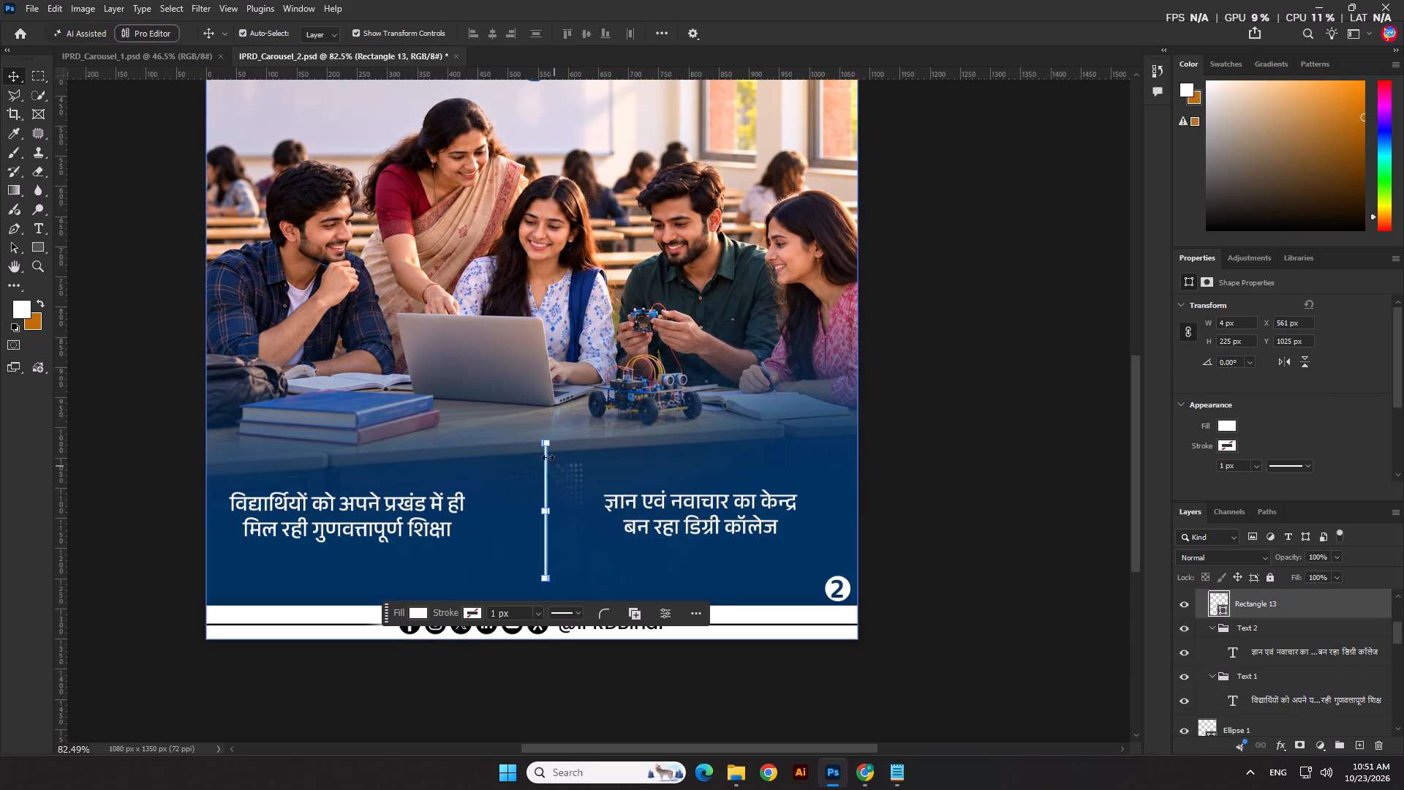
pyautogui.keyDown('shift'); pyautogui.moveTo(546, 440); pyautogui.dragTo(551, 494); pyautogui.keyUp('shift')
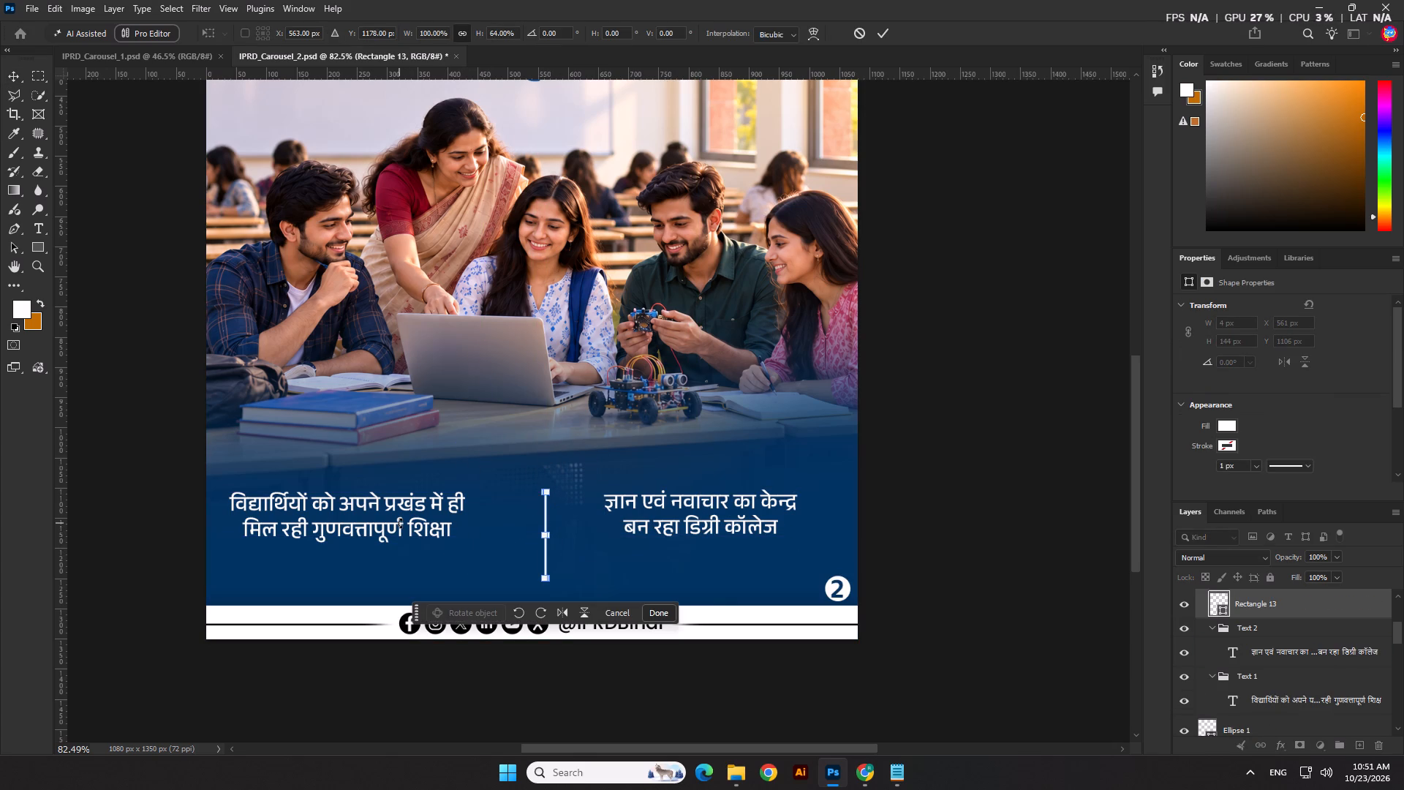
pyautogui.press('Return')
# Shift the "विद्यार्थियों" text closer to the divider, align both text blocks' top edges, and lower them together beside the divider.
pyautogui.moveTo(396, 530); pyautogui.dragTo(439, 541)
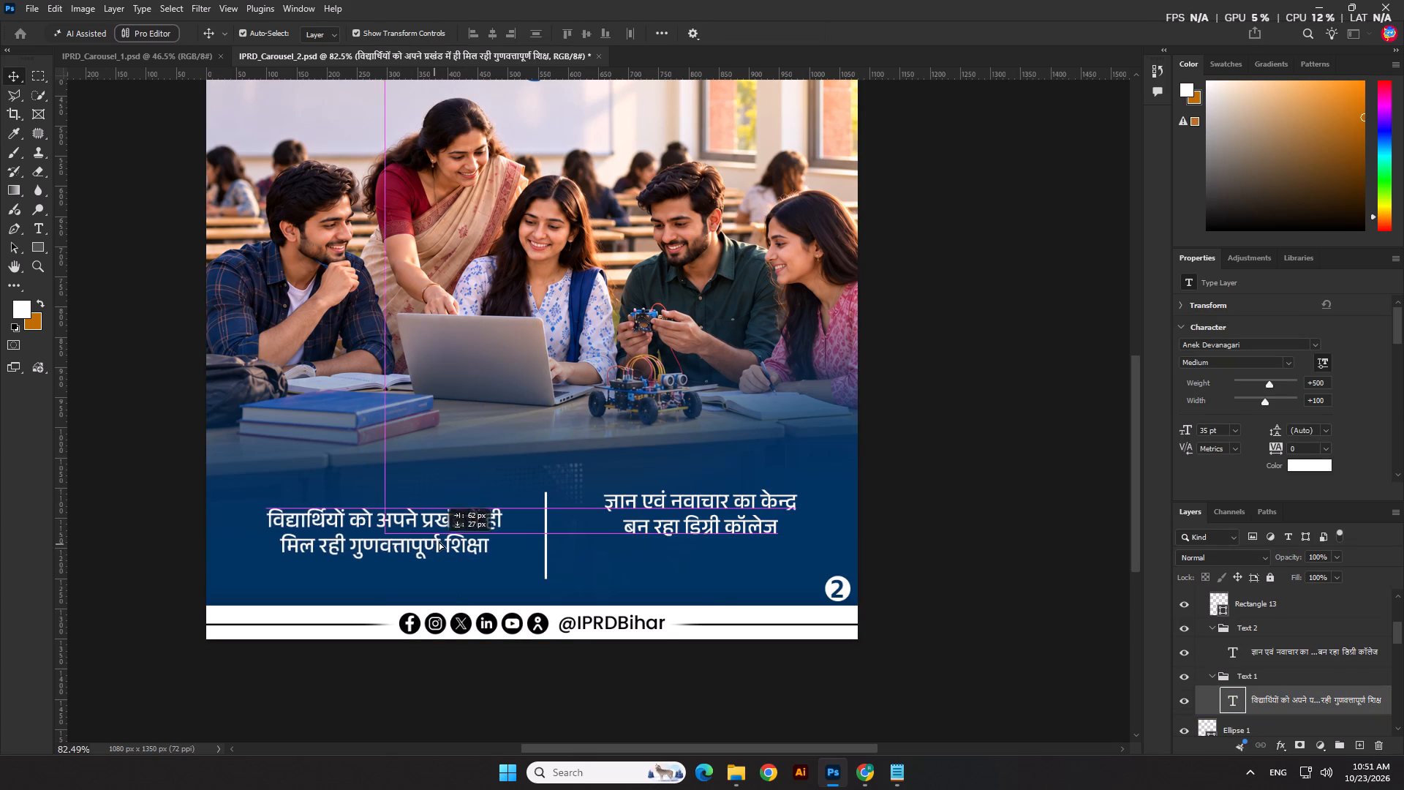
pyautogui.moveTo(439, 541); pyautogui.dragTo(437, 531)
pyautogui.keyDown('shift'); pyautogui.click(724, 504); pyautogui.keyUp('shift')
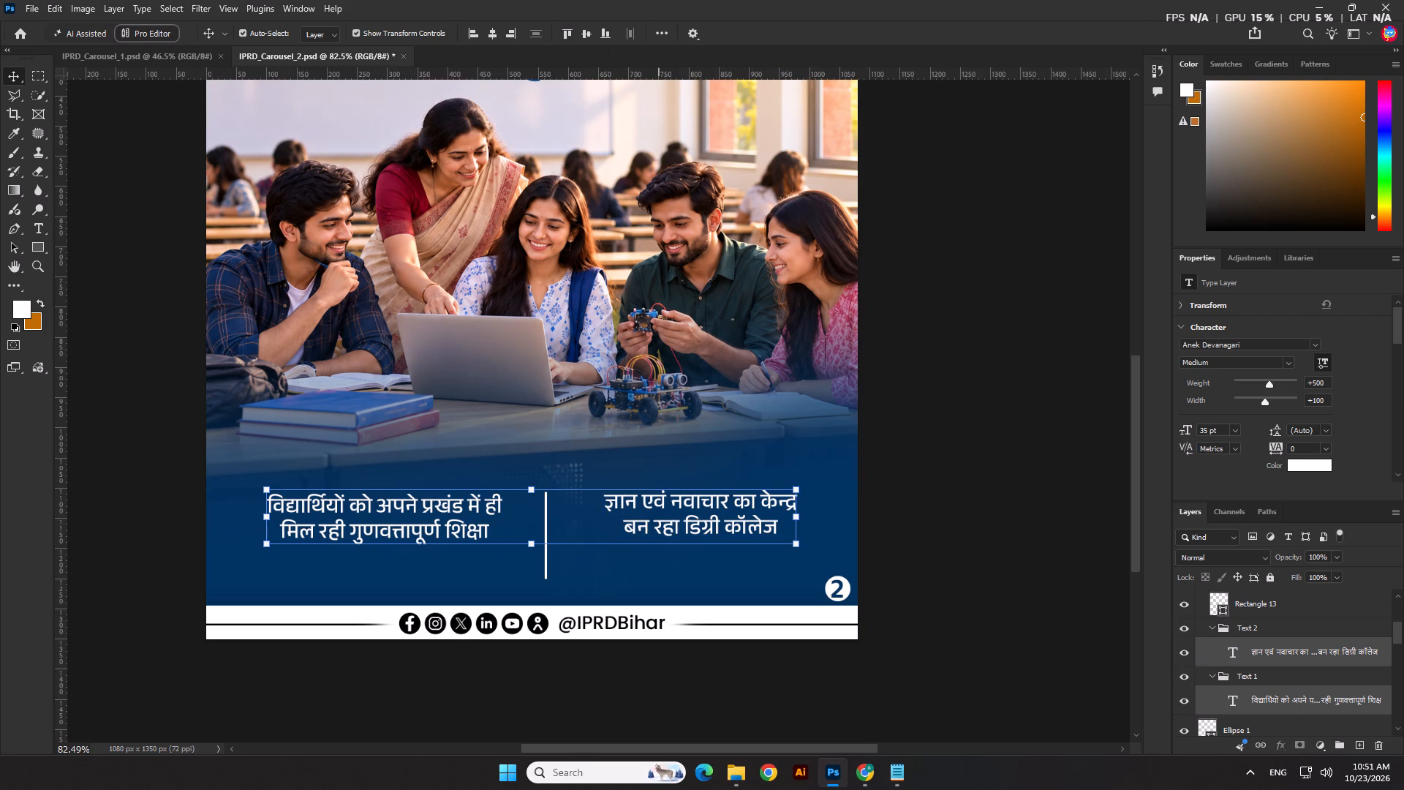
pyautogui.click(567, 34)
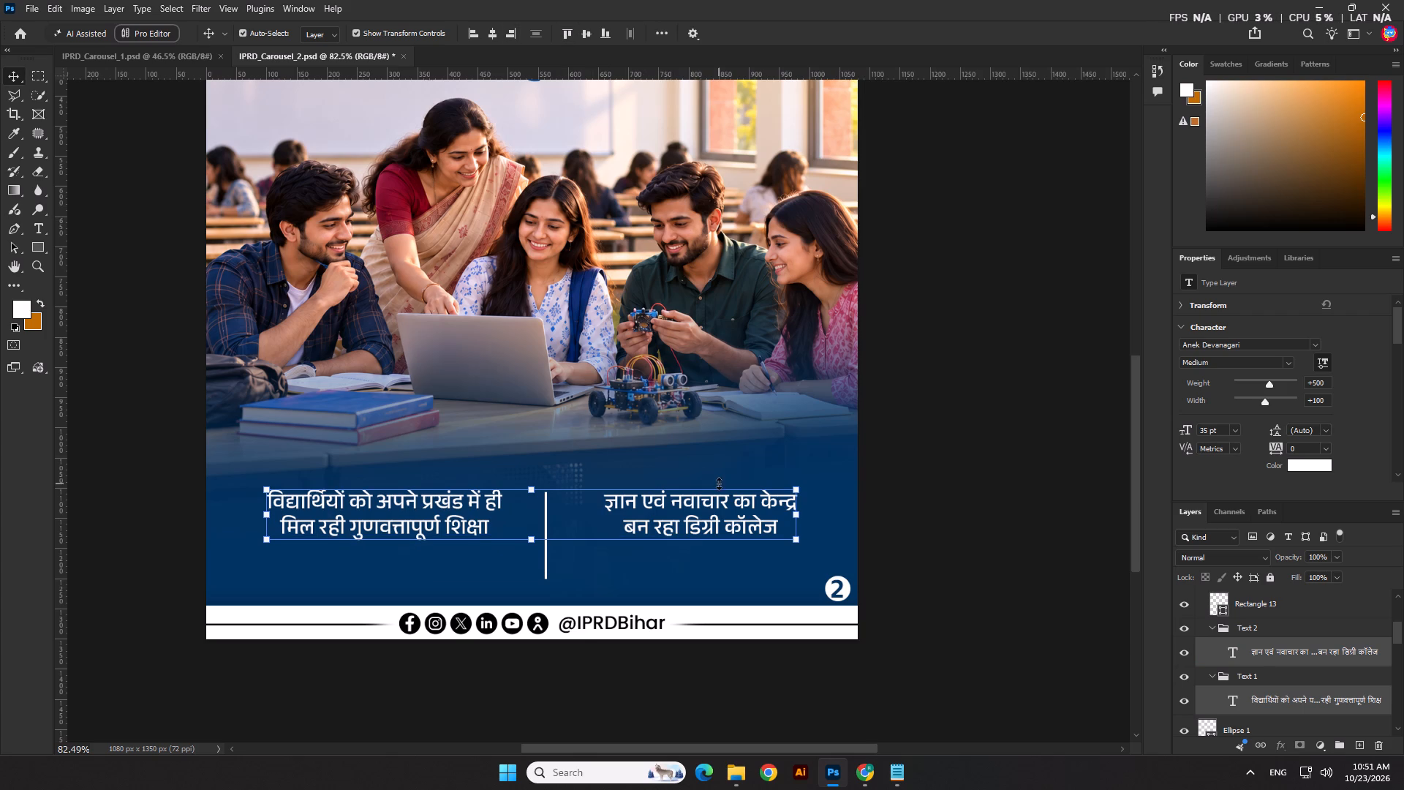
pyautogui.moveTo(725, 531); pyautogui.dragTo(726, 548)
pyautogui.click(922, 507)
# Set the font size of both bottom text blocks to 40 pt.
pyautogui.click(771, 523)
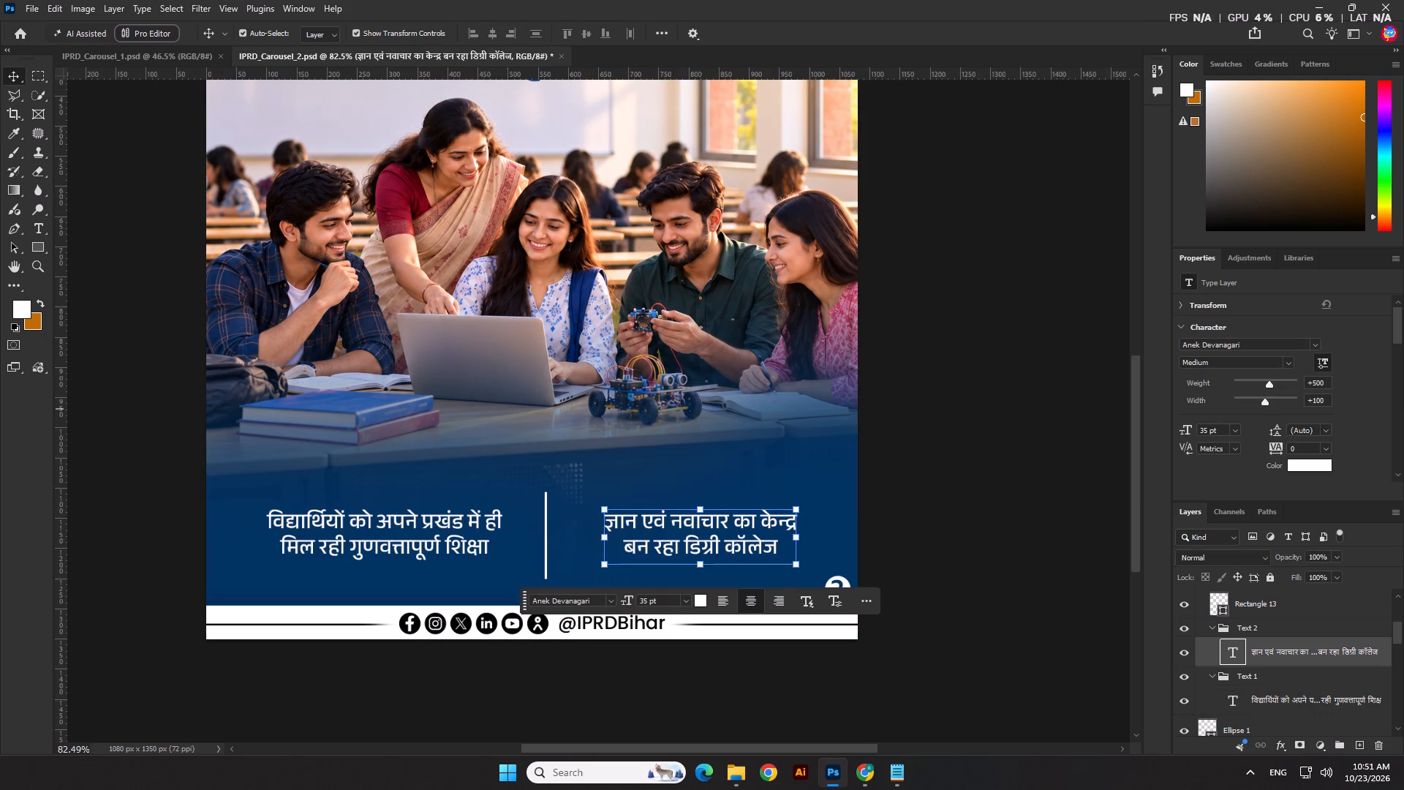
pyautogui.moveTo(1208, 427); pyautogui.dragTo(1191, 432)
pyautogui.write('40')
pyautogui.press('Return')
pyautogui.click(301, 547)
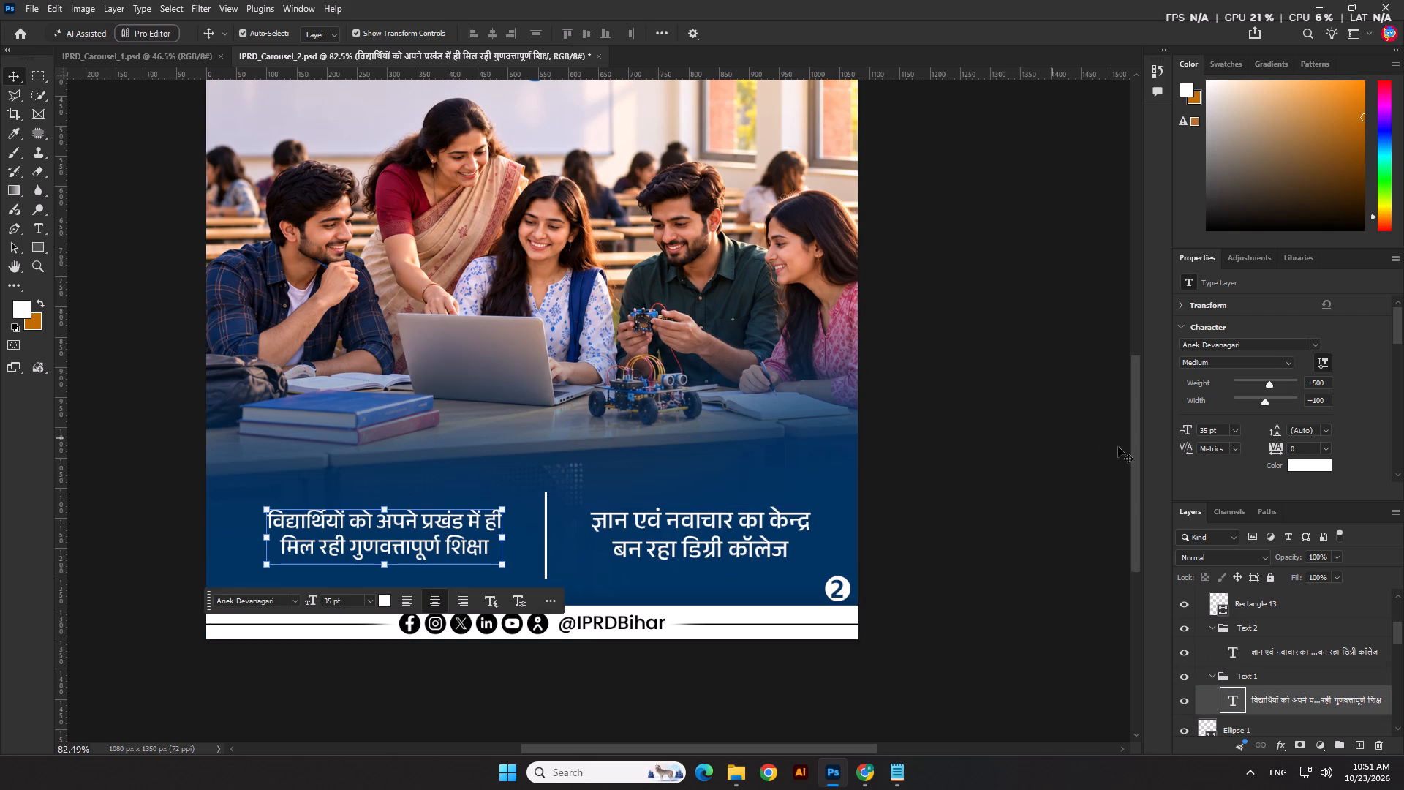
pyautogui.moveTo(1207, 432); pyautogui.dragTo(1174, 432)
pyautogui.write('40')
pyautogui.press('Return')
pyautogui.click(935, 485)
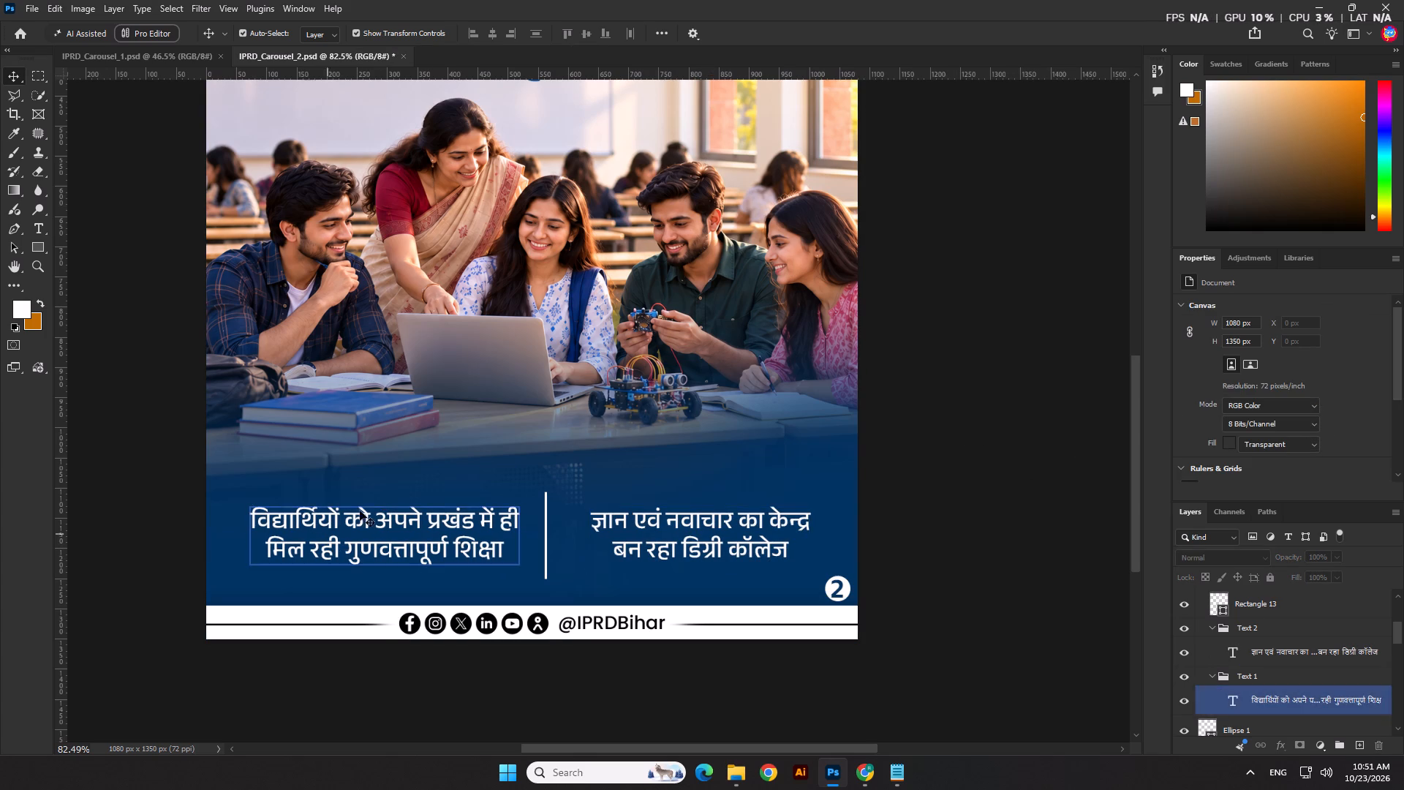
# Make the words "गुणवत्तापूर्ण शिक्षा" yellow ffd200, sampled from the heading's yellow pill, and set them to SemiBold.
pyautogui.doubleClick(308, 557)
pyautogui.moveTo(347, 551); pyautogui.dragTo(505, 554)
pyautogui.scroll(-5, 429, 413)
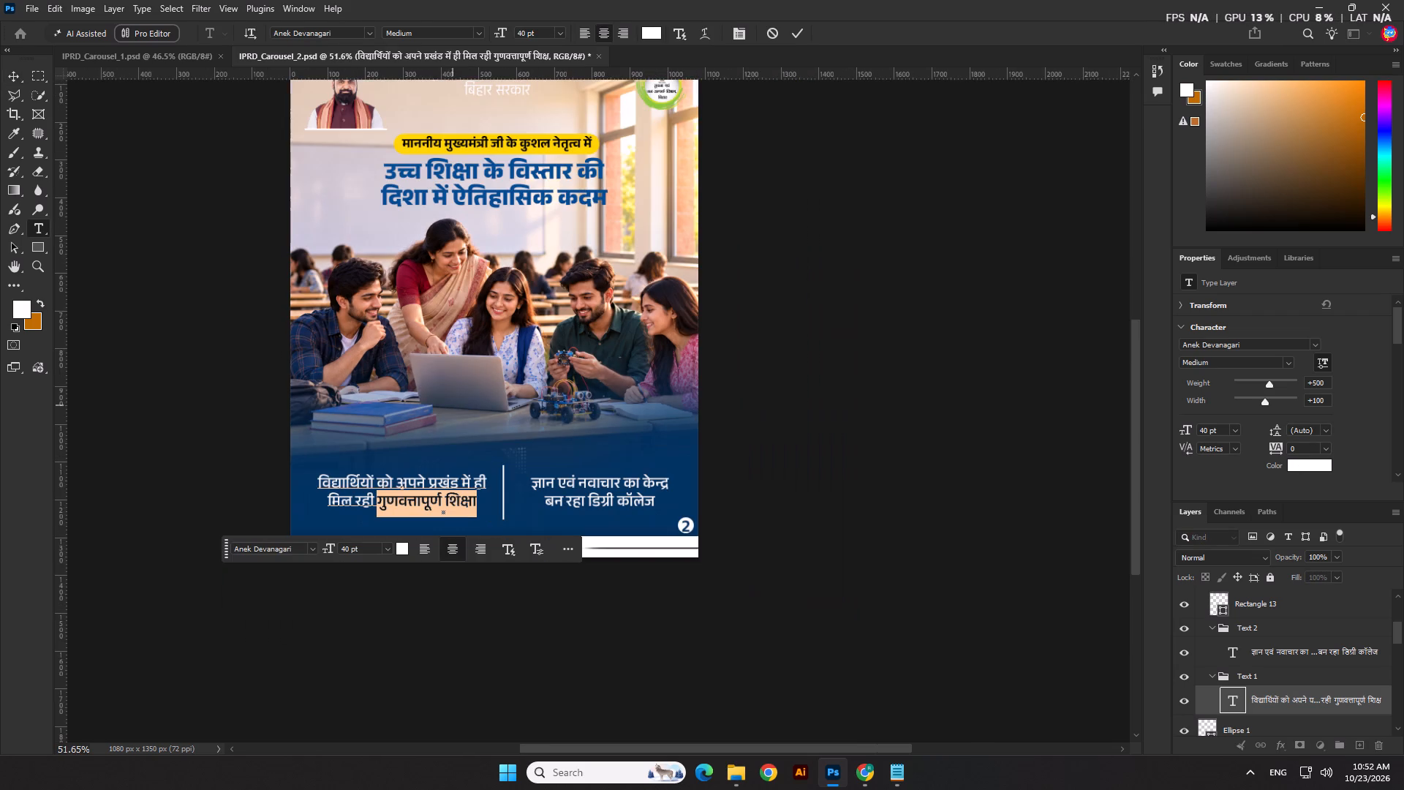
pyautogui.scroll(2, 429, 361)
pyautogui.click(1308, 467)
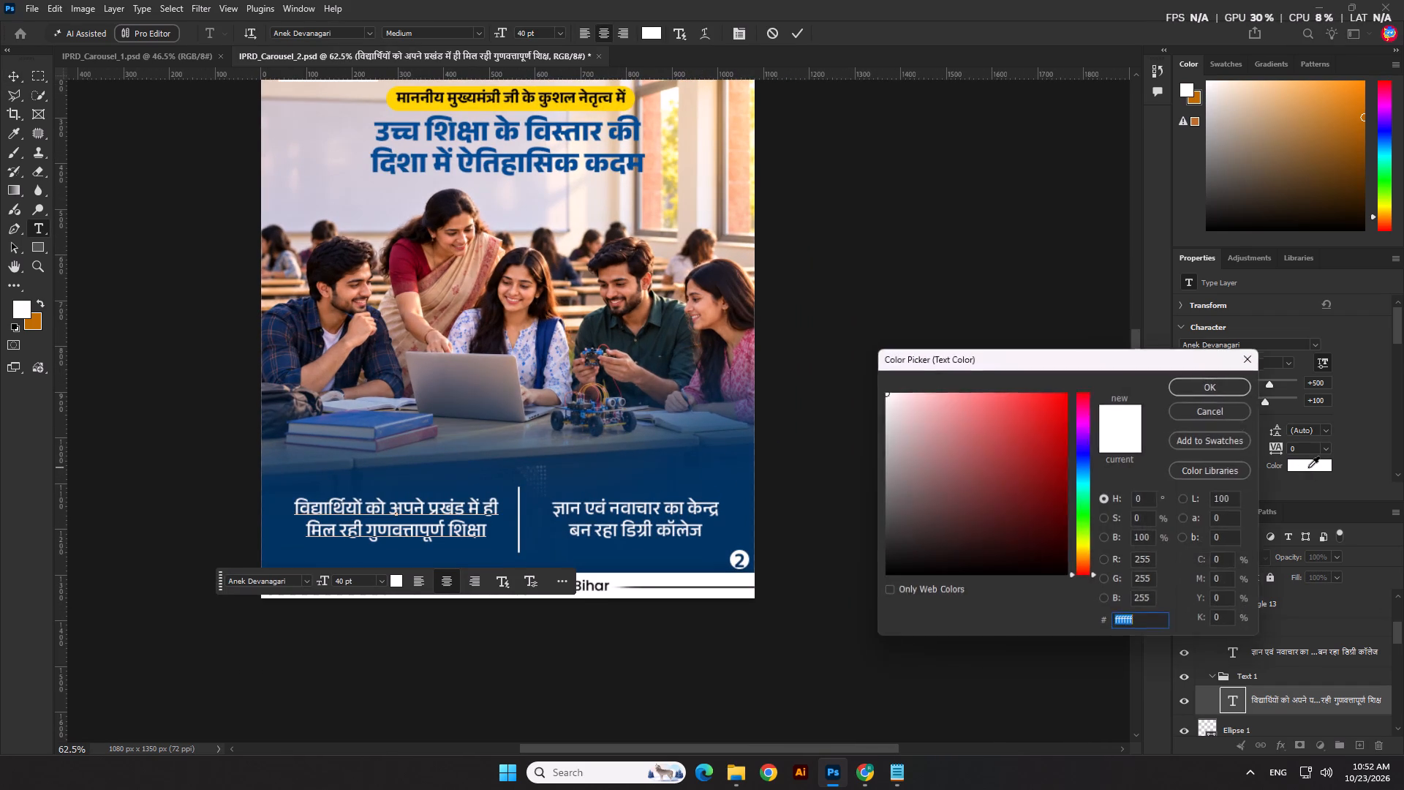
pyautogui.click(614, 108)
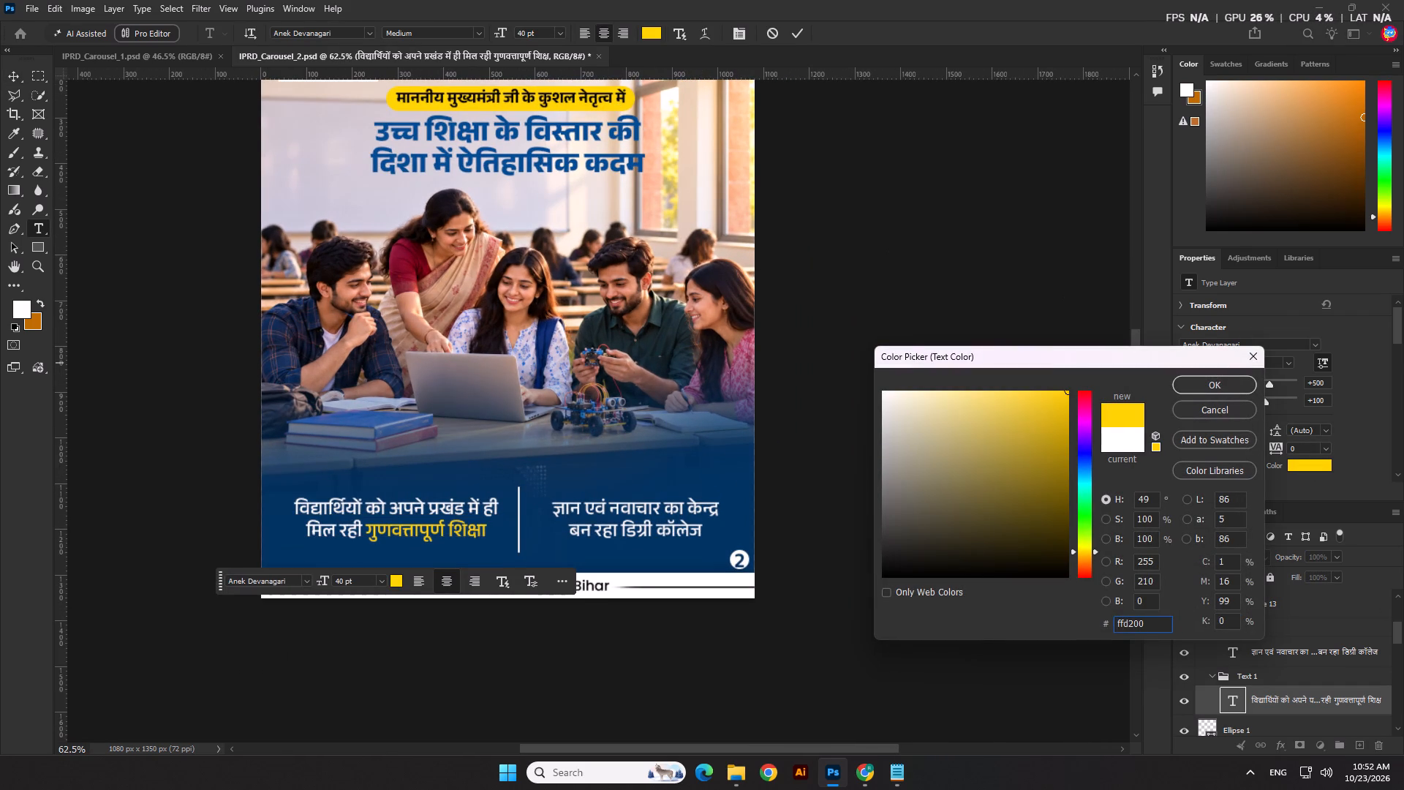
pyautogui.click(1232, 388)
pyautogui.click(1289, 360)
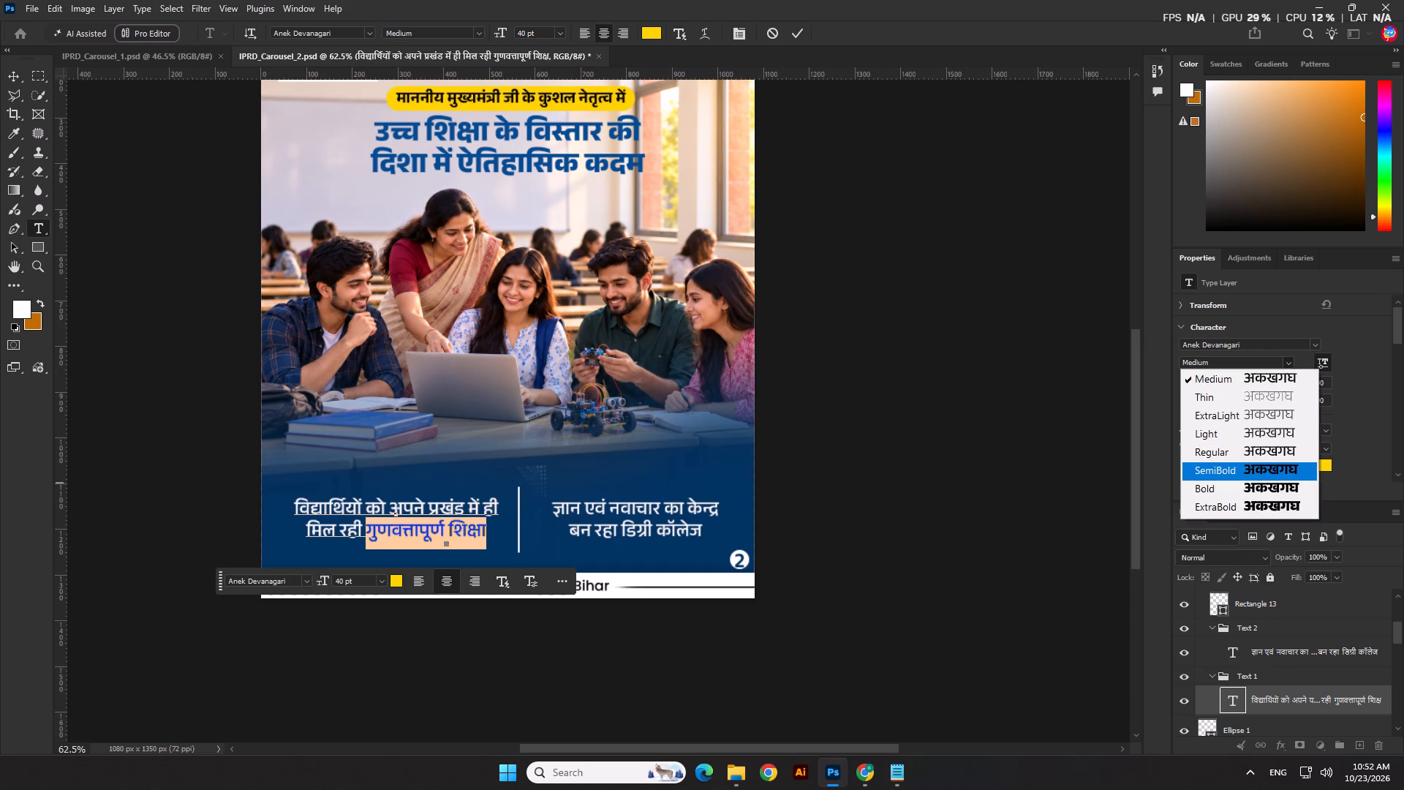
pyautogui.click(1215, 475)
pyautogui.click(801, 35)
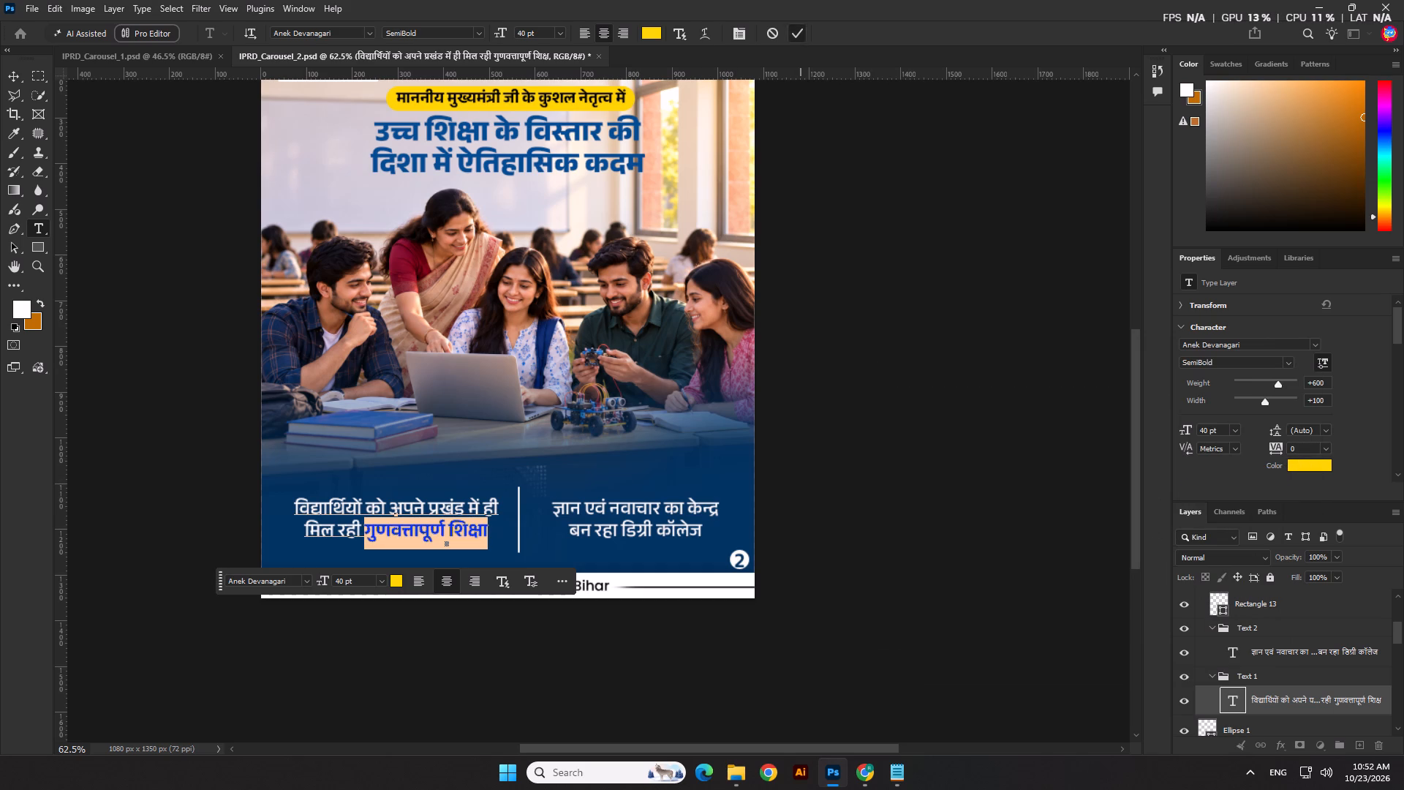
pyautogui.click(920, 464)
# Set the words "डिग्री कॉलेज" to SemiBold and yellow ffd200, sampled from the highlighted "गुणवत्तापूर्ण शिक्षा" text.
pyautogui.scroll(3, 712, 531)
pyautogui.doubleClick(614, 514)
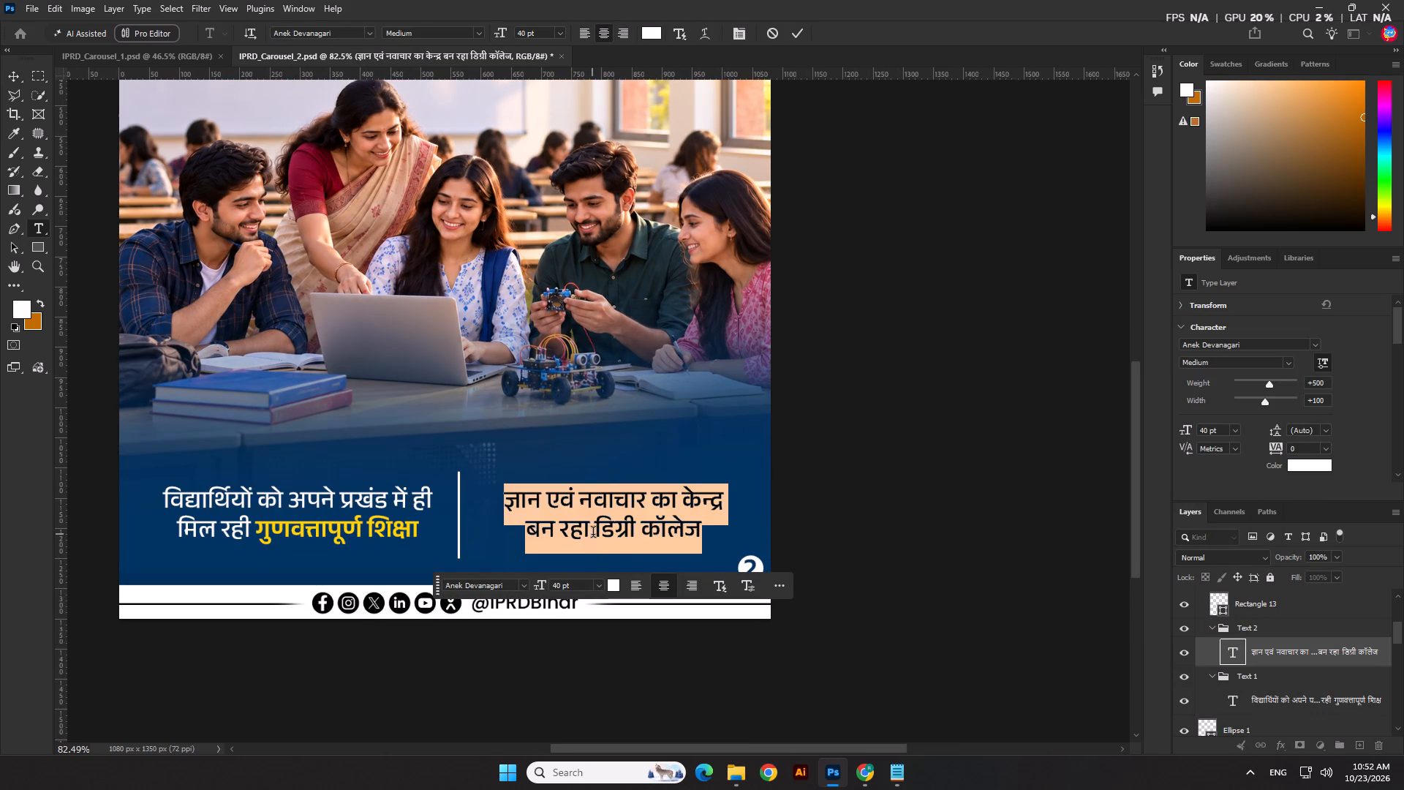
pyautogui.moveTo(594, 533); pyautogui.dragTo(715, 524)
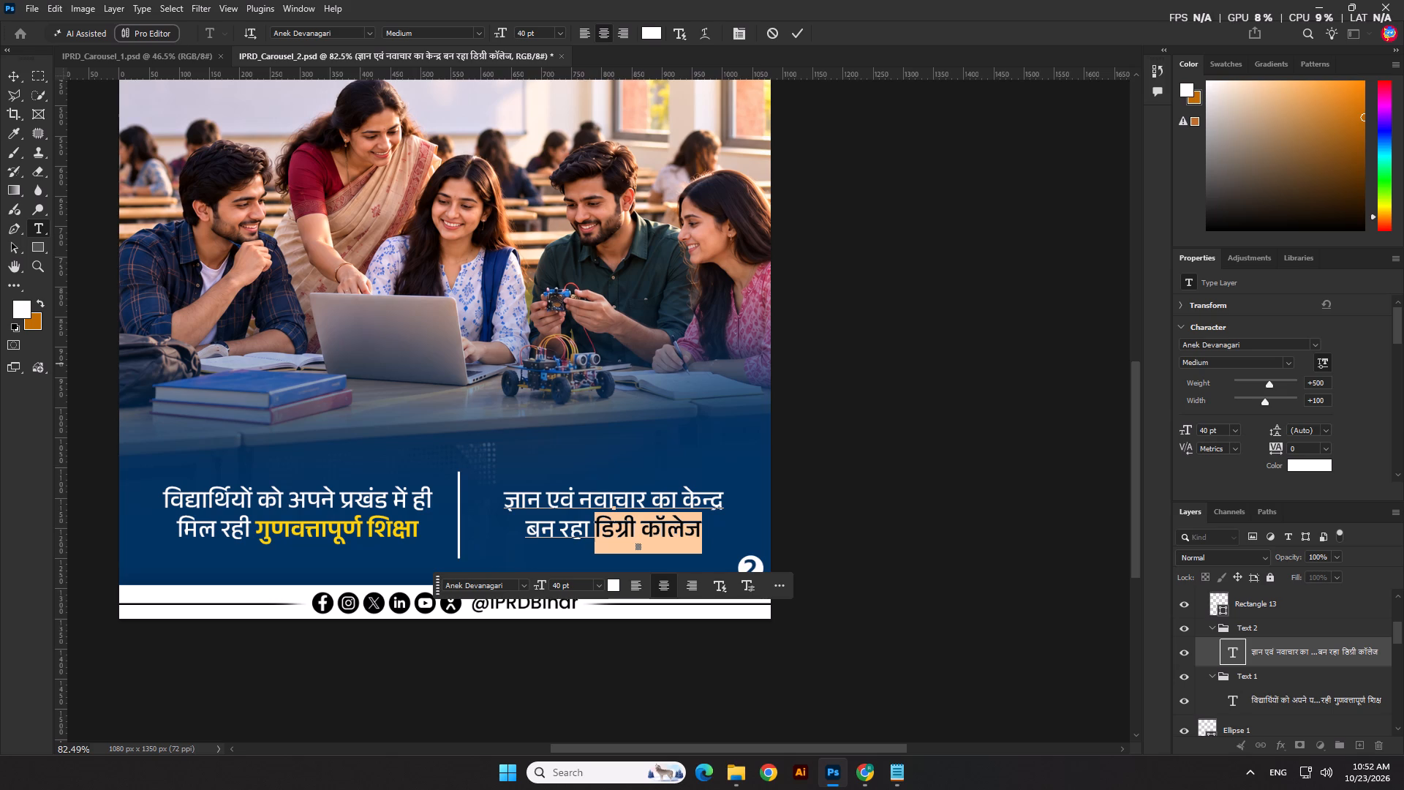
pyautogui.click(1294, 364)
pyautogui.click(1228, 473)
pyautogui.click(1287, 462)
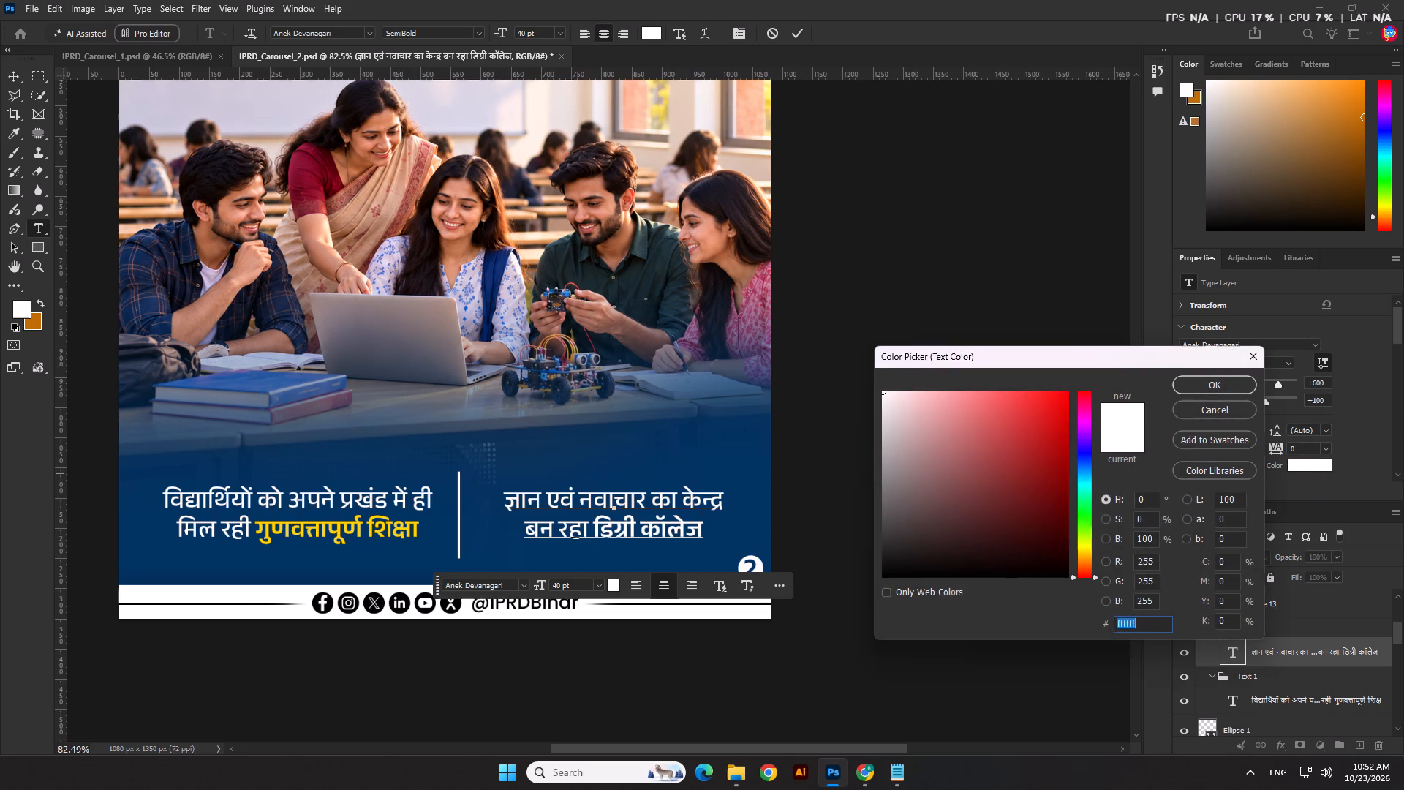
pyautogui.scroll(9, 363, 533)
pyautogui.hotkey('ctrl', 'space')
pyautogui.hotkey('ctrl', 'space')
pyautogui.hotkey('ctrl', 'space')
pyautogui.hotkey('ctrl', 'space')
pyautogui.hotkey('ctrl', 'space')
pyautogui.hotkey('ctrl', 'space')
pyautogui.hotkey('ctrl', 'space')
pyautogui.hotkey('ctrl', 'space')
pyautogui.hotkey('ctrl', 'space')
pyautogui.hotkey('ctrl', 'space')
pyautogui.hotkey('ctrl', 'space')
pyautogui.hotkey('ctrl', 'space')
pyautogui.keyDown('ctrl'); pyautogui.tripleClick(401, 522); pyautogui.keyUp('ctrl')
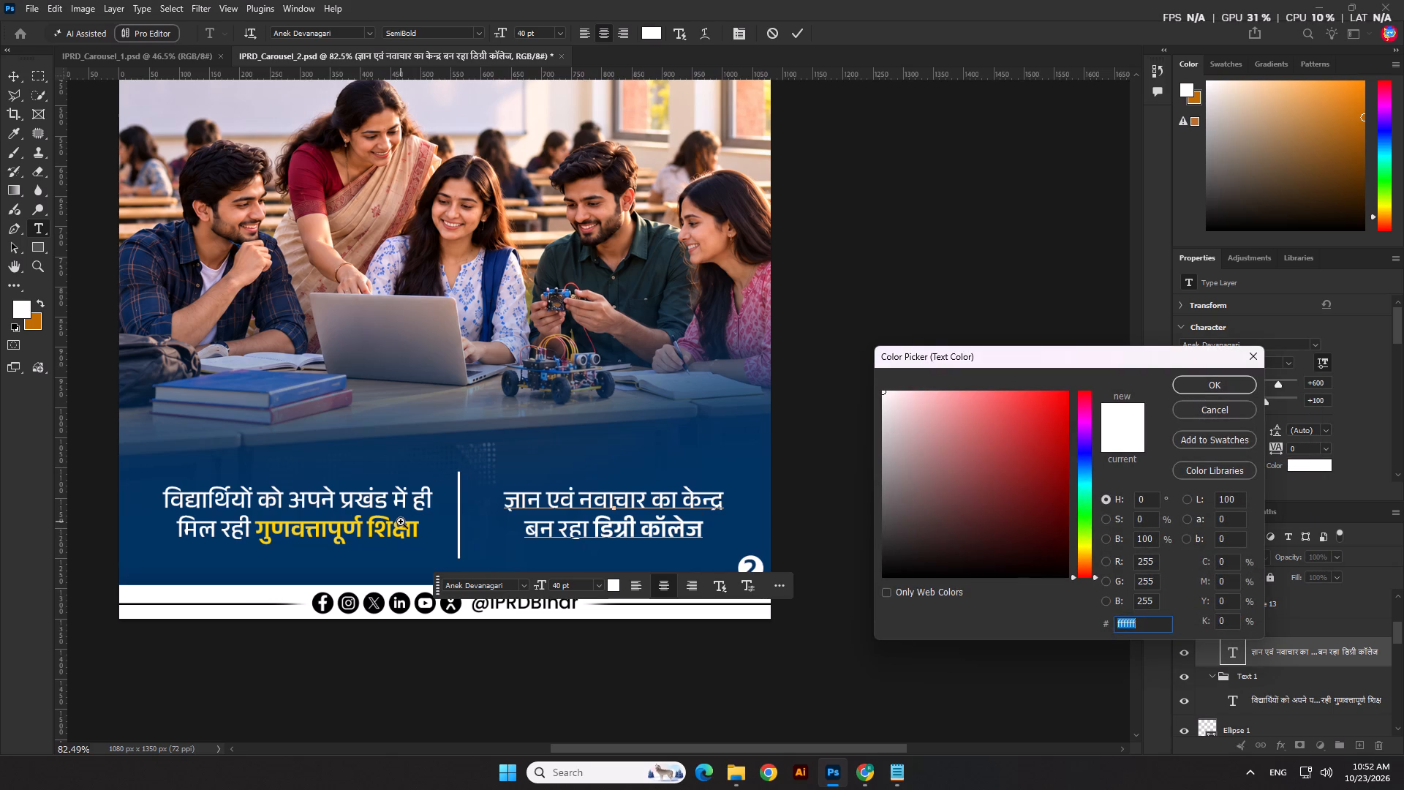
pyautogui.keyDown('ctrl'); pyautogui.click(401, 522); pyautogui.keyUp('ctrl')
pyautogui.click(401, 526)
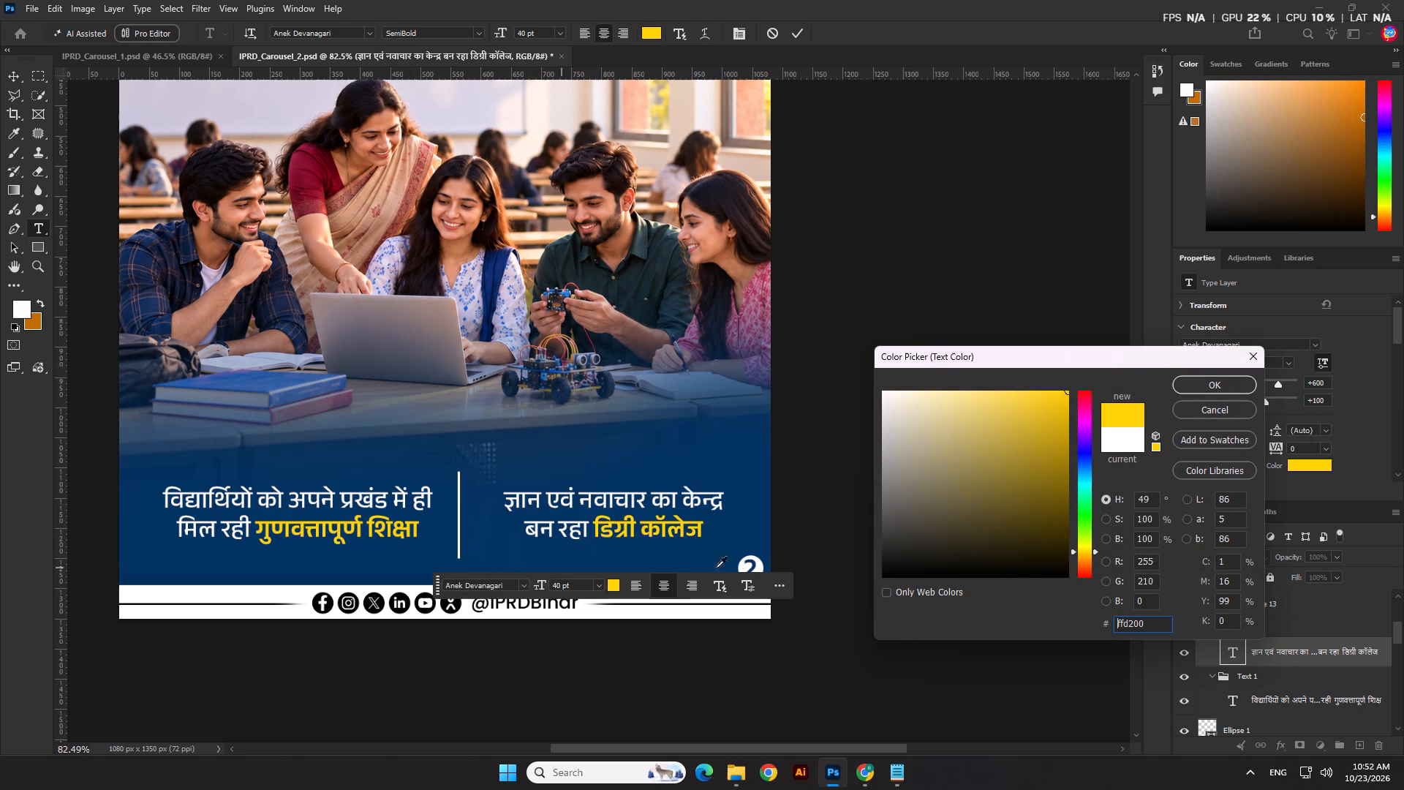
pyautogui.click(1176, 384)
pyautogui.click(1000, 492)
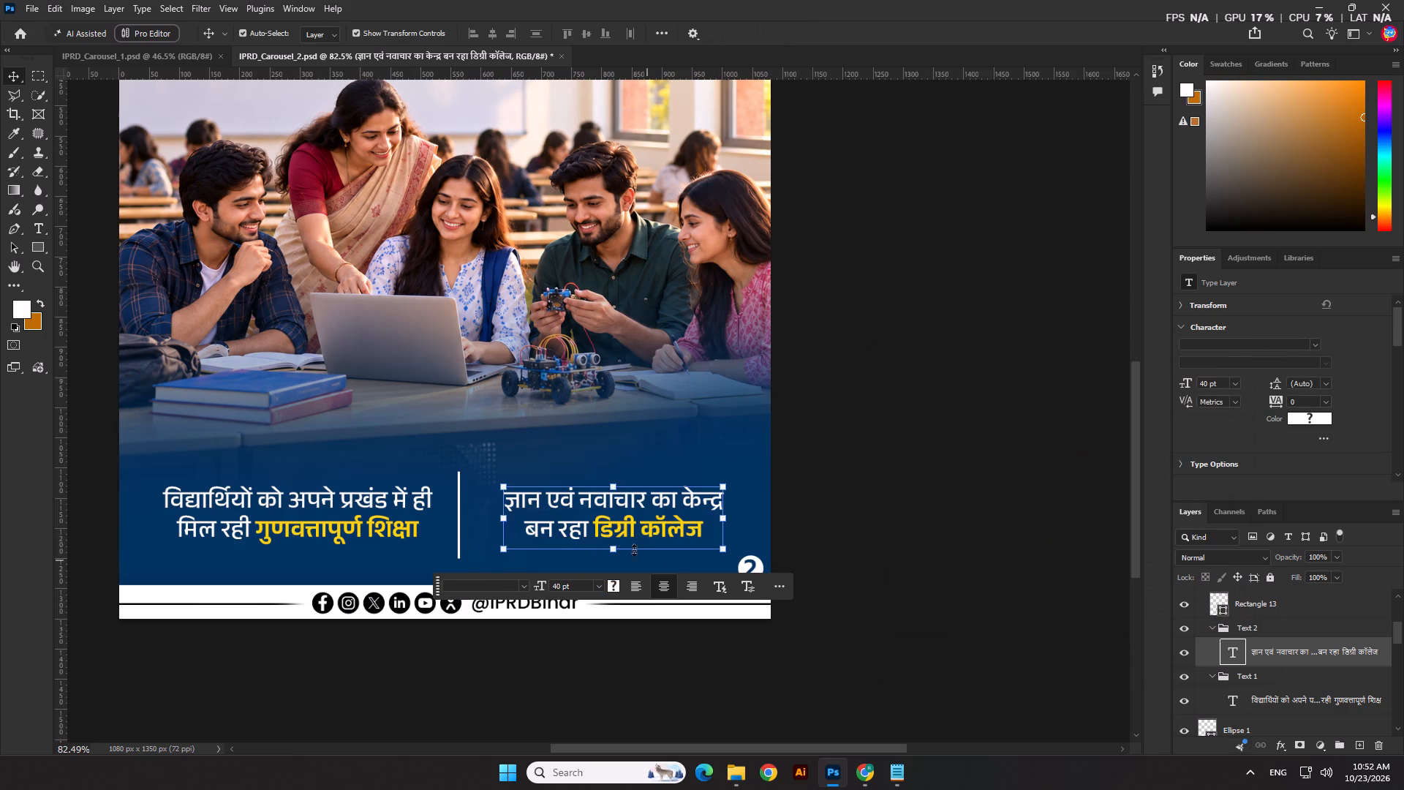
# Set the white words "विद्यार्थियों को अपने प्रखंड में ही मिल रही" to the Regular weight.
pyautogui.scroll(-6, 624, 550)
pyautogui.doubleClick(486, 507)
pyautogui.moveTo(403, 528); pyautogui.dragTo(334, 504)
pyautogui.click(1286, 364)
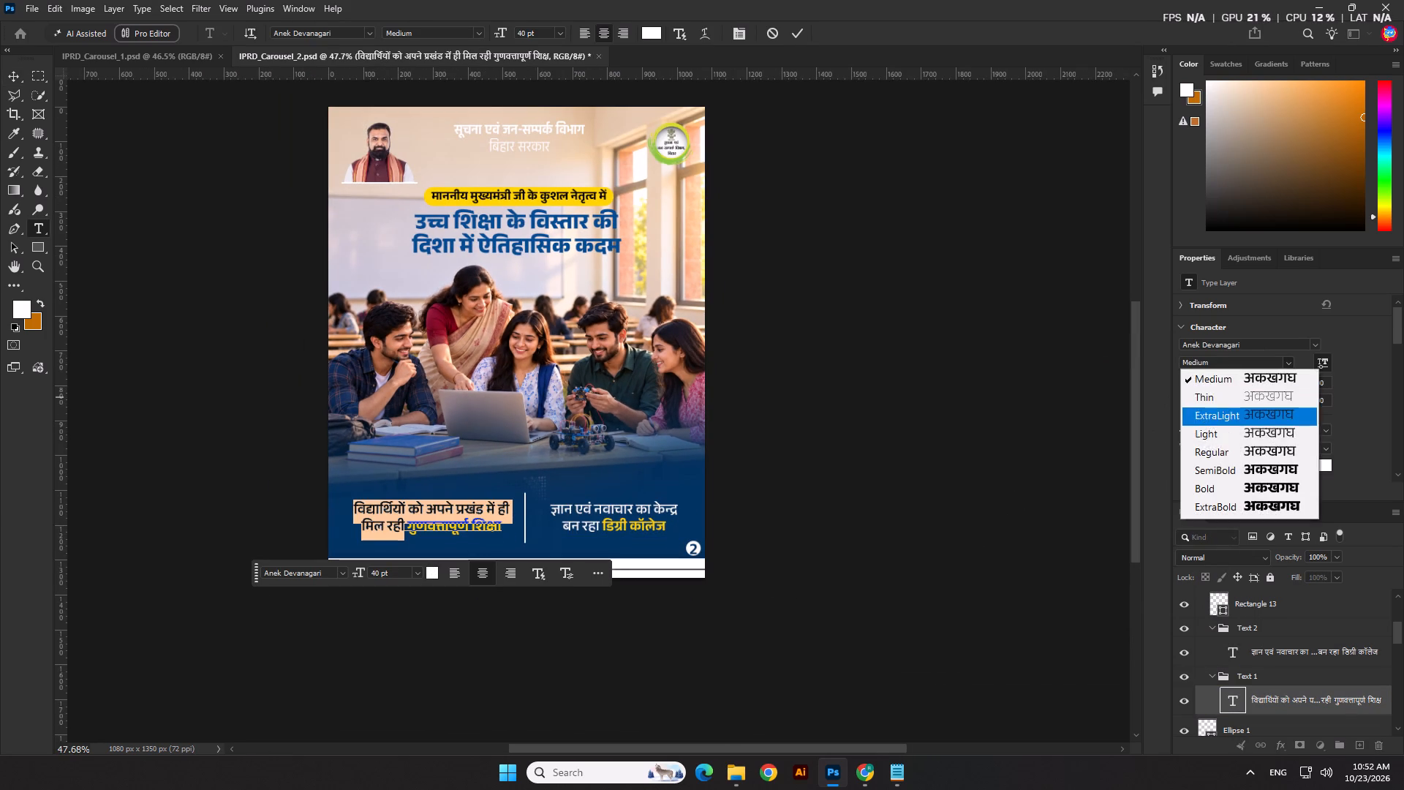
pyautogui.click(1232, 454)
pyautogui.click(850, 618)
# Set the white words "ज्ञान एवं नवाचार का केन्द्र बन रहा" to the Regular weight and deselect the text.
pyautogui.doubleClick(628, 520)
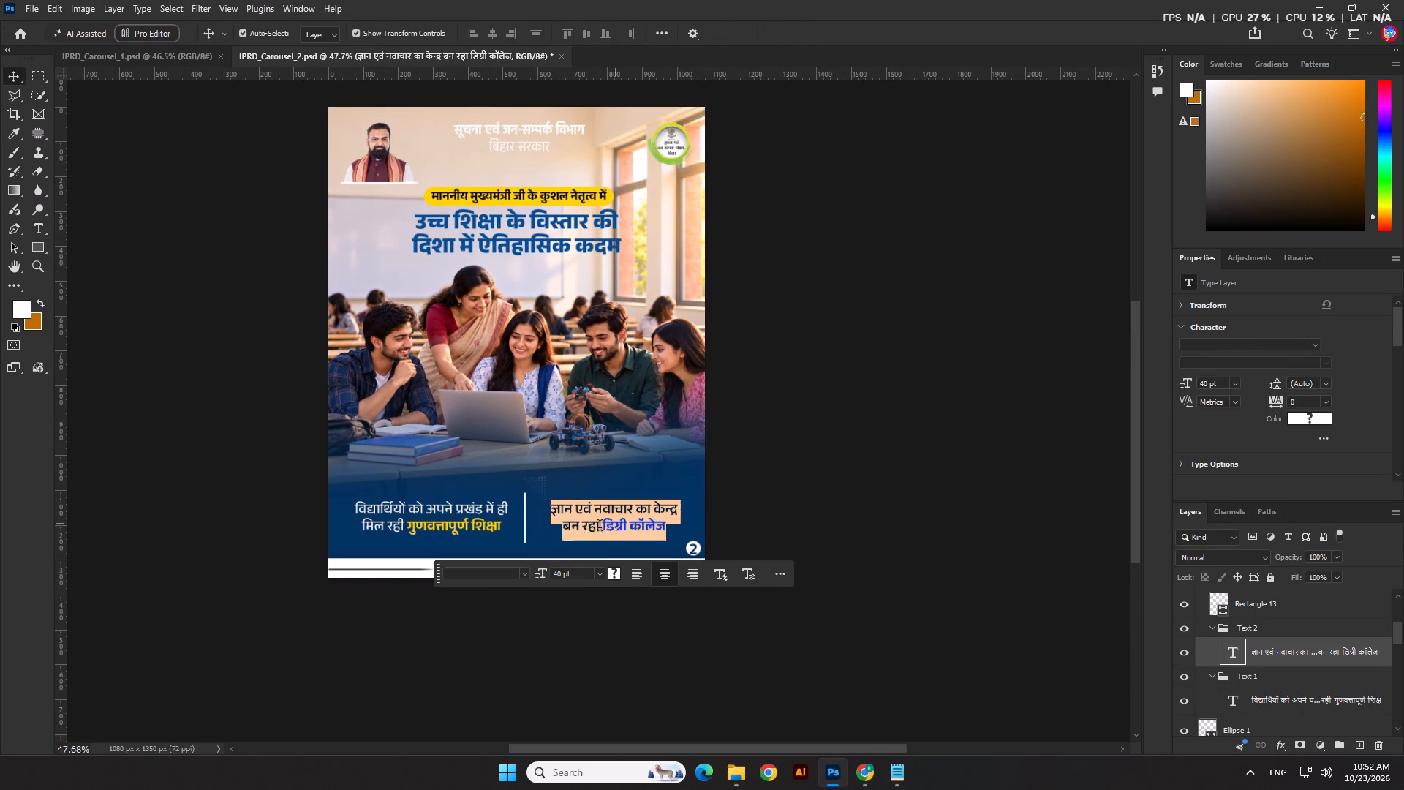
pyautogui.moveTo(599, 531); pyautogui.dragTo(553, 507)
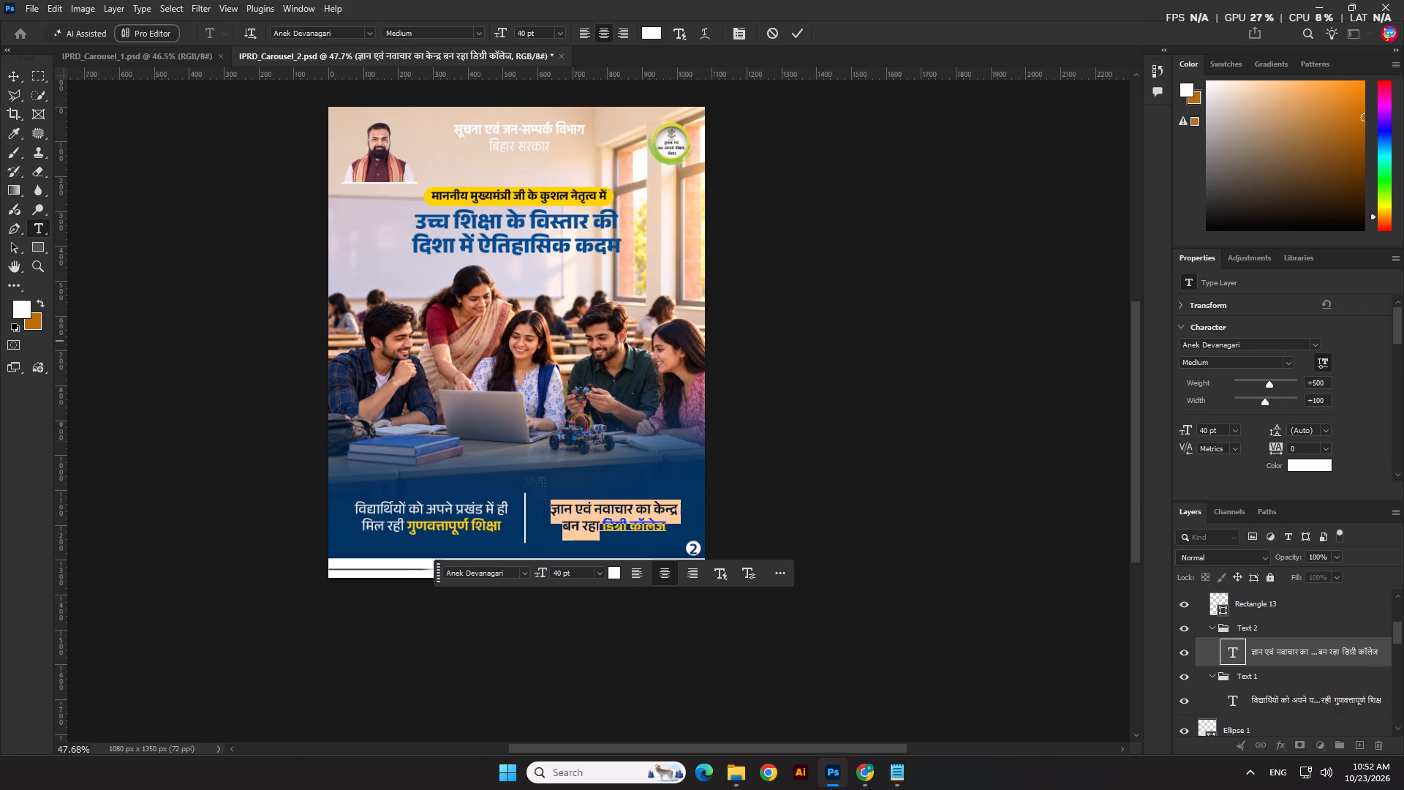
pyautogui.click(1283, 361)
pyautogui.click(1237, 459)
pyautogui.click(919, 554)
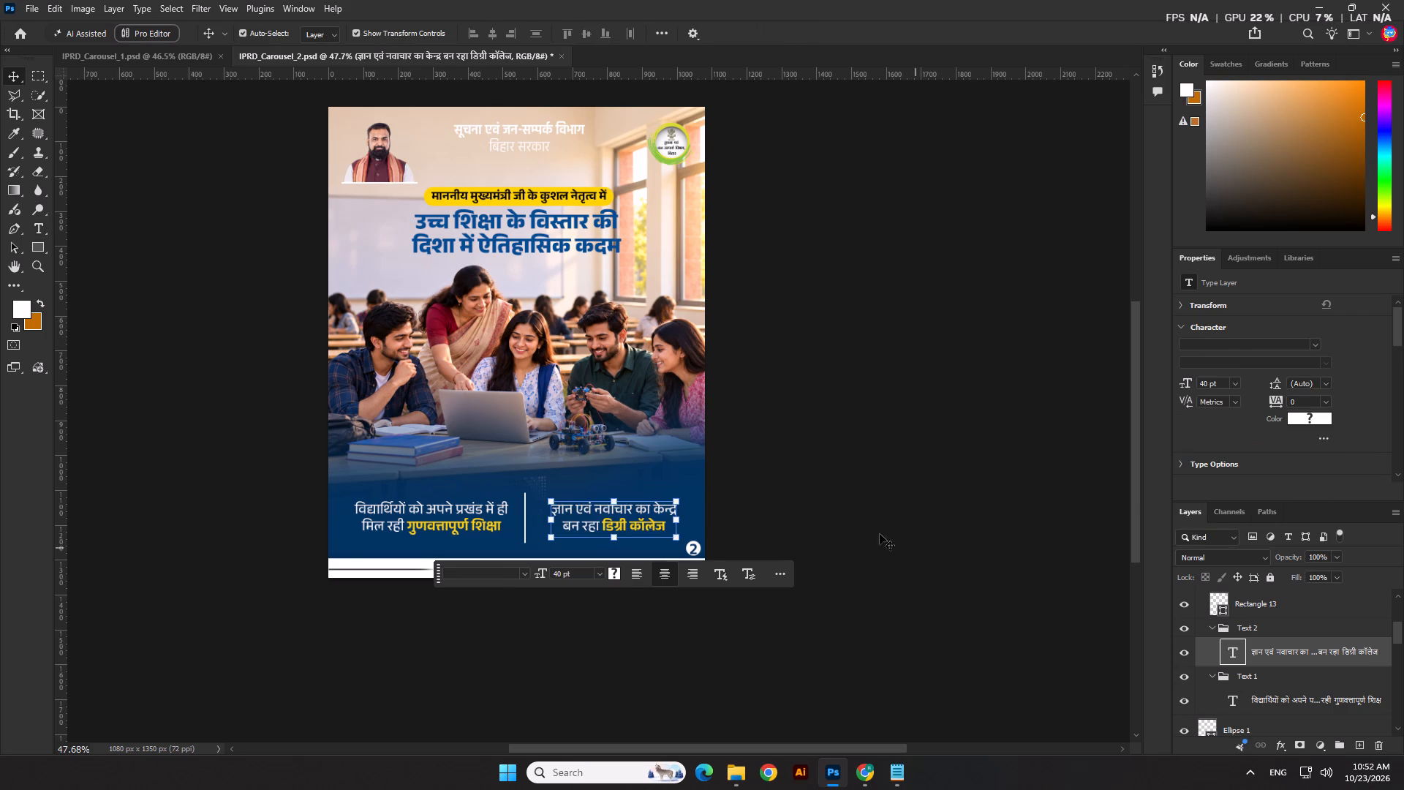
pyautogui.scroll(-4, 845, 508)
pyautogui.click(839, 538)
# Ungroup the Text 2 and Text 1 groups so both bottom text layers stand on their own.
pyautogui.scroll(5, 595, 500)
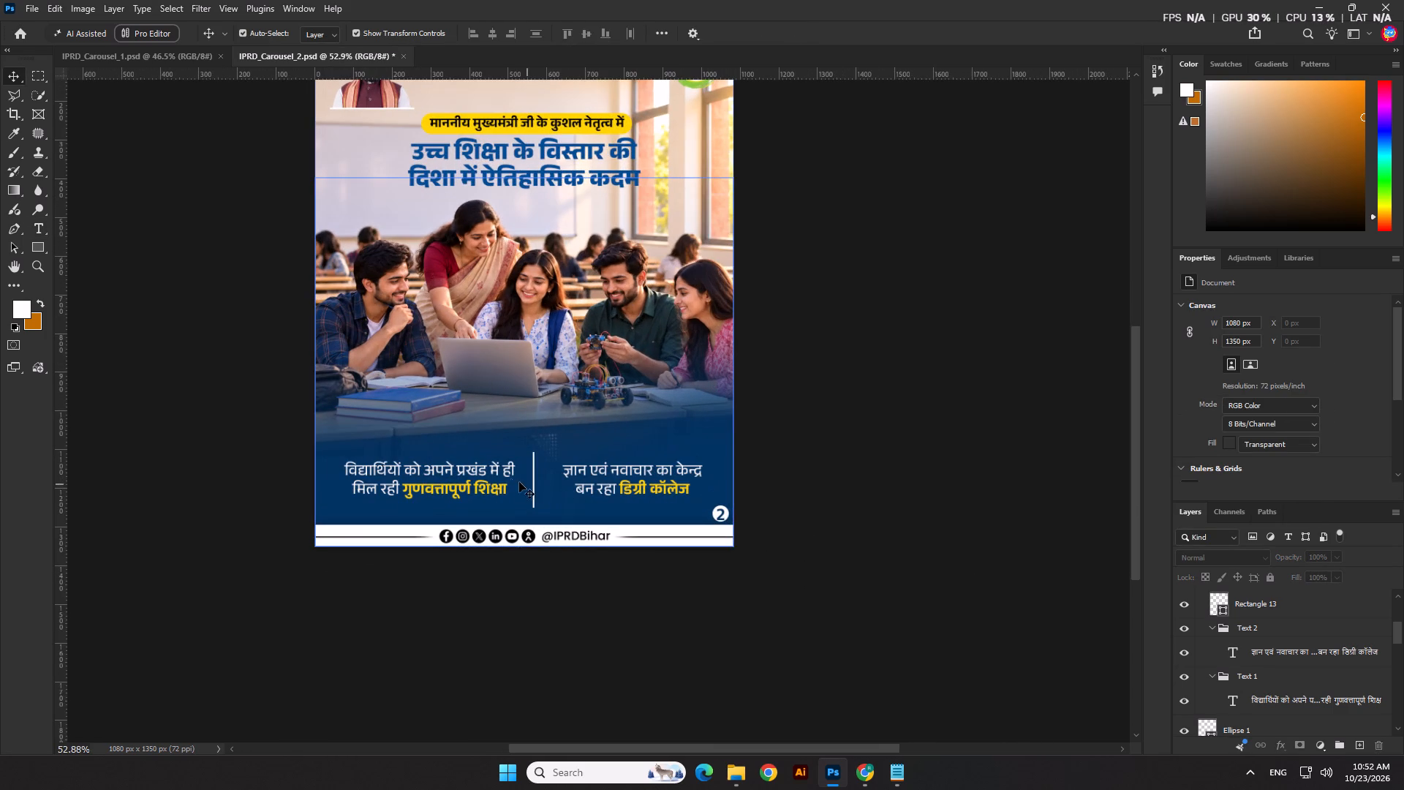
pyautogui.click(1240, 627)
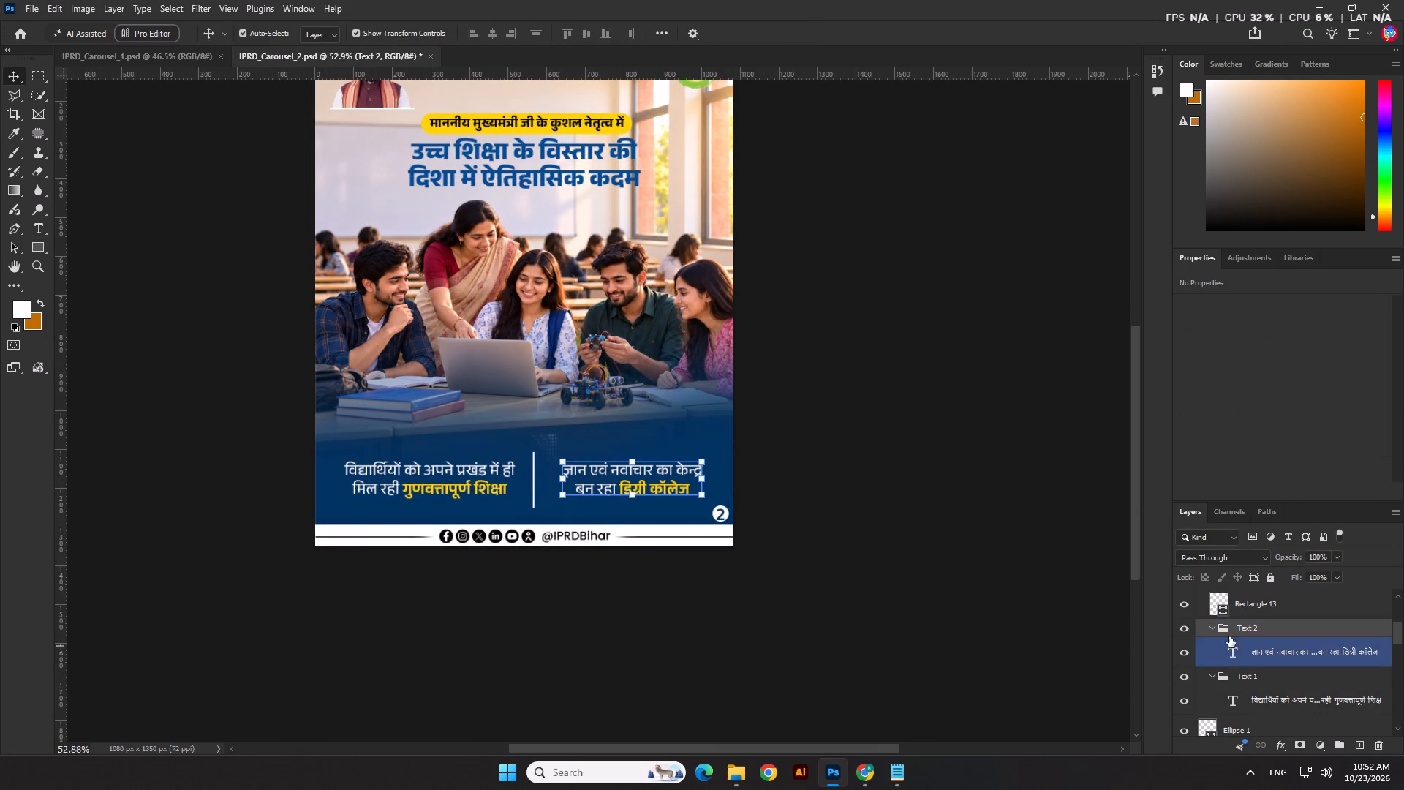
pyautogui.rightClick(1258, 630)
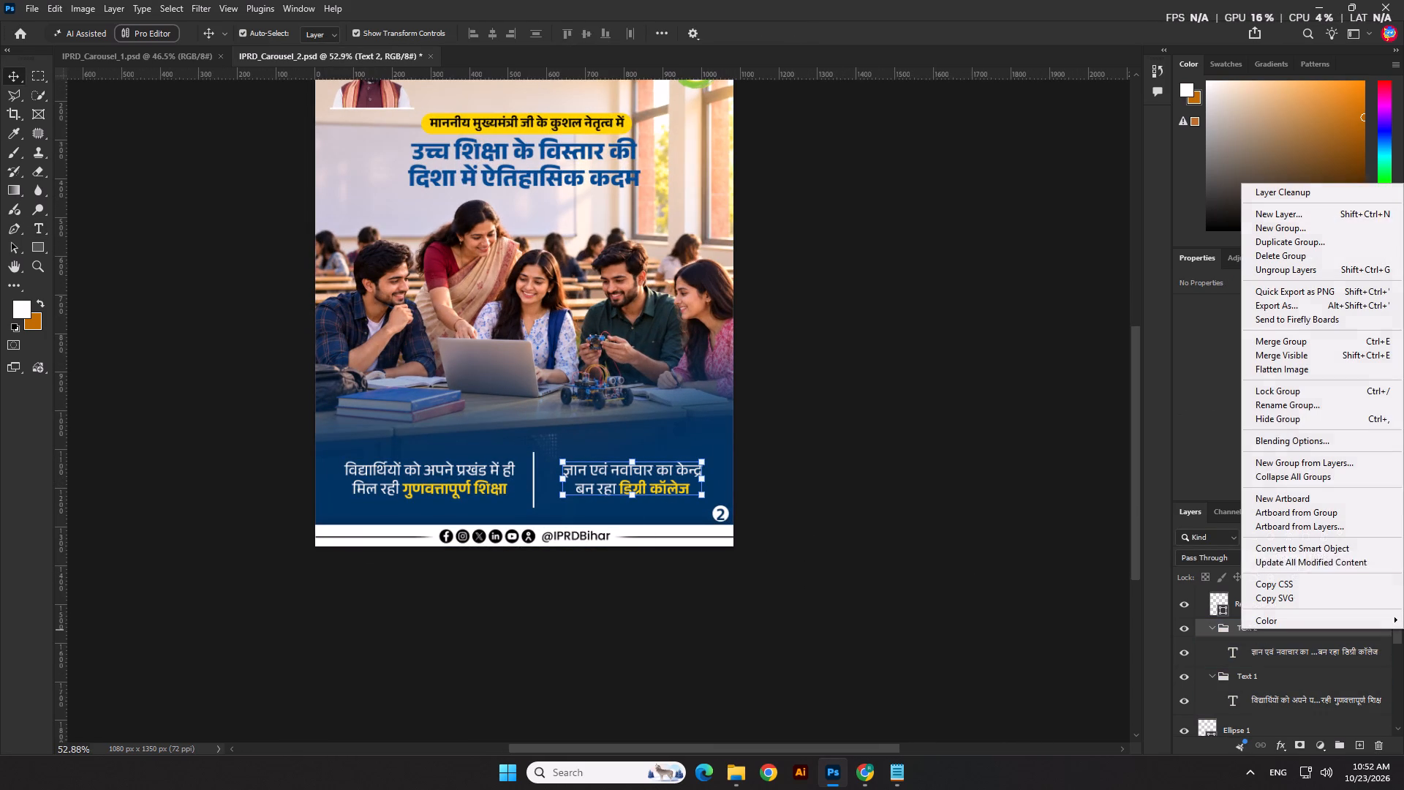
pyautogui.click(1289, 266)
pyautogui.click(1261, 666)
pyautogui.rightClick(1261, 666)
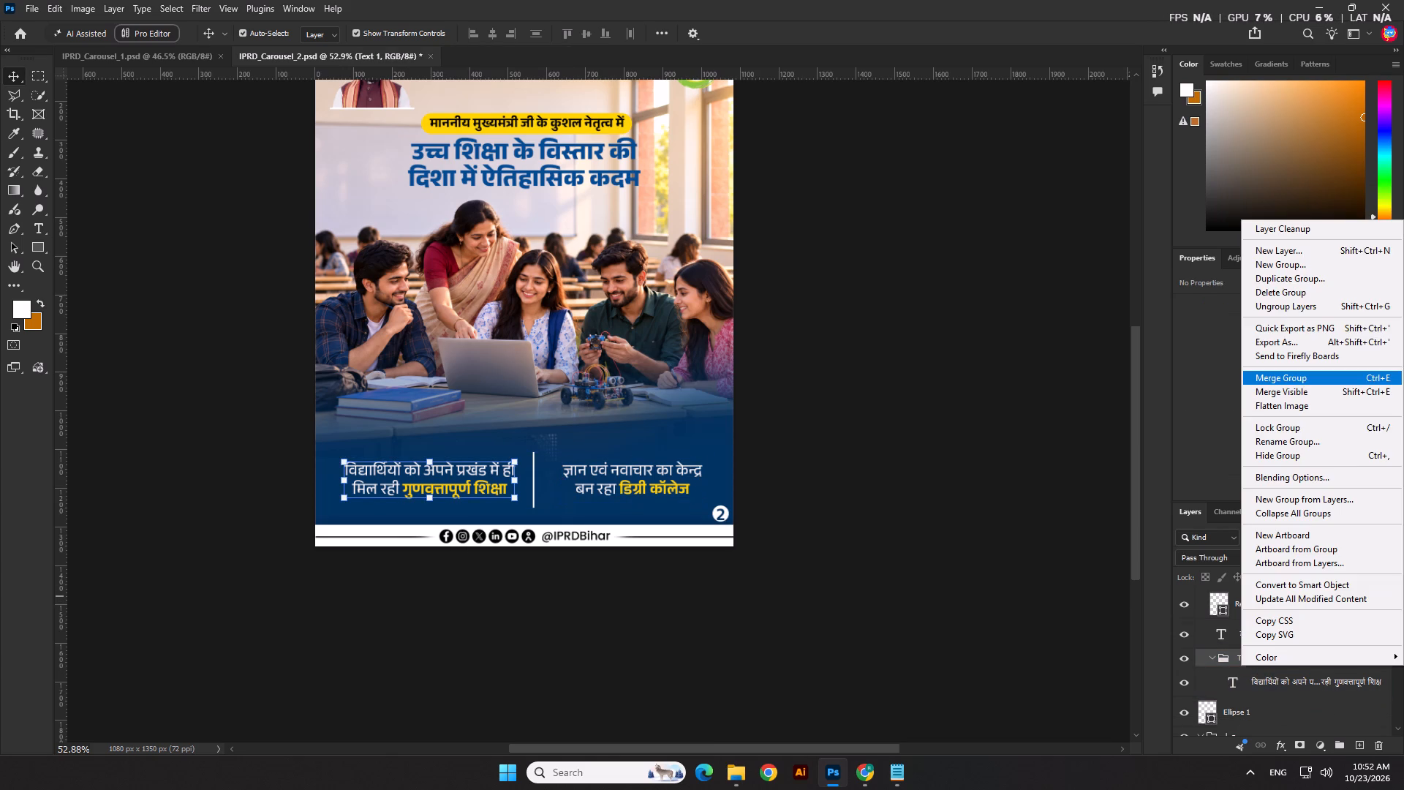
pyautogui.click(1280, 307)
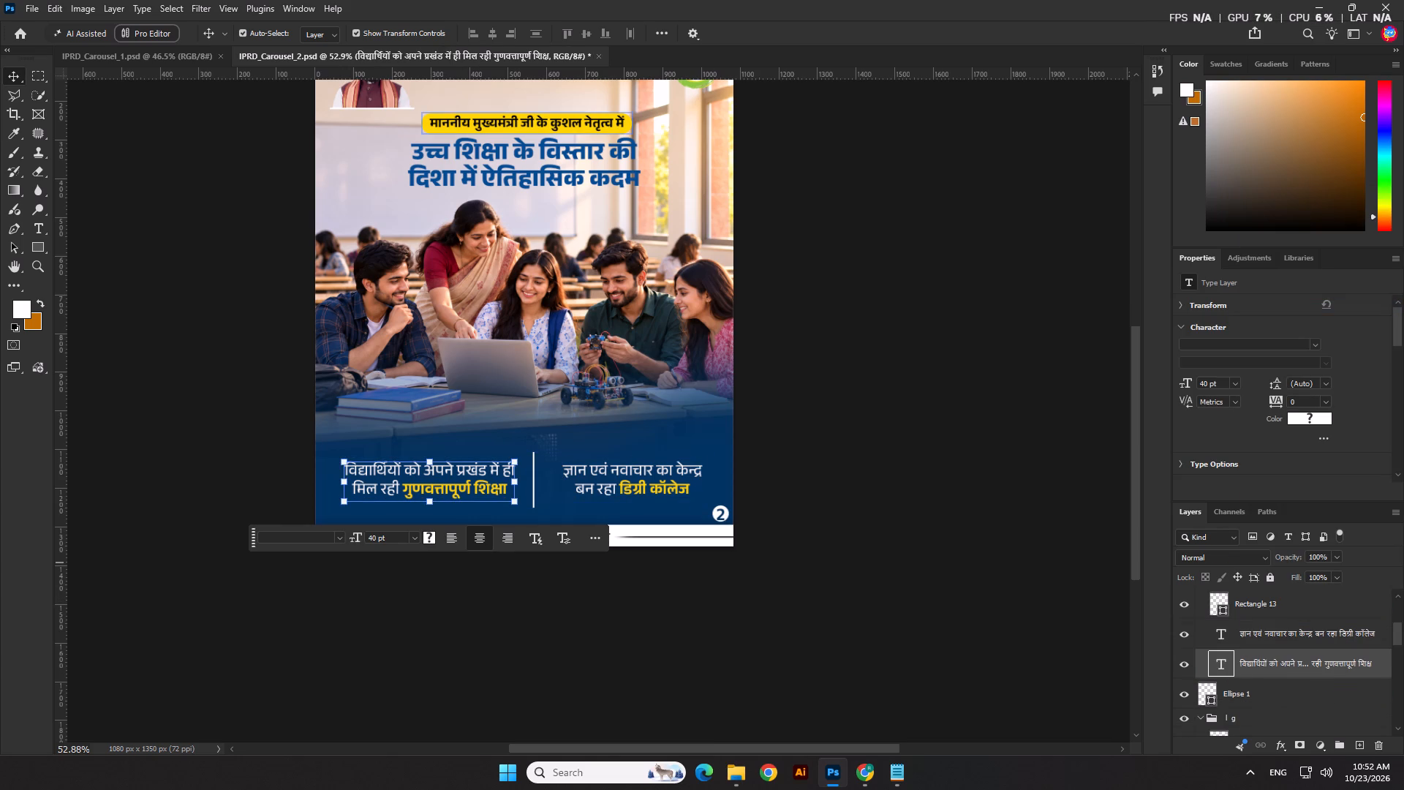
# Distribute the divider line Rectangle 13 and the two bottom text layers evenly in the horizontal direction.
pyautogui.keyDown('ctrl'); pyautogui.click(1254, 658); pyautogui.keyUp('ctrl')
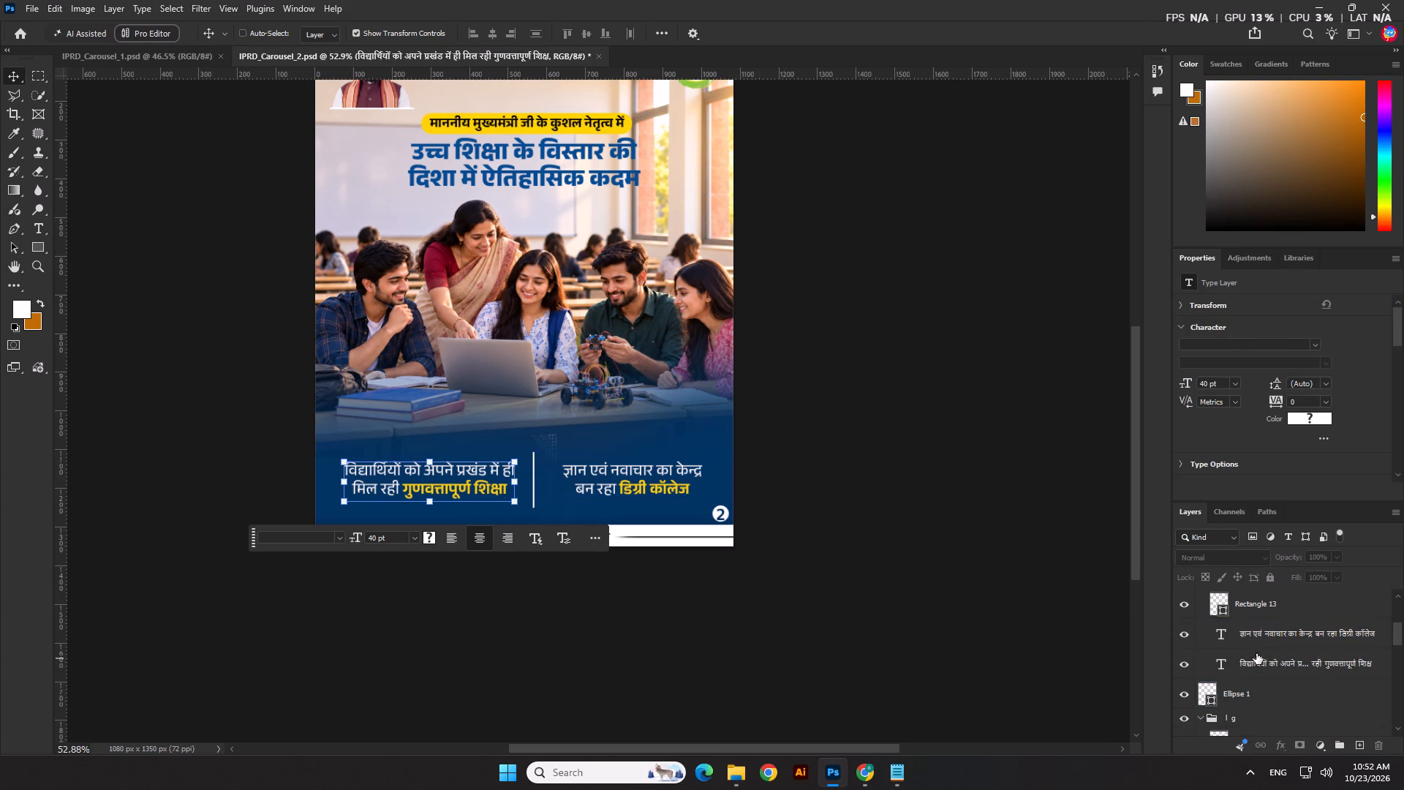
pyautogui.keyDown('ctrl'); pyautogui.click(1257, 634); pyautogui.keyUp('ctrl')
pyautogui.keyDown('ctrl'); pyautogui.click(1263, 617); pyautogui.keyUp('ctrl')
pyautogui.keyDown('ctrl'); pyautogui.click(1267, 668); pyautogui.keyUp('ctrl')
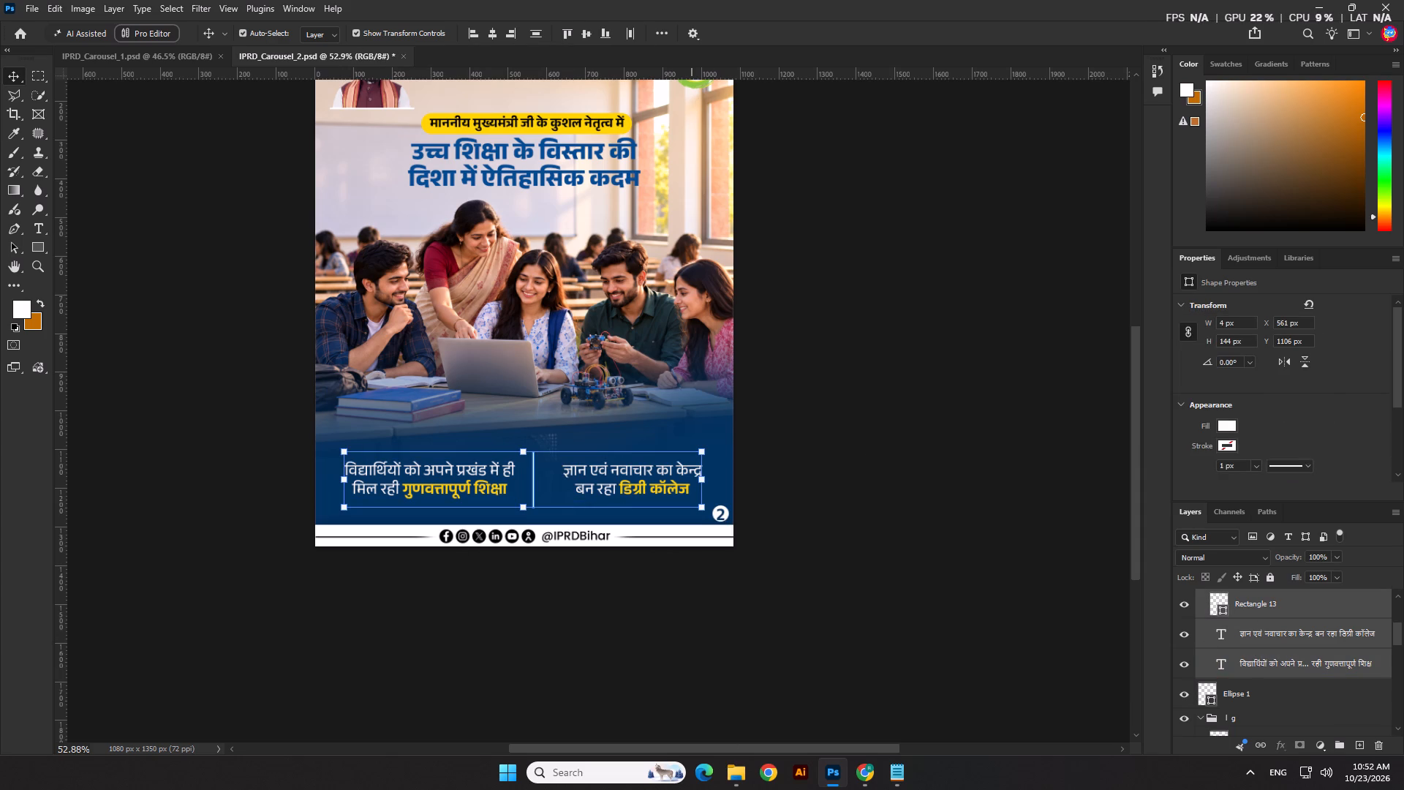
pyautogui.click(635, 32)
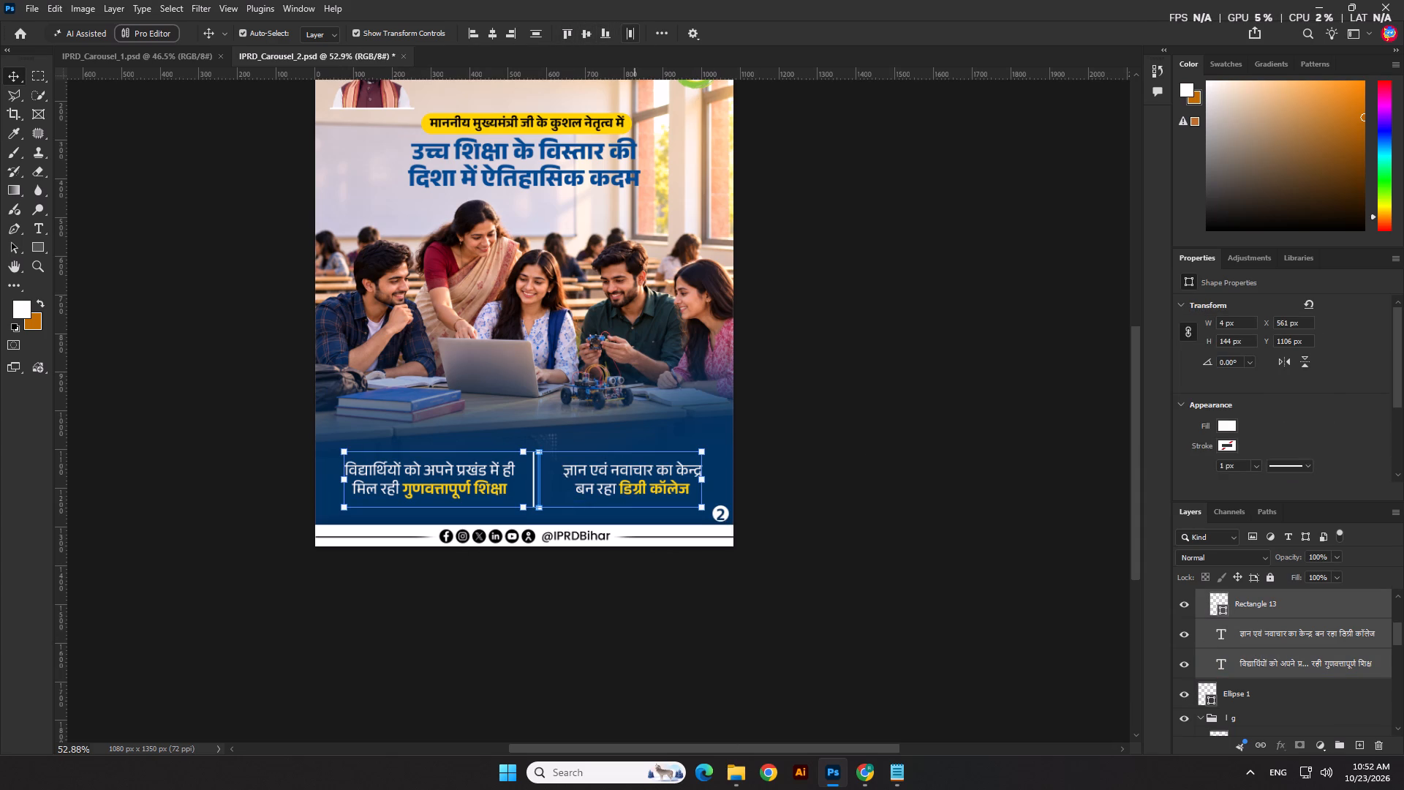
# Lower the divider line and both bottom text layers together by 6 px.
pyautogui.press('Down')
pyautogui.press('Down')
pyautogui.press('Down')
pyautogui.press('Down')
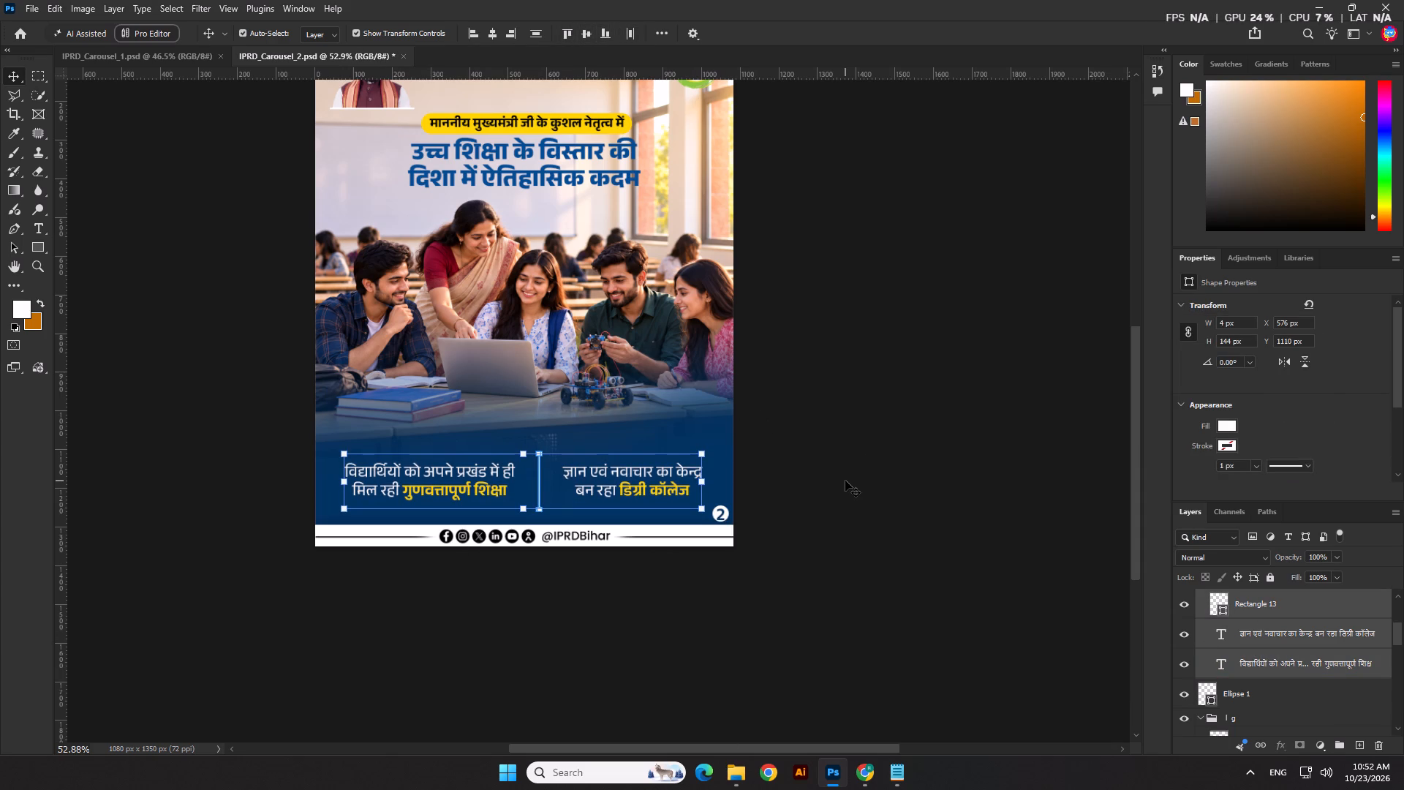
pyautogui.press('Down')
pyautogui.press('Down')
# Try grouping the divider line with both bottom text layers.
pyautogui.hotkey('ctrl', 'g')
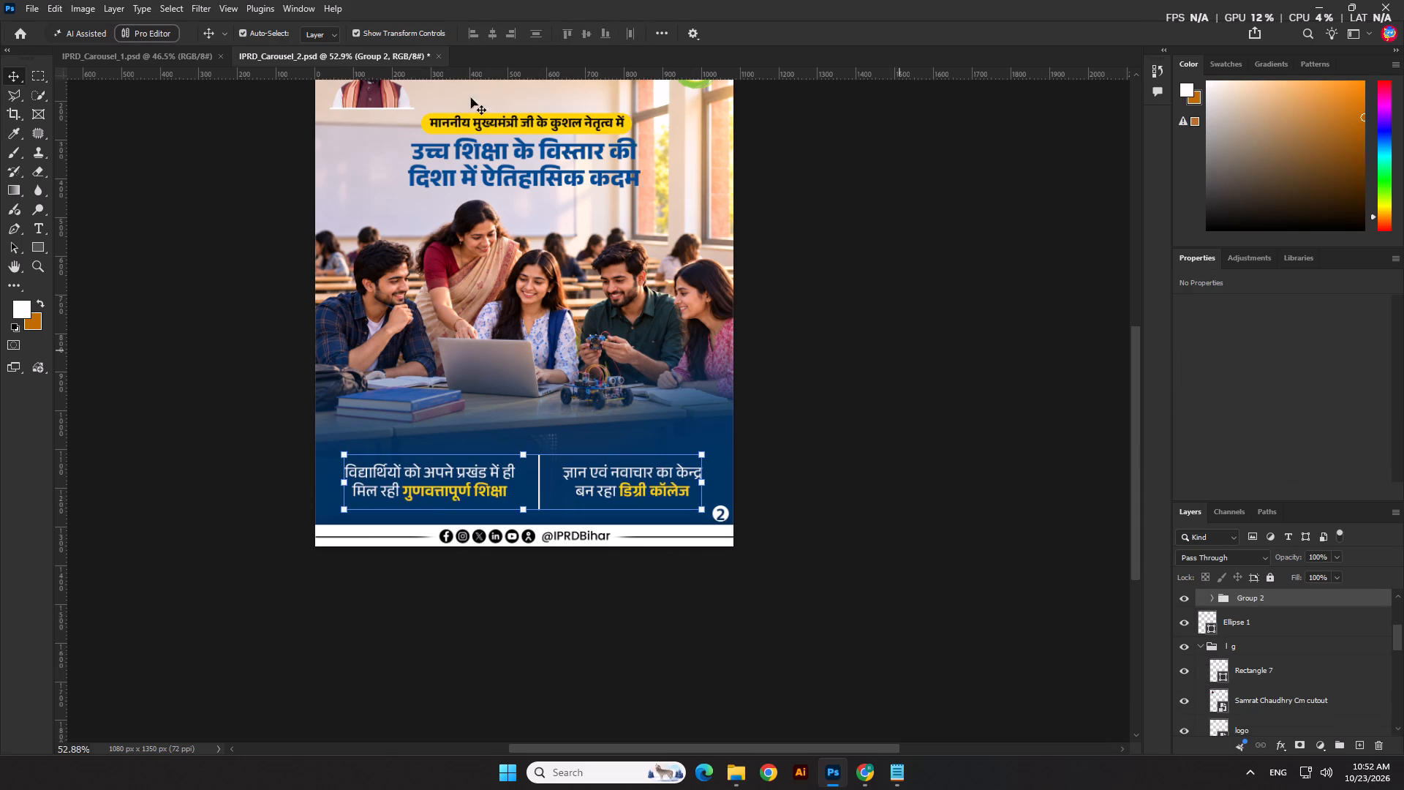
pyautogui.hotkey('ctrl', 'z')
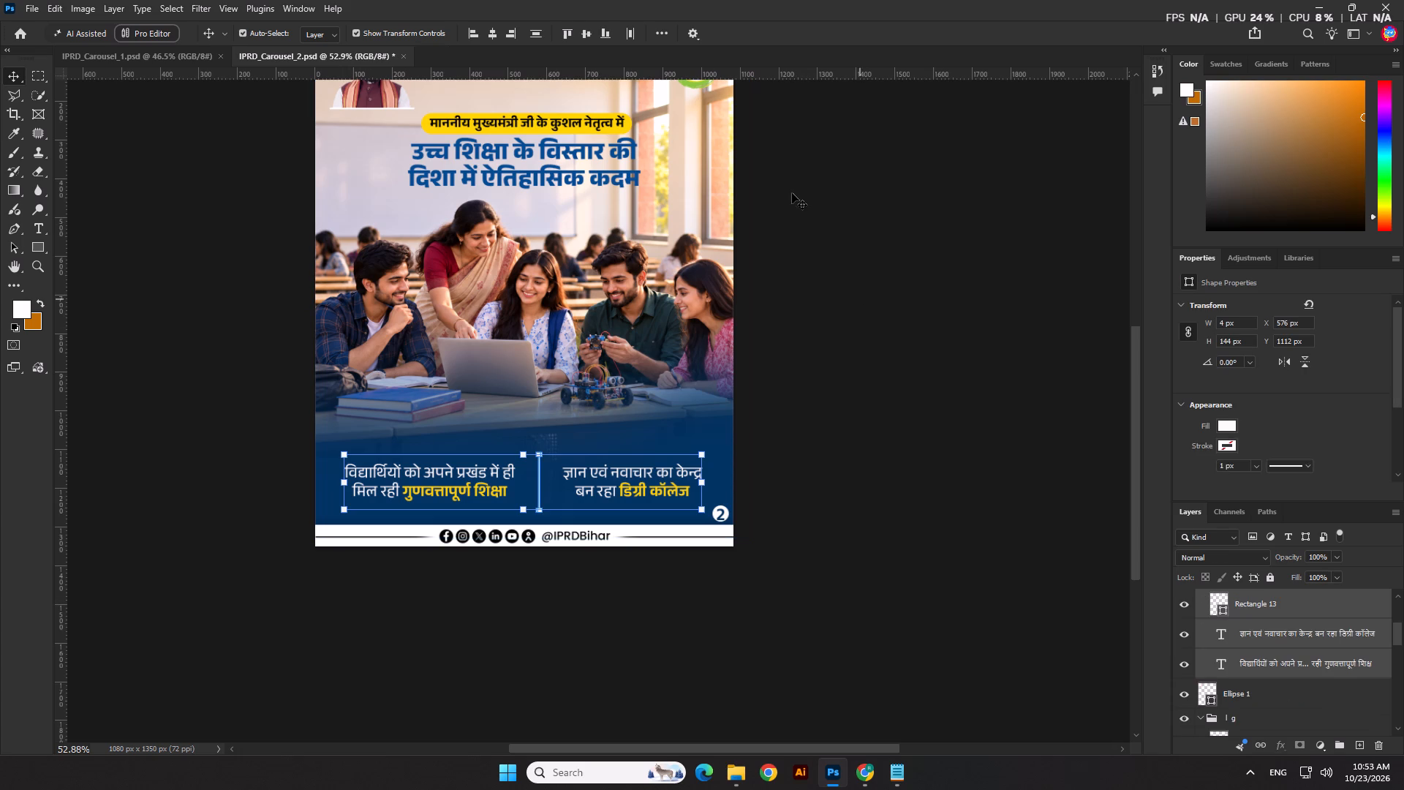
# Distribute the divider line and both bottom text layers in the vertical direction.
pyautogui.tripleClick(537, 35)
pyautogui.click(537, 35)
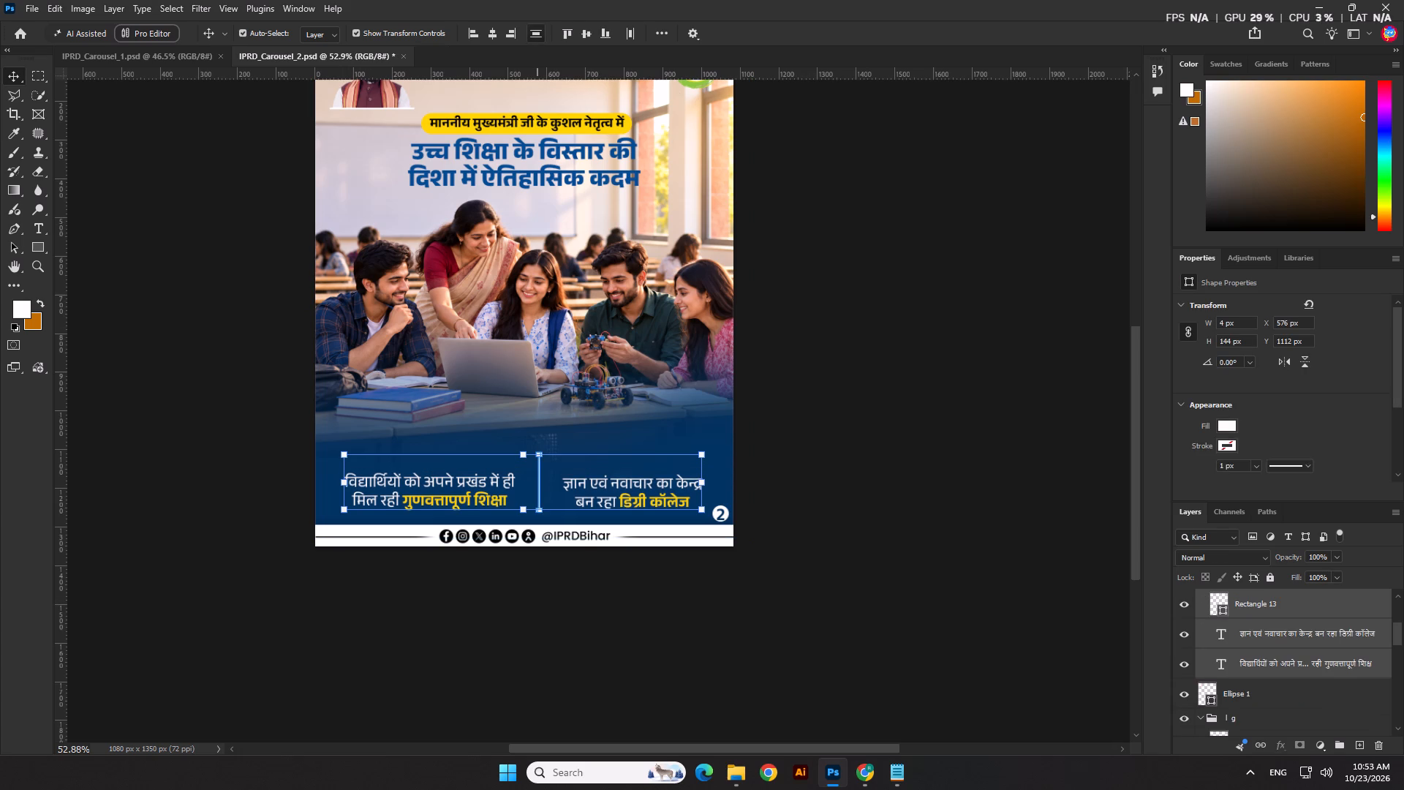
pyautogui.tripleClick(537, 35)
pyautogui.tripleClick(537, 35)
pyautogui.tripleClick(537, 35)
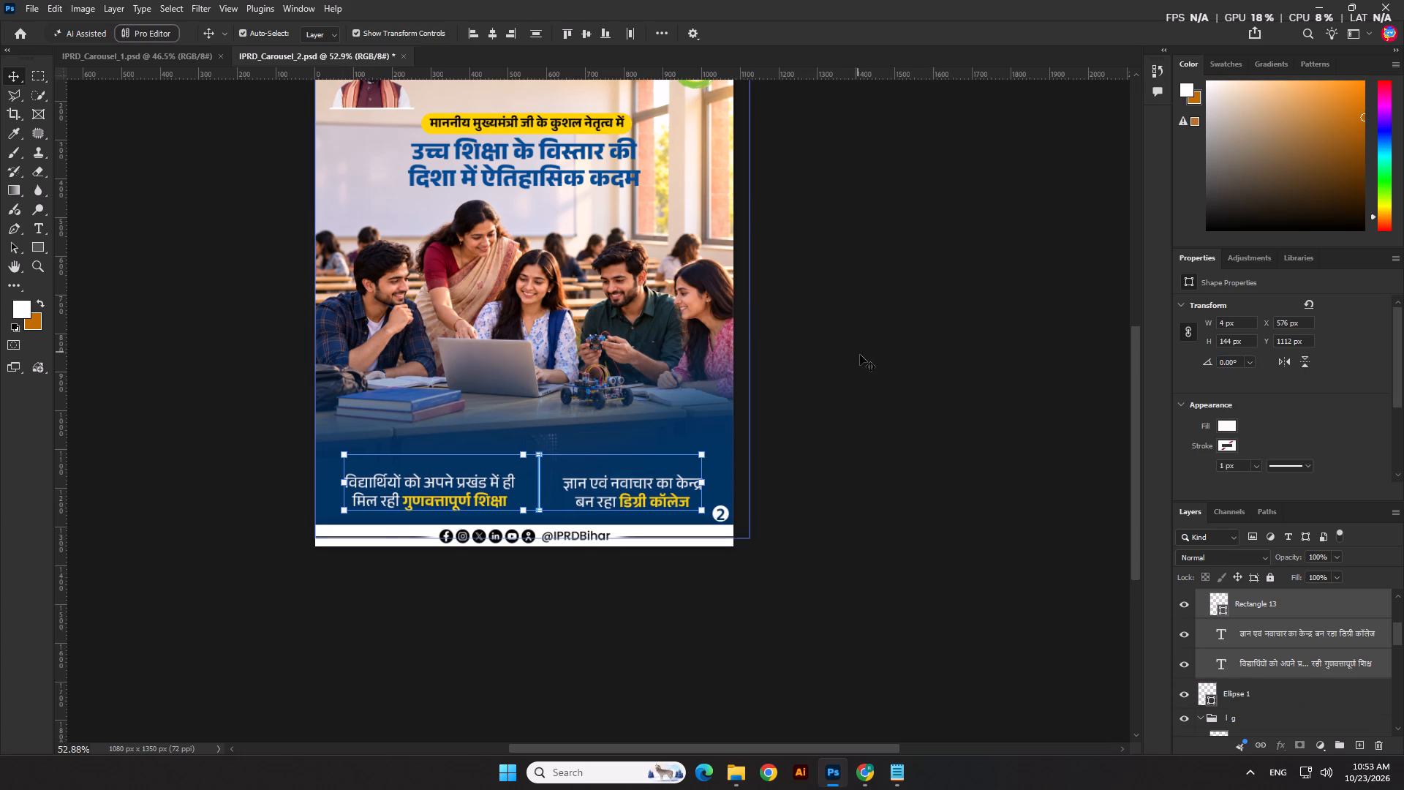
# Align the vertical centres of the divider line and the two bottom text layers.
pyautogui.click(907, 396)
pyautogui.scroll(2, 656, 478)
pyautogui.click(640, 491)
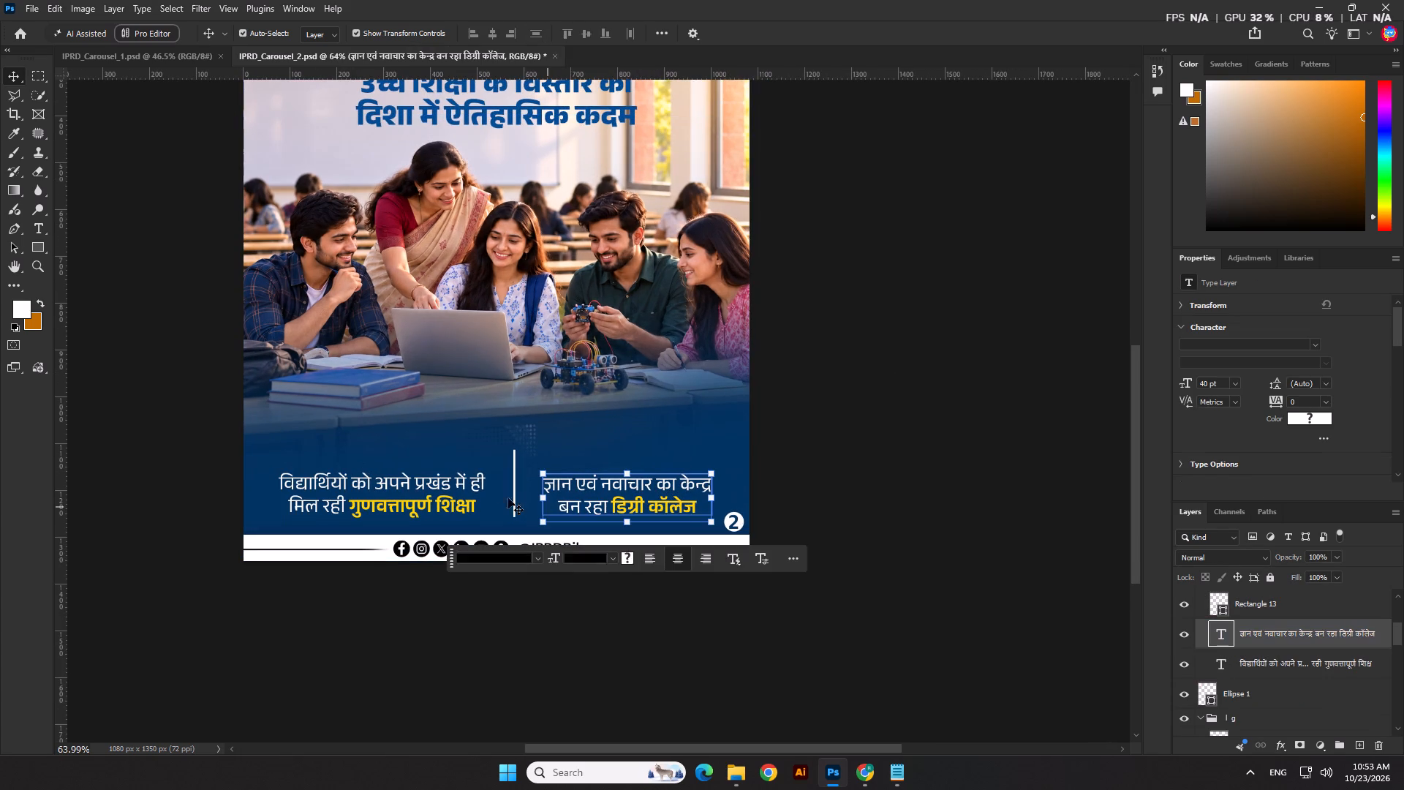
pyautogui.keyDown('shift'); pyautogui.click(515, 477); pyautogui.keyUp('shift')
pyautogui.keyDown('shift'); pyautogui.click(447, 492); pyautogui.keyUp('shift')
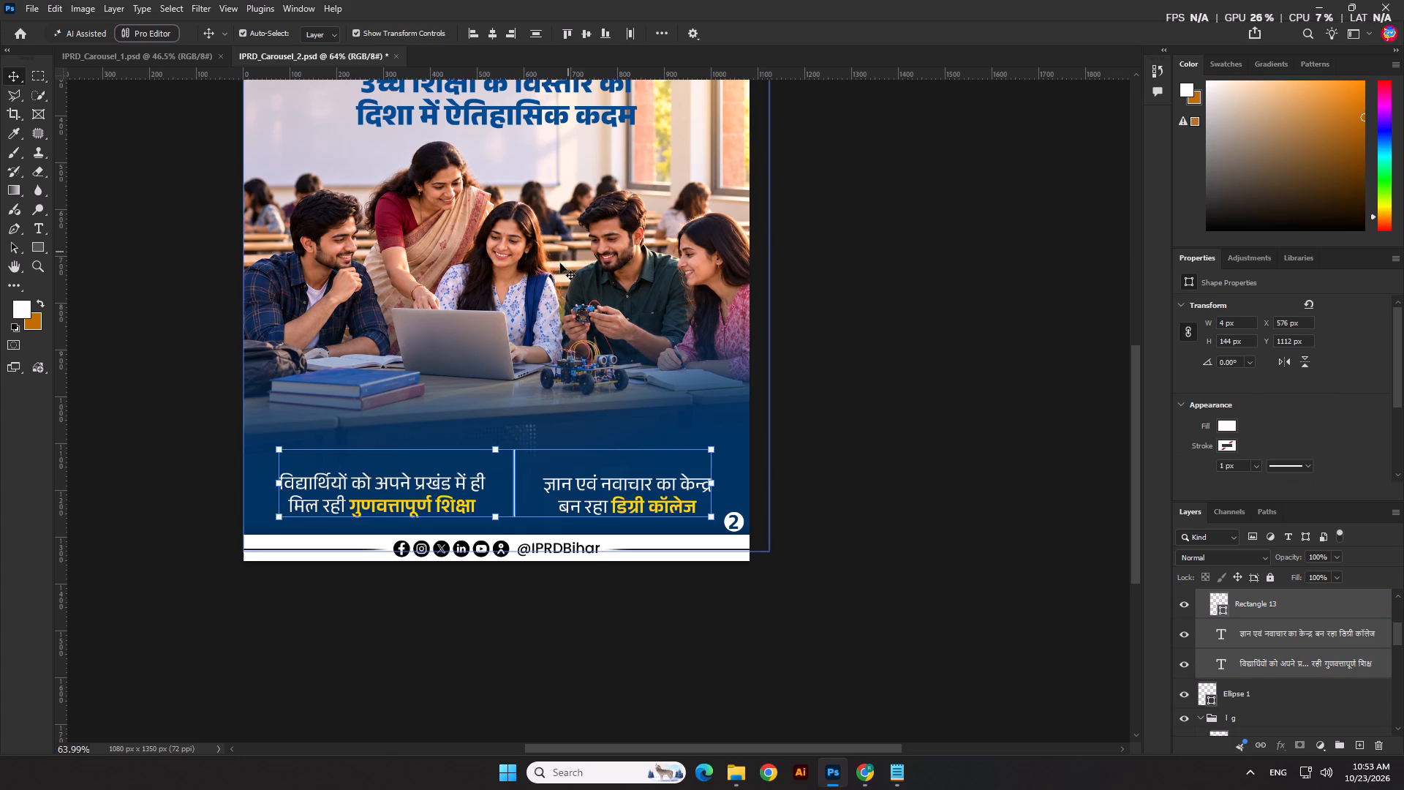
pyautogui.scroll(-4, 550, 395)
pyautogui.click(586, 37)
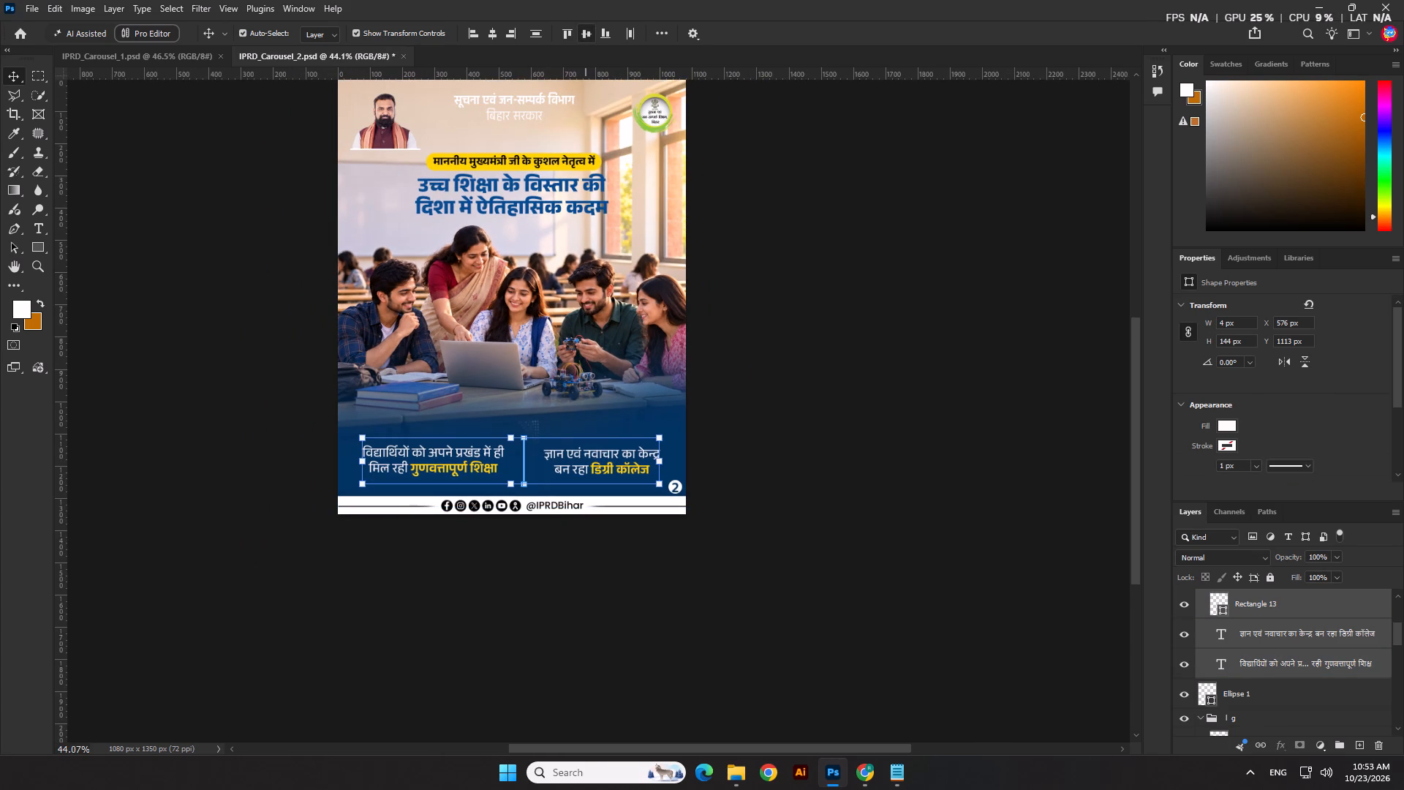
pyautogui.click(586, 37)
# In IPRD_Carousel_1.psd, align the vertical centres of the divider line and the Text 1 and Text 2 groups, and save the document.
pyautogui.click(189, 49)
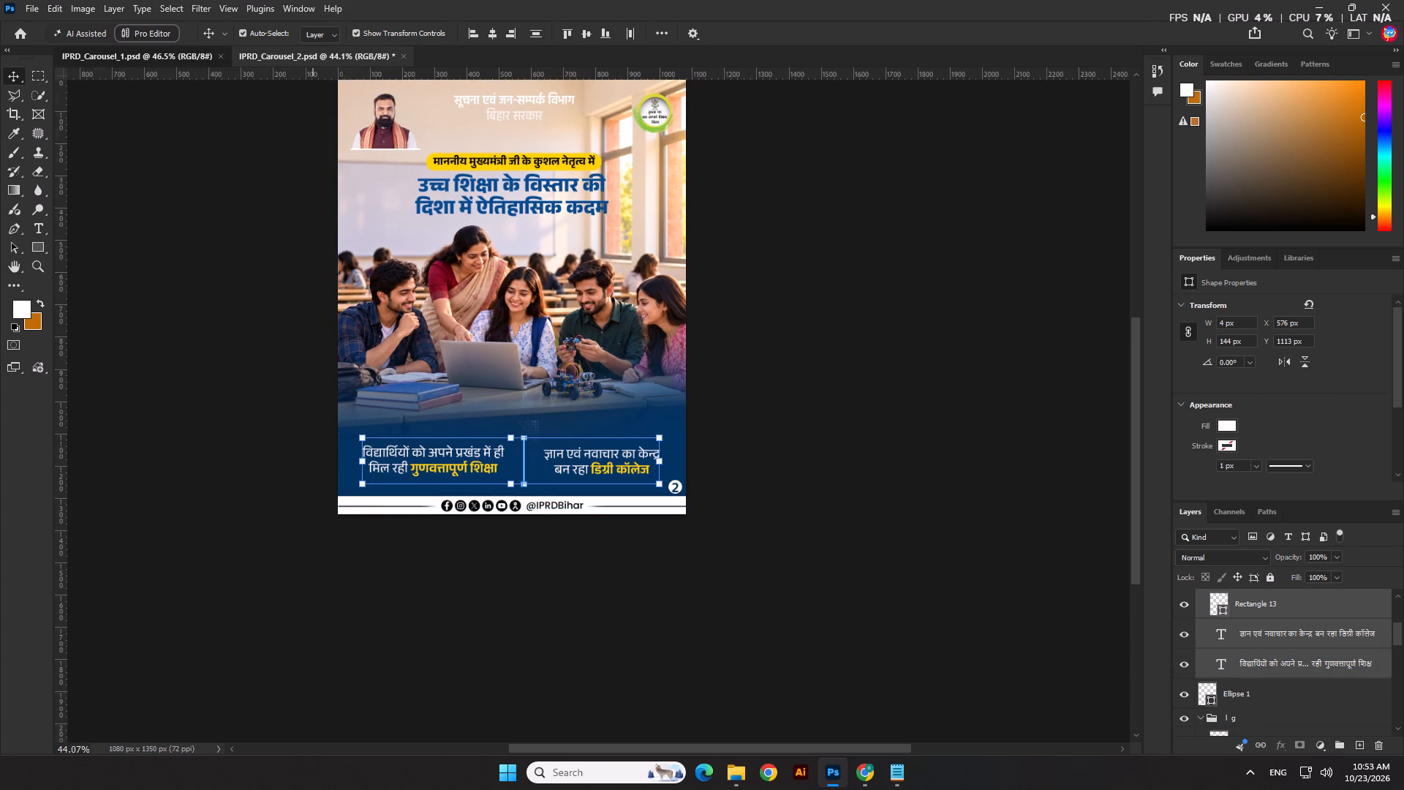
pyautogui.click(851, 506)
pyautogui.scroll(7, 475, 620)
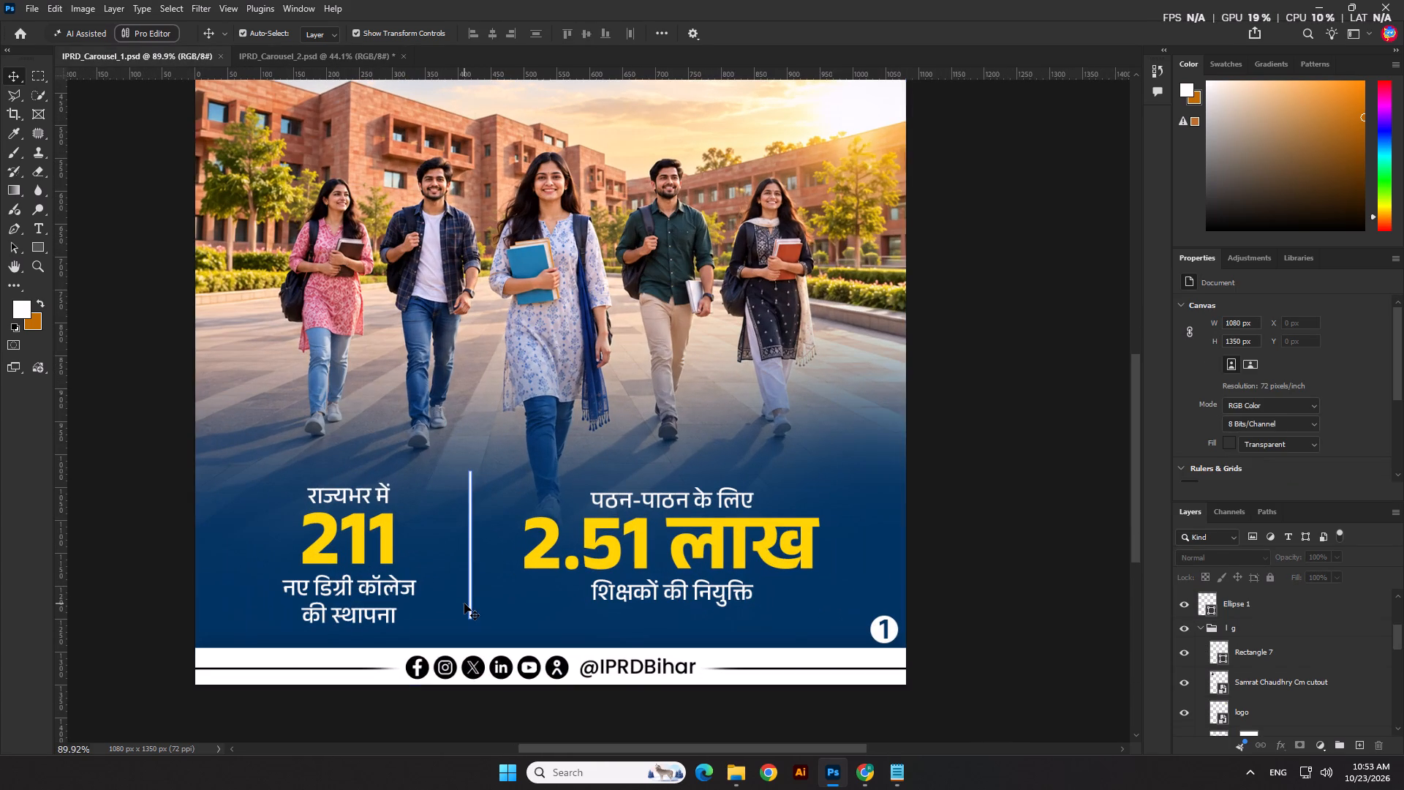
pyautogui.click(471, 604)
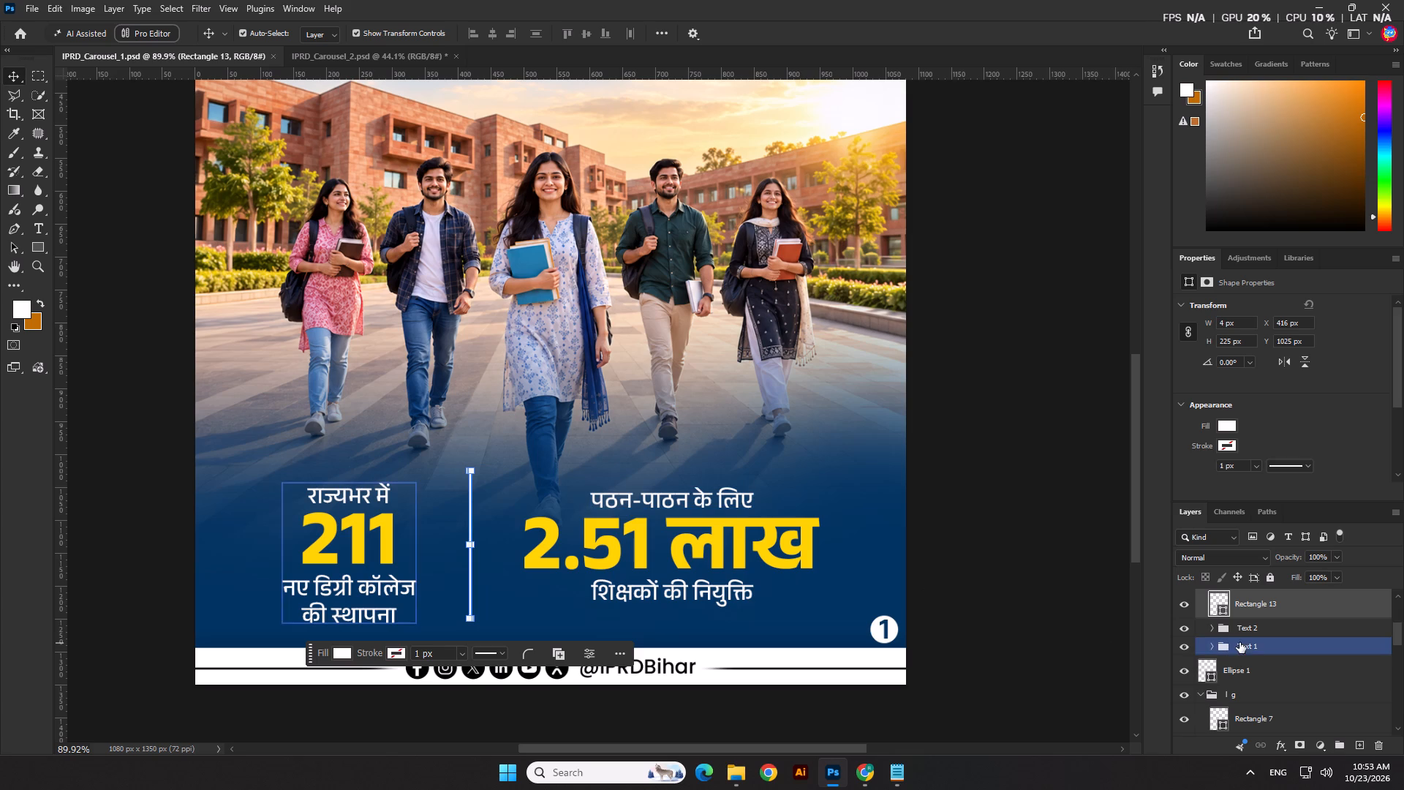
pyautogui.keyDown('ctrl'); pyautogui.click(1243, 635); pyautogui.keyUp('ctrl')
pyautogui.keyDown('ctrl'); pyautogui.click(1242, 645); pyautogui.keyUp('ctrl')
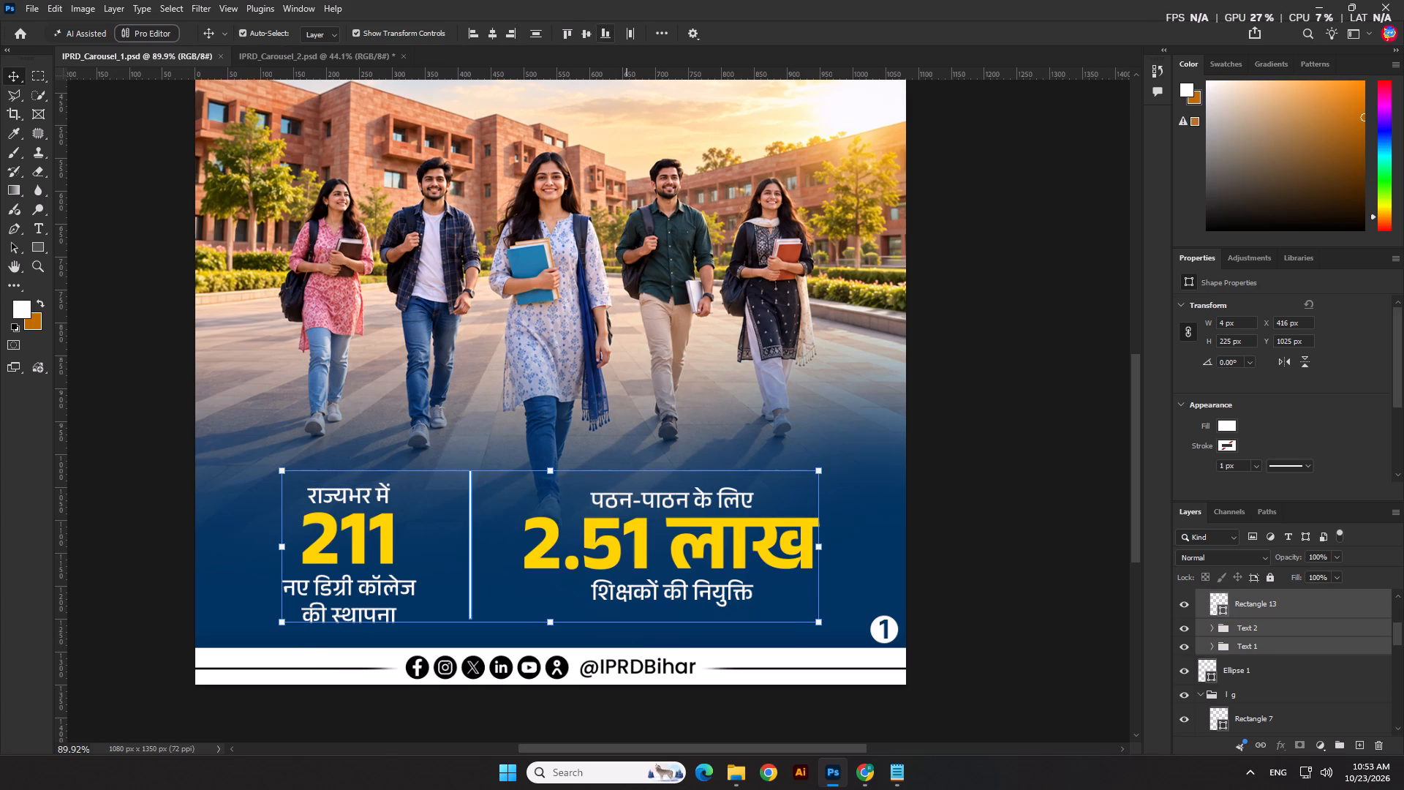
pyautogui.click(589, 36)
pyautogui.click(1037, 404)
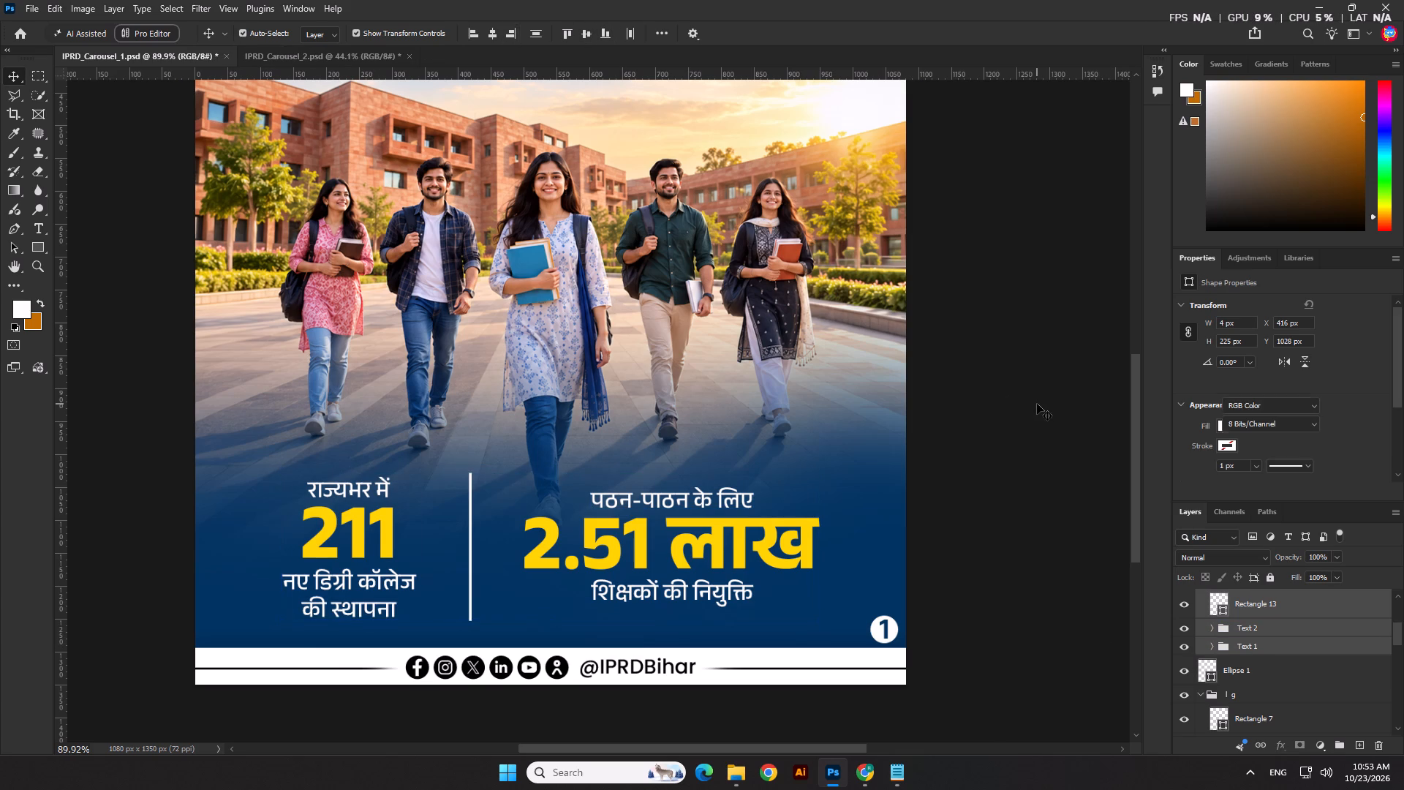
pyautogui.hotkey('ctrl', 's')
# Save a PNG copy of the first slide as "IPRD_Carousel_1 copy.png" in the 23.10.26 folder.
pyautogui.scroll(-11, 823, 476)
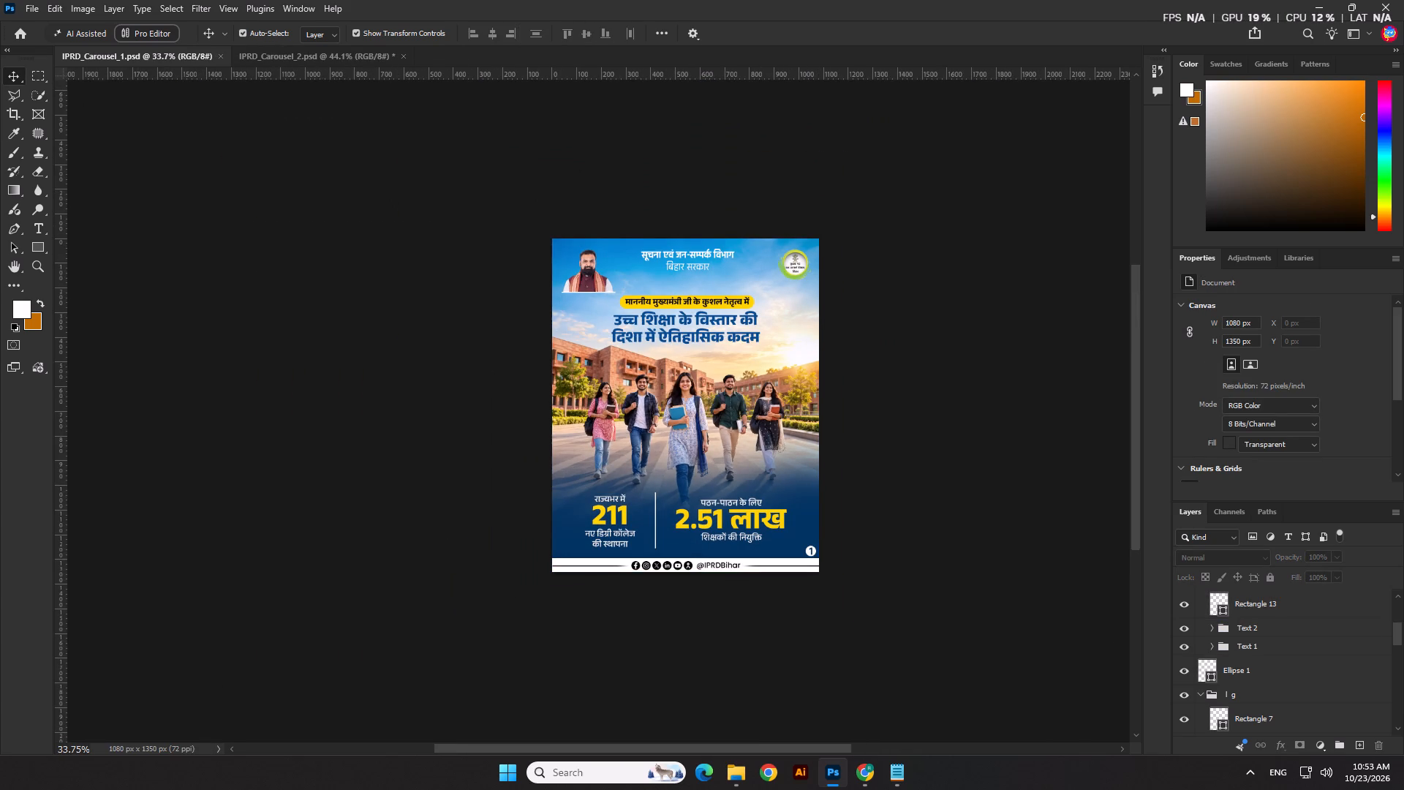
pyautogui.click(35, 10)
pyautogui.click(80, 194)
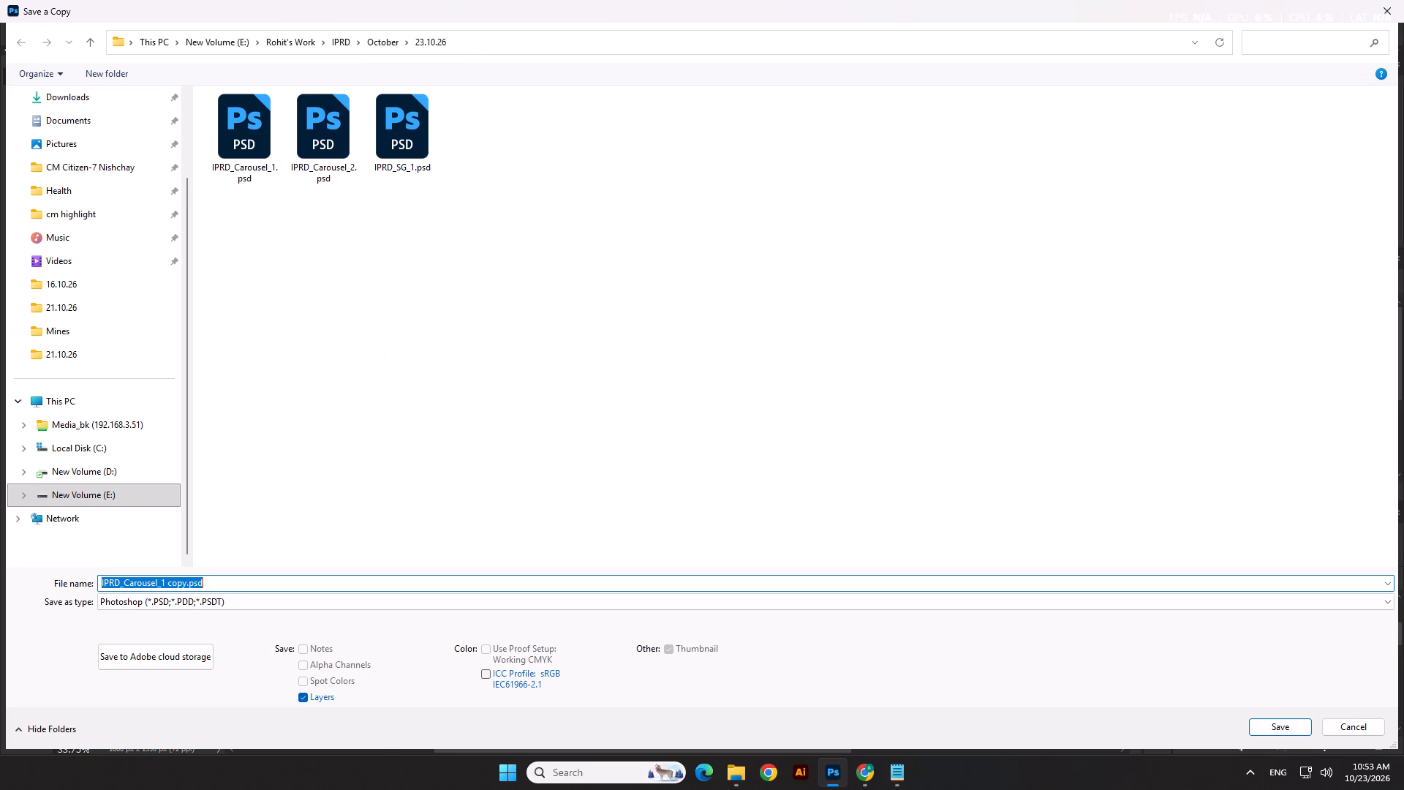
pyautogui.click(204, 601)
pyautogui.click(180, 505)
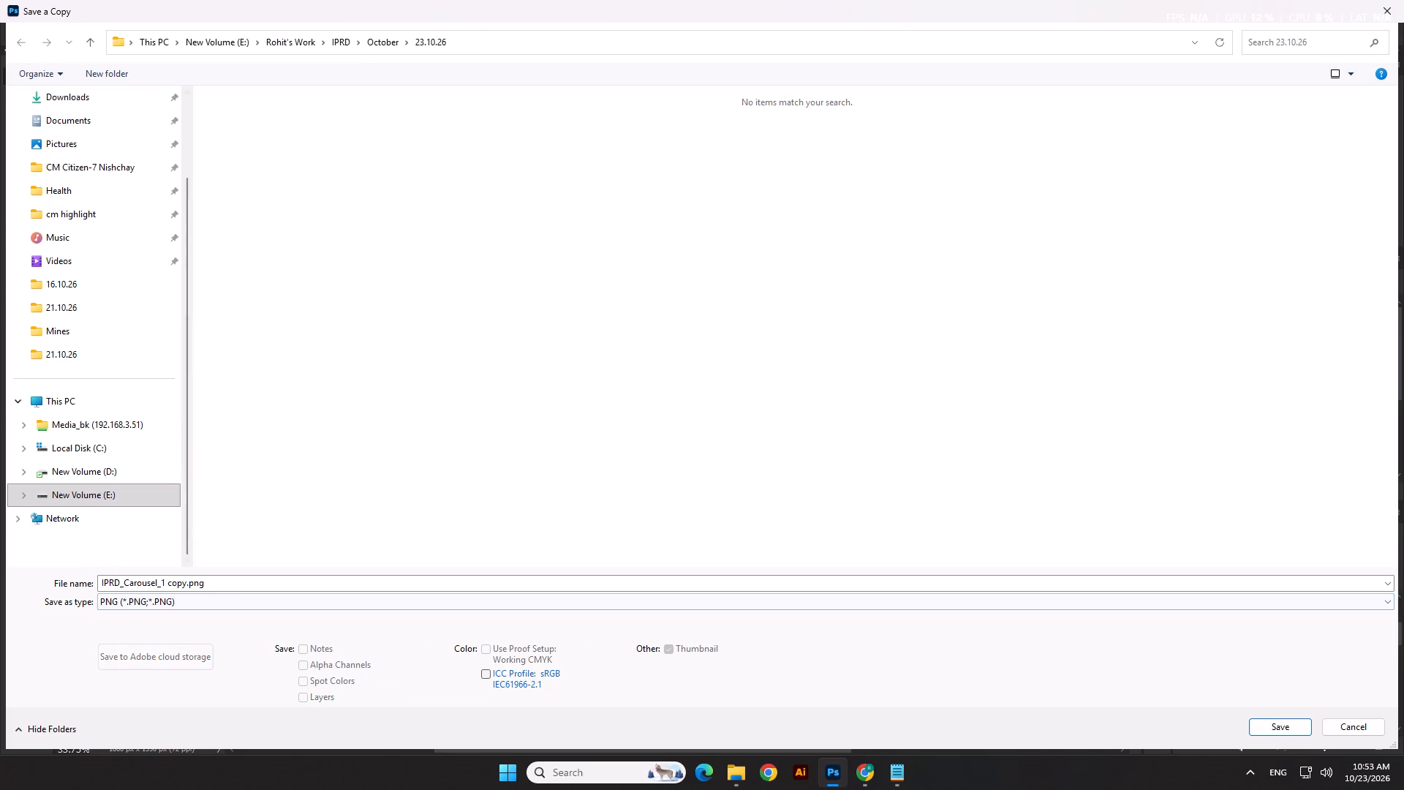
pyautogui.click(1280, 726)
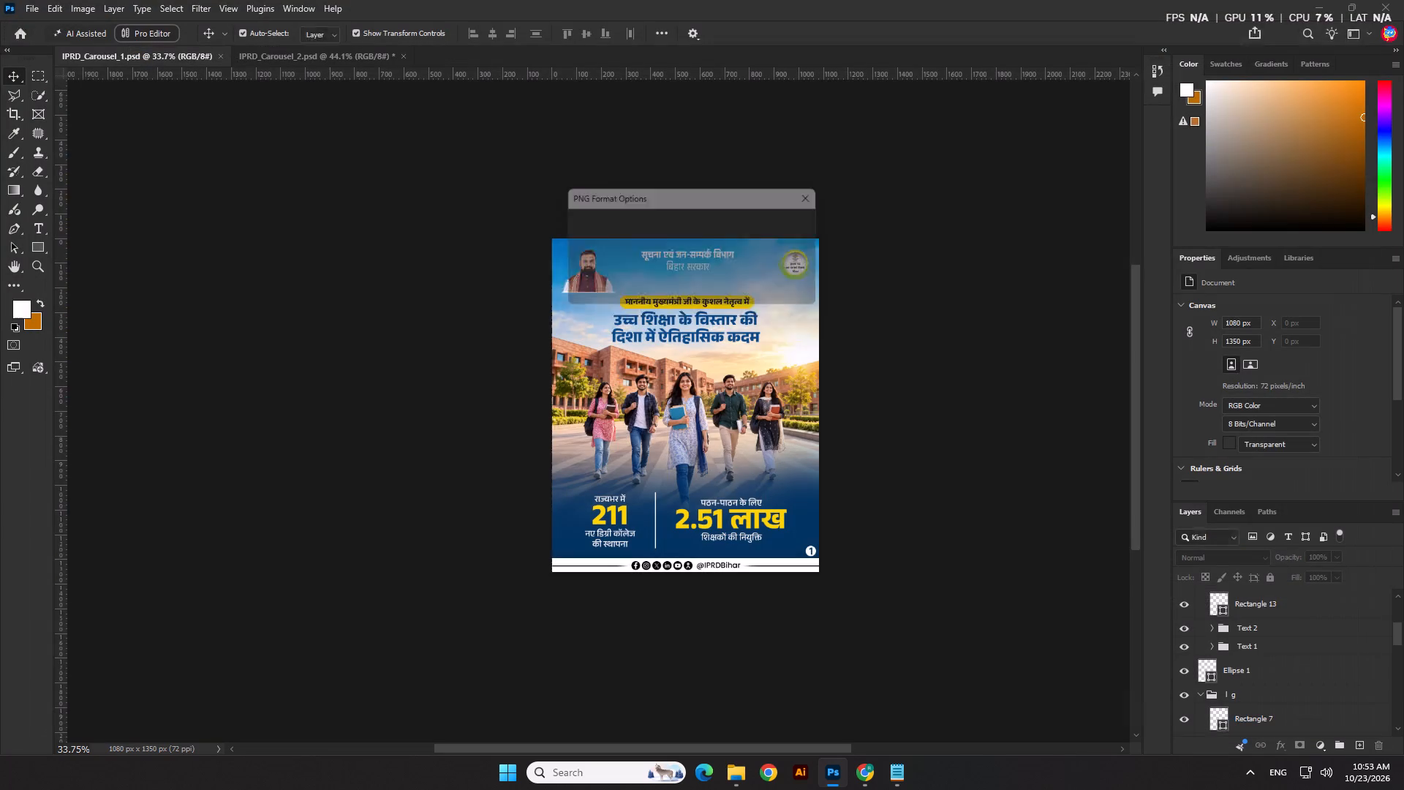
pyautogui.click(787, 231)
pyautogui.click(940, 336)
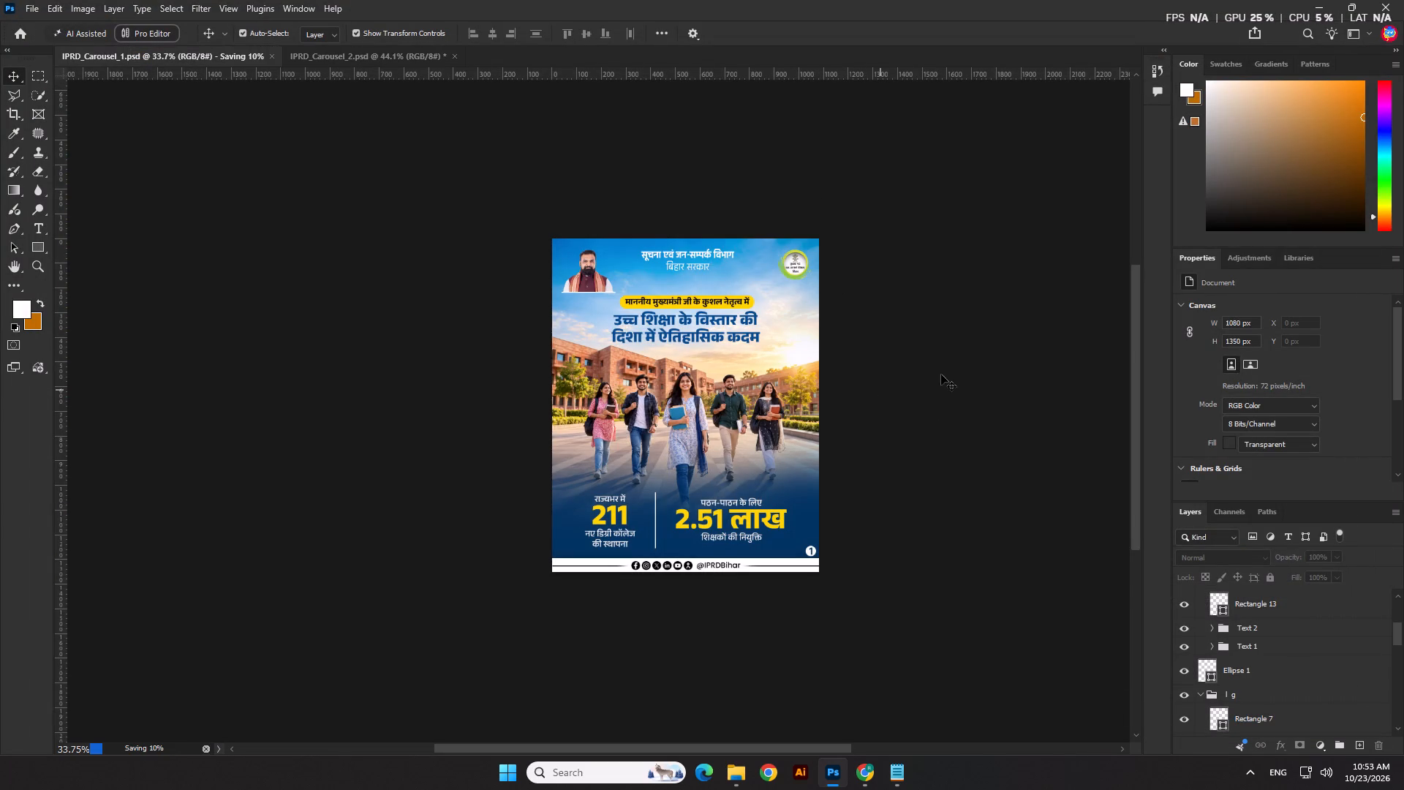
pyautogui.hotkey('ctrl', 's')
# Inspect the first slide's overall layout and its bottom statistics area.
pyautogui.scroll(10, 781, 451)
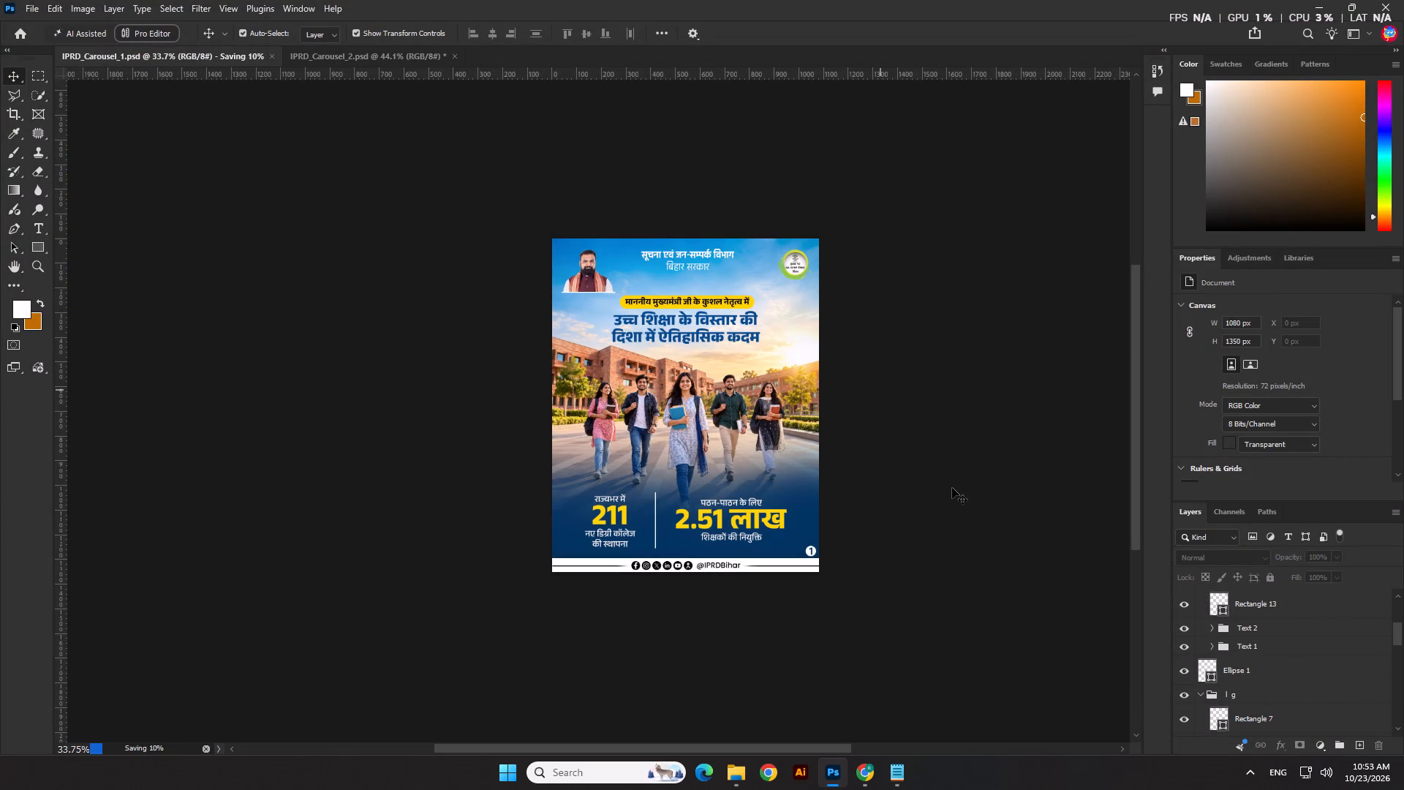
pyautogui.click(952, 488)
pyautogui.scroll(3, 918, 500)
pyautogui.scroll(-5, 173, 468)
pyautogui.scroll(1, 154, 465)
pyautogui.scroll(-2, 154, 466)
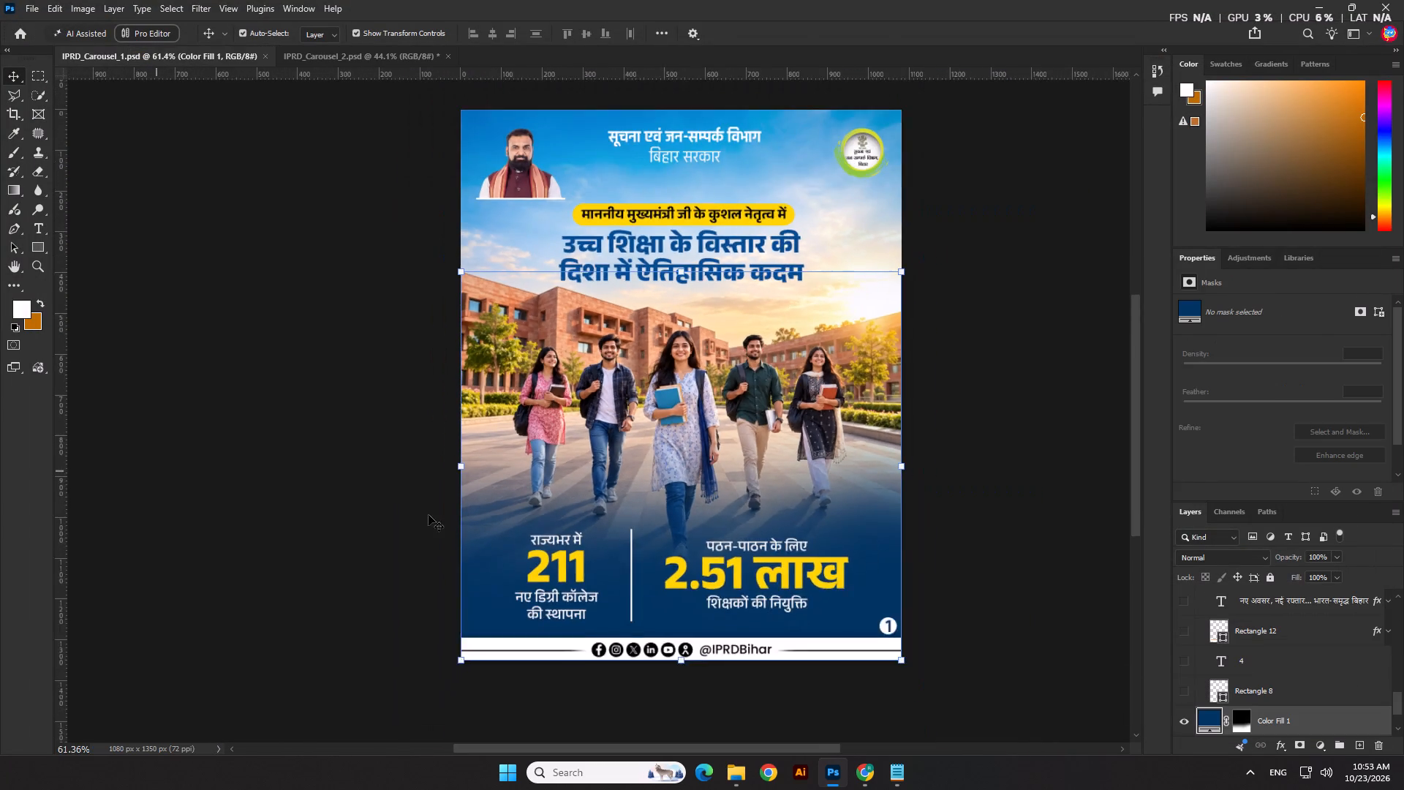
pyautogui.scroll(-1, 429, 515)
pyautogui.click(1001, 560)
pyautogui.moveTo(668, 745); pyautogui.dragTo(699, 740)
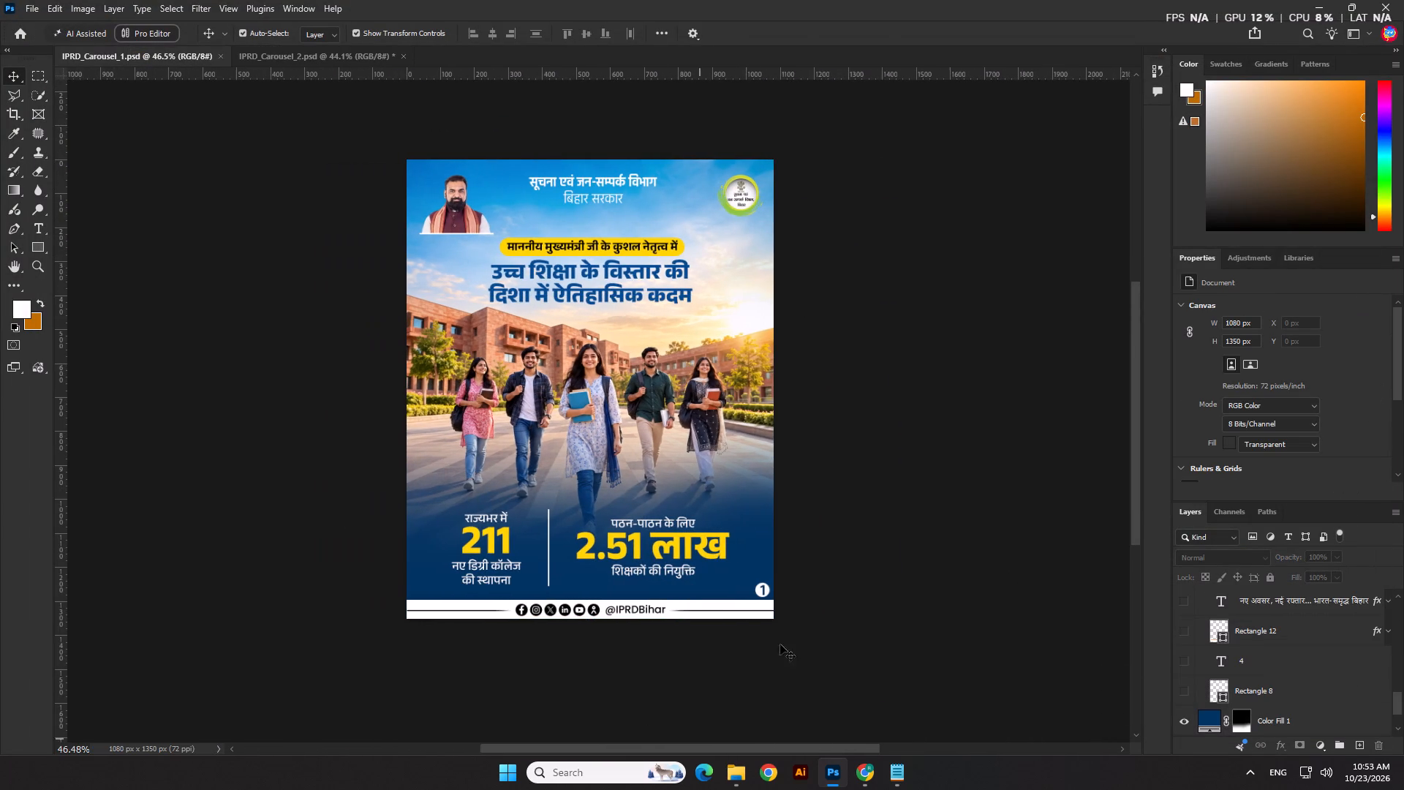
pyautogui.click(915, 472)
pyautogui.scroll(4, 626, 541)
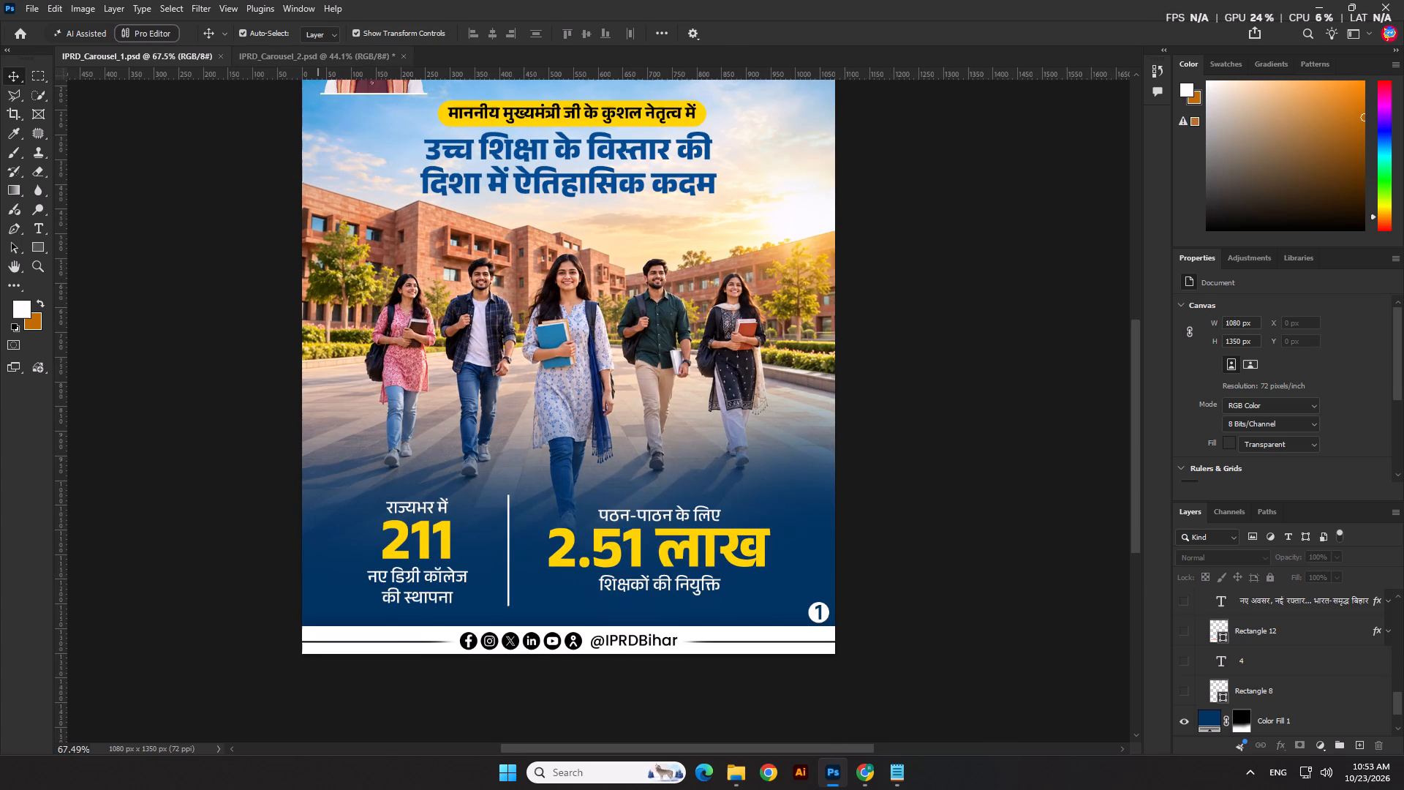
# In IPRD_Carousel_2.psd, align the vertical centres of the selected divider line and the two bottom text layers.
pyautogui.click(306, 53)
pyautogui.scroll(-2, 557, 393)
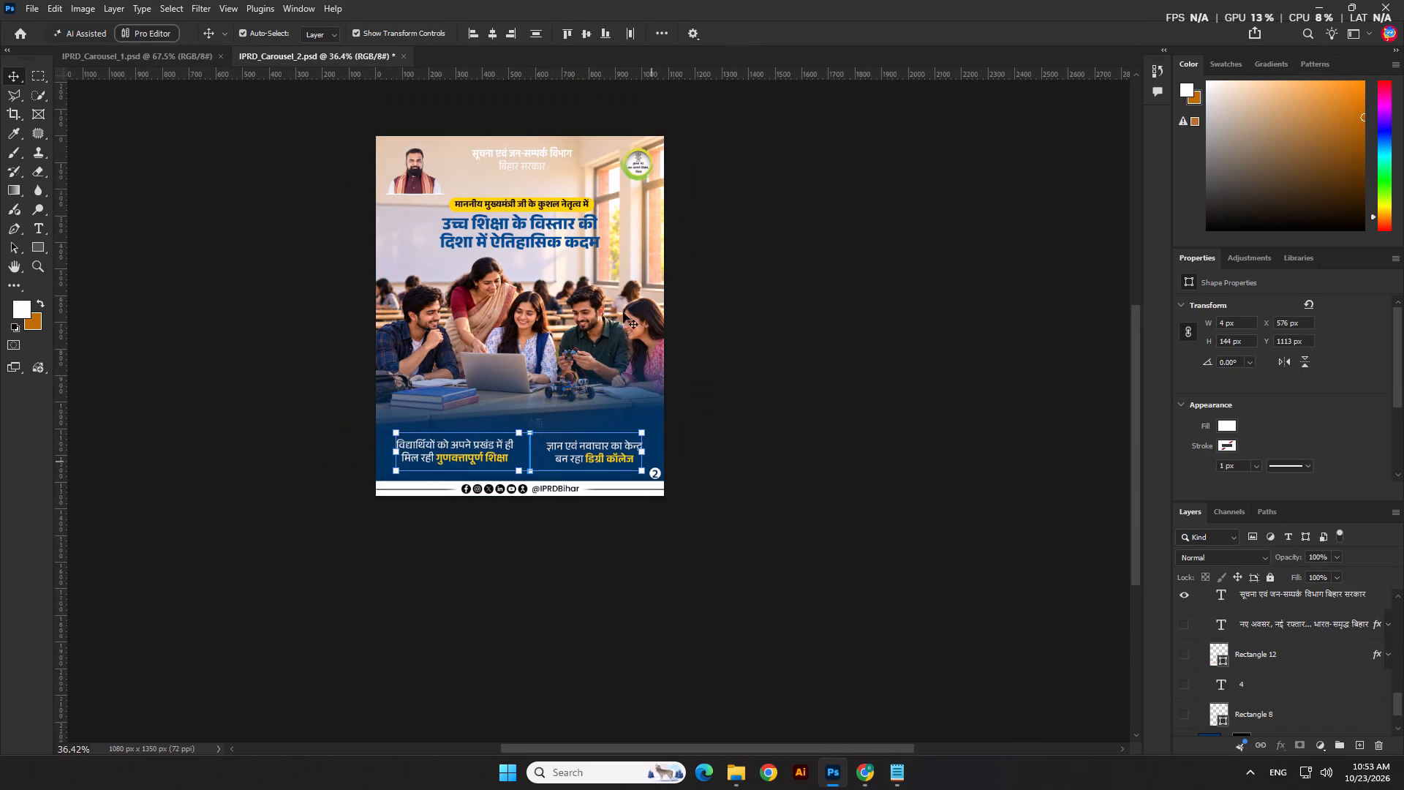
pyautogui.click(591, 37)
# Centre Group 1, holding the bottom texts and divider, horizontally on the canvas.
pyautogui.scroll(16, 1293, 678)
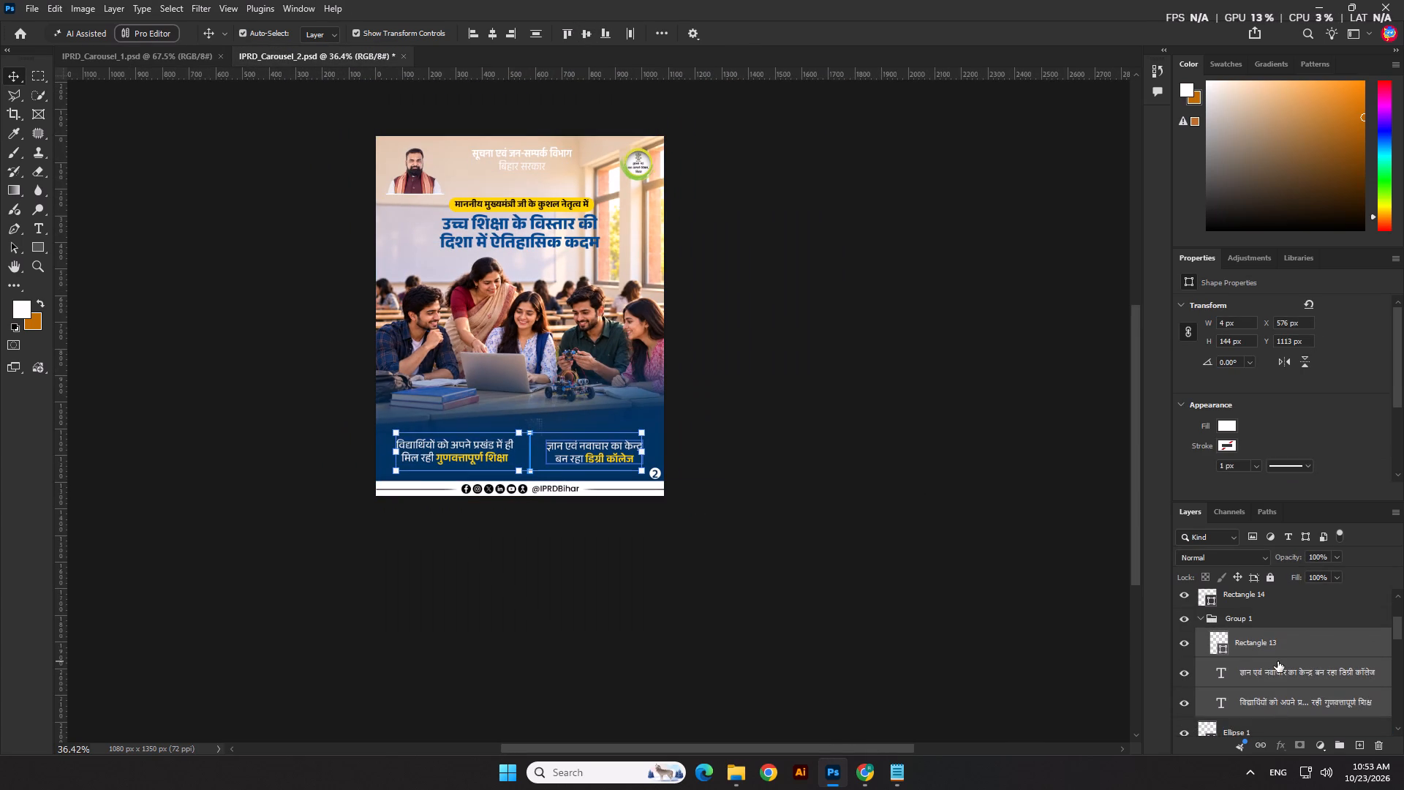
pyautogui.click(1250, 622)
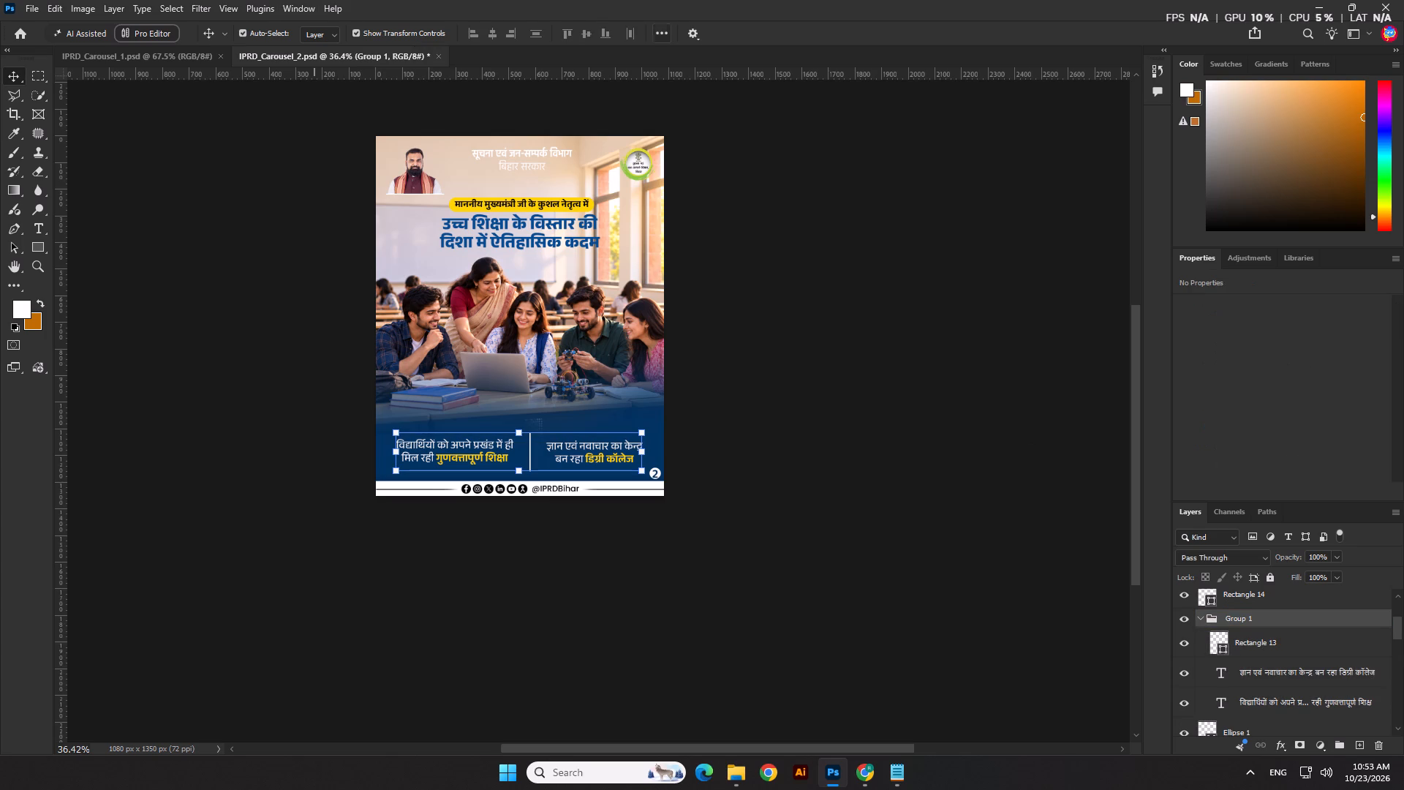
pyautogui.click(666, 31)
pyautogui.click(712, 169)
pyautogui.click(714, 191)
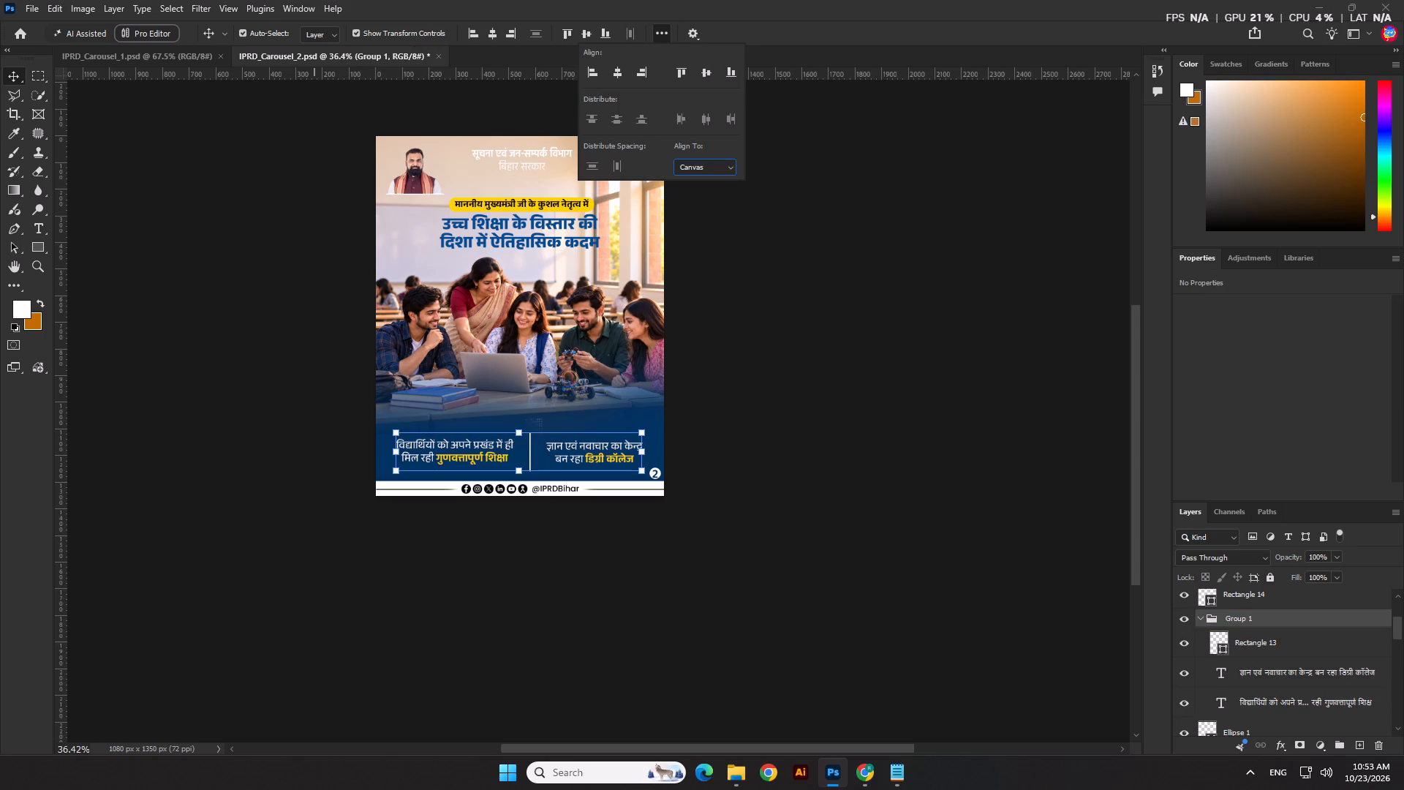
pyautogui.click(494, 34)
pyautogui.click(781, 317)
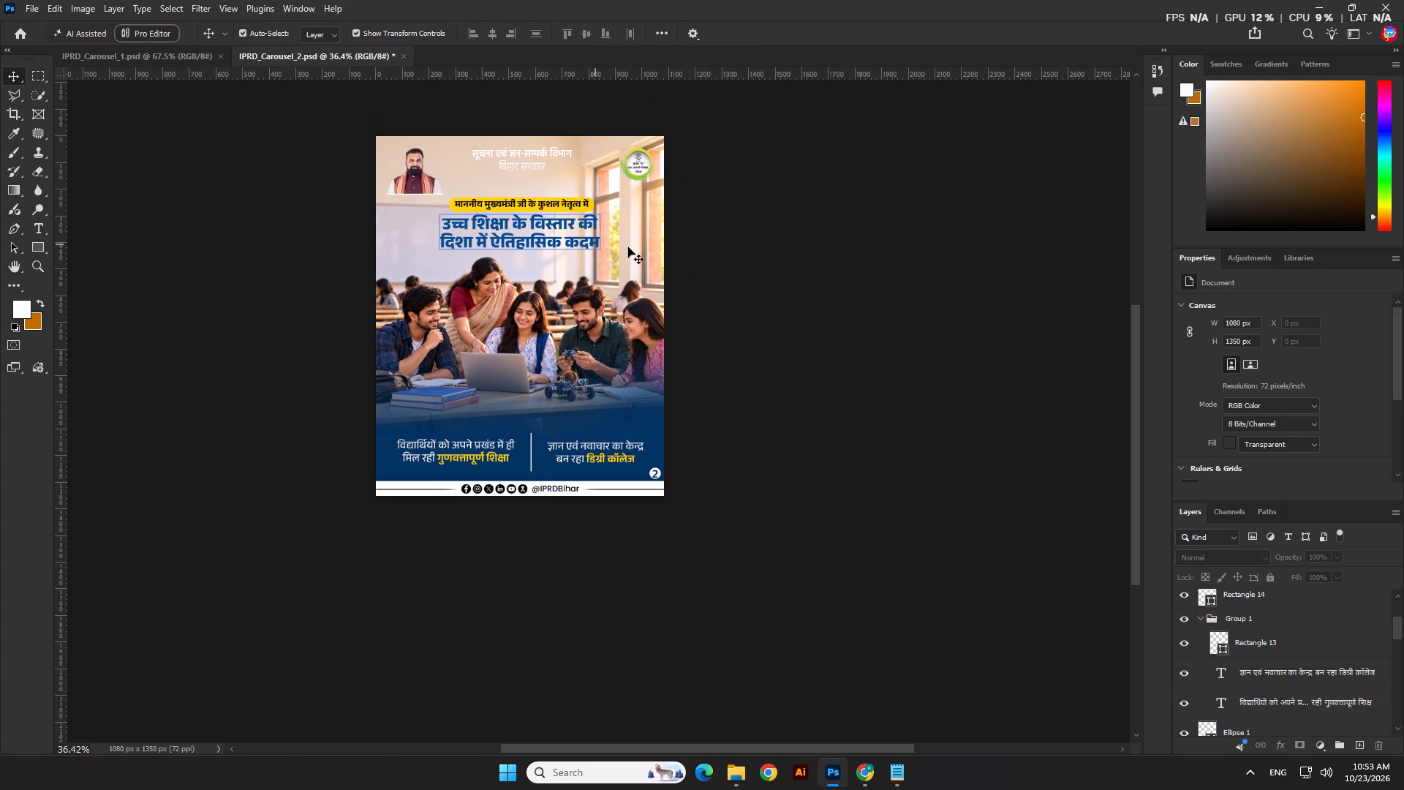
pyautogui.click(824, 291)
# Add a new layer above the classroom photo and paint a soft white glow behind the blue headline with a 900-size brush.
pyautogui.scroll(3, 633, 212)
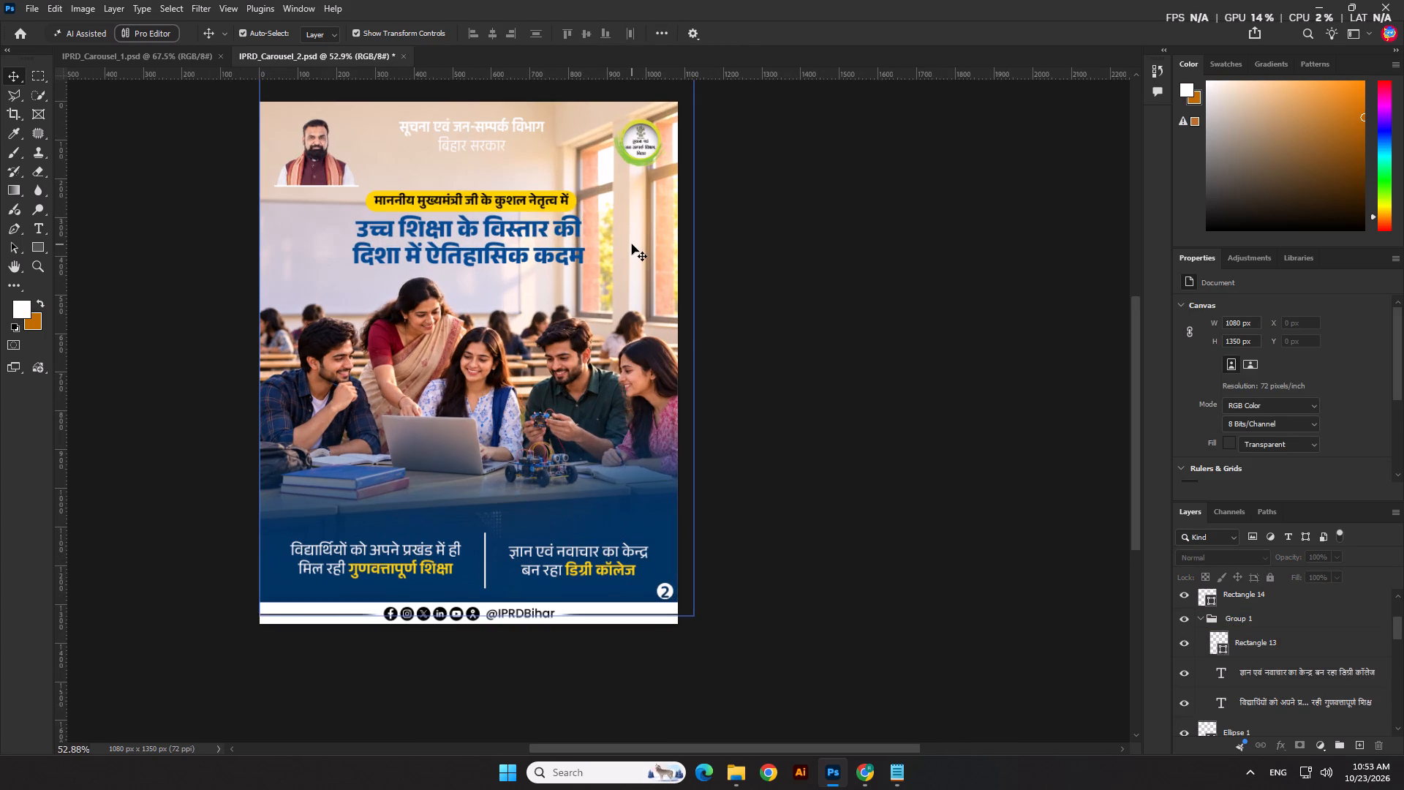
pyautogui.click(632, 244)
pyautogui.scroll(-2, 1255, 715)
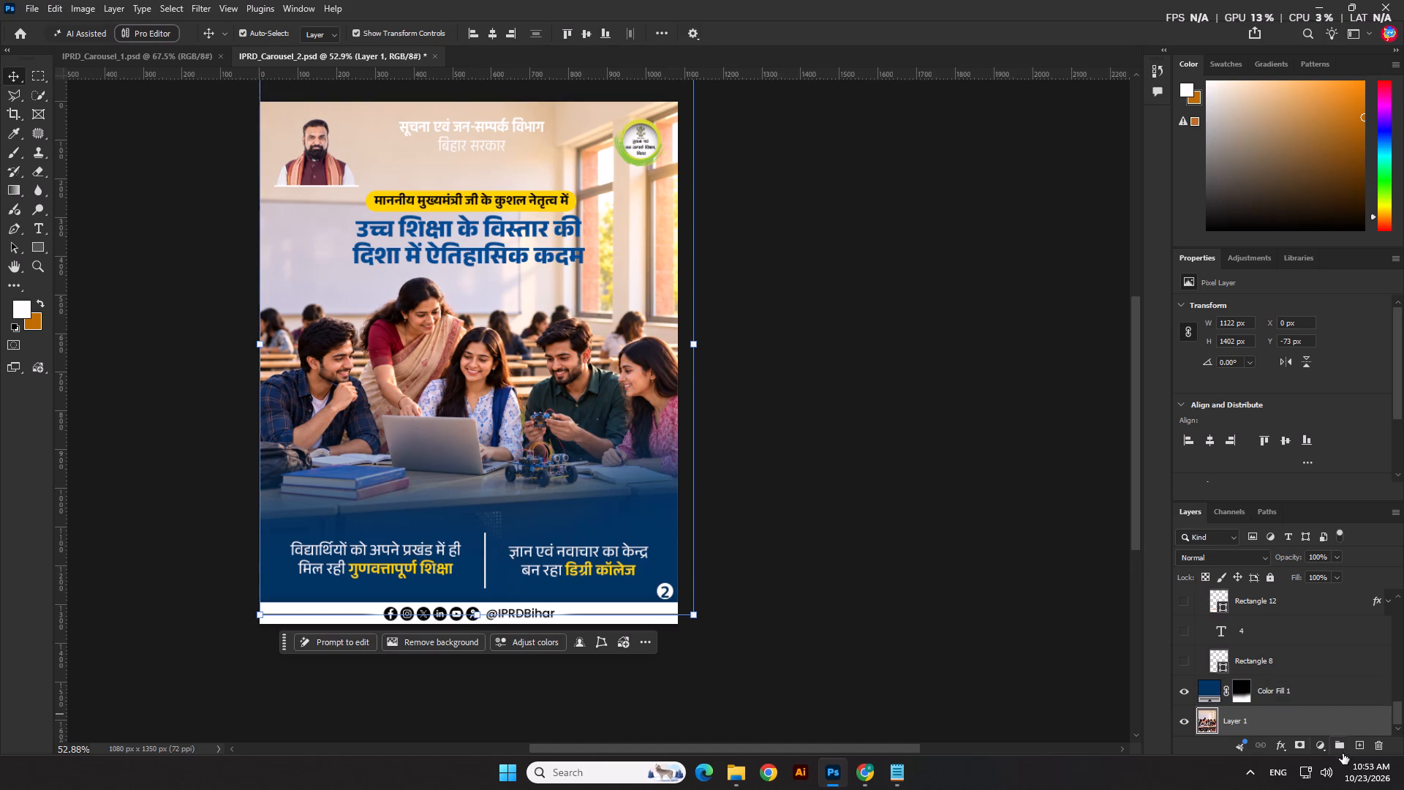
pyautogui.click(1363, 742)
pyautogui.click(16, 135)
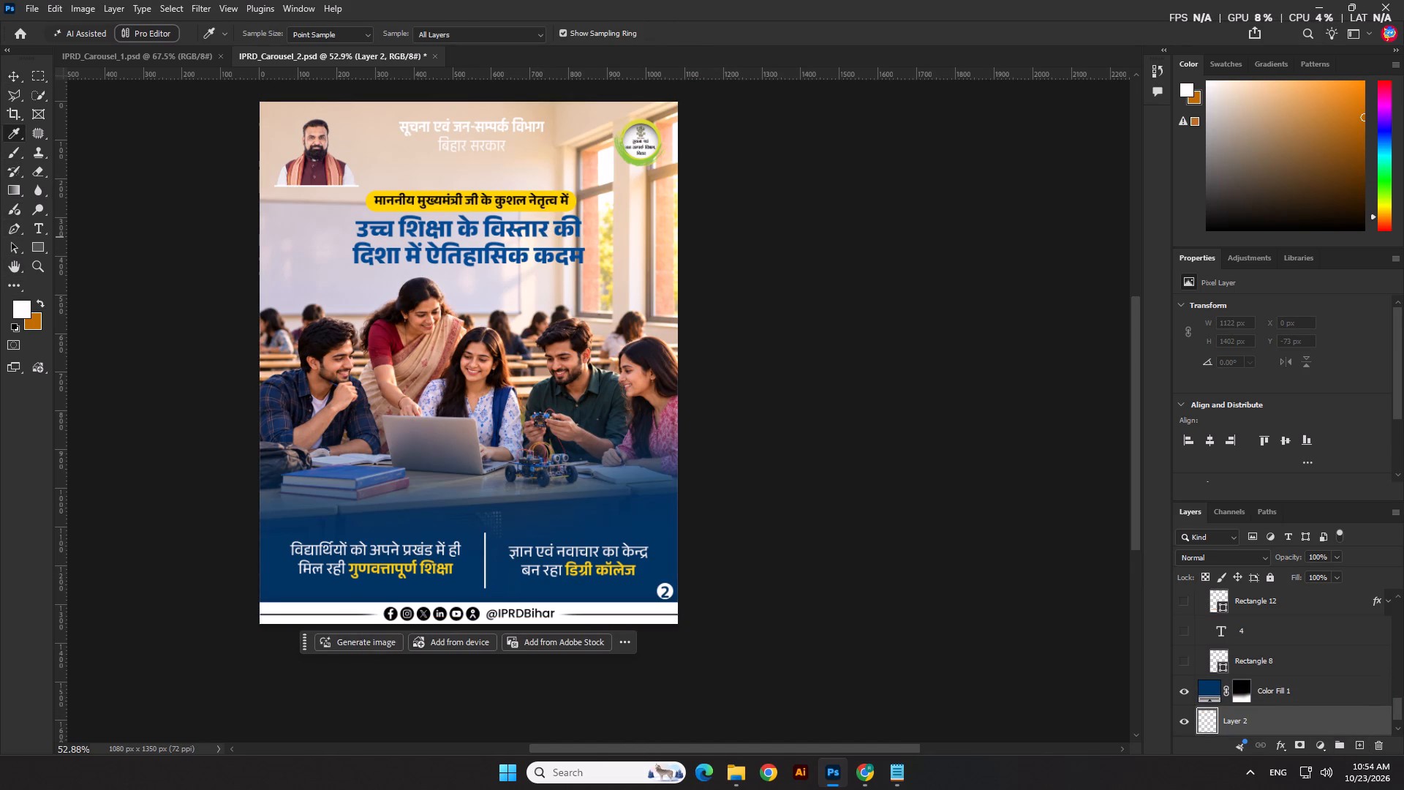
pyautogui.click(15, 155)
pyautogui.scroll(2, 404, 233)
pyautogui.click(415, 203)
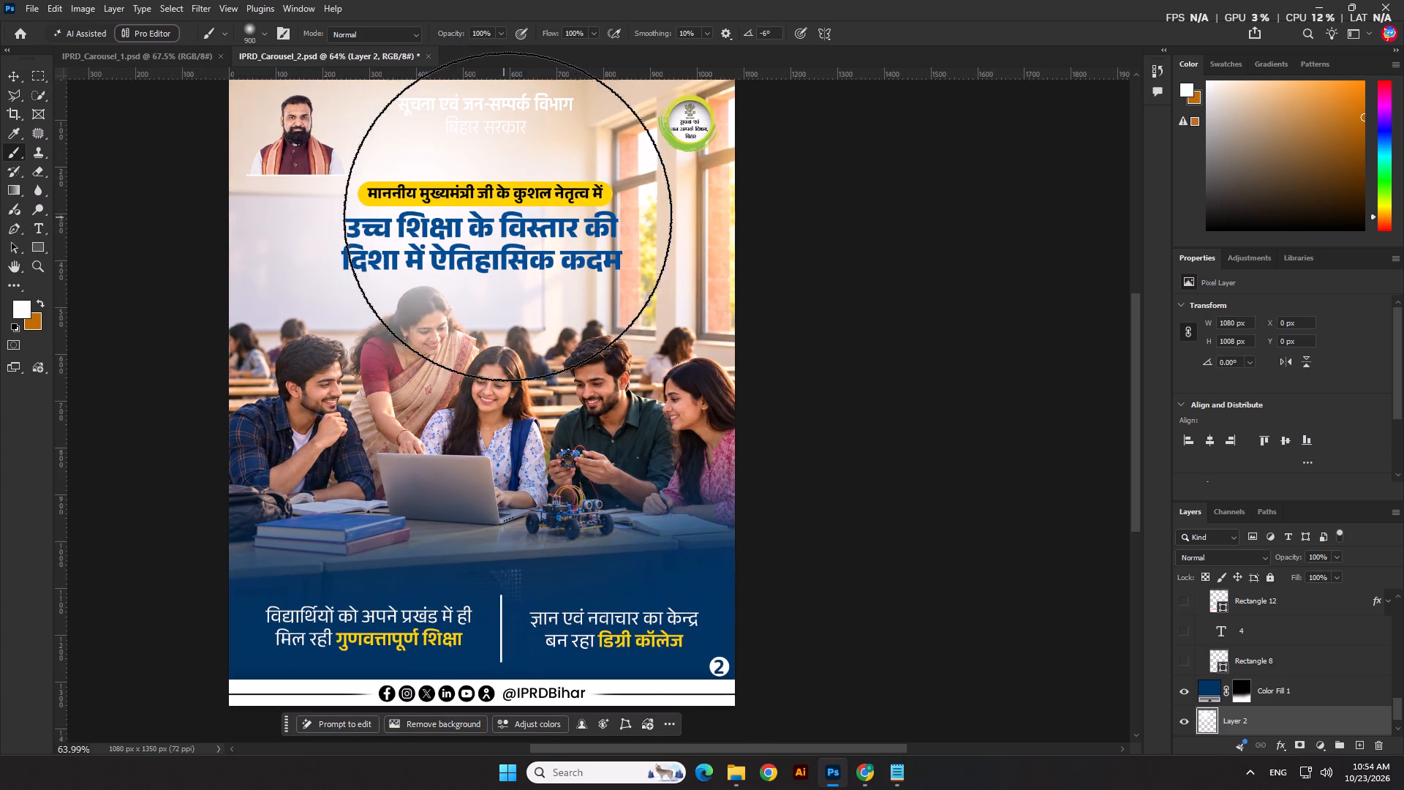
pyautogui.click(547, 193)
pyautogui.scroll(-3, 413, 391)
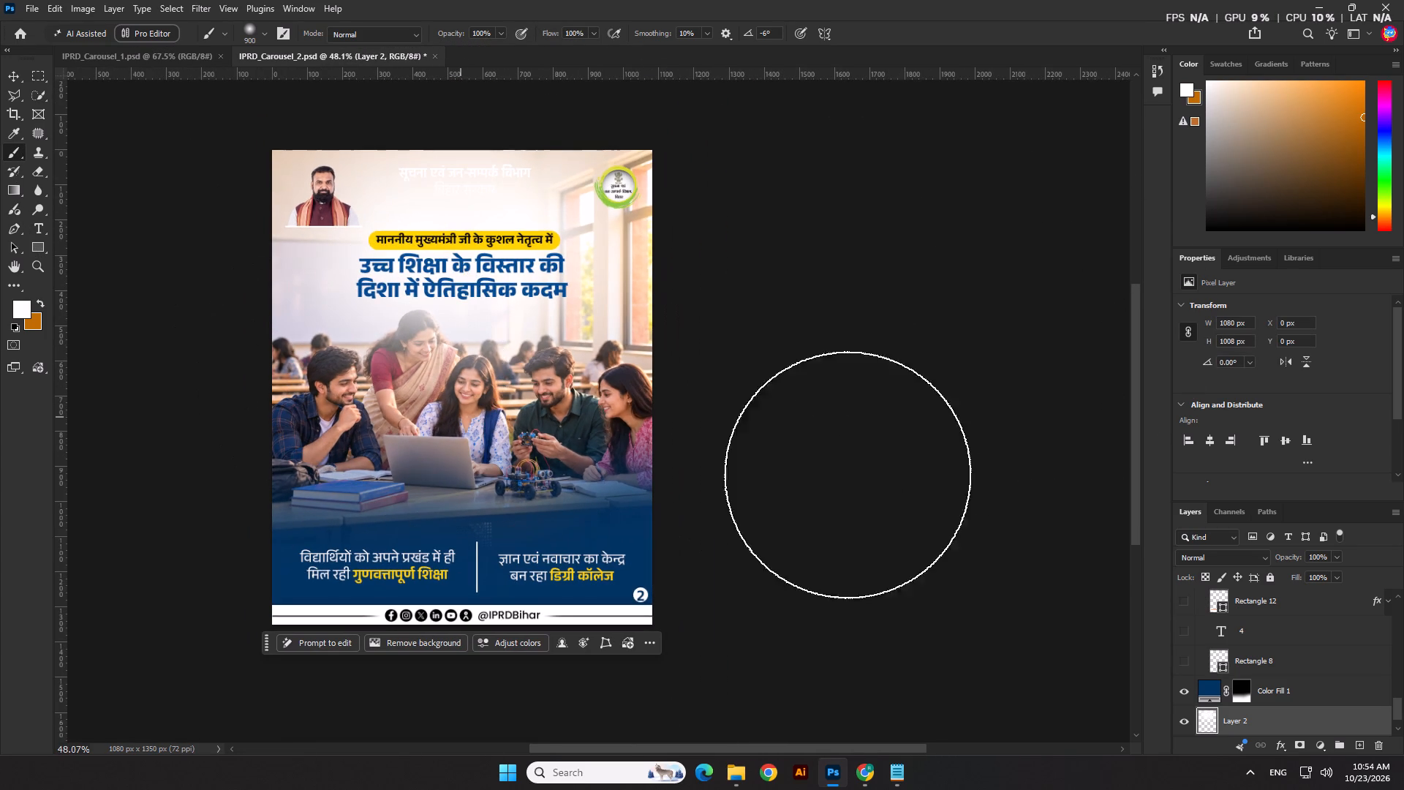
pyautogui.scroll(-1, 752, 388)
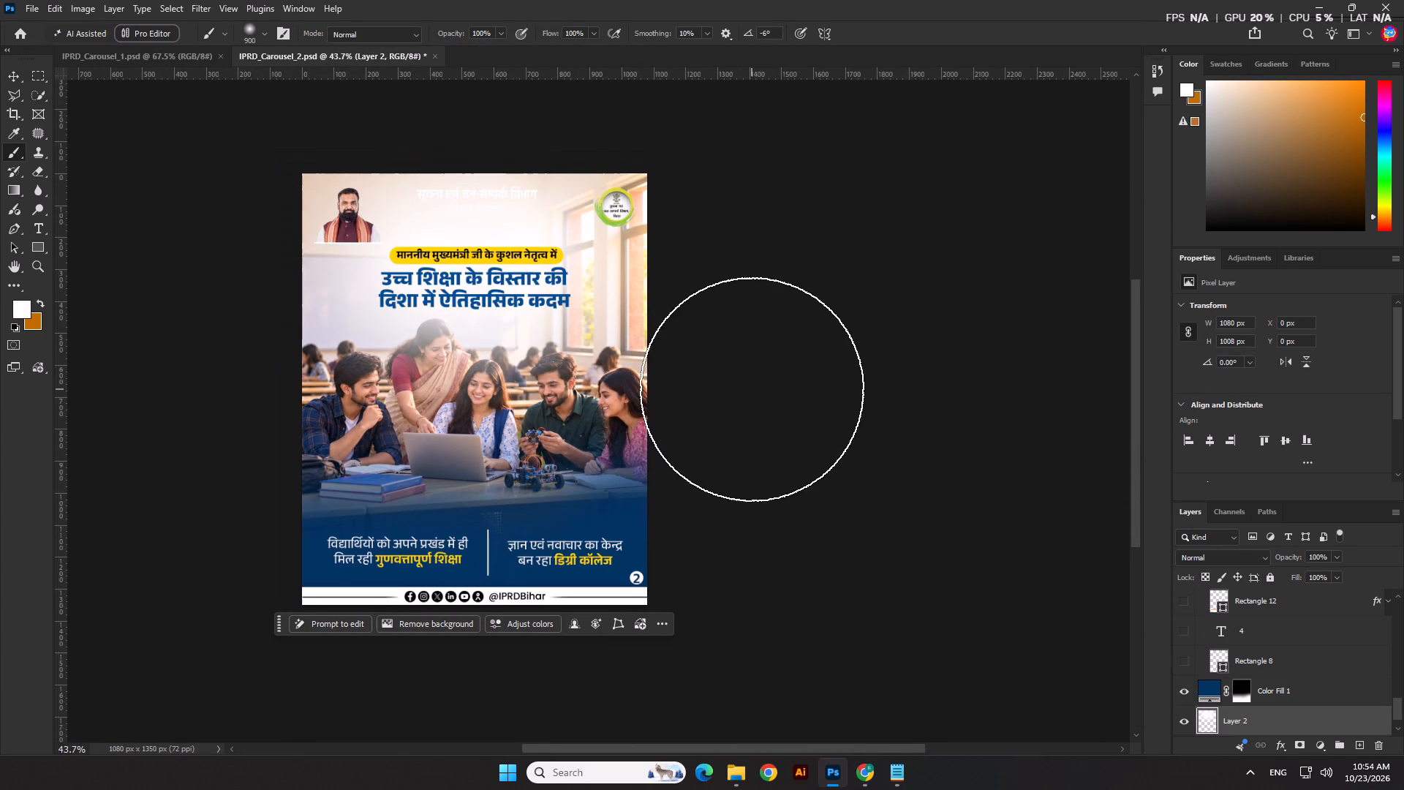
# Erase the white glow on Layer 2 from the teacher and the students with a smaller soft eraser.
pyautogui.click(1229, 719)
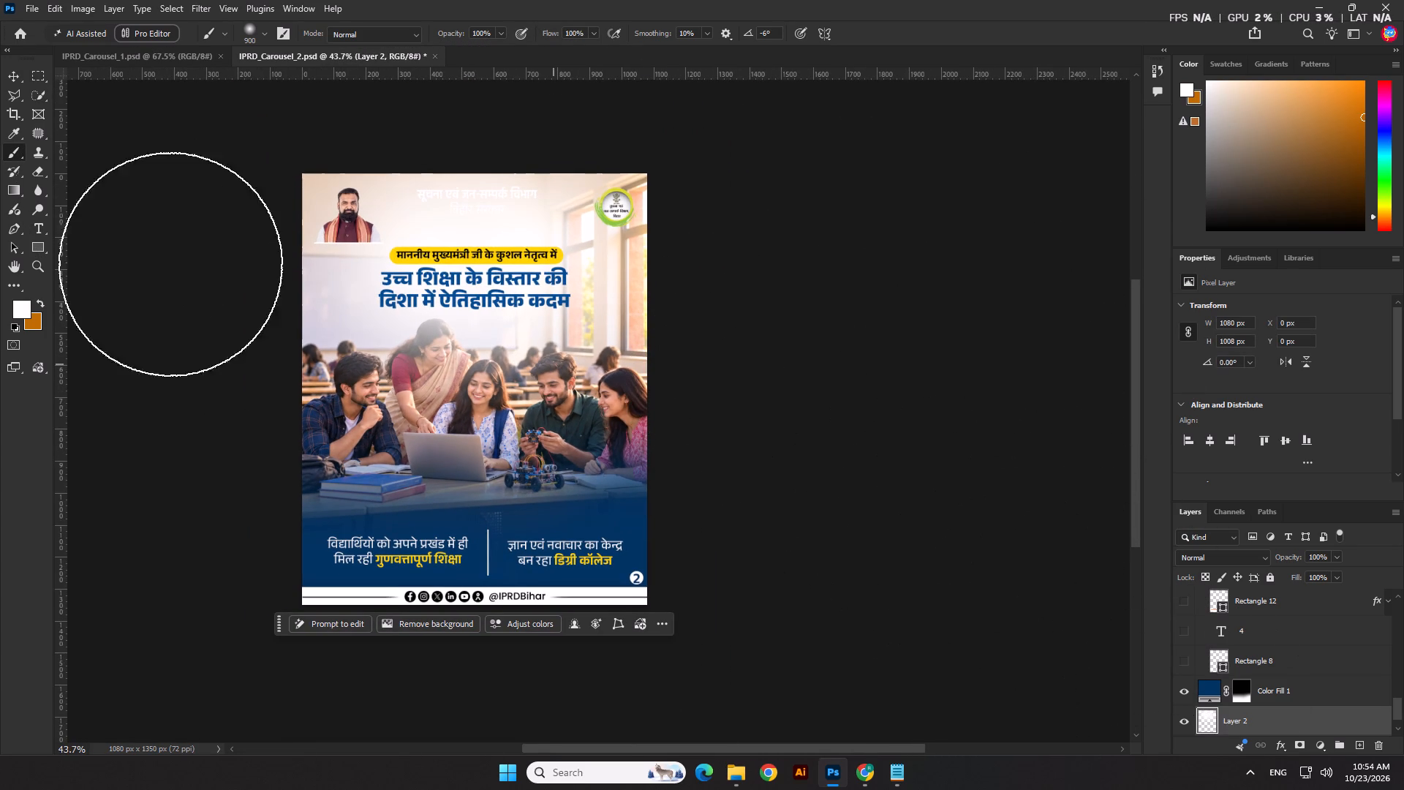
pyautogui.click(31, 178)
pyautogui.click(405, 402)
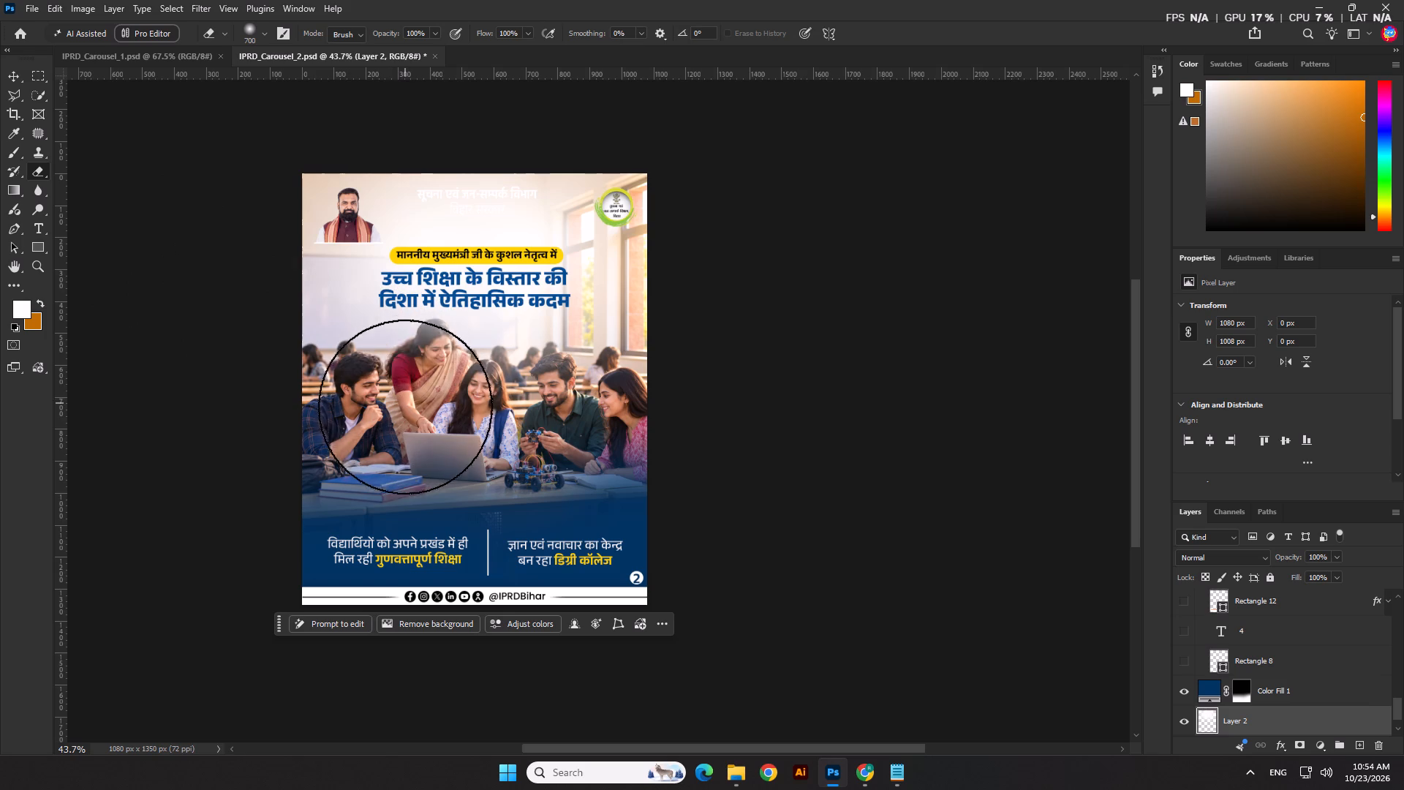
pyautogui.scroll(3, 433, 434)
pyautogui.press('[')
pyautogui.press('[')
pyautogui.press('[')
pyautogui.press('[')
pyautogui.press('[')
pyautogui.click(418, 346)
pyautogui.click(422, 328)
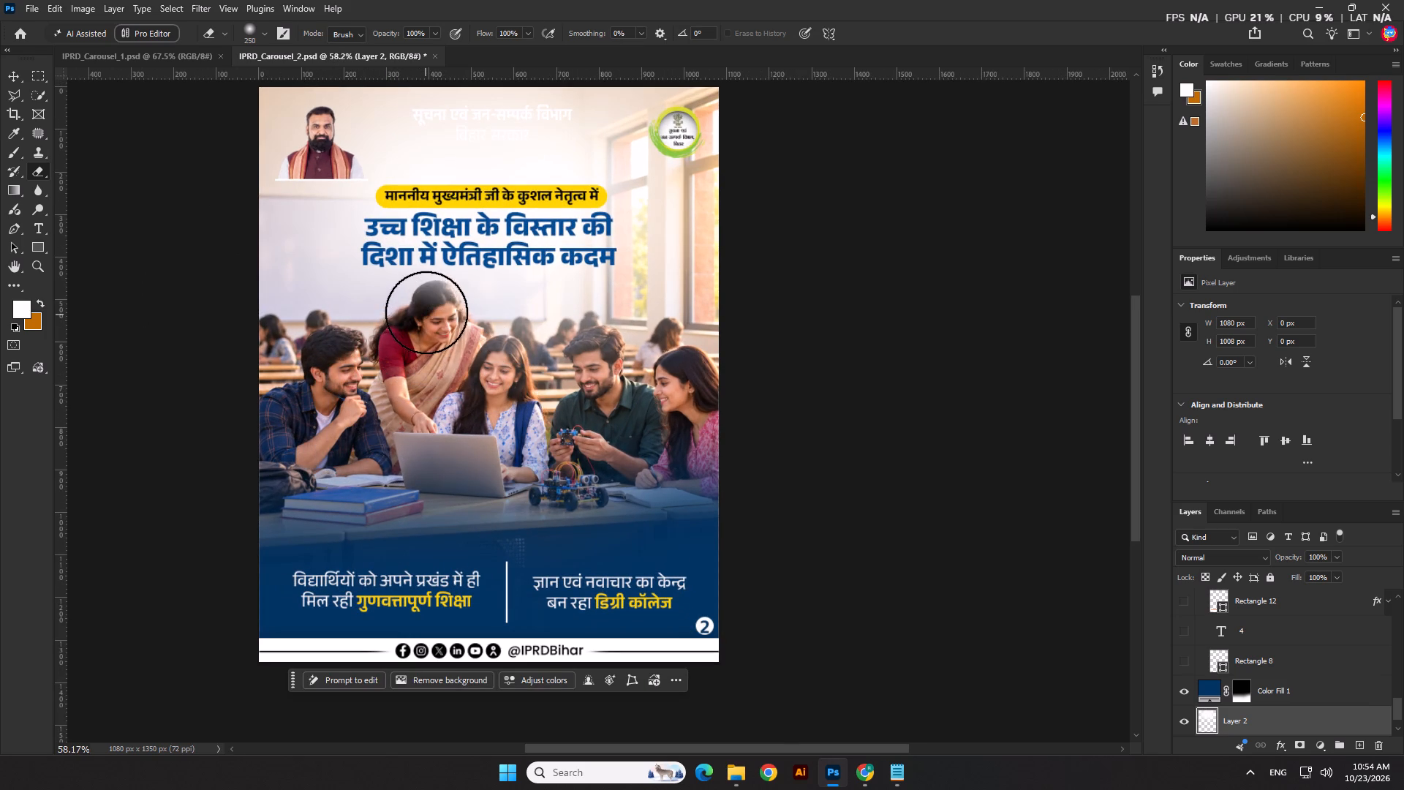
pyautogui.click(426, 314)
pyautogui.moveTo(429, 314); pyautogui.dragTo(975, 392)
pyautogui.press(']')
pyautogui.press(']')
pyautogui.moveTo(745, 357); pyautogui.dragTo(83, 394)
# Erase the white glow on Layer 2 around the white department name in the header and along the slide's top.
pyautogui.press('[')
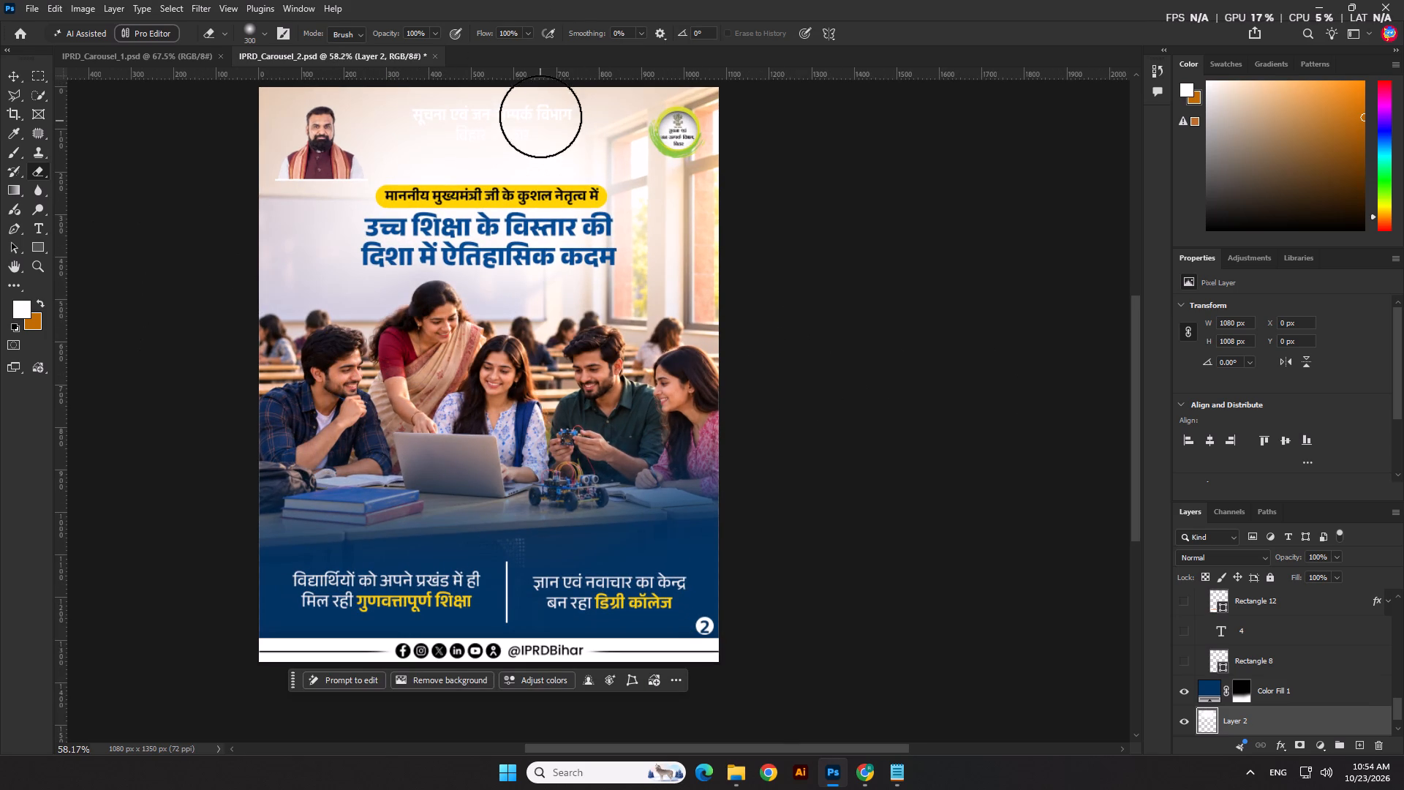
pyautogui.press('[')
pyautogui.moveTo(539, 111); pyautogui.dragTo(38, 129)
pyautogui.press(']')
pyautogui.press(']')
pyautogui.moveTo(322, 125); pyautogui.dragTo(264, 140)
pyautogui.click(259, 162)
pyautogui.scroll(-3, 293, 208)
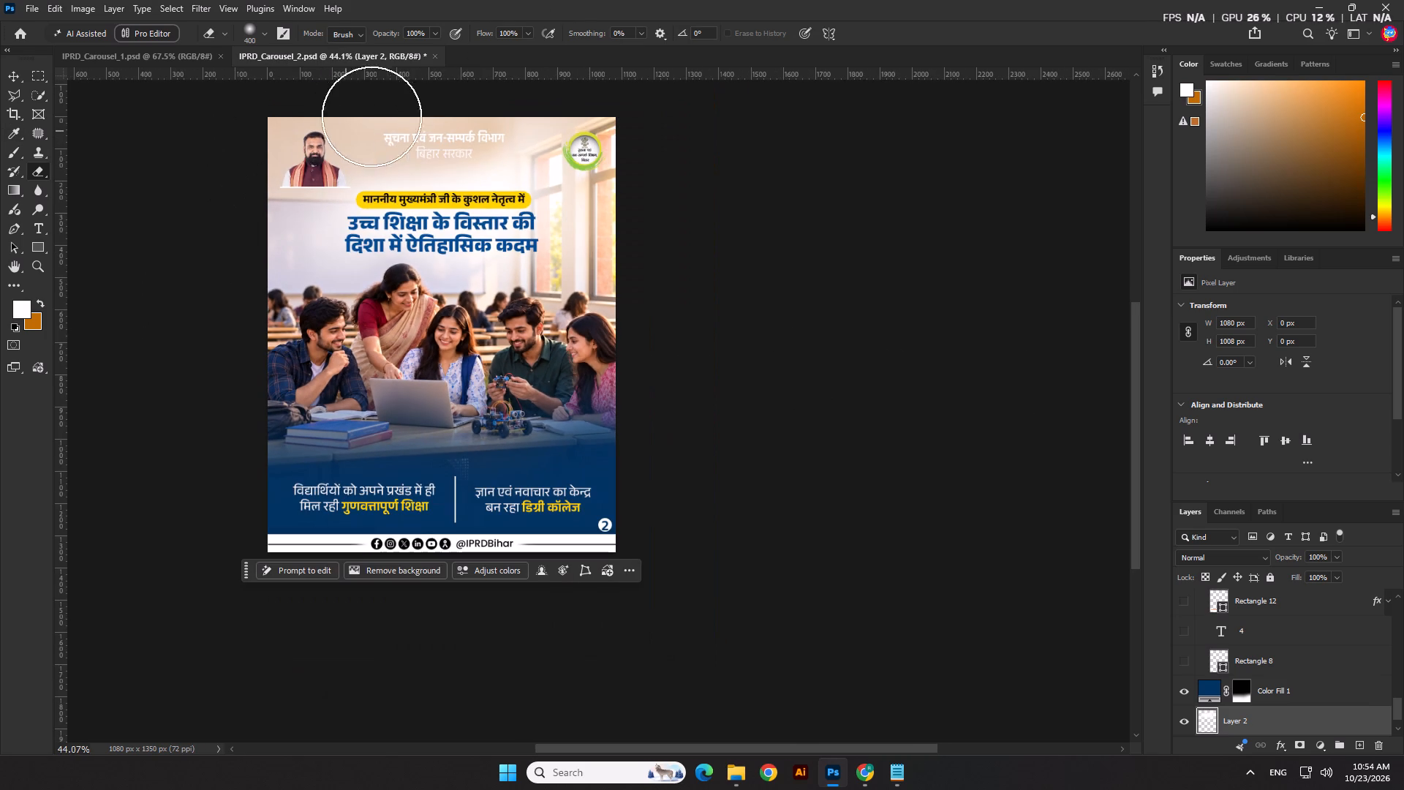
pyautogui.moveTo(437, 119); pyautogui.dragTo(900, 159)
pyautogui.press('[')
pyautogui.press('[')
pyautogui.moveTo(502, 159); pyautogui.dragTo(223, 161)
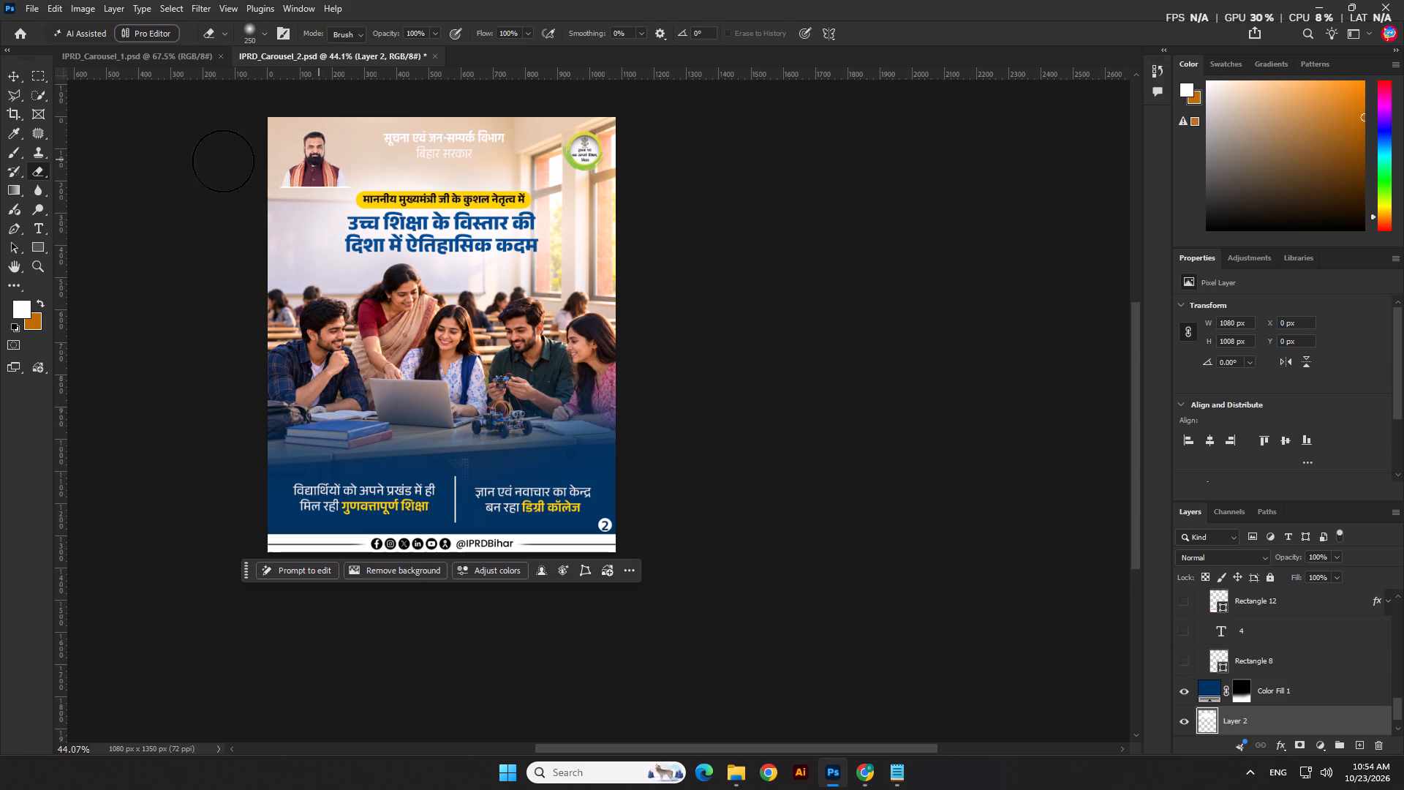
pyautogui.moveTo(223, 161); pyautogui.dragTo(124, 162)
pyautogui.moveTo(483, 165); pyautogui.dragTo(158, 169)
pyautogui.moveTo(419, 172); pyautogui.dragTo(880, 173)
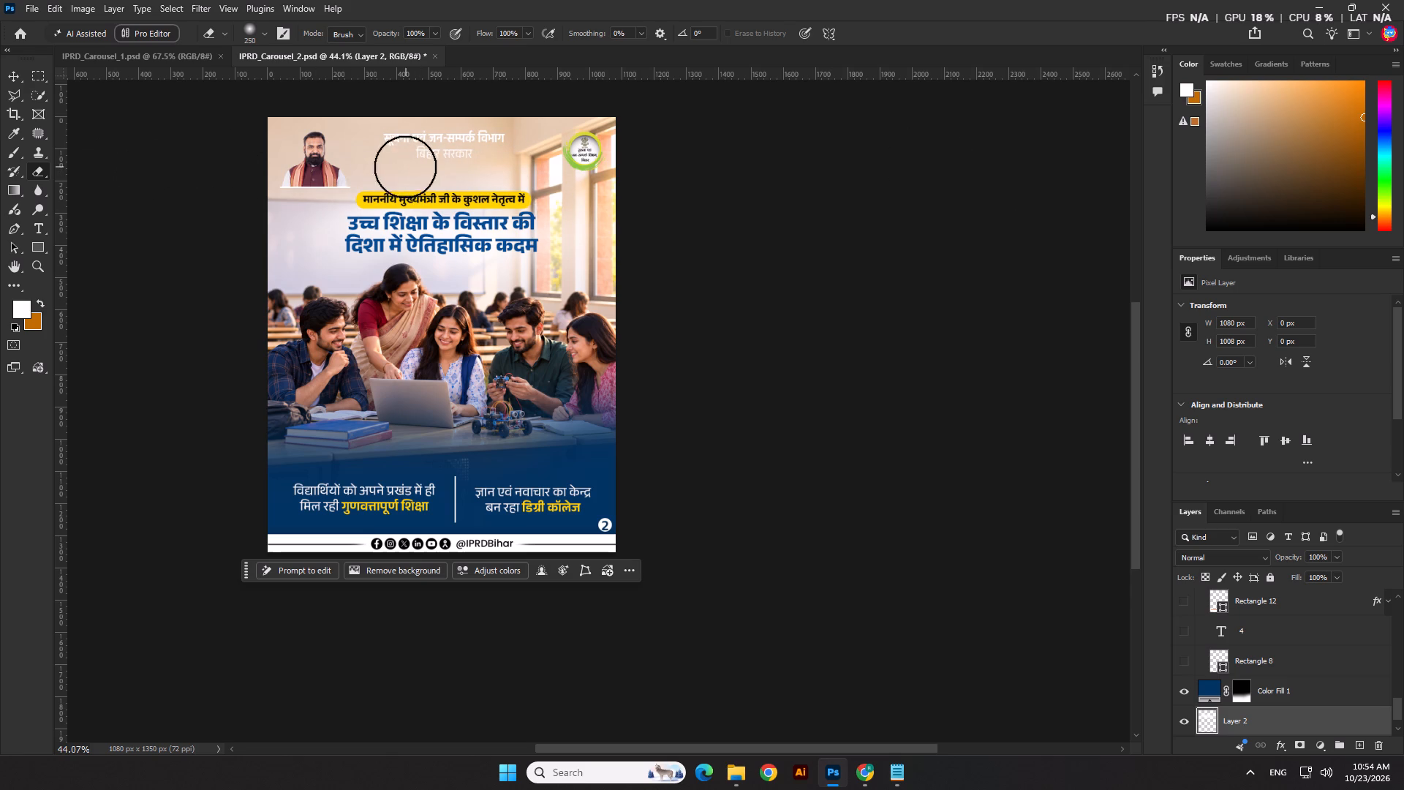
# Erase the remaining white glow on Layer 2 along the slide's side edges and lower area with a 400-size eraser.
pyautogui.press(']')
pyautogui.press(']')
pyautogui.moveTo(309, 177); pyautogui.dragTo(24, 247)
pyautogui.click(307, 302)
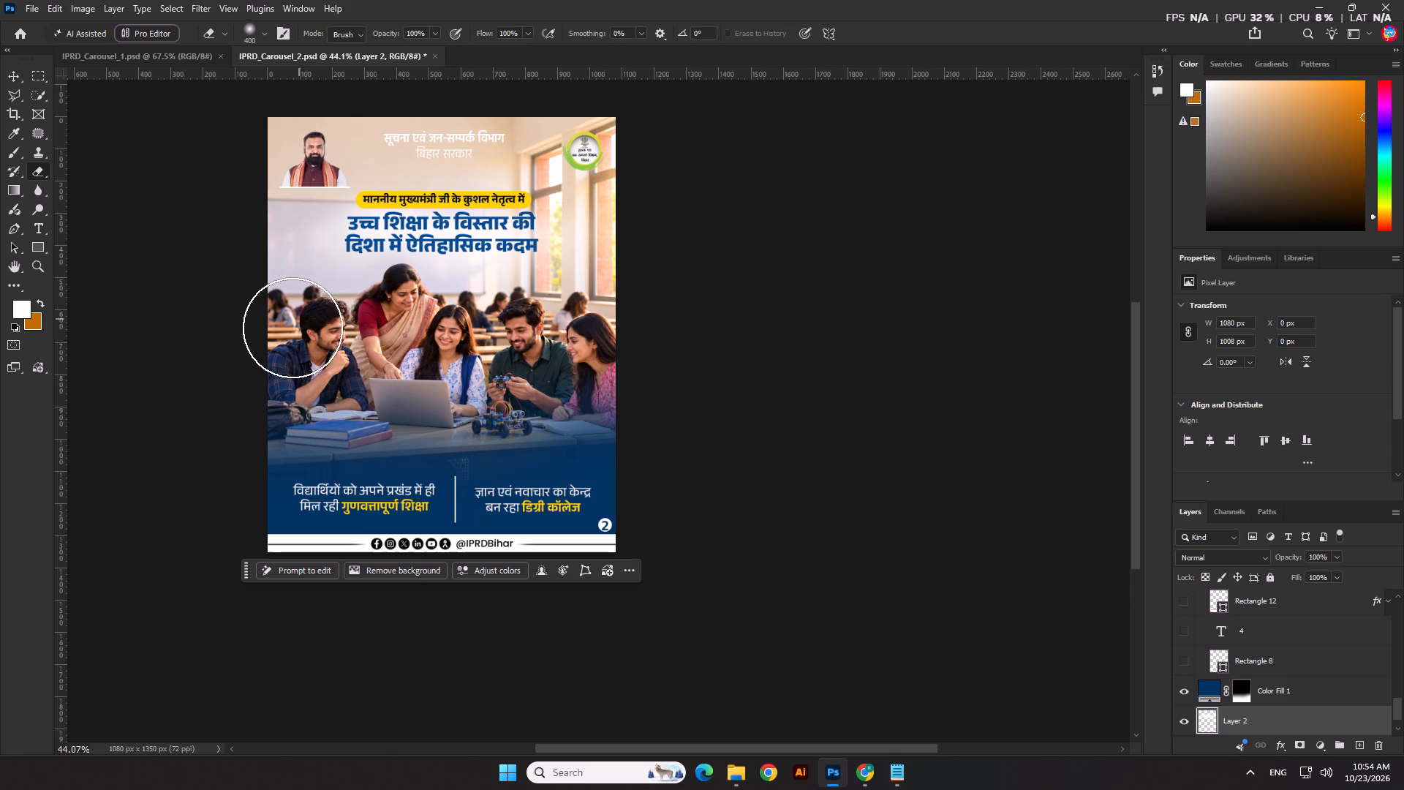
pyautogui.click(292, 328)
pyautogui.scroll(-6, 1033, 419)
pyautogui.scroll(3, 581, 343)
pyautogui.click(602, 315)
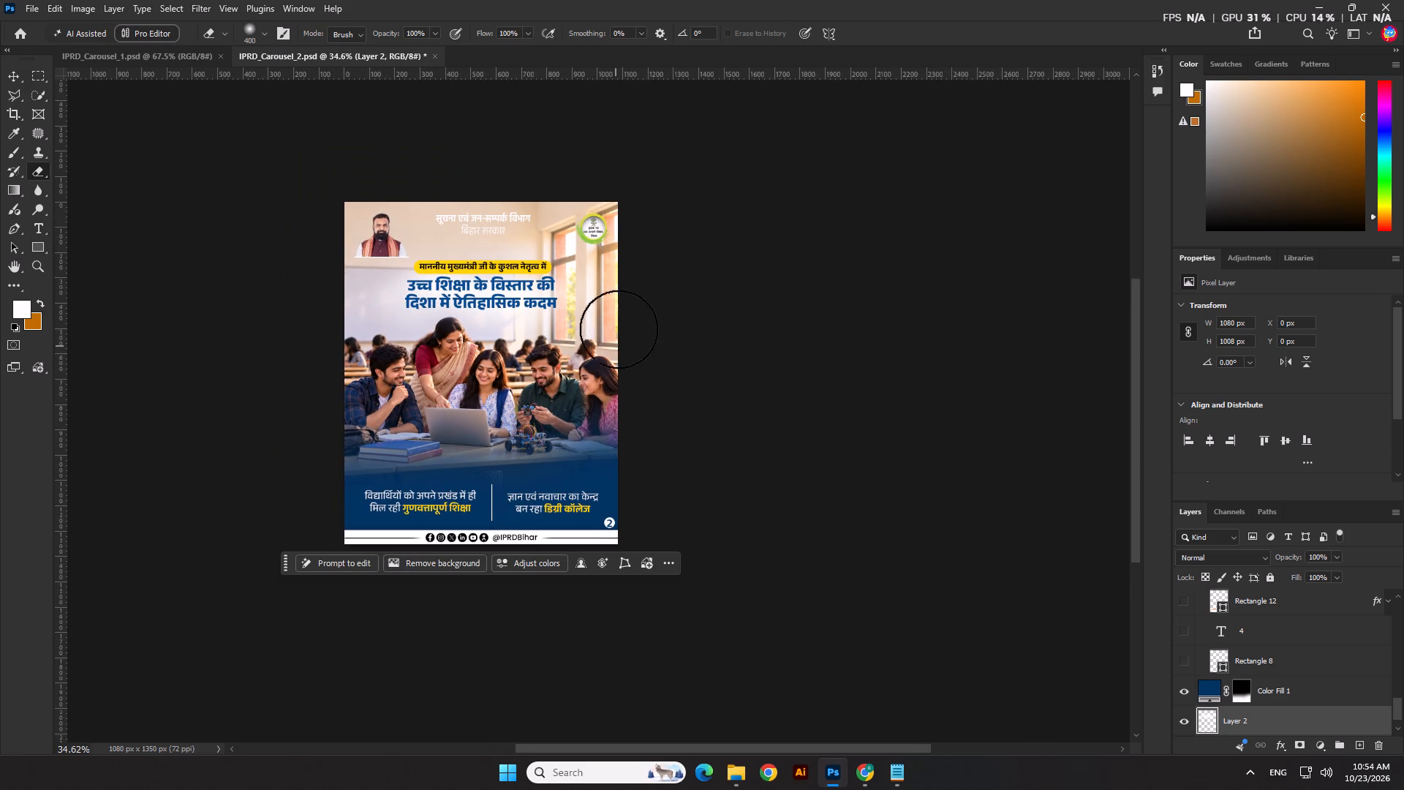
pyautogui.click(607, 267)
pyautogui.moveTo(611, 215); pyautogui.dragTo(654, 598)
pyautogui.moveTo(604, 431); pyautogui.dragTo(595, 486)
pyautogui.moveTo(553, 465); pyautogui.dragTo(265, 412)
# Clean the last traces of white glow off the students, the teacher and the window area on Layer 2.
pyautogui.scroll(2, 437, 394)
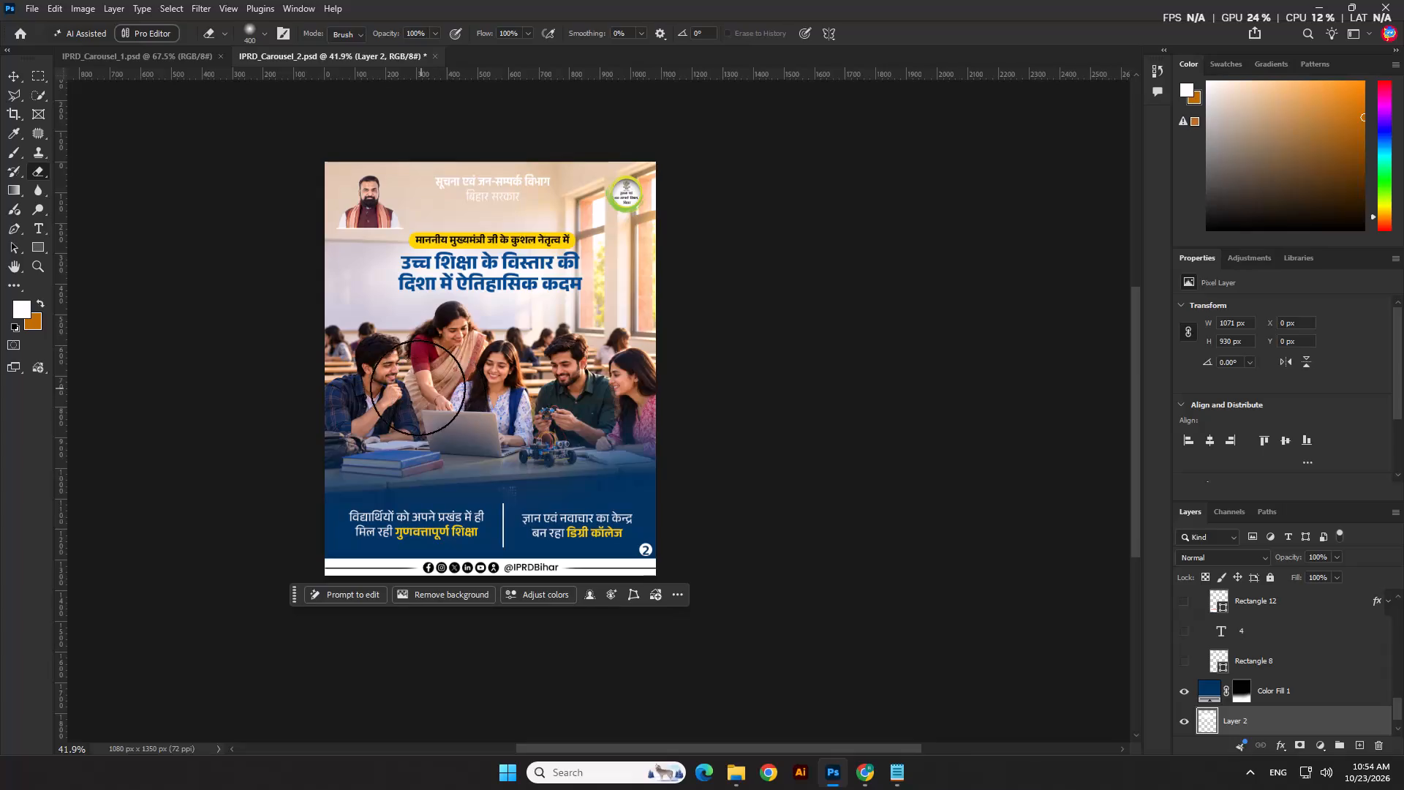
pyautogui.click(418, 388)
pyautogui.click(606, 403)
pyautogui.click(620, 403)
pyautogui.click(537, 344)
pyautogui.click(438, 352)
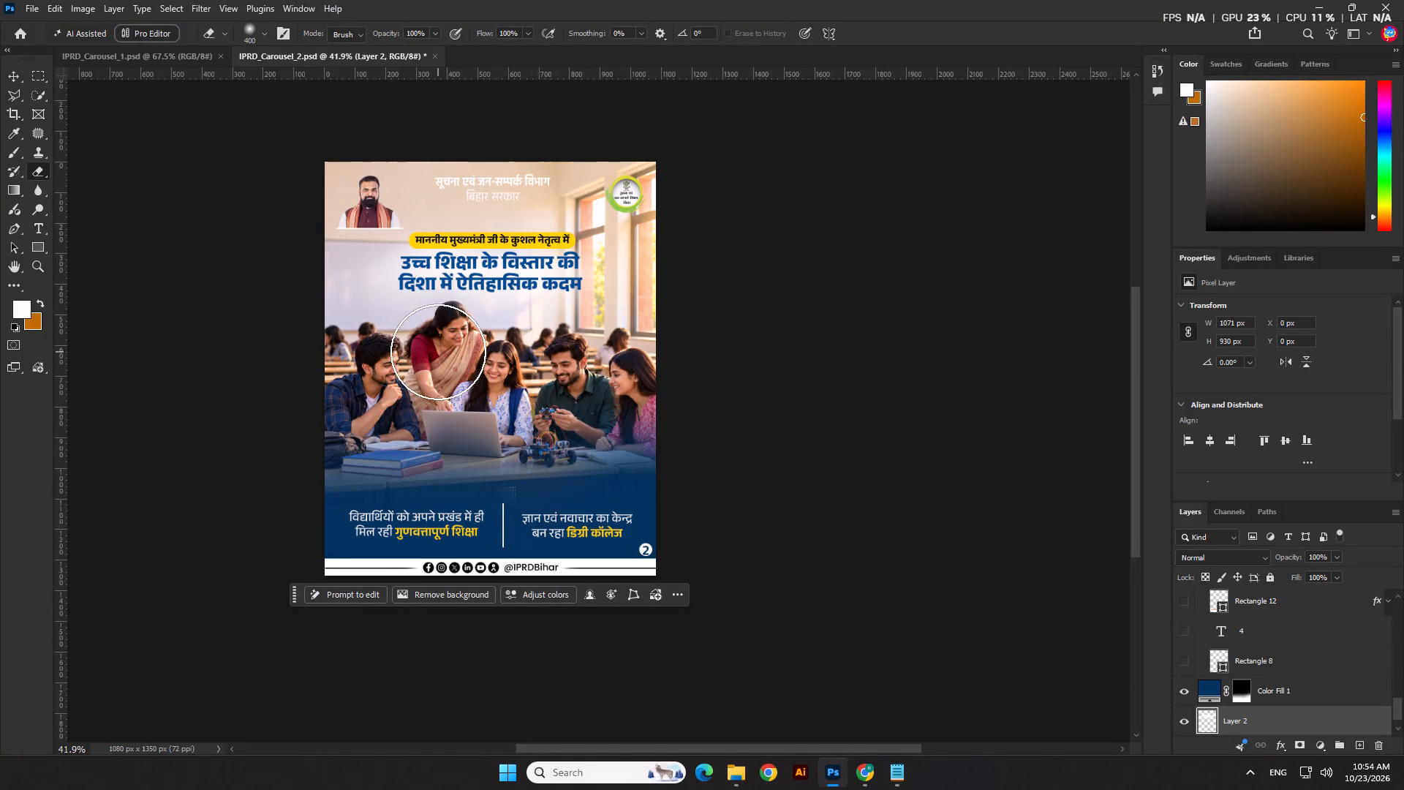
pyautogui.click(390, 349)
pyautogui.scroll(-3, 630, 424)
pyautogui.click(627, 309)
pyautogui.scroll(-3, 841, 492)
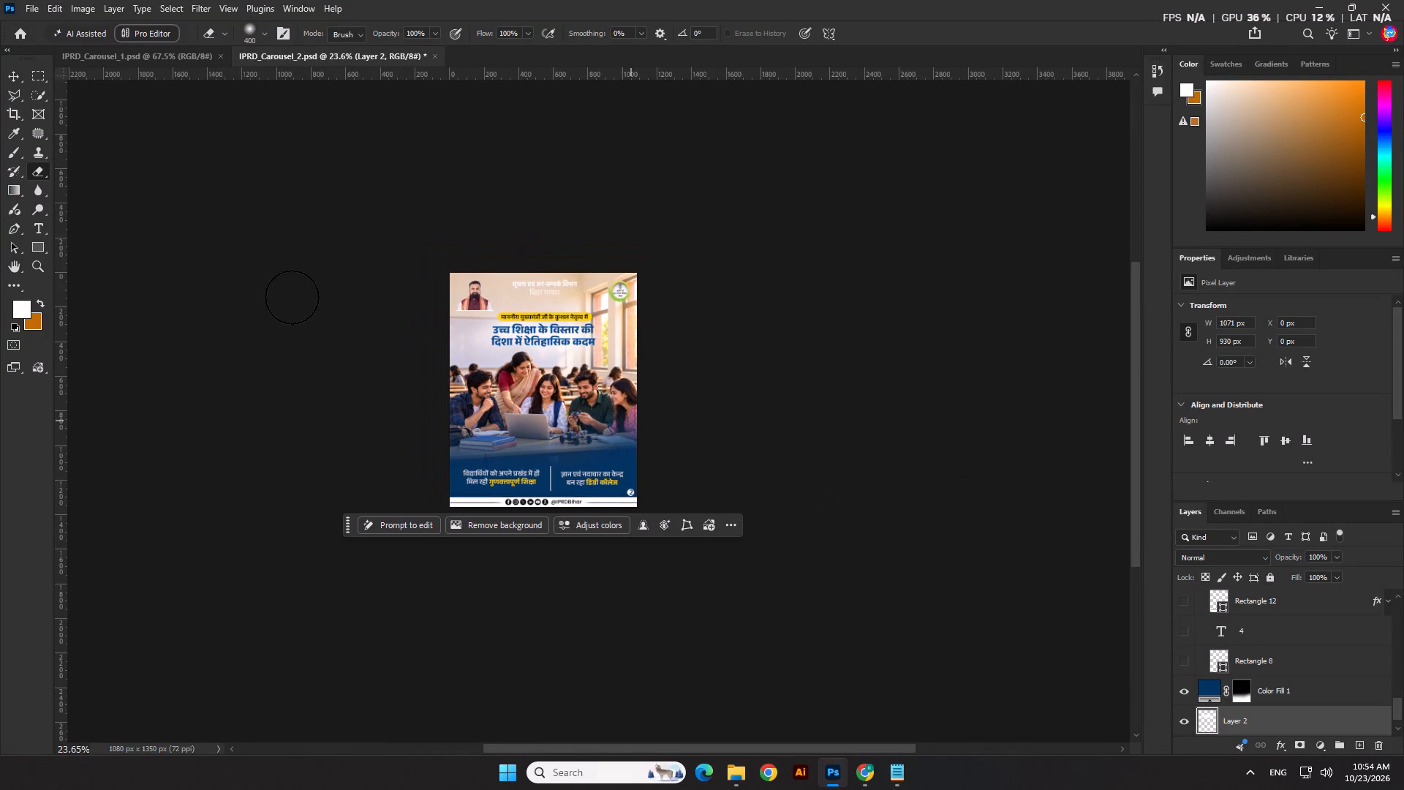
# Check the second slide's texts against the क्राउजल-2 copy in Notepad and review its overall layout.
pyautogui.click(19, 73)
pyautogui.click(295, 287)
pyautogui.hotkey('alt', 'Tab')
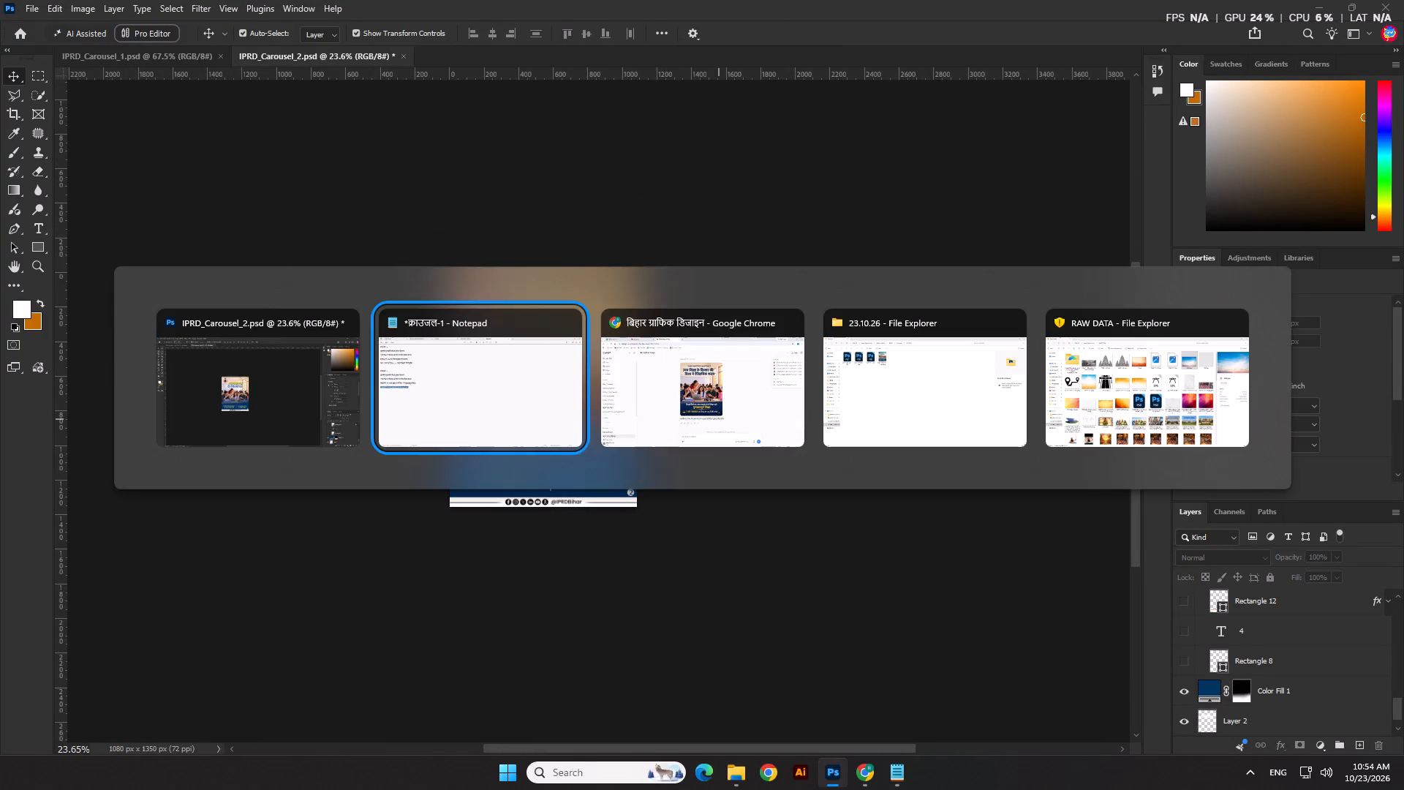
pyautogui.hotkey('alt', 'Tab')
pyautogui.keyDown('alt'); pyautogui.click(488, 372); pyautogui.keyUp('alt')
pyautogui.click(479, 469)
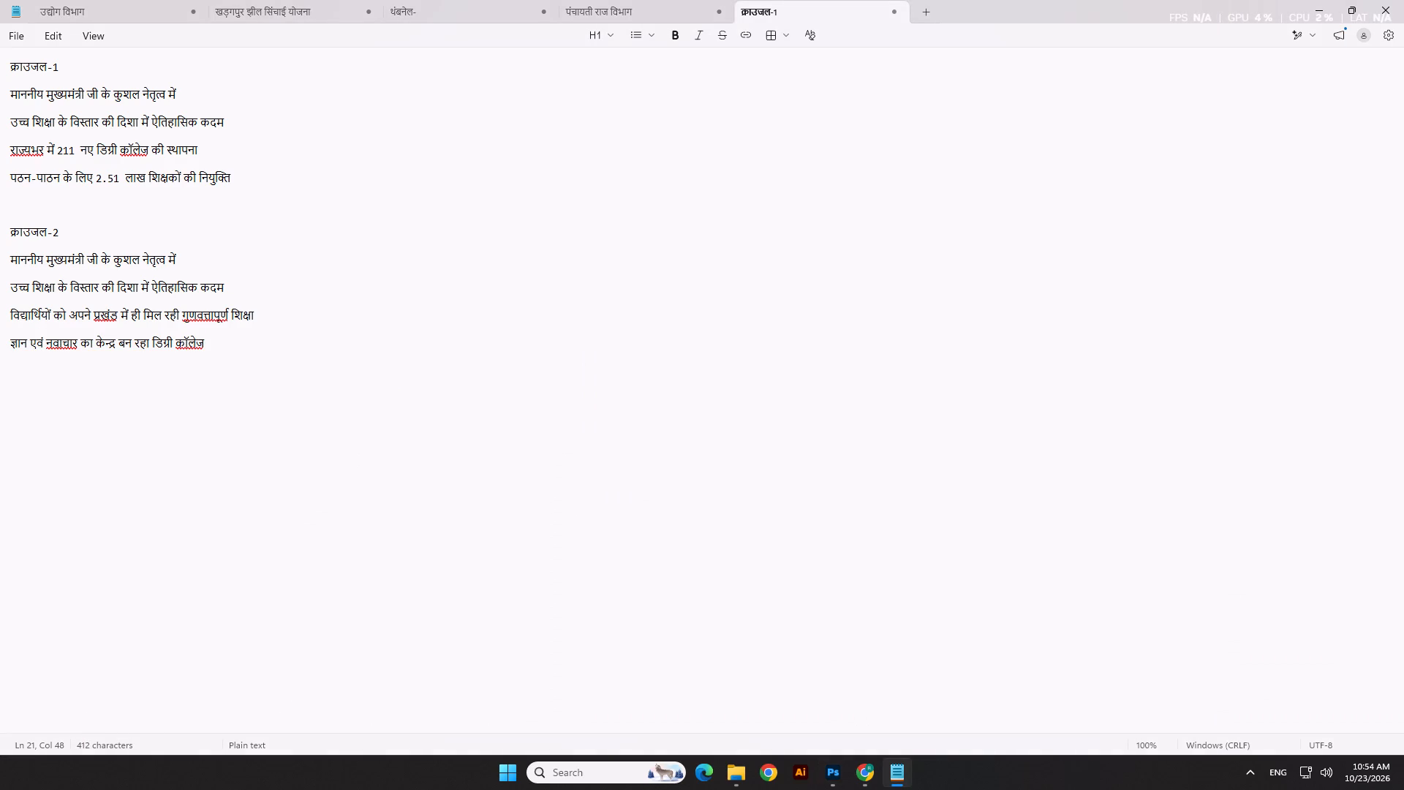
pyautogui.hotkey('alt', 'Tab')
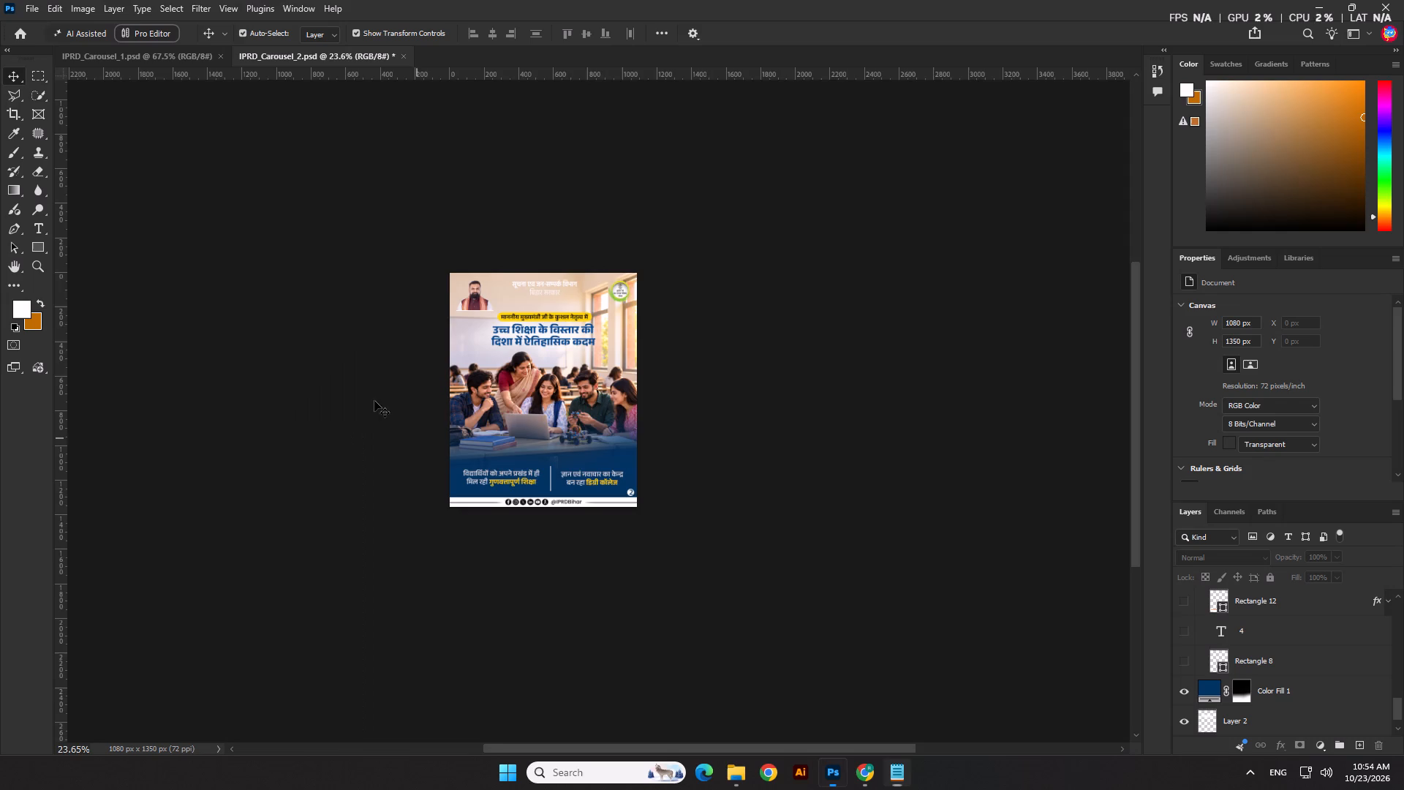
pyautogui.scroll(-3, 360, 383)
pyautogui.scroll(8, 516, 456)
pyautogui.hotkey('alt', 'Tab')
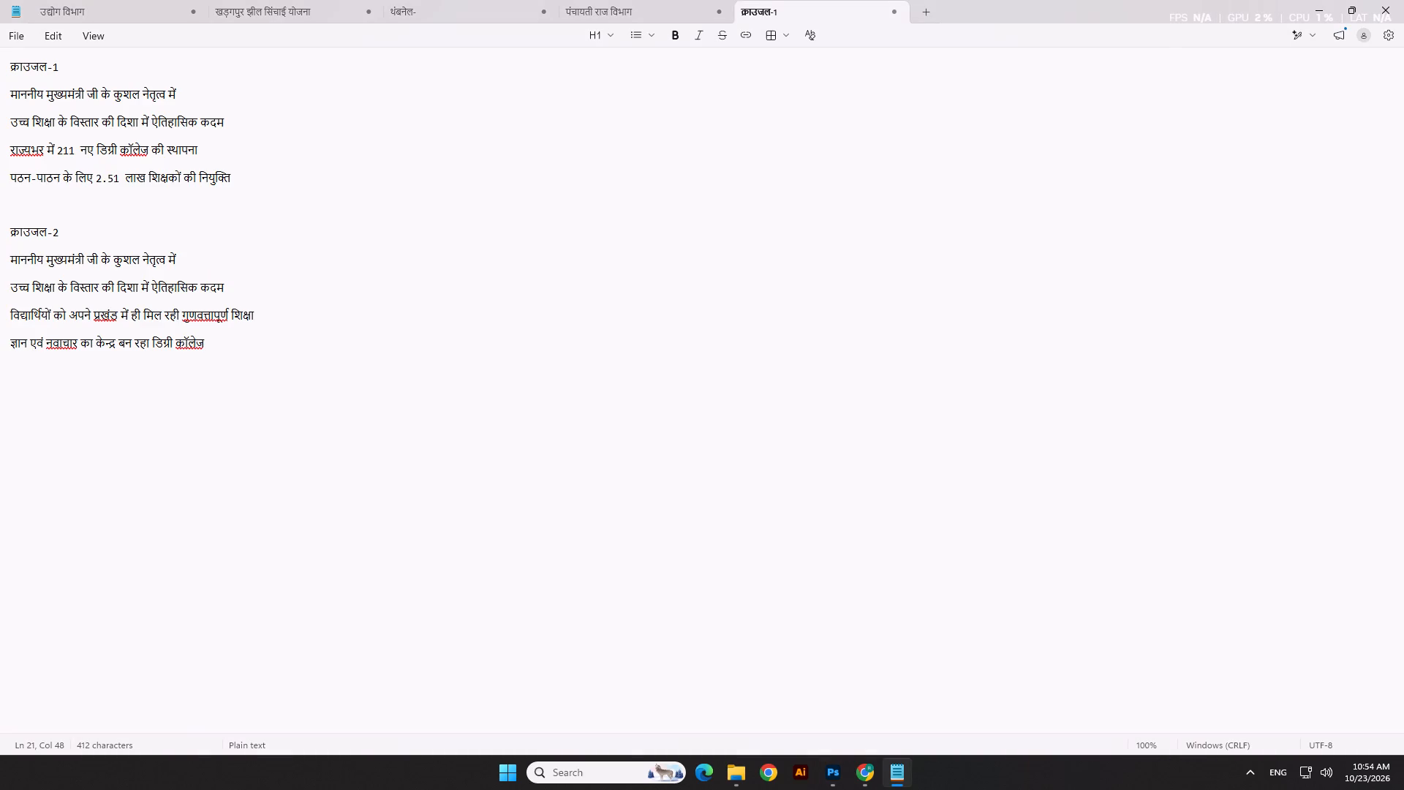
pyautogui.hotkey('alt', 'Tab')
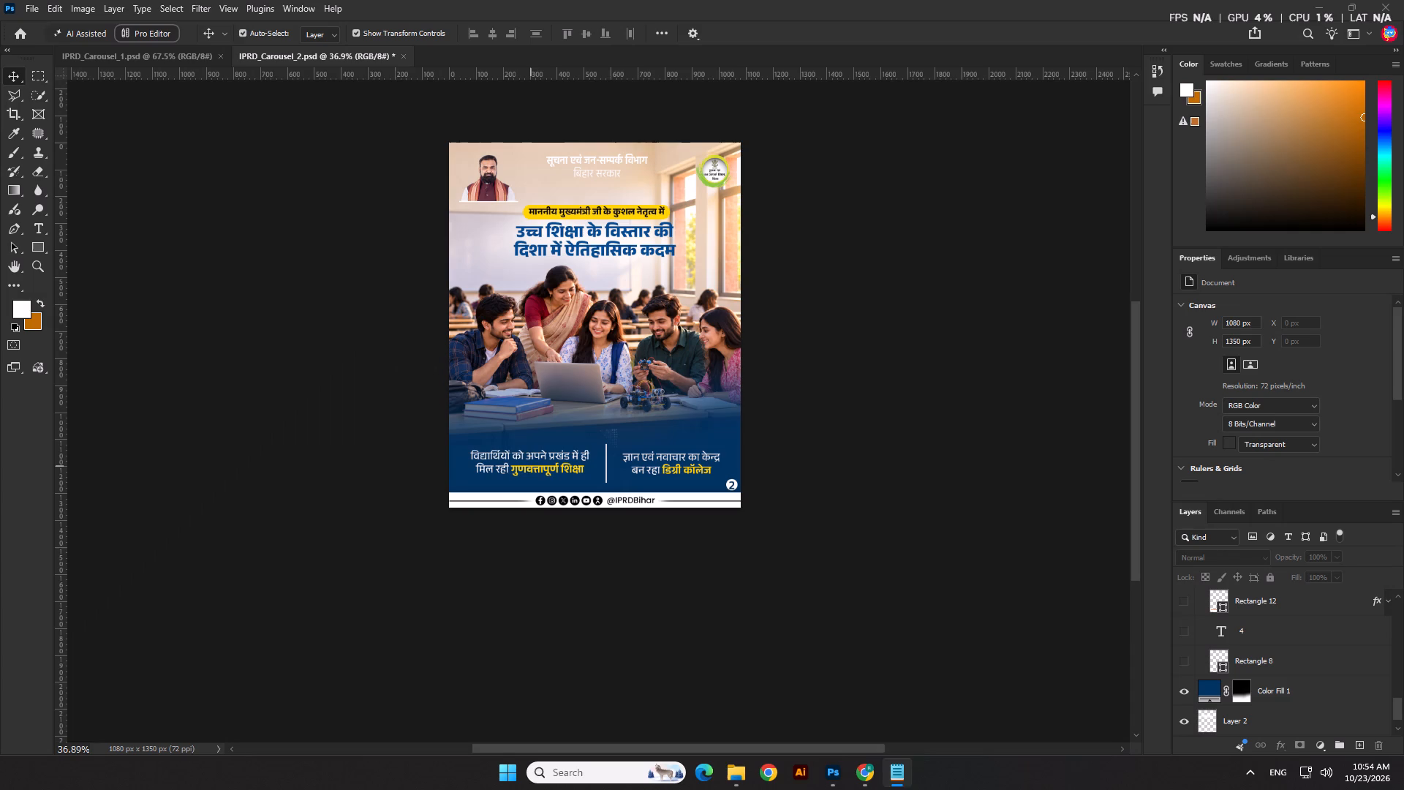
pyautogui.scroll(4, 581, 515)
pyautogui.click(739, 598)
pyautogui.scroll(-5, 437, 647)
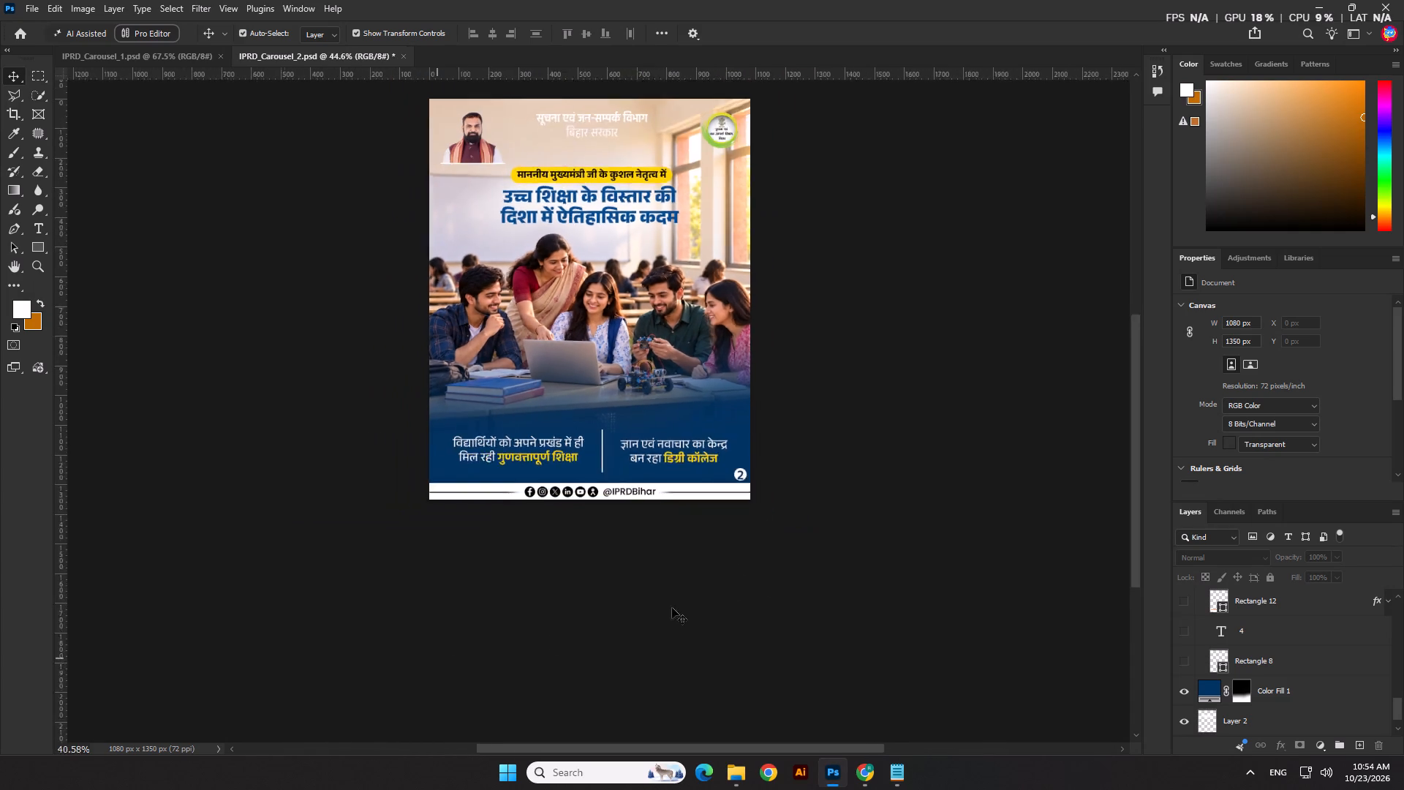
pyautogui.scroll(-1, 773, 459)
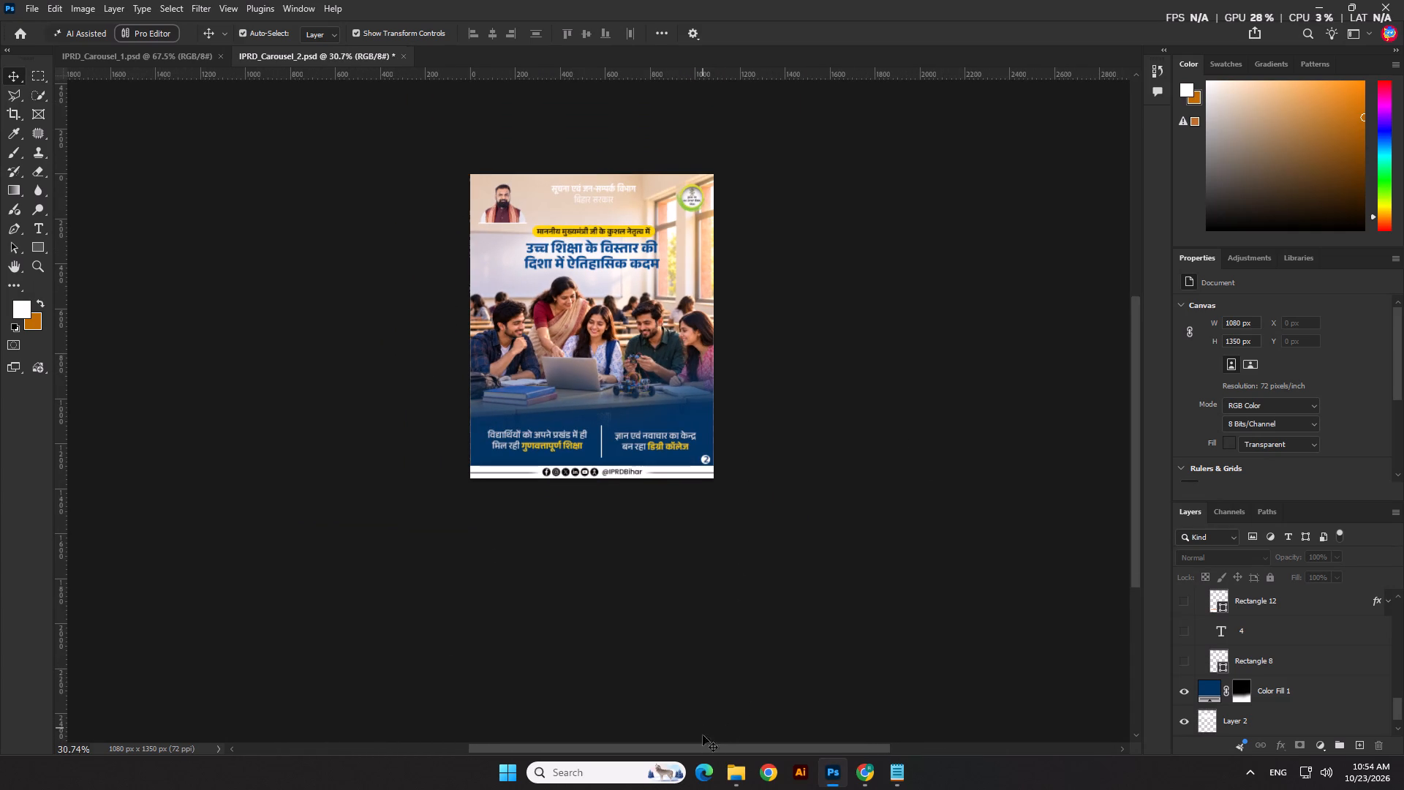
pyautogui.moveTo(708, 753); pyautogui.dragTo(740, 750)
pyautogui.click(758, 631)
pyautogui.scroll(2, 516, 467)
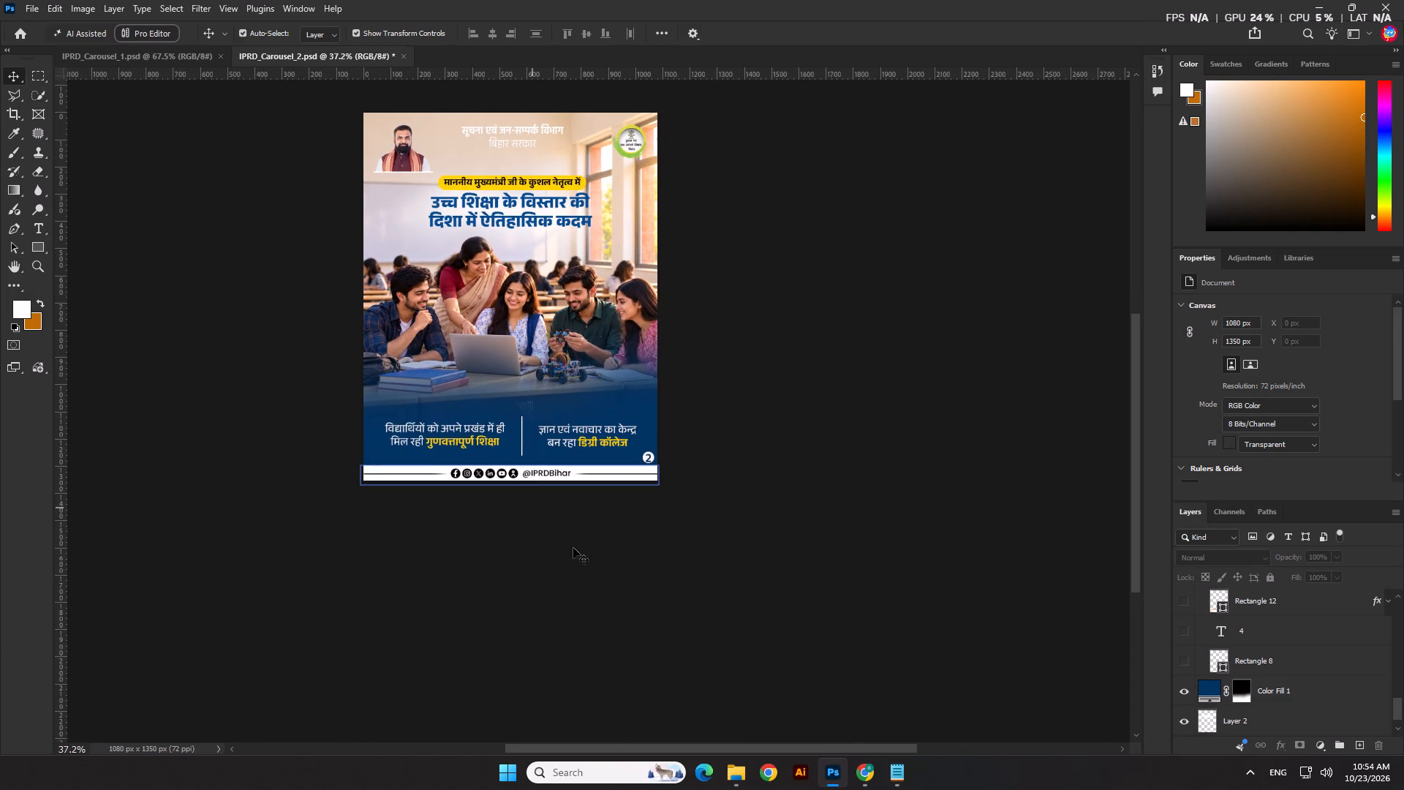
pyautogui.click(575, 567)
pyautogui.scroll(1, 630, 549)
pyautogui.scroll(-2, 624, 582)
pyautogui.scroll(-2, 588, 416)
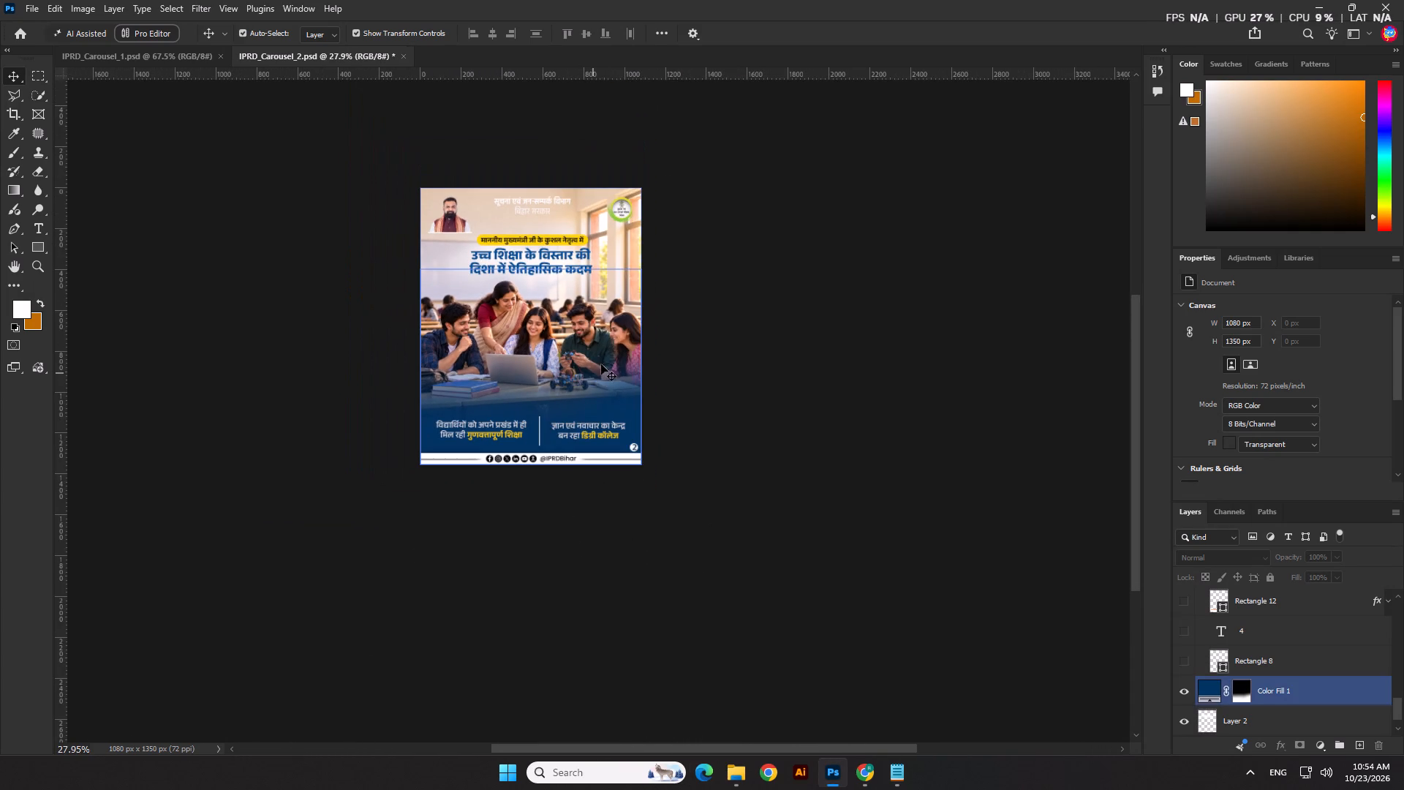
# Nudge the classroom photo on Layer 1 down to Y -64 px.
pyautogui.click(619, 318)
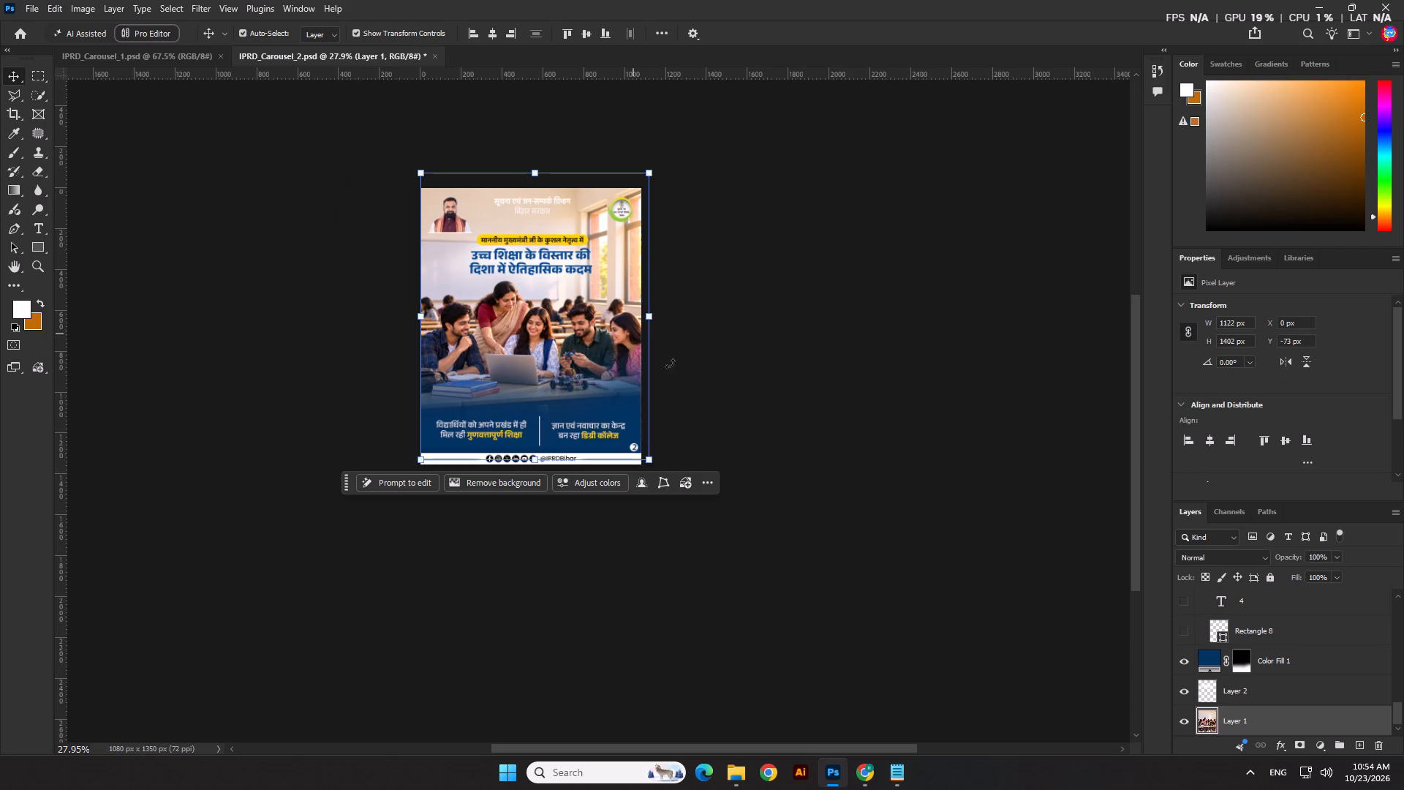
pyautogui.scroll(-1, 1291, 705)
pyautogui.press('Down')
pyautogui.press('Down')
pyautogui.press('Down')
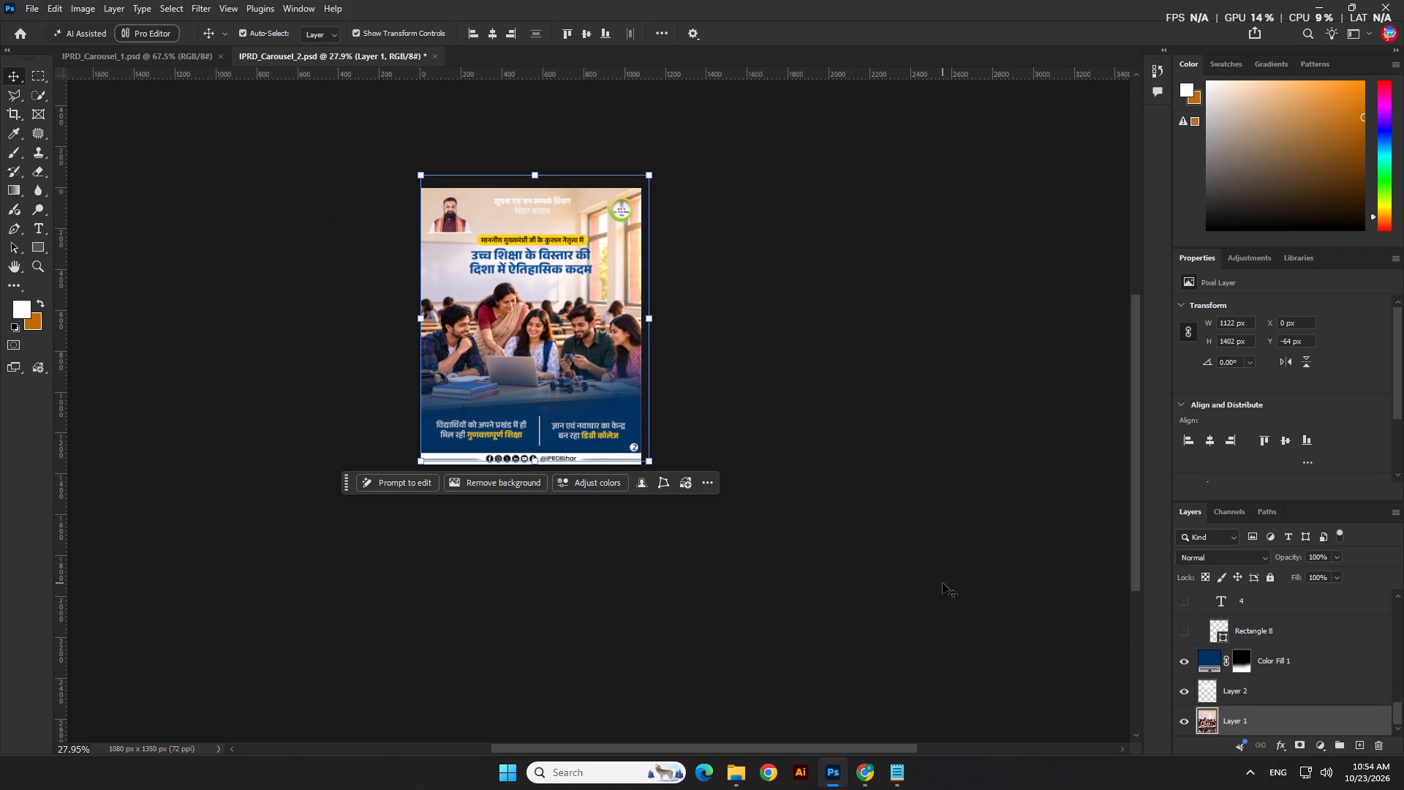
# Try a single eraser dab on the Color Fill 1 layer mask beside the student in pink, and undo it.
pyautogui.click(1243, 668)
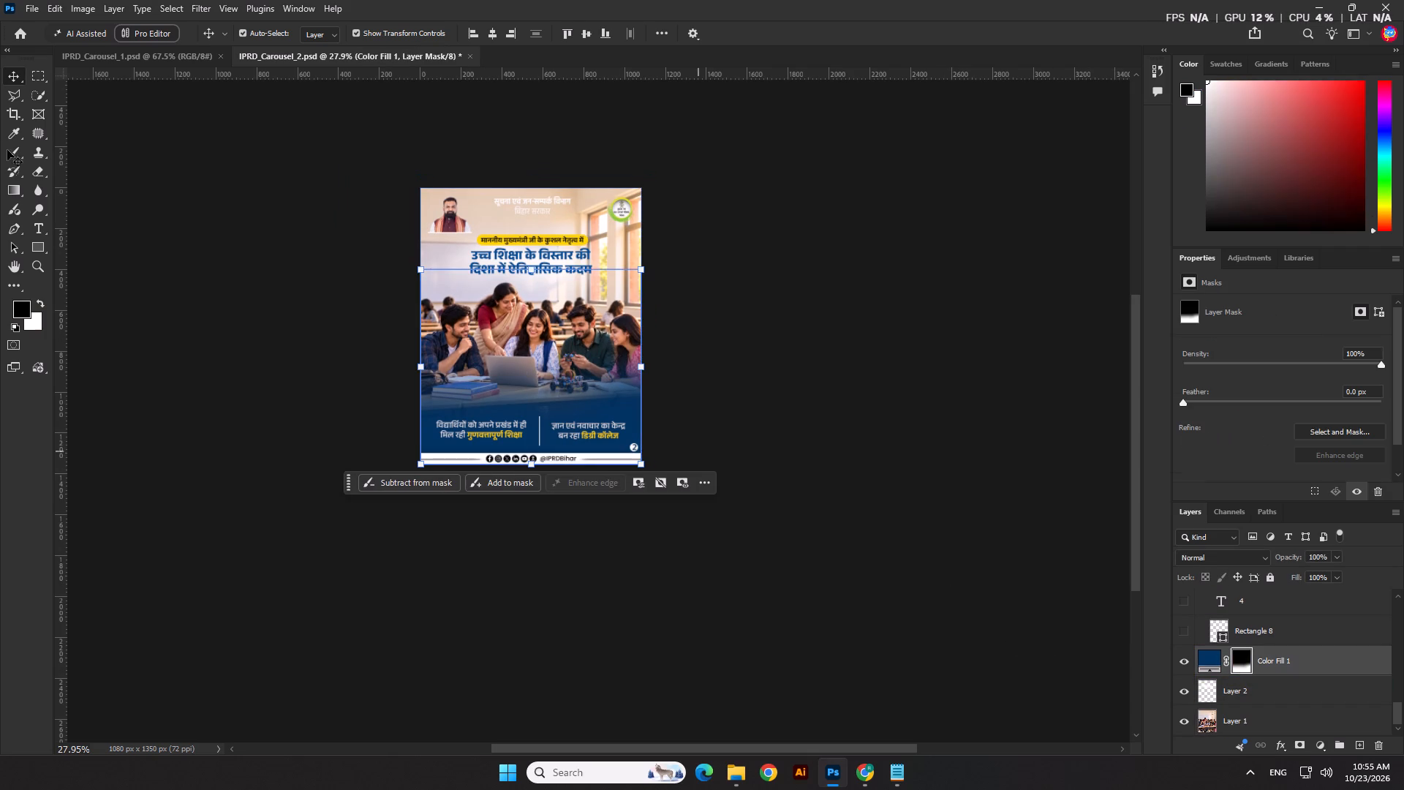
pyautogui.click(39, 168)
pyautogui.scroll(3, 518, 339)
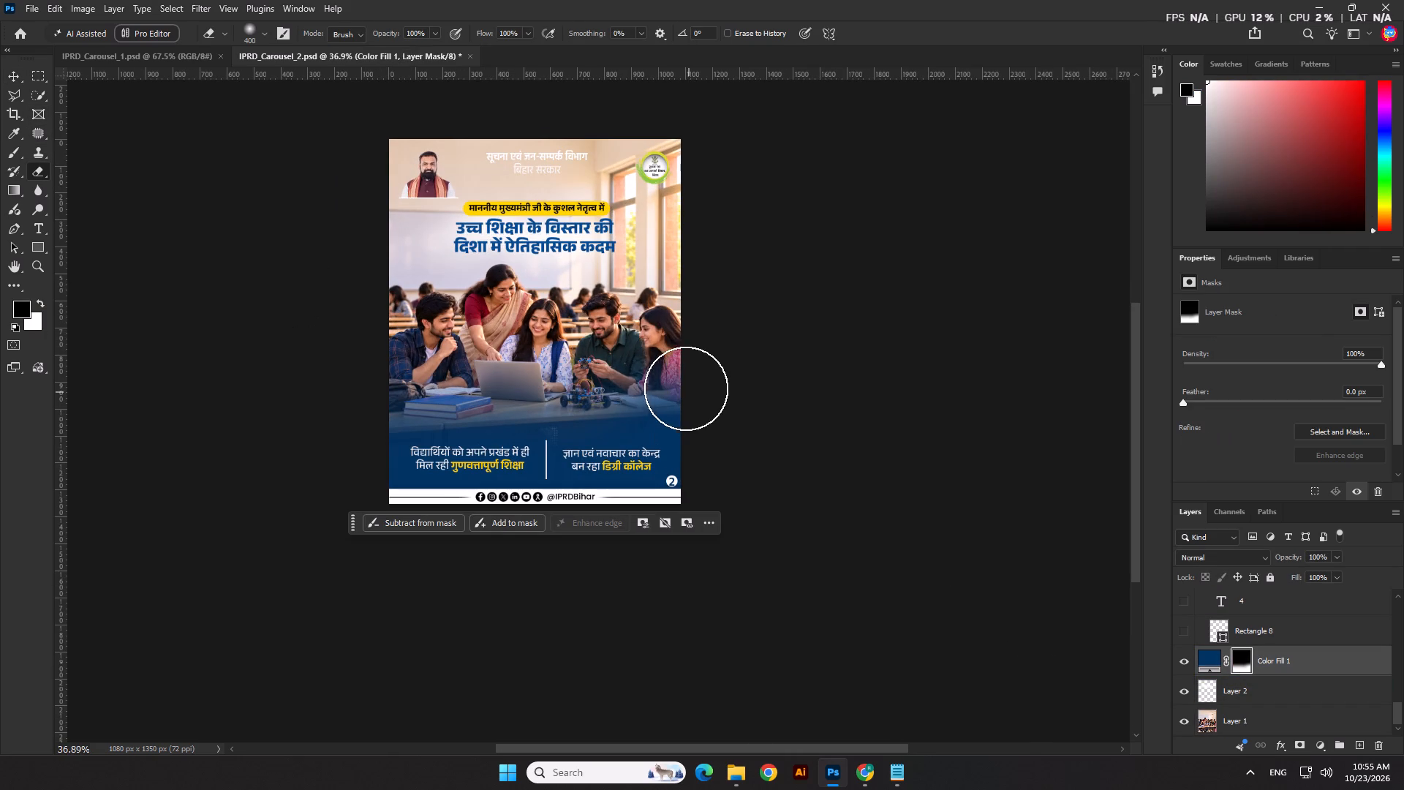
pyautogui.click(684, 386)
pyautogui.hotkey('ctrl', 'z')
# Paint black on the Color Fill 1 mask with a 600-size brush, clearing the blue tint over the students, desk and books.
pyautogui.click(11, 153)
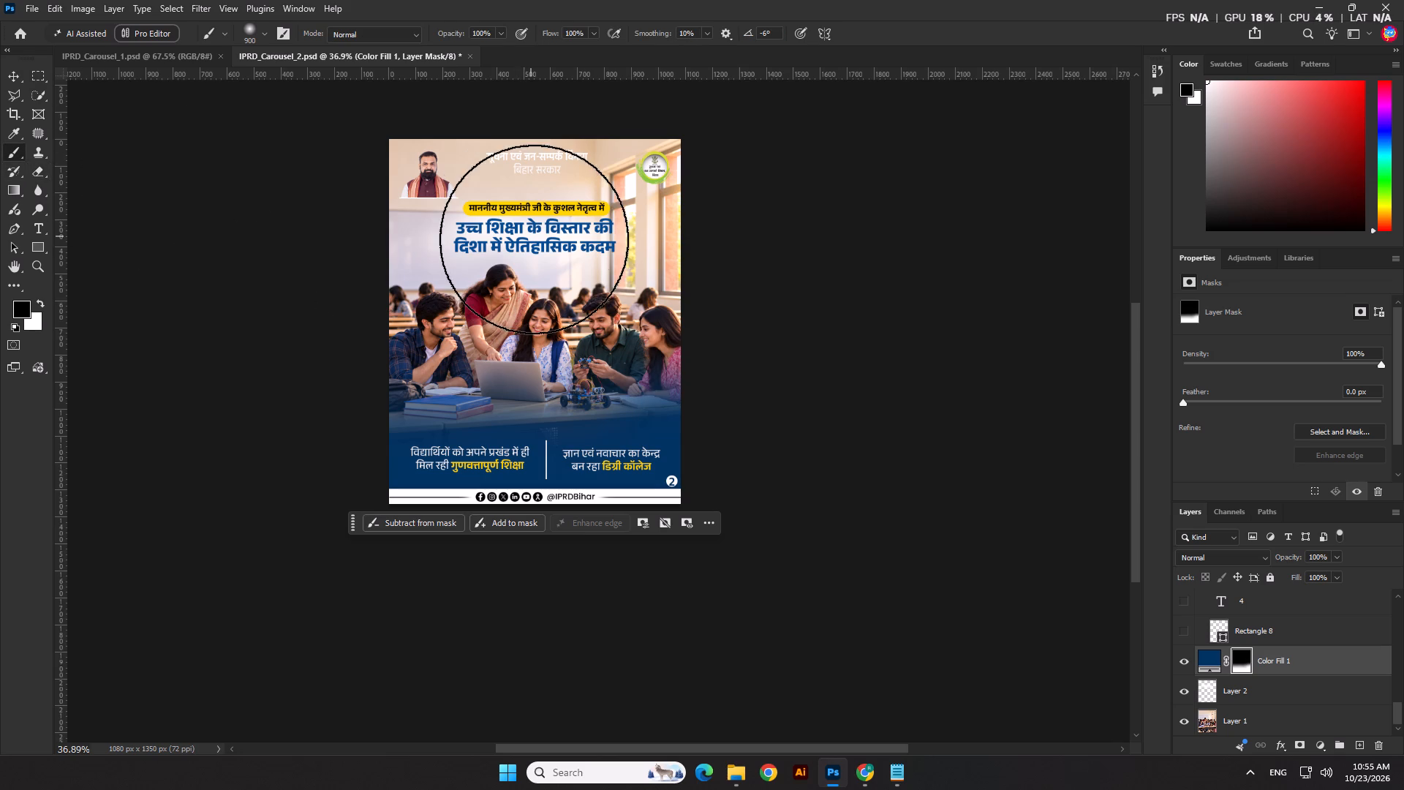
pyautogui.moveTo(453, 26); pyautogui.dragTo(432, 31)
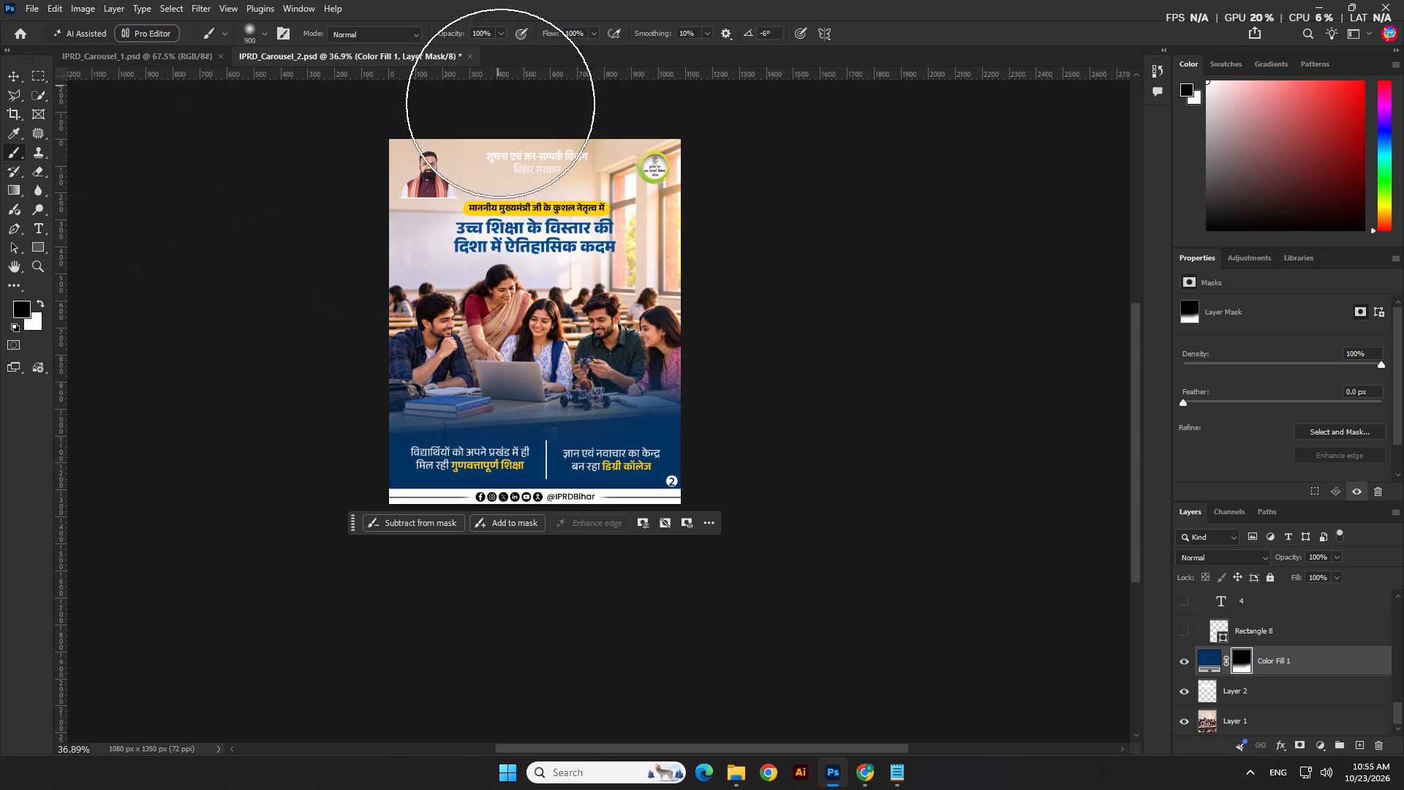
pyautogui.press('[')
pyautogui.press('[')
pyautogui.press('[')
pyautogui.click(660, 354)
pyautogui.moveTo(628, 350); pyautogui.dragTo(336, 321)
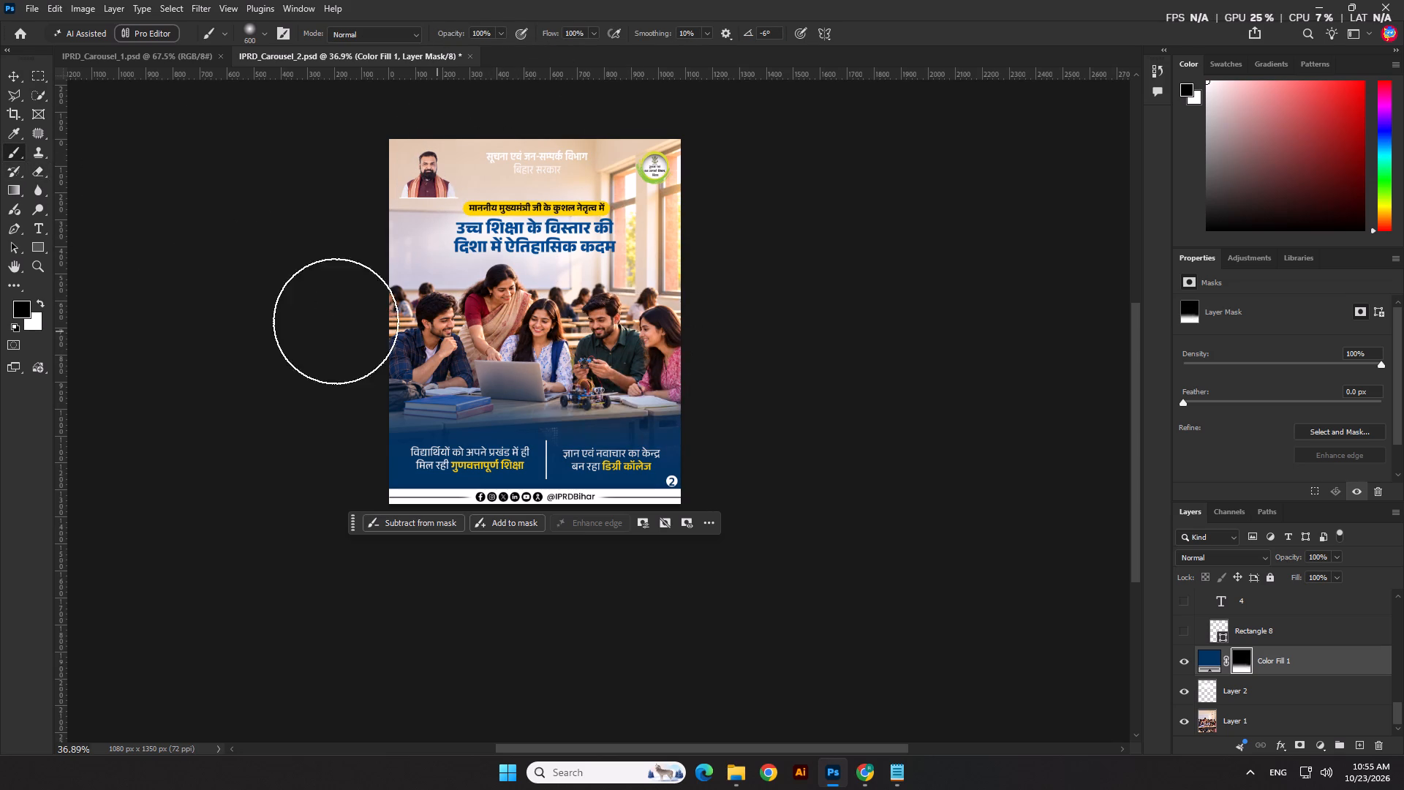
pyautogui.moveTo(336, 321); pyautogui.dragTo(274, 312)
pyautogui.moveTo(586, 352); pyautogui.dragTo(78, 339)
pyautogui.moveTo(483, 355); pyautogui.dragTo(80, 329)
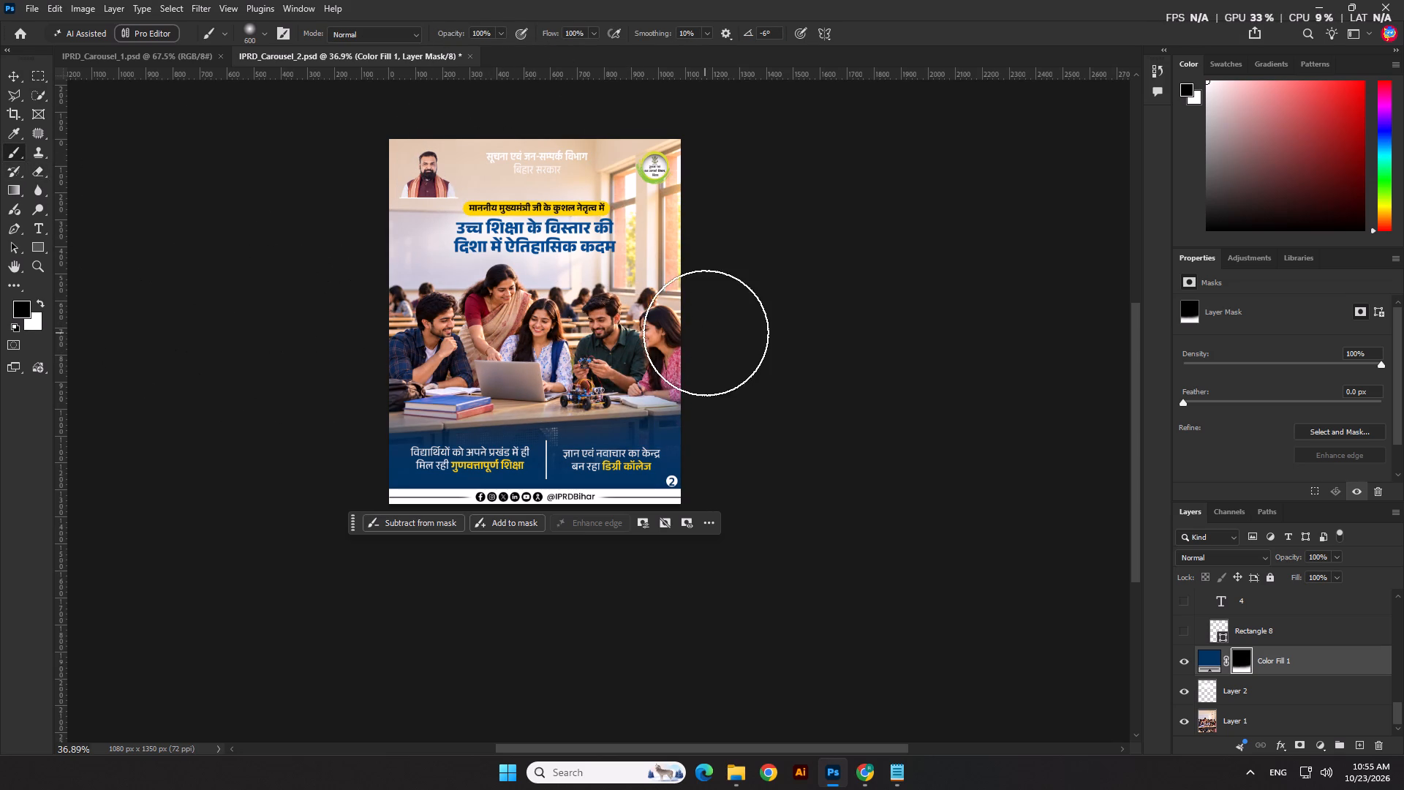
pyautogui.moveTo(659, 332); pyautogui.dragTo(88, 316)
pyautogui.scroll(-2, 733, 286)
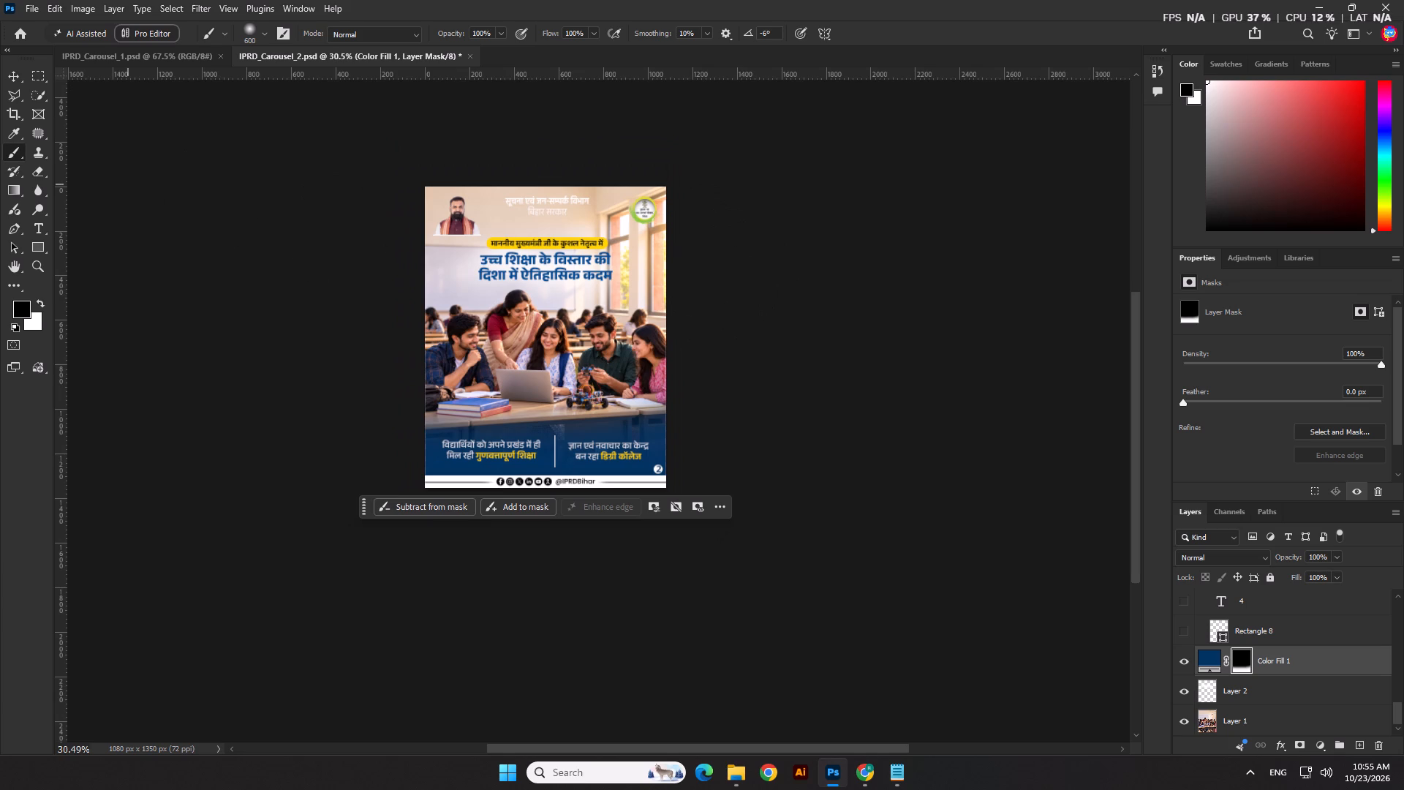
# Deselect the layers and save the second slide's document.
pyautogui.click(15, 83)
pyautogui.click(221, 198)
pyautogui.scroll(-2, 511, 427)
pyautogui.hotkey('ctrl', 's')
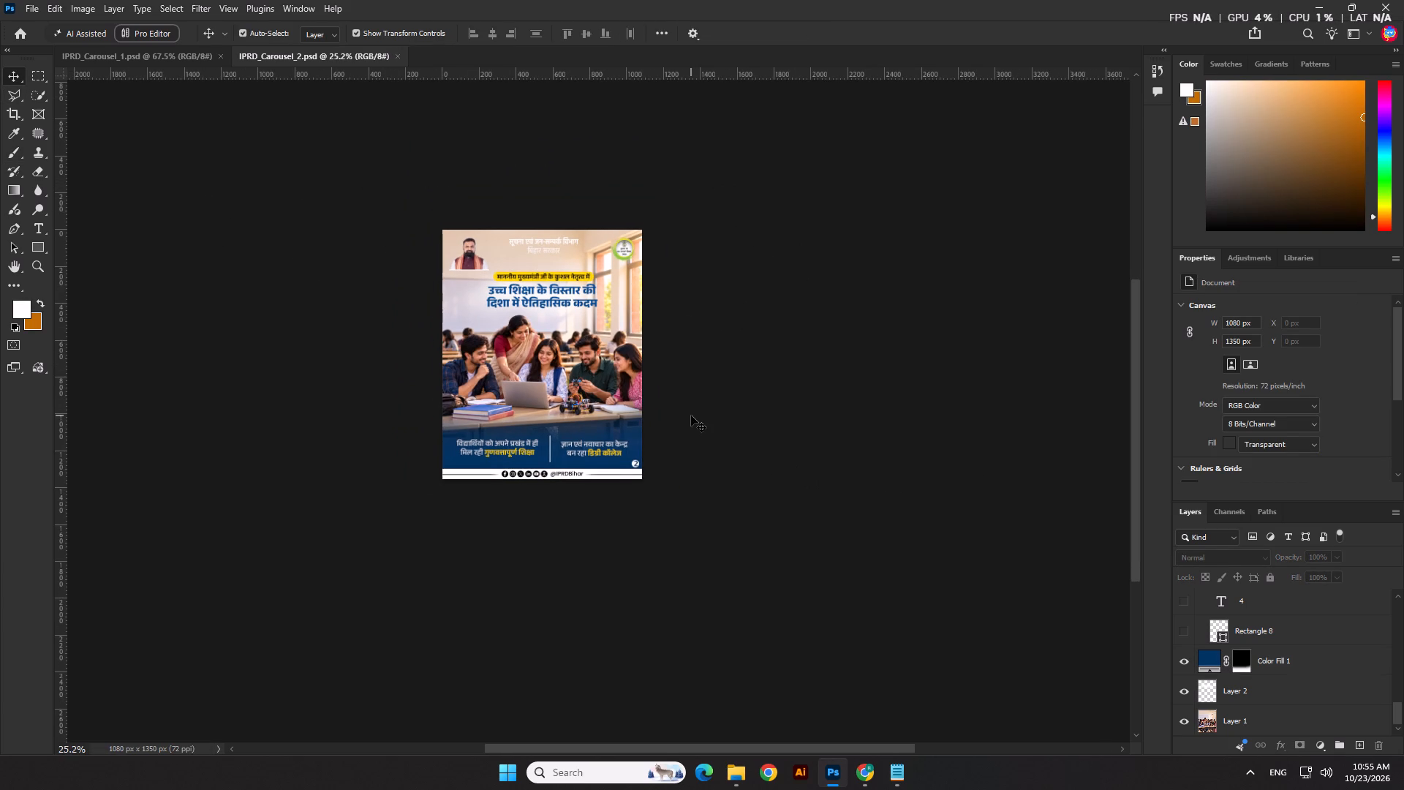
pyautogui.scroll(19, 1234, 680)
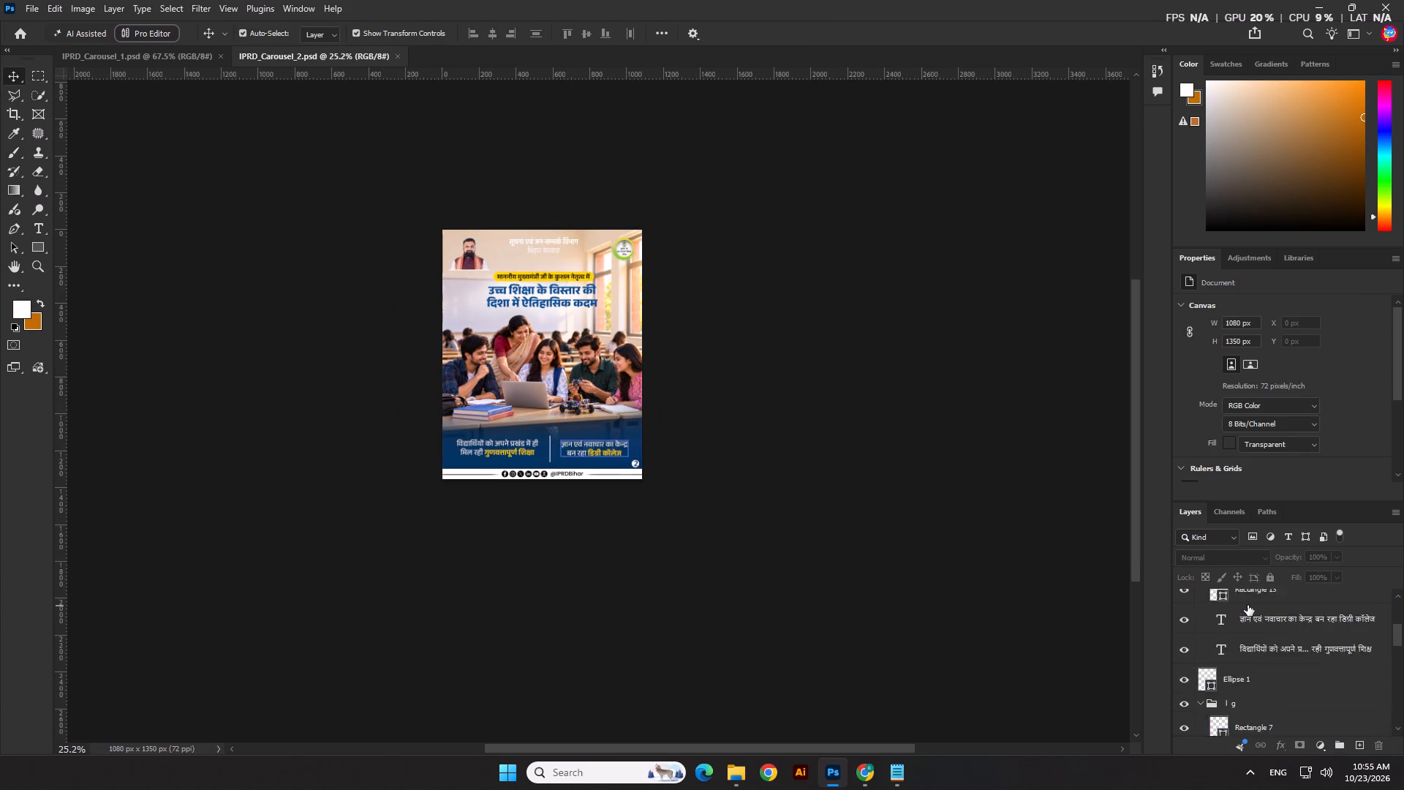
pyautogui.scroll(13, 1248, 605)
pyautogui.hotkey('ctrl', 's')
# Add a Levels adjustment layer above the page-number text and set its black input level to 5.
pyautogui.click(1248, 607)
pyautogui.scroll(5, 1249, 604)
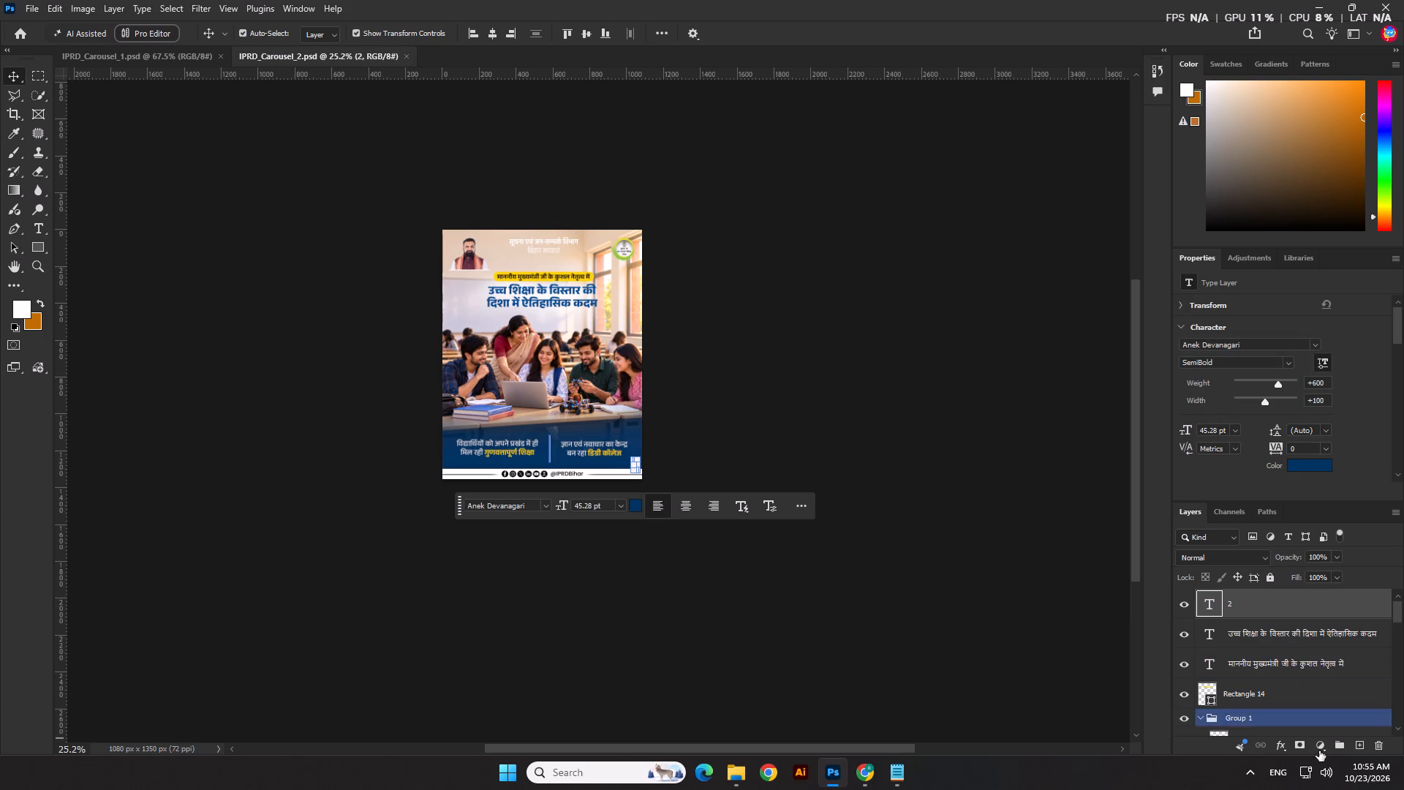
pyautogui.click(1327, 750)
pyautogui.click(1320, 515)
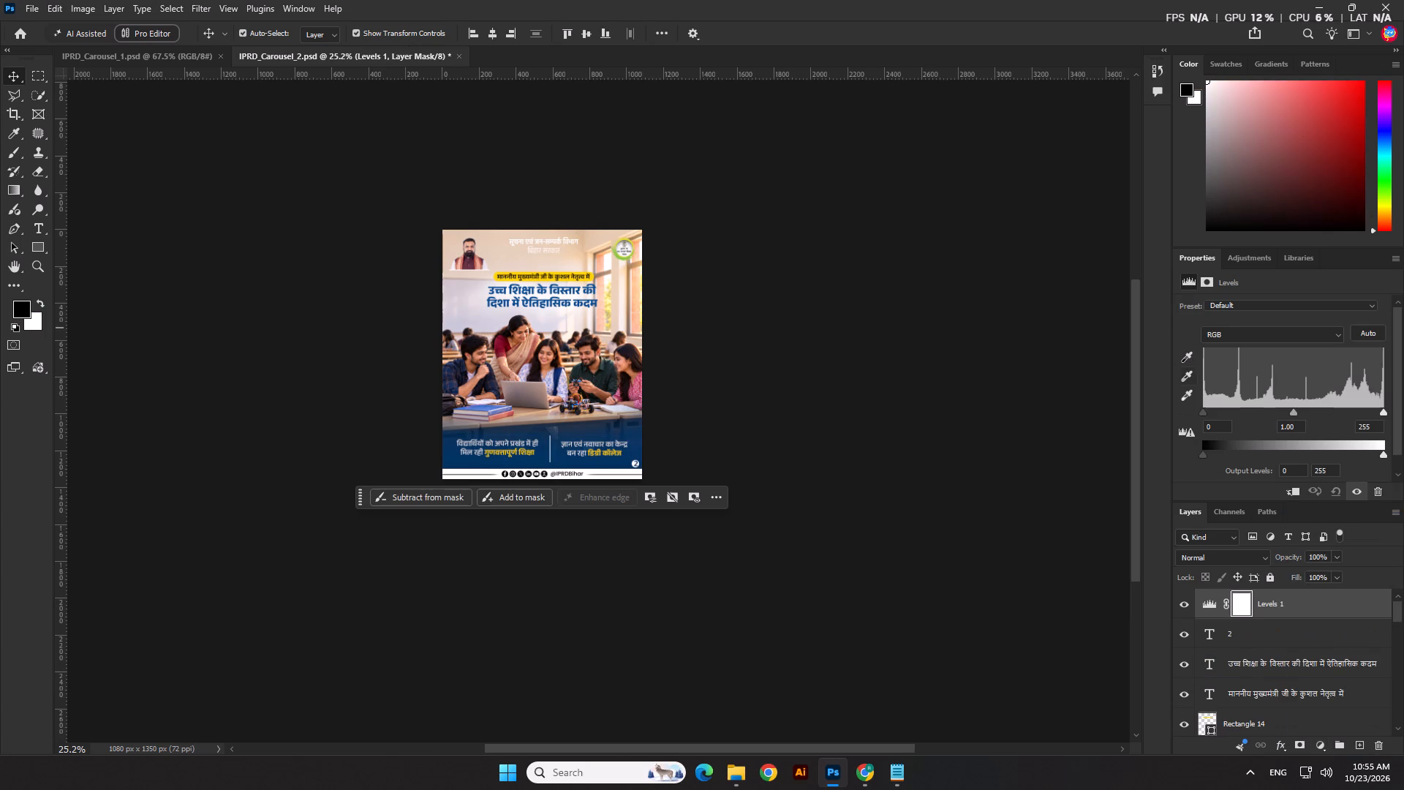
pyautogui.click(1209, 410)
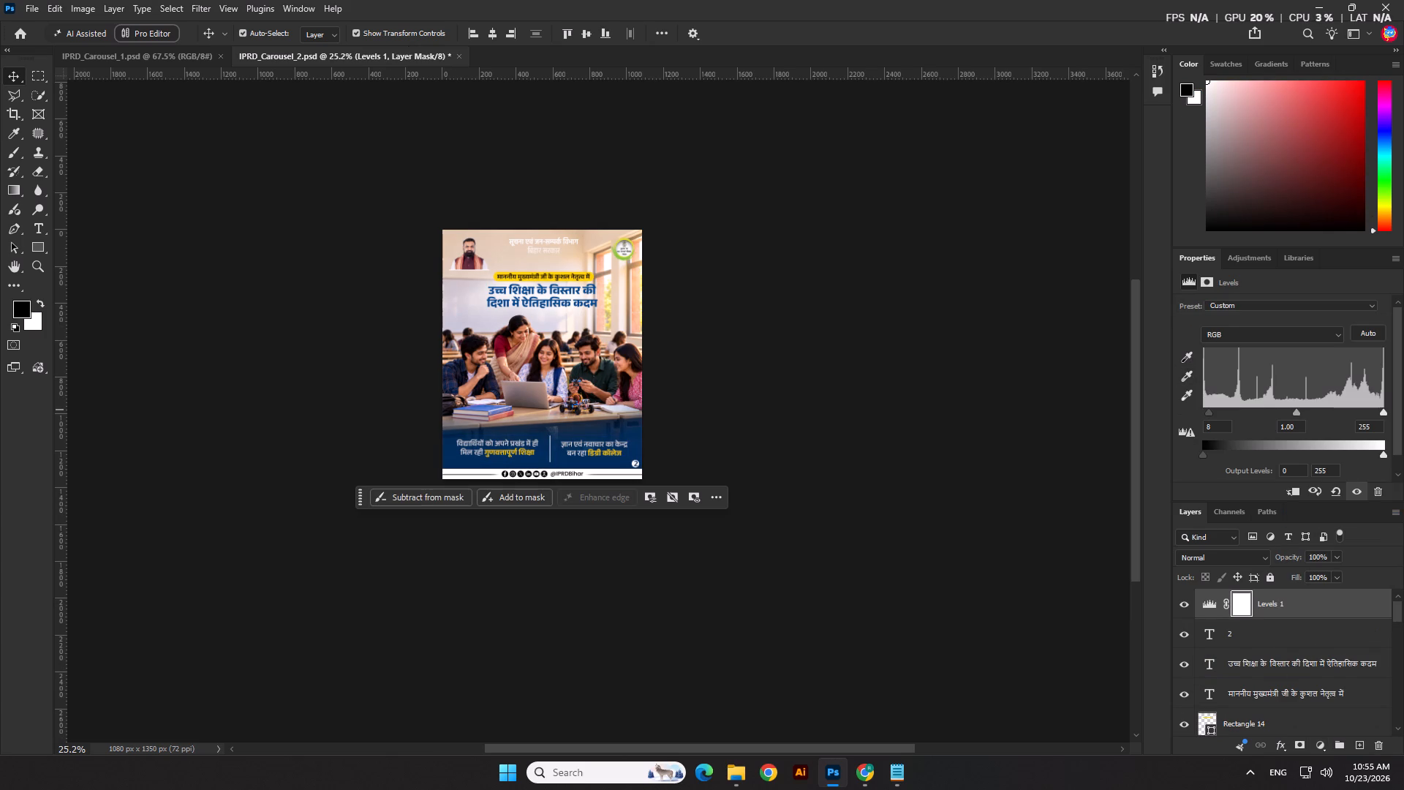
pyautogui.click(1207, 410)
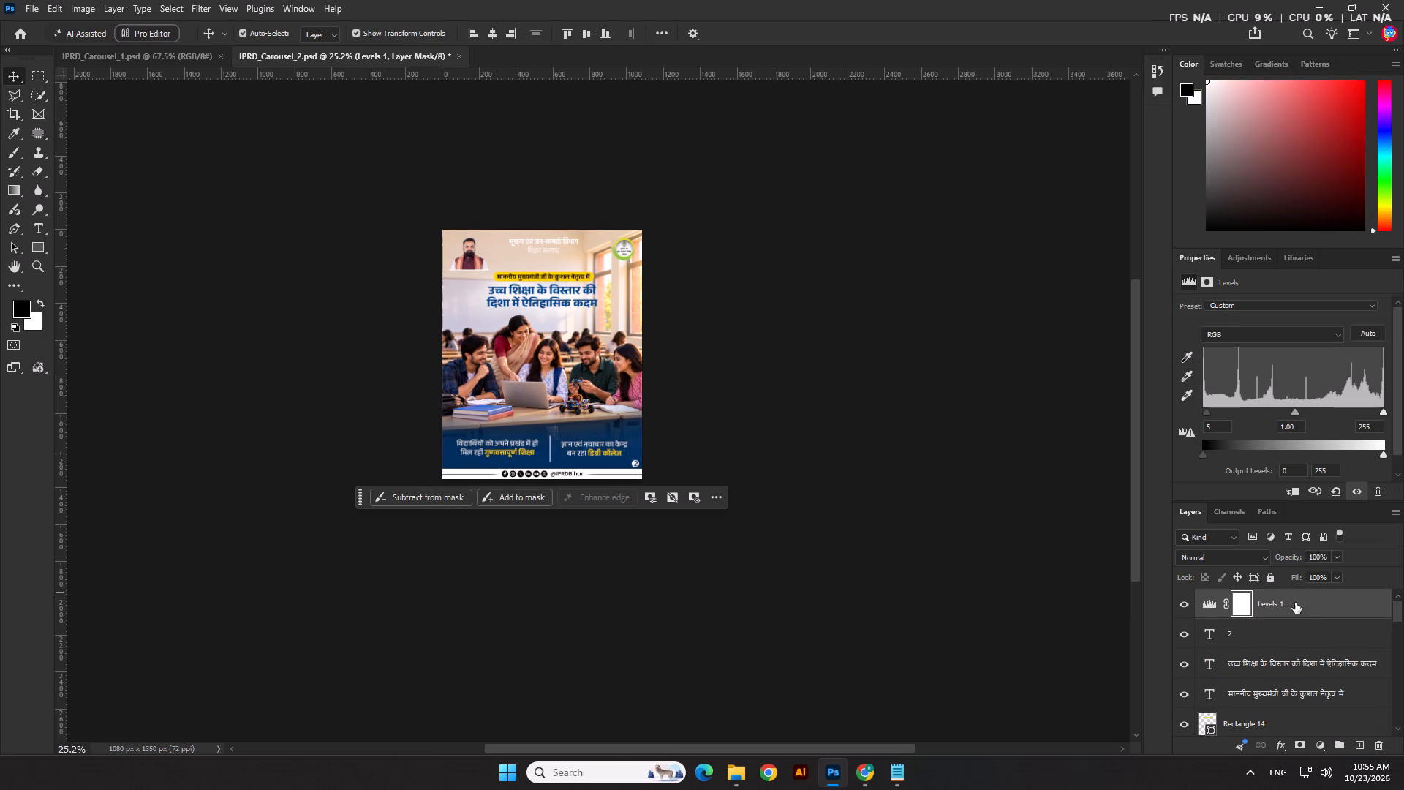
# Copy the Levels 1 adjustment layer to the top of IPRD_Carousel_1.psd's layers and save that document.
pyautogui.click(1297, 607)
pyautogui.hotkey('ctrl', 'c')
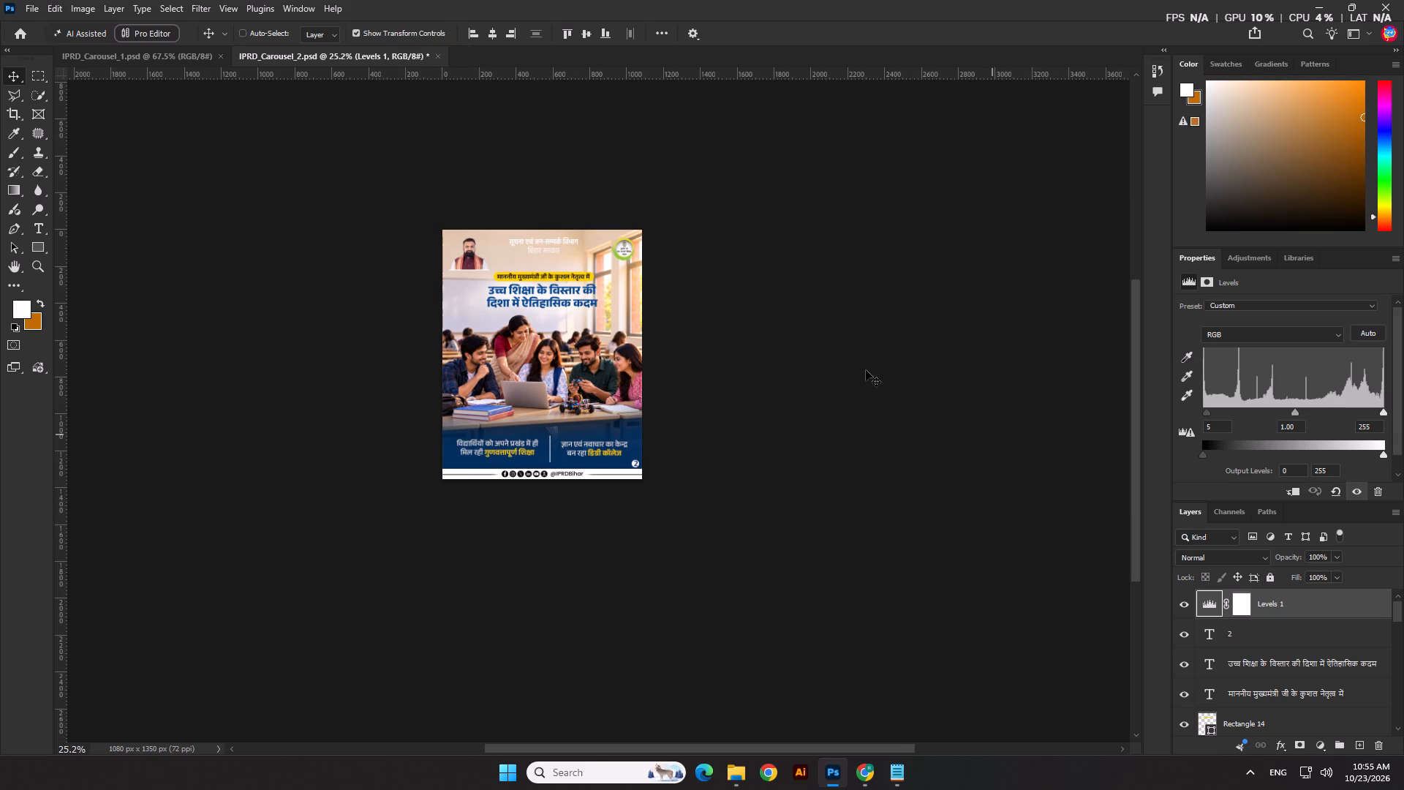
pyautogui.hotkey('ctrl', 'c')
pyautogui.hotkey('ctrl', 'c')
pyautogui.click(186, 48)
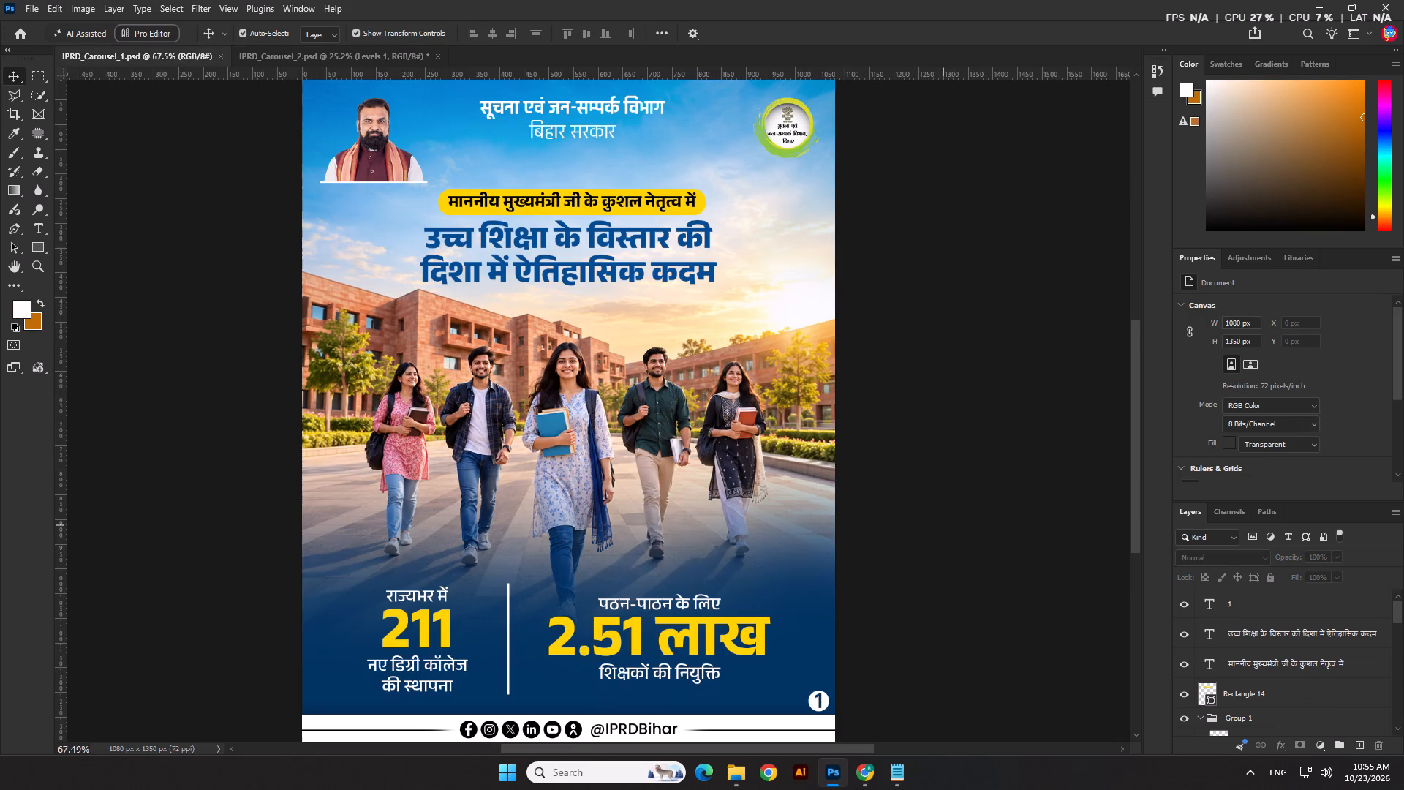
pyautogui.scroll(10, 1222, 611)
pyautogui.click(1239, 609)
pyautogui.hotkey('ctrl', 'v')
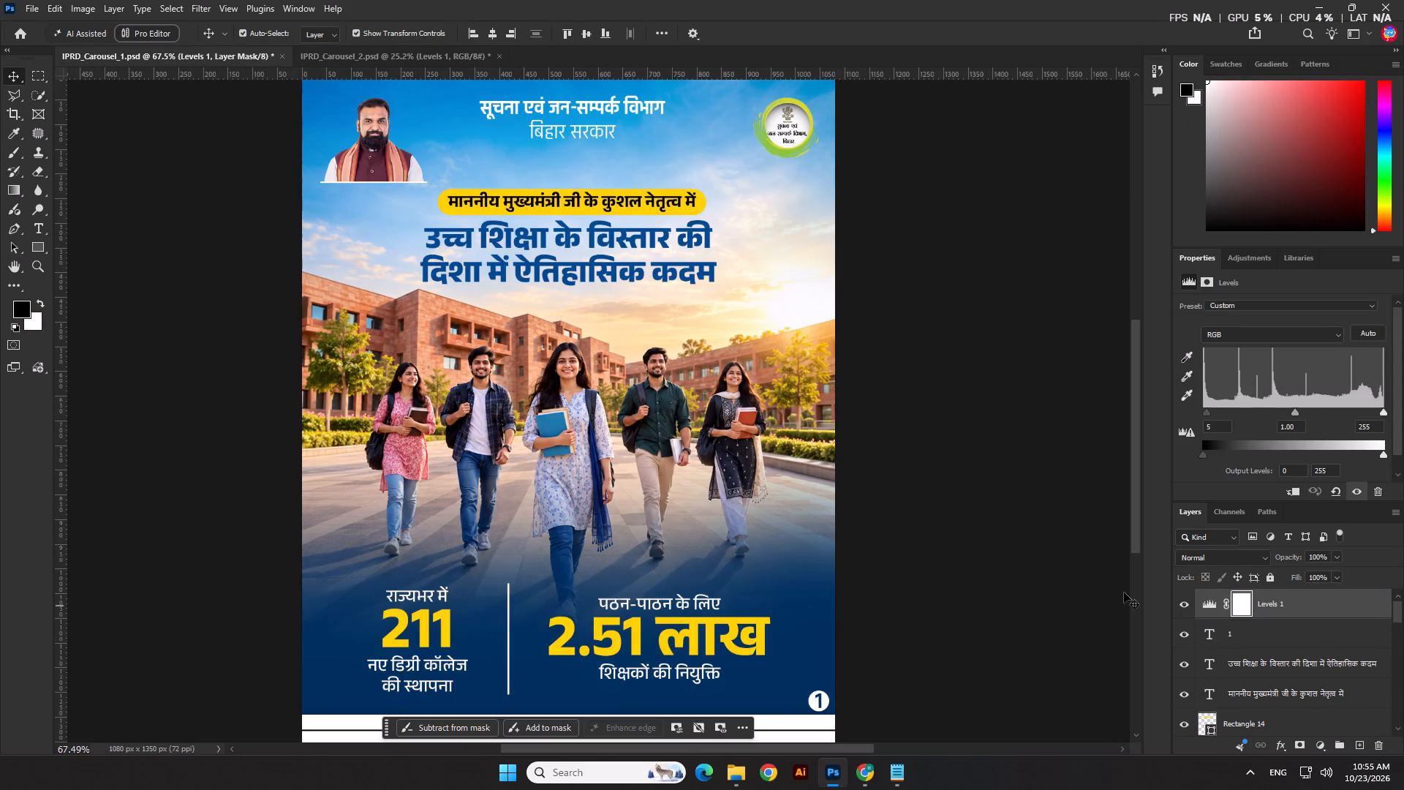
pyautogui.click(918, 511)
pyautogui.hotkey('ctrl', 's')
# Save a PNG copy of the first slide as IPRD_Carousel_1 copy.png, replacing the existing file, and save the document.
pyautogui.click(29, 10)
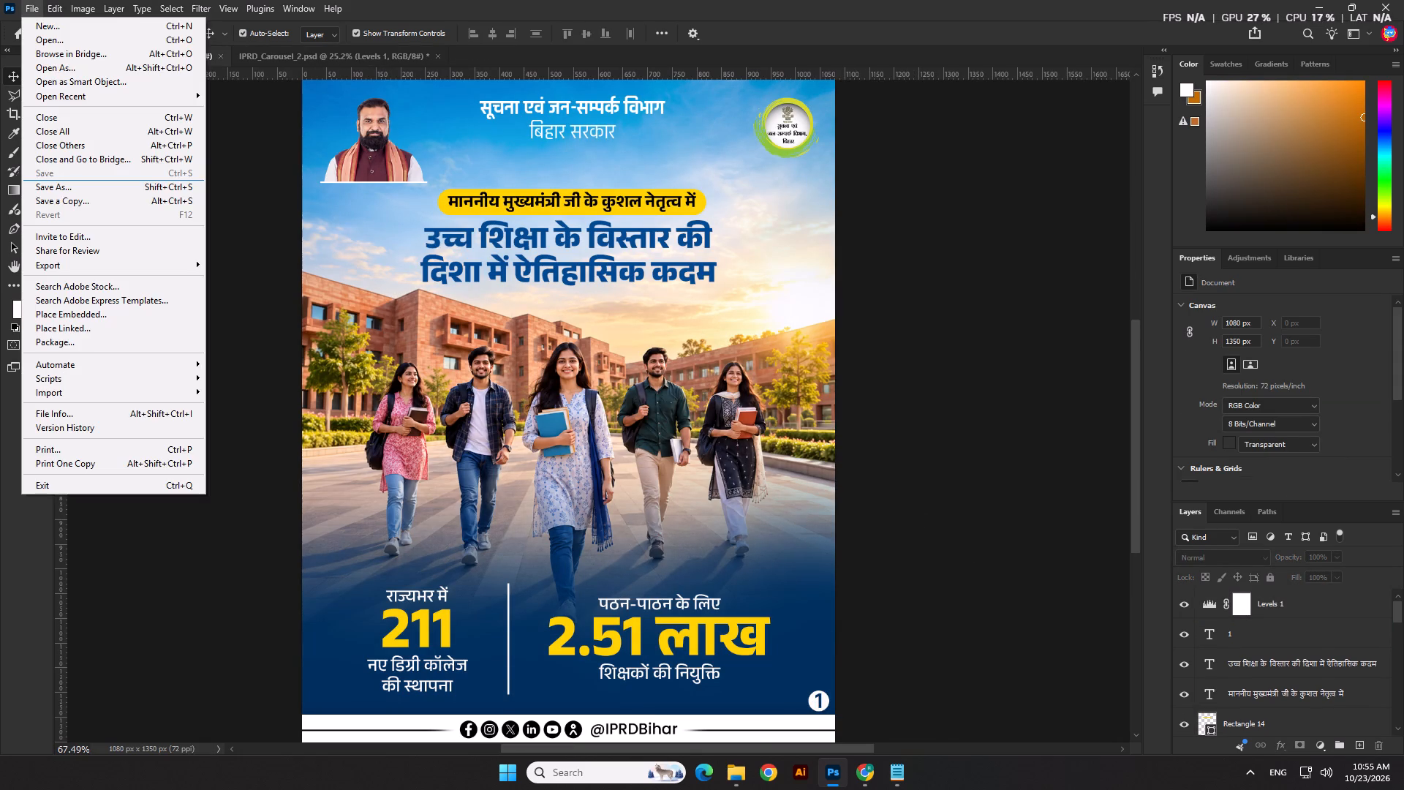
pyautogui.click(90, 200)
pyautogui.click(172, 604)
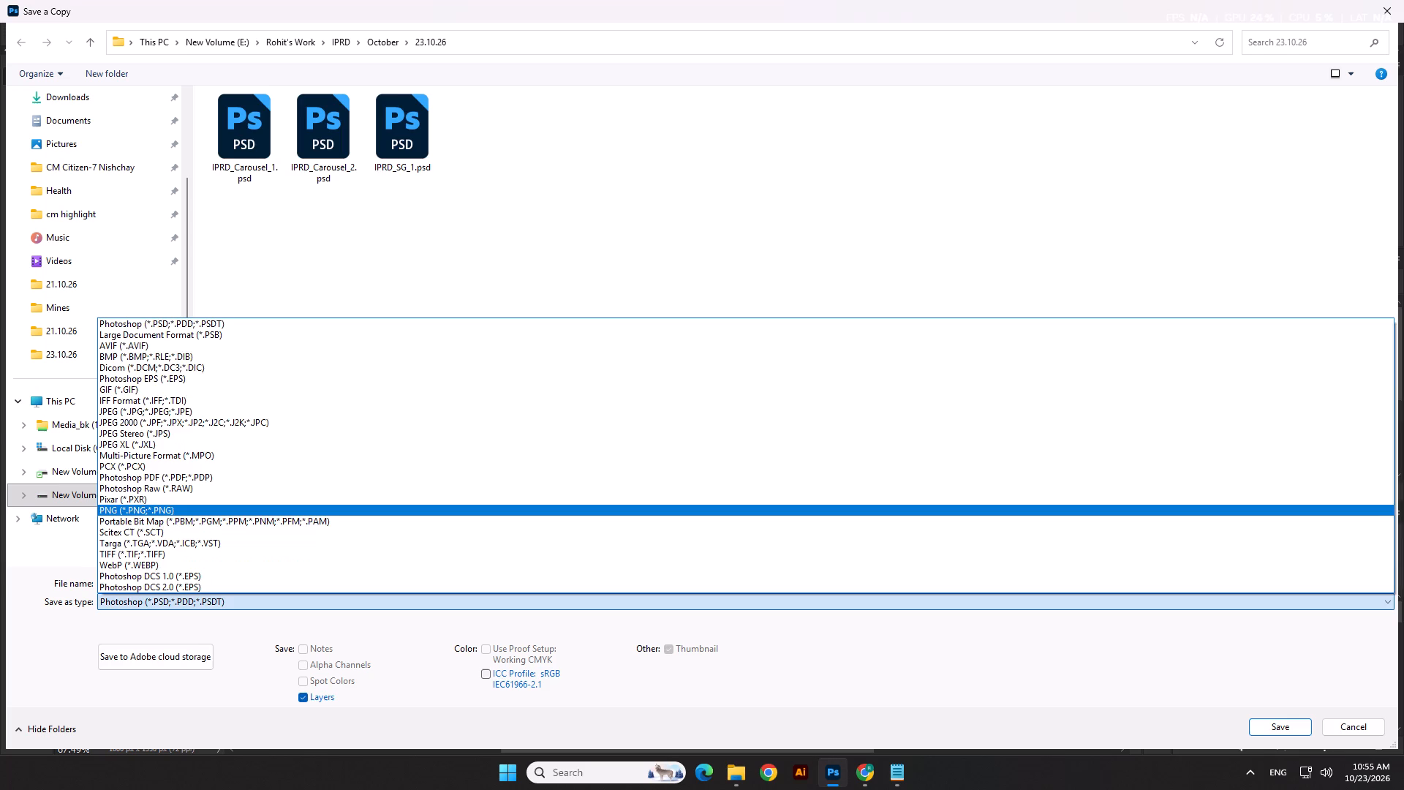
pyautogui.click(163, 510)
pyautogui.click(1264, 730)
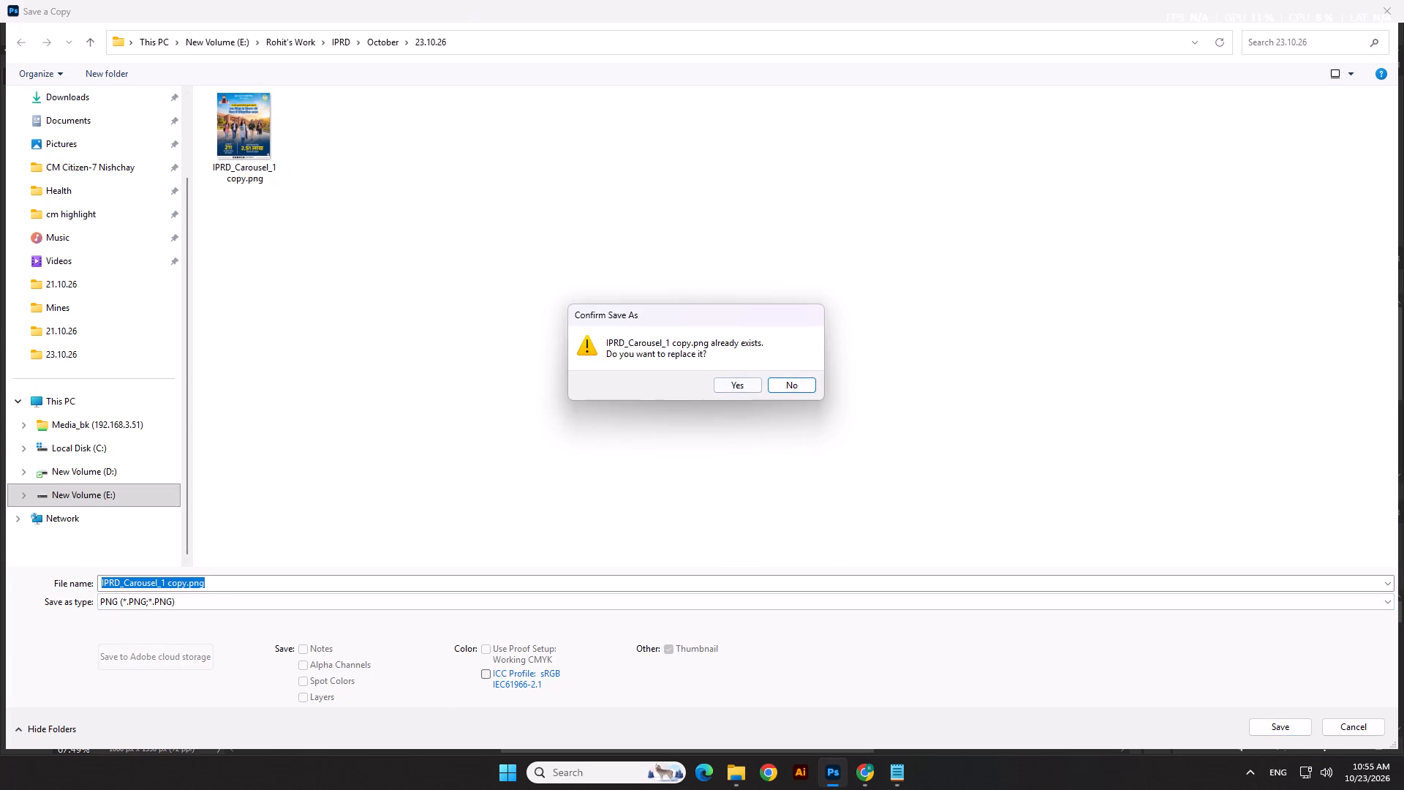
pyautogui.click(755, 388)
pyautogui.click(796, 229)
pyautogui.click(967, 341)
pyautogui.scroll(-4, 486, 340)
pyautogui.hotkey('ctrl', 's')
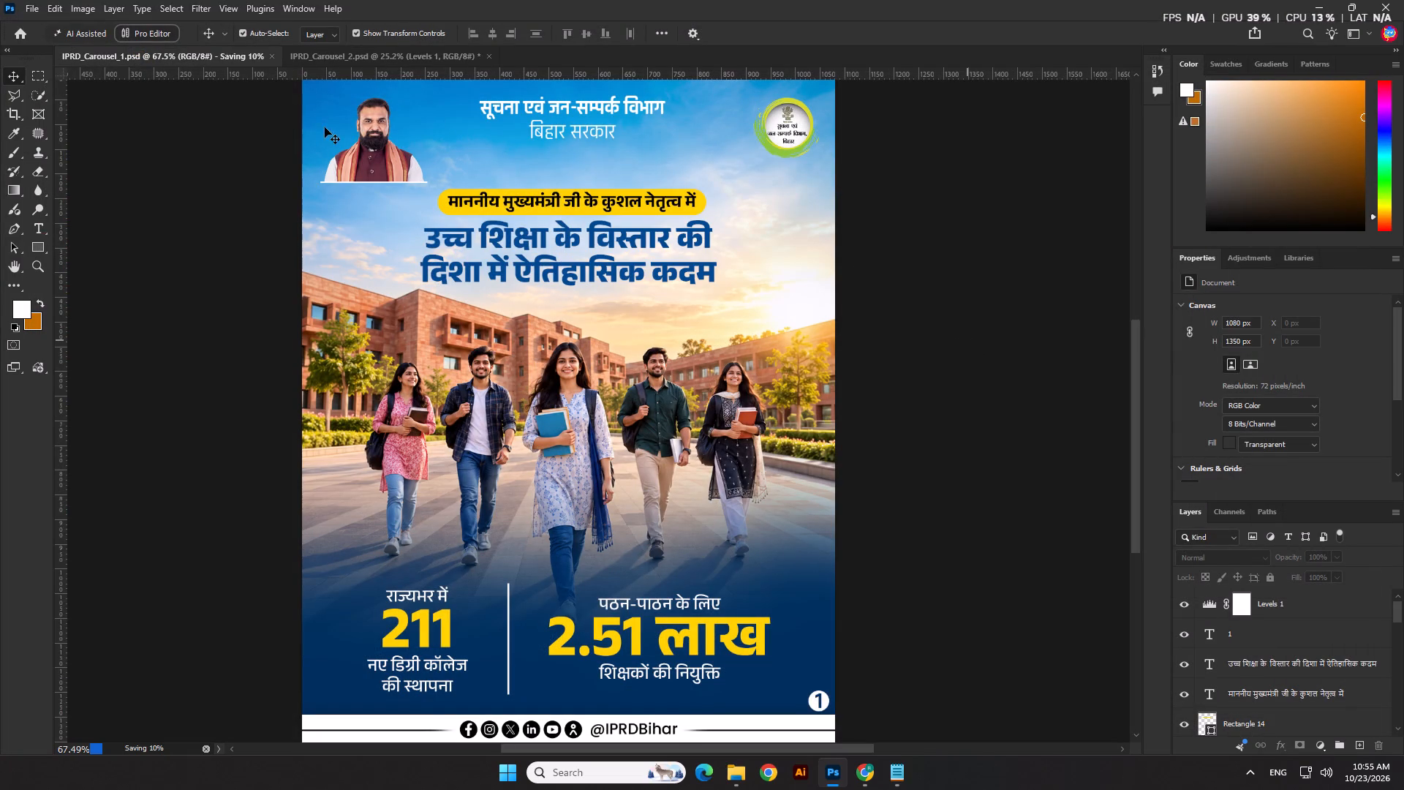
# Create a new empty layer directly above the classroom photo on Layer 1 in IPRD_Carousel_2.psd.
pyautogui.click(329, 60)
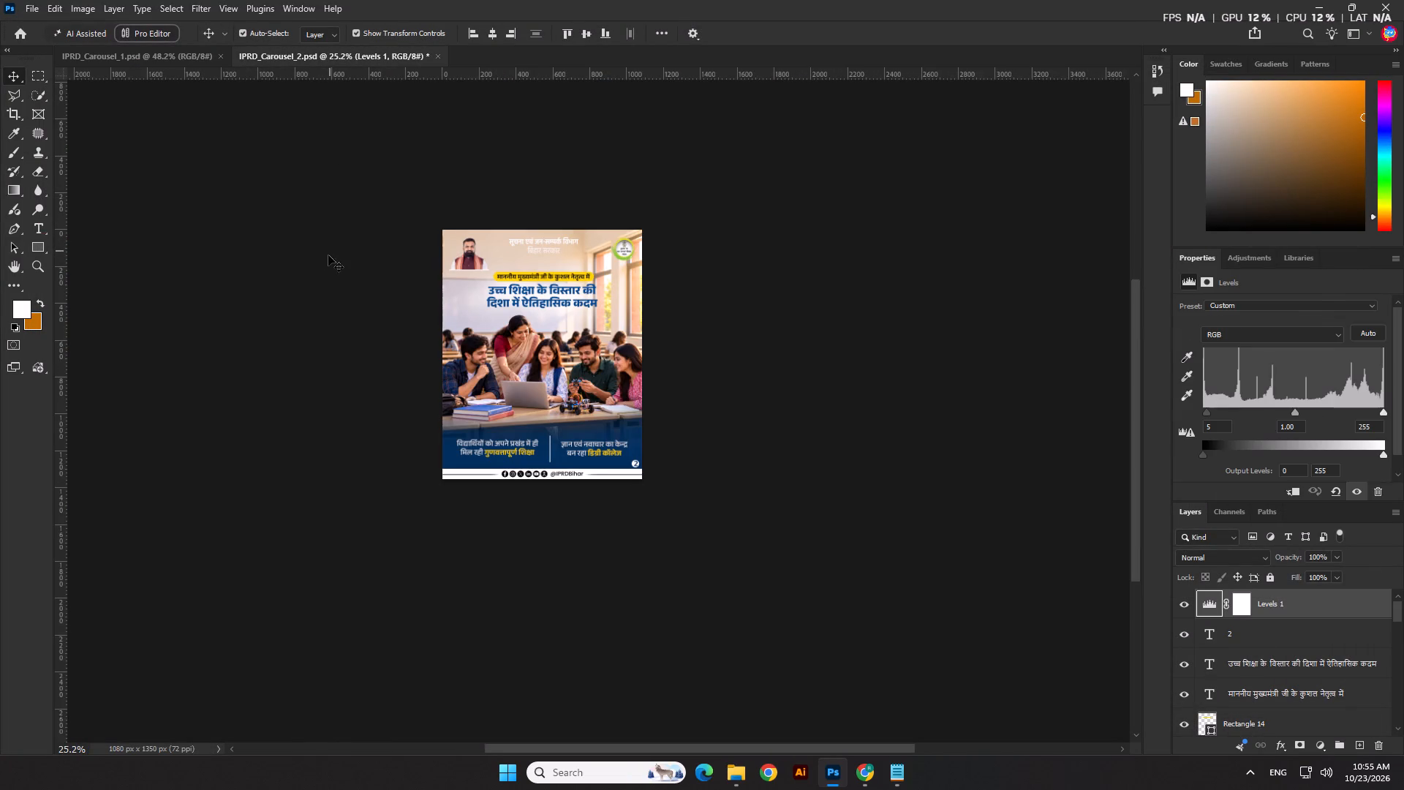
pyautogui.click(327, 257)
pyautogui.scroll(9, 539, 283)
pyautogui.click(689, 195)
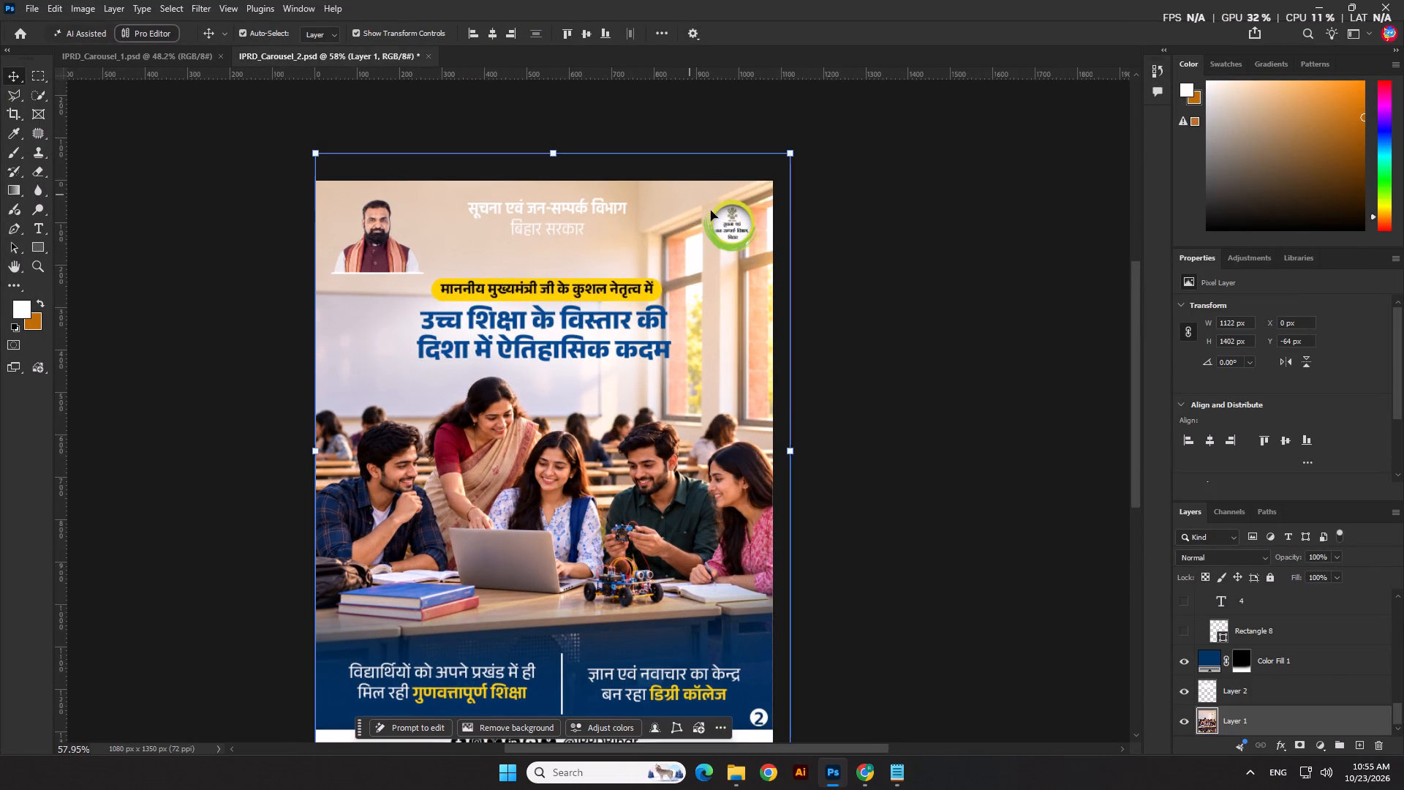
pyautogui.scroll(-1, 1299, 706)
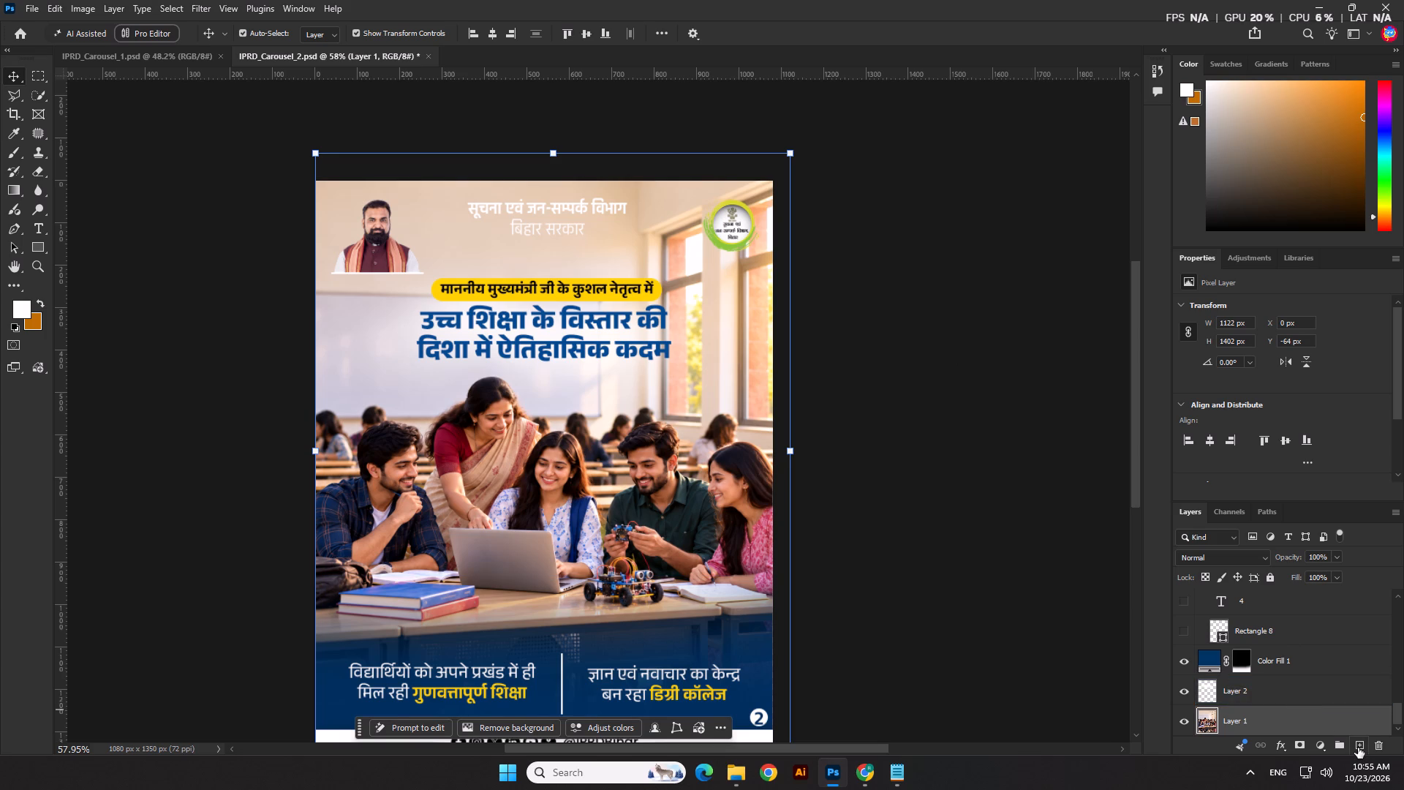
pyautogui.click(1358, 748)
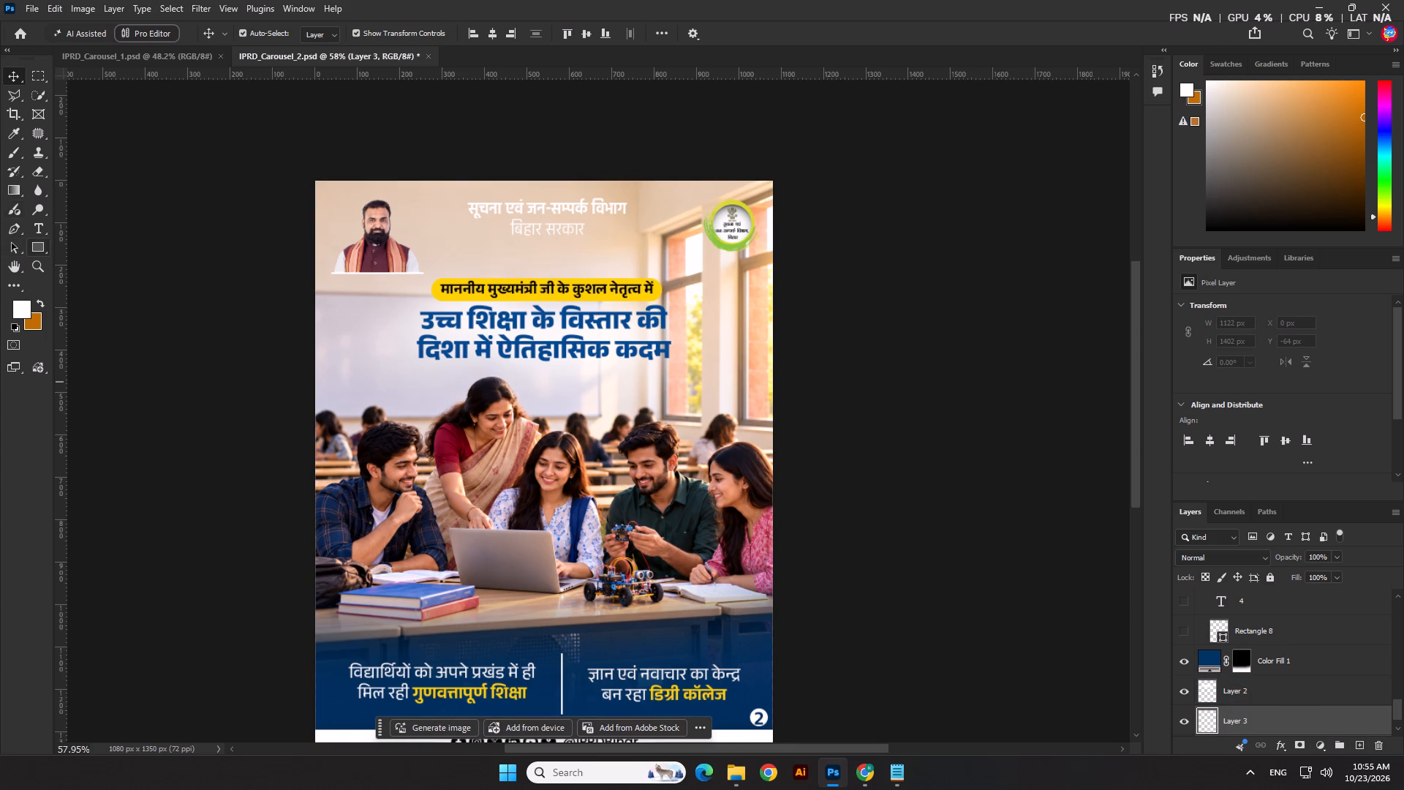
# Sample the wall colour, darken it to #be9b6f and paint a soft tan shade along the slide's top edge on Layer 3, size 600.
pyautogui.click(13, 134)
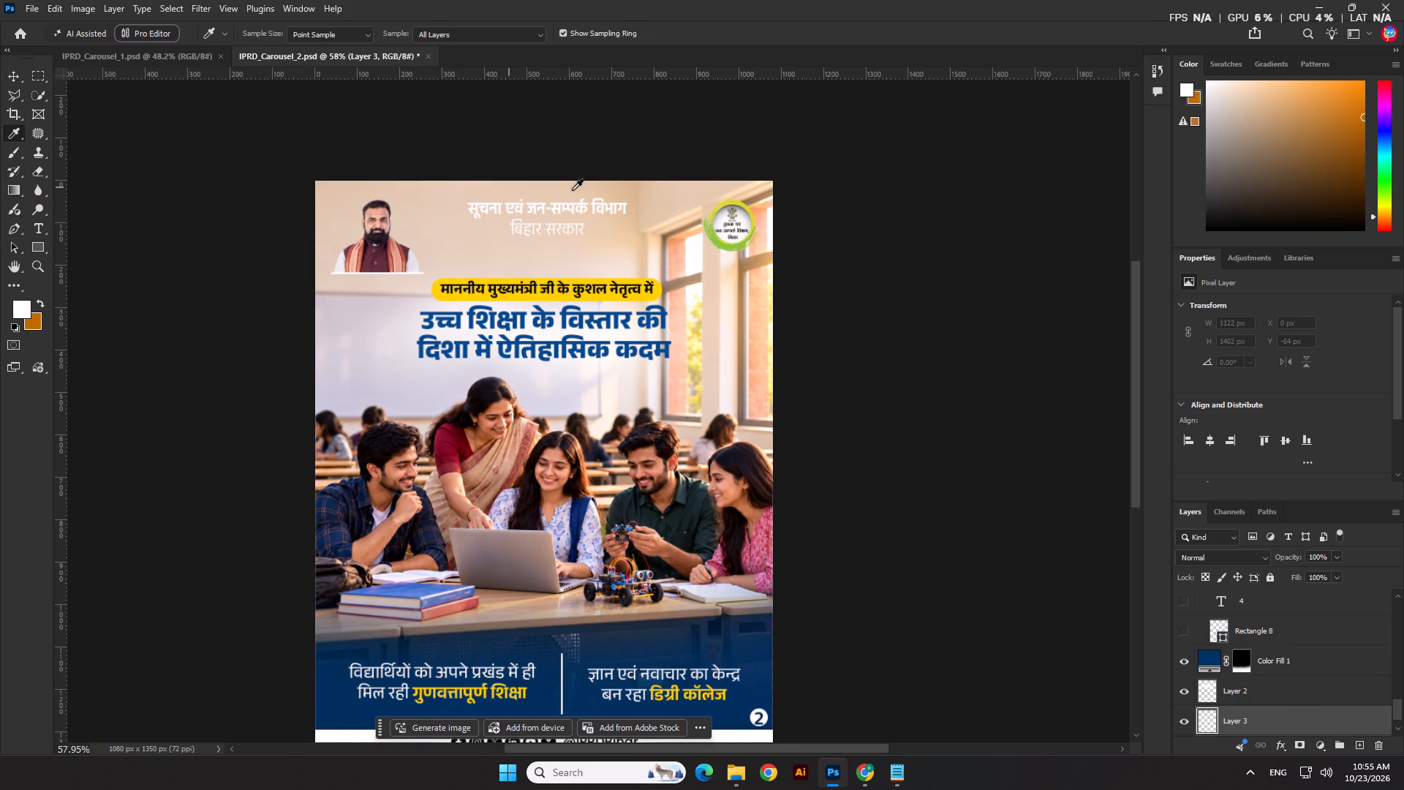
pyautogui.click(635, 193)
pyautogui.click(26, 304)
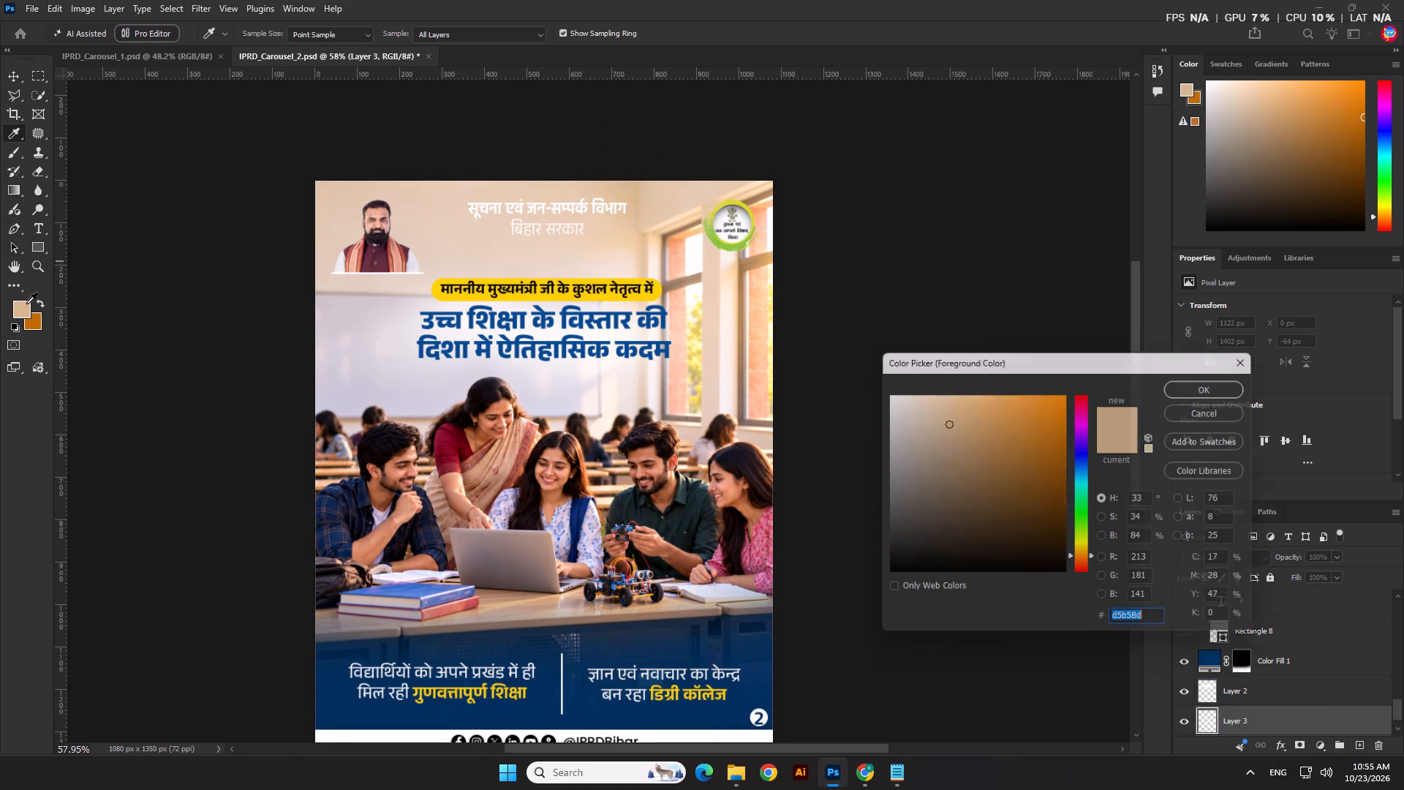
pyautogui.click(959, 438)
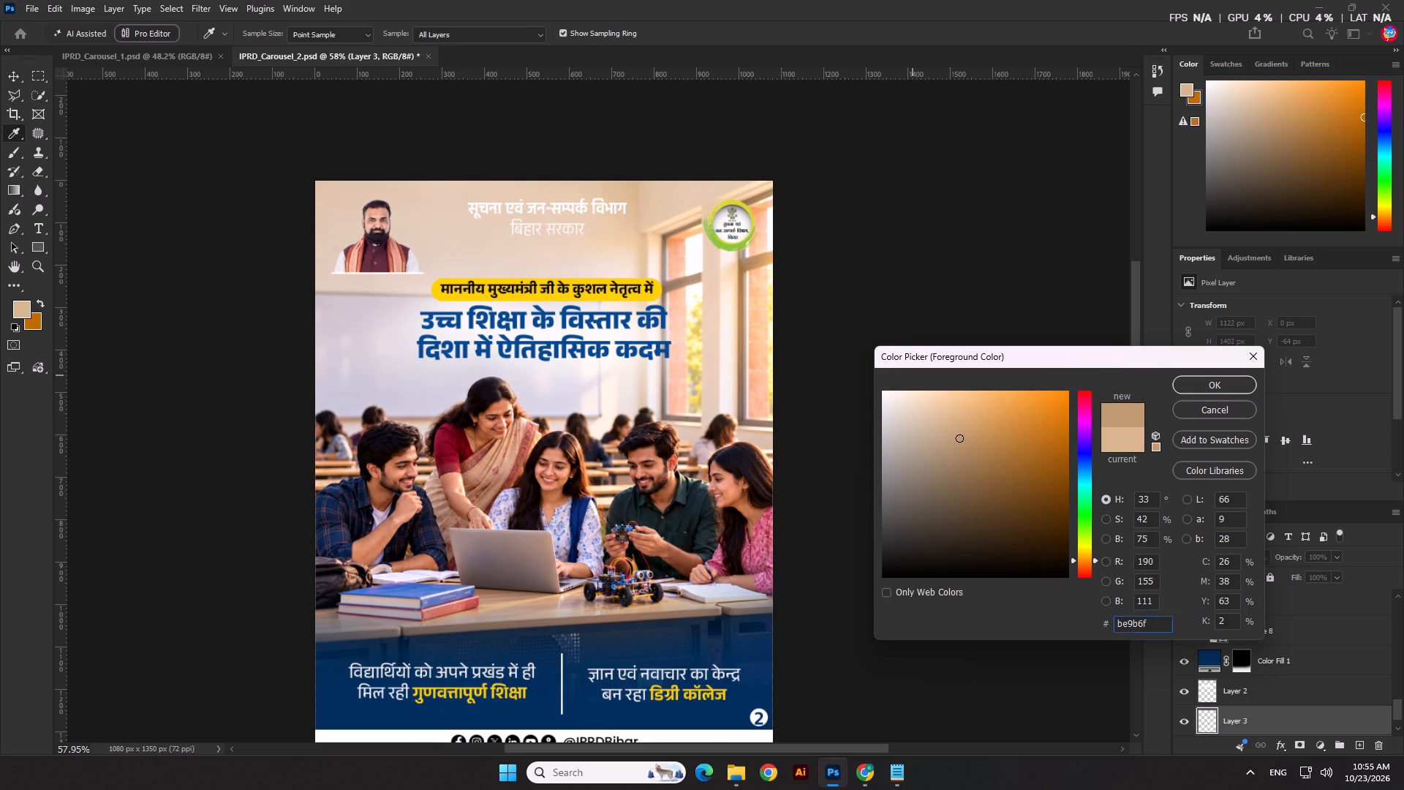
pyautogui.click(1203, 376)
pyautogui.click(19, 152)
pyautogui.click(482, 143)
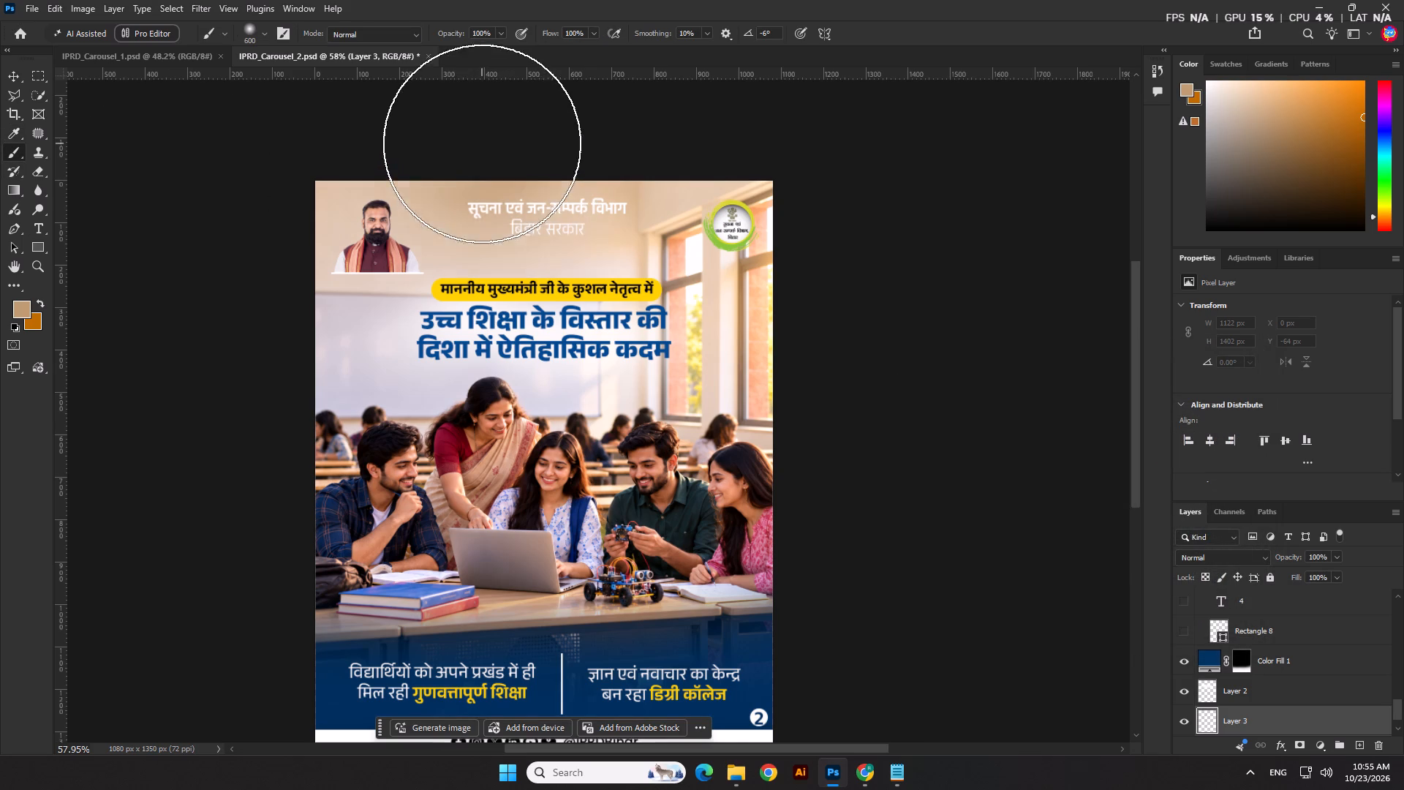
pyautogui.click(541, 145)
pyautogui.click(592, 142)
pyautogui.click(690, 138)
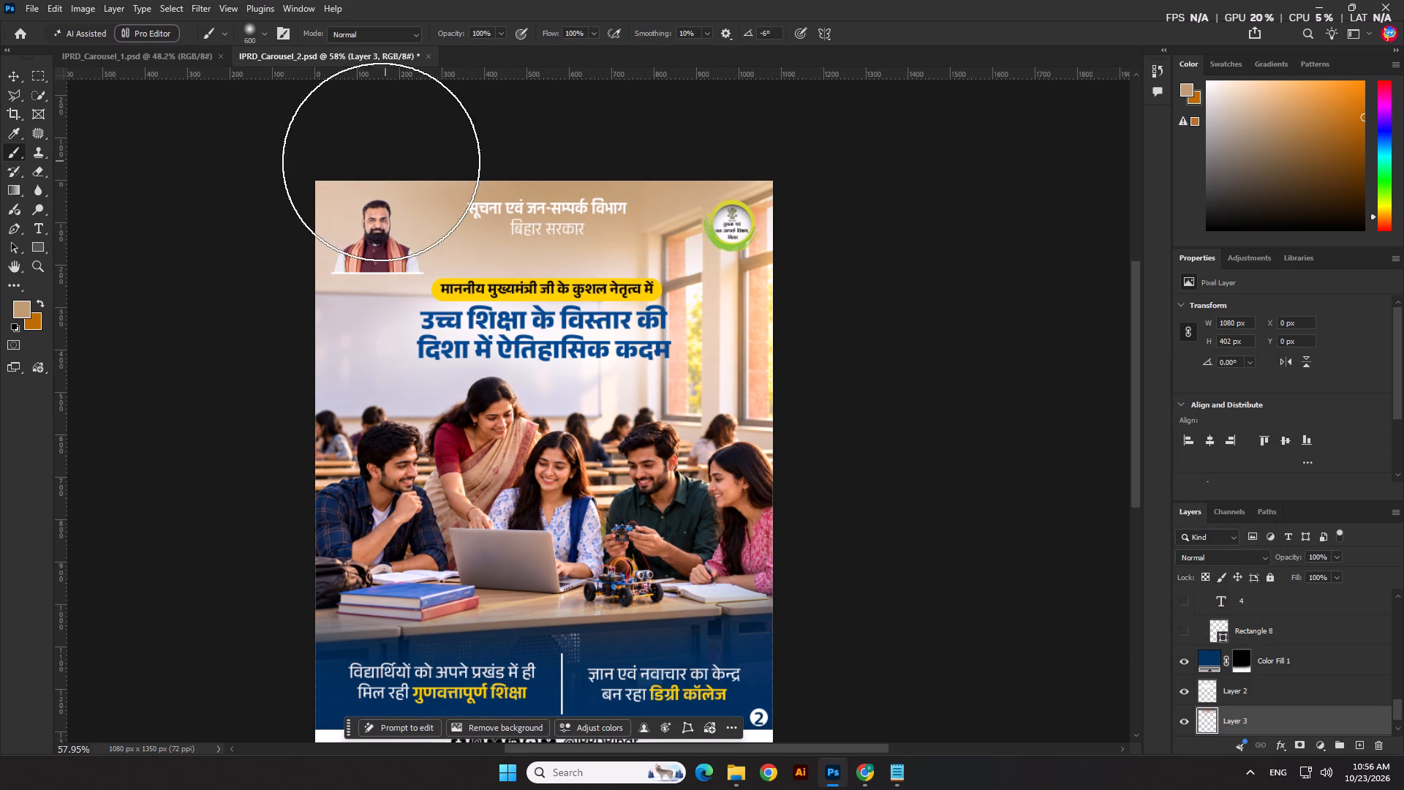
pyautogui.click(365, 157)
pyautogui.click(758, 138)
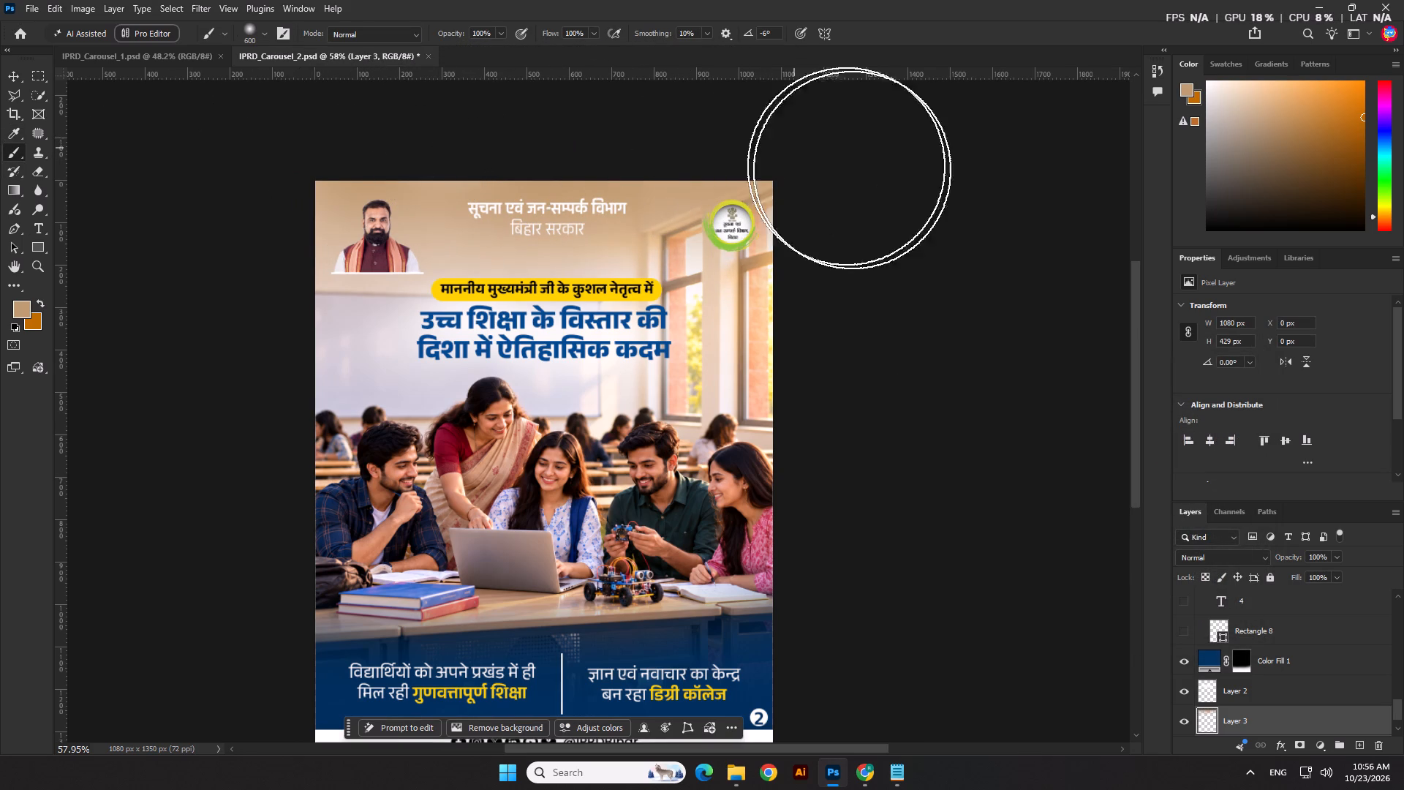
pyautogui.scroll(-3, 594, 298)
pyautogui.hotkey('ctrl', 'z')
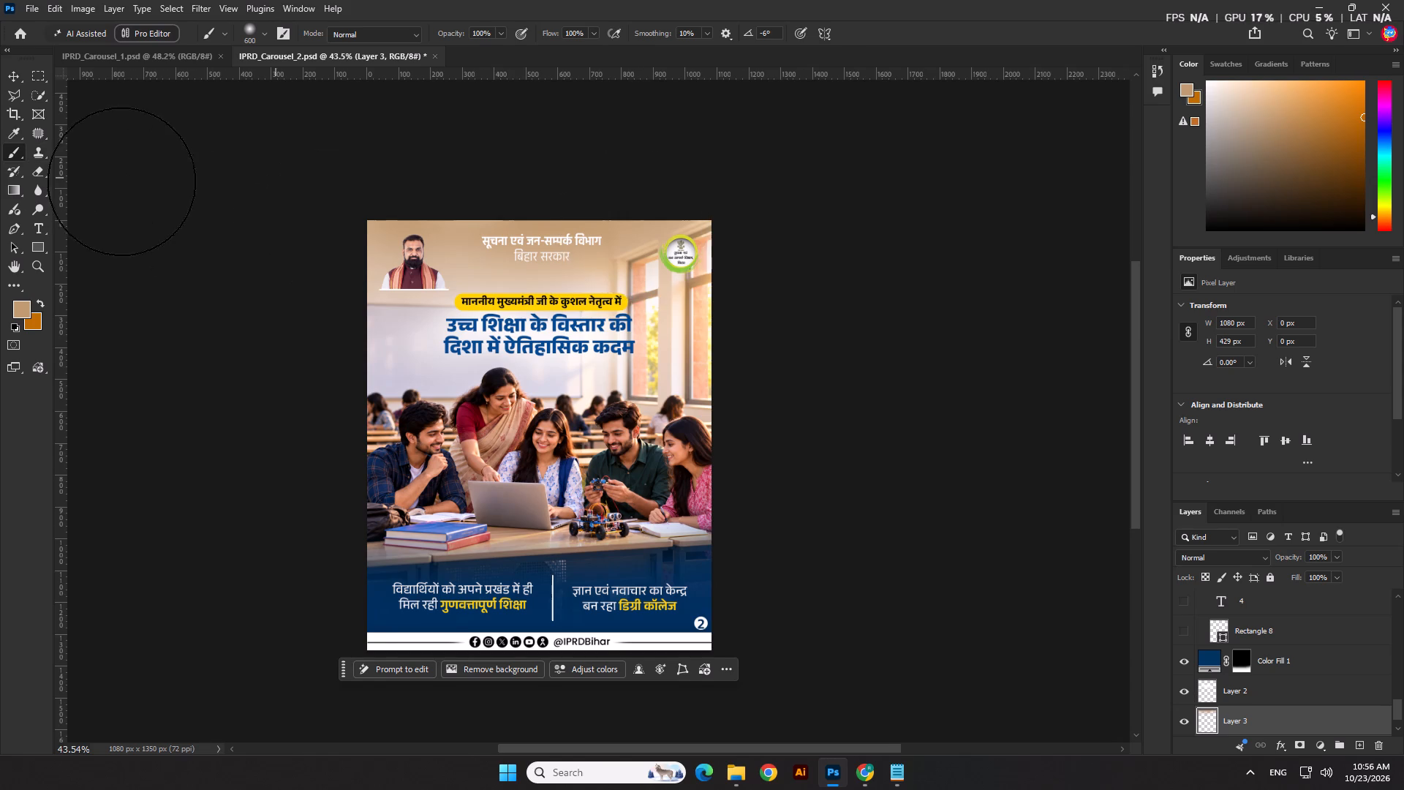
pyautogui.scroll(-5, 121, 184)
# Switch to the Move tool, deselect the layer and save the second slide's document.
pyautogui.click(15, 69)
pyautogui.click(106, 156)
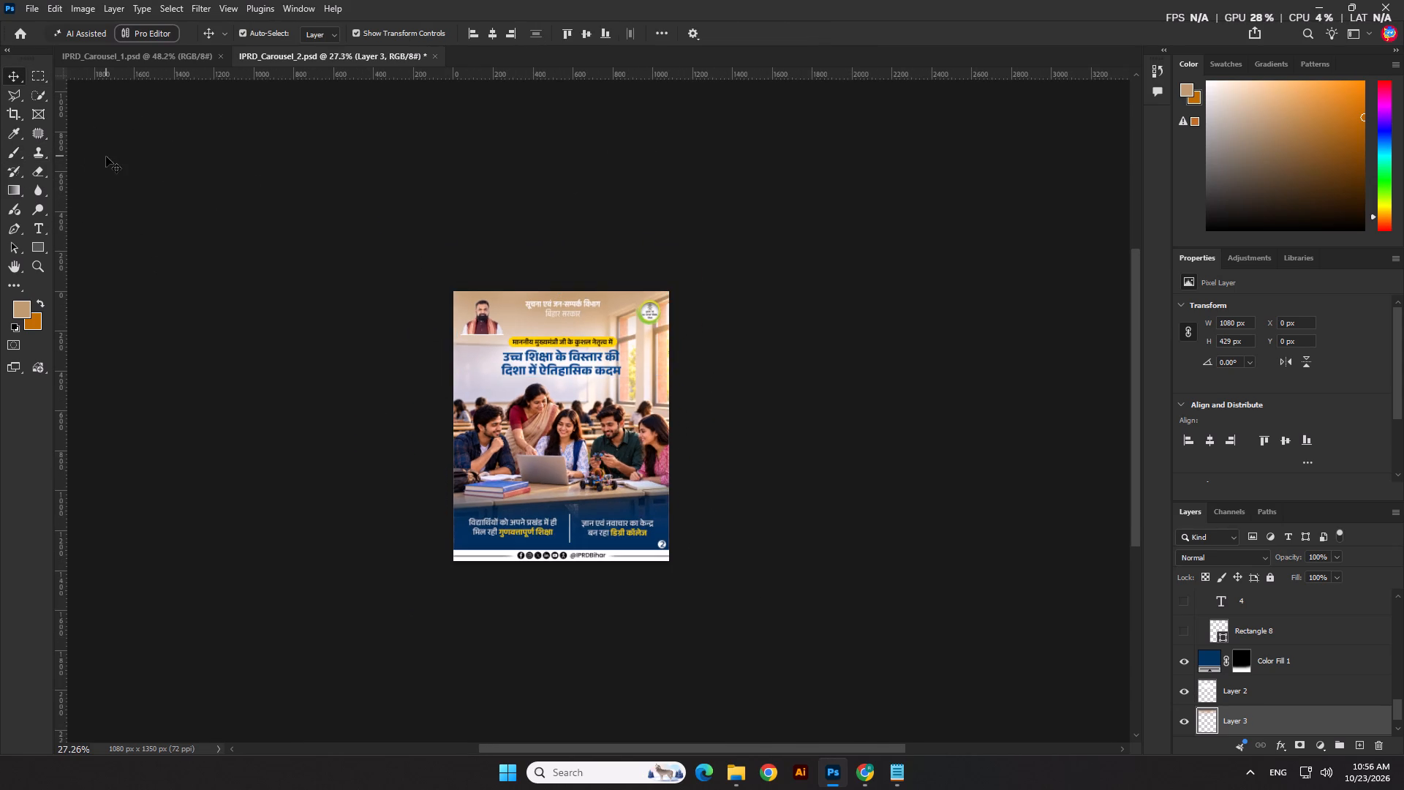
pyautogui.scroll(6, 468, 284)
pyautogui.click(901, 351)
pyautogui.hotkey('ctrl', 's')
# Give the second slide's सूचना एवं जन-सम्पर्क विभाग heading a single black drop shadow, removing spare shadow entries, at 90°, distance 8 px, size 7 px.
pyautogui.scroll(4, 589, 331)
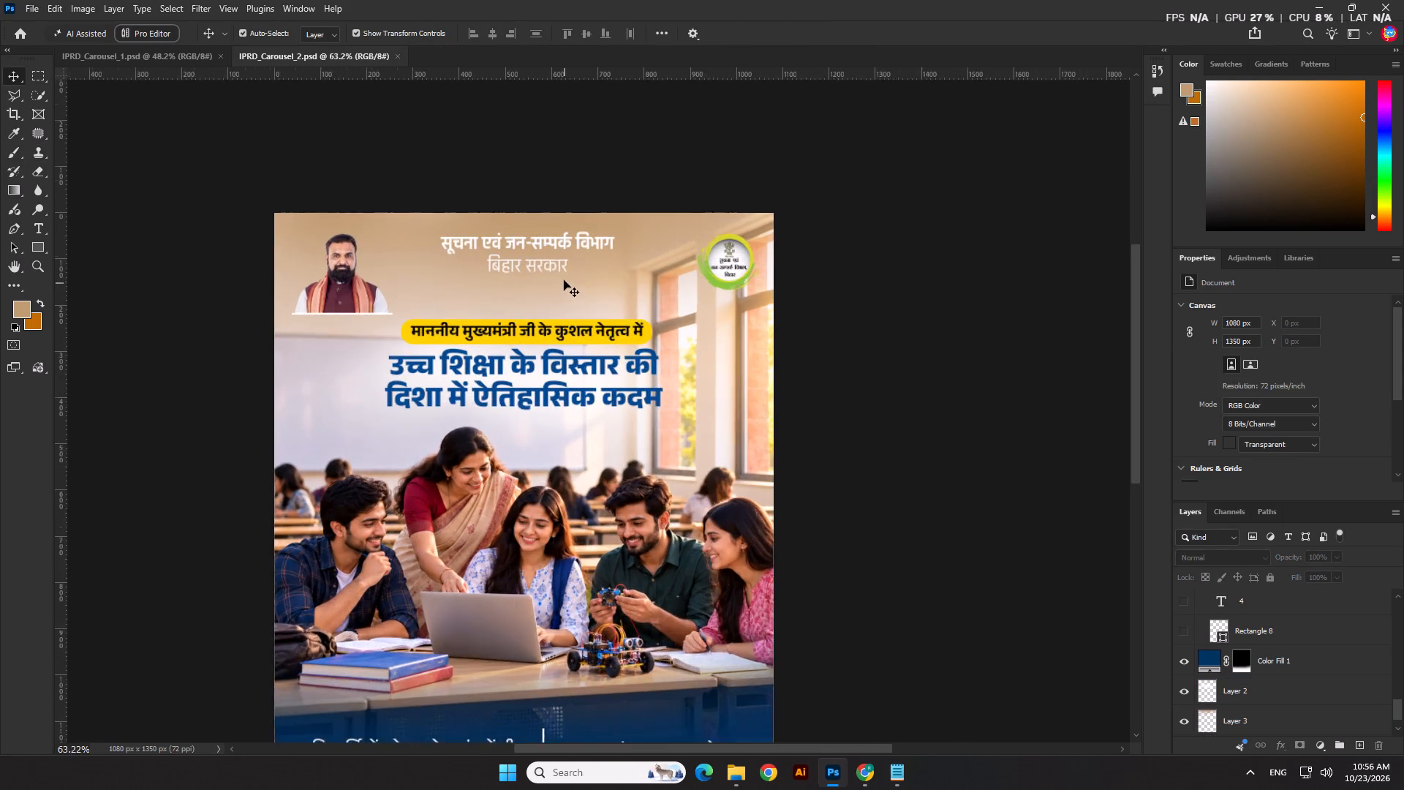
pyautogui.scroll(1, 564, 280)
pyautogui.click(554, 266)
pyautogui.doubleClick(1378, 609)
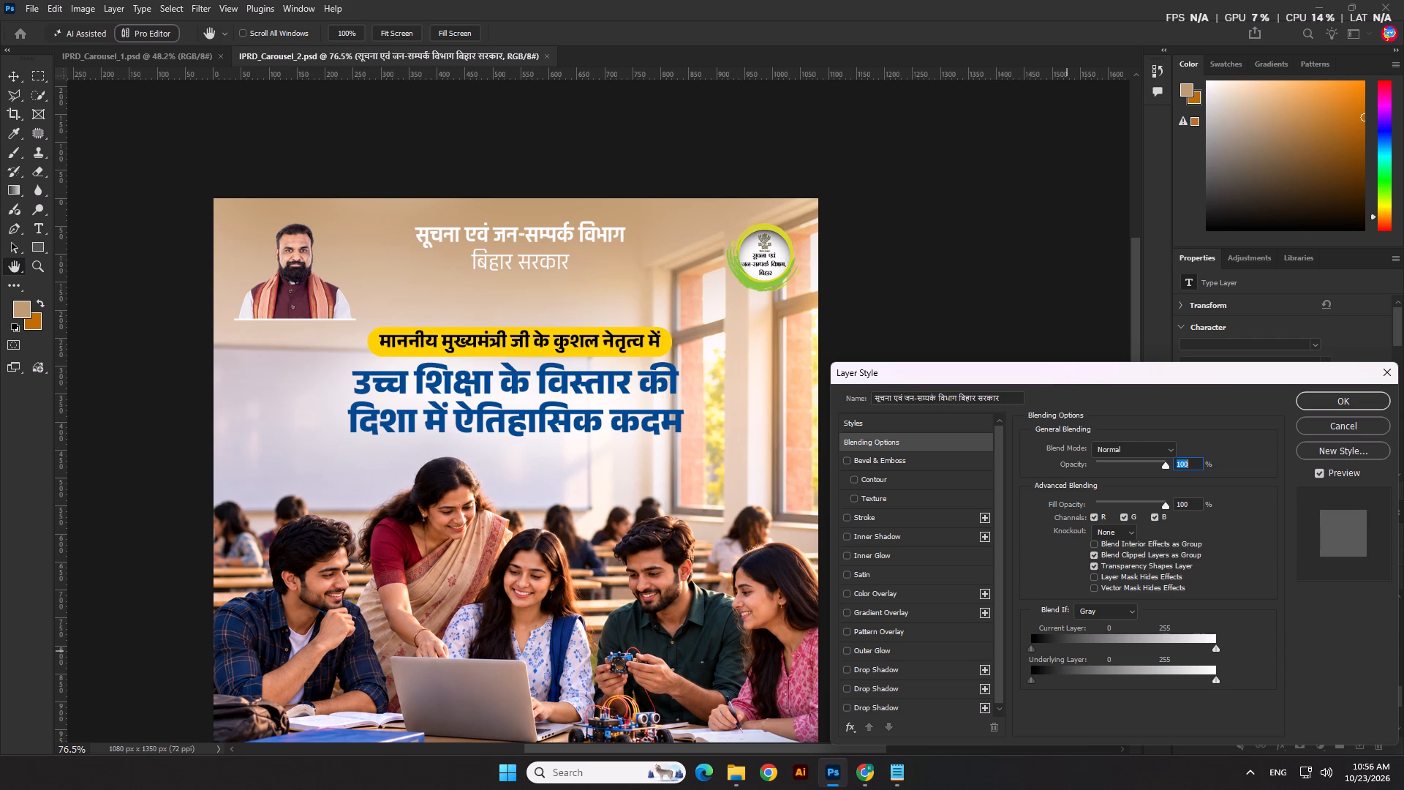
pyautogui.click(916, 712)
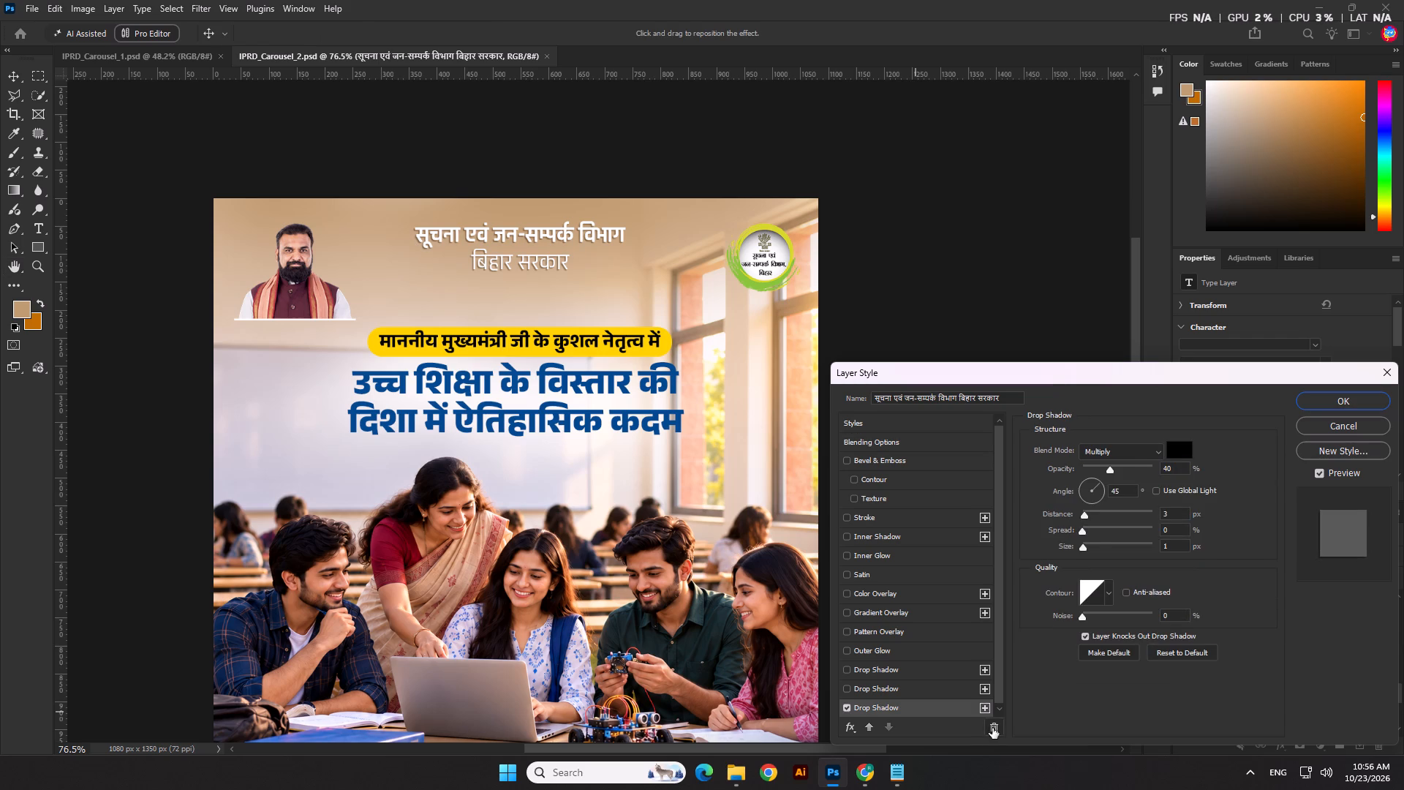
pyautogui.click(992, 728)
pyautogui.click(995, 730)
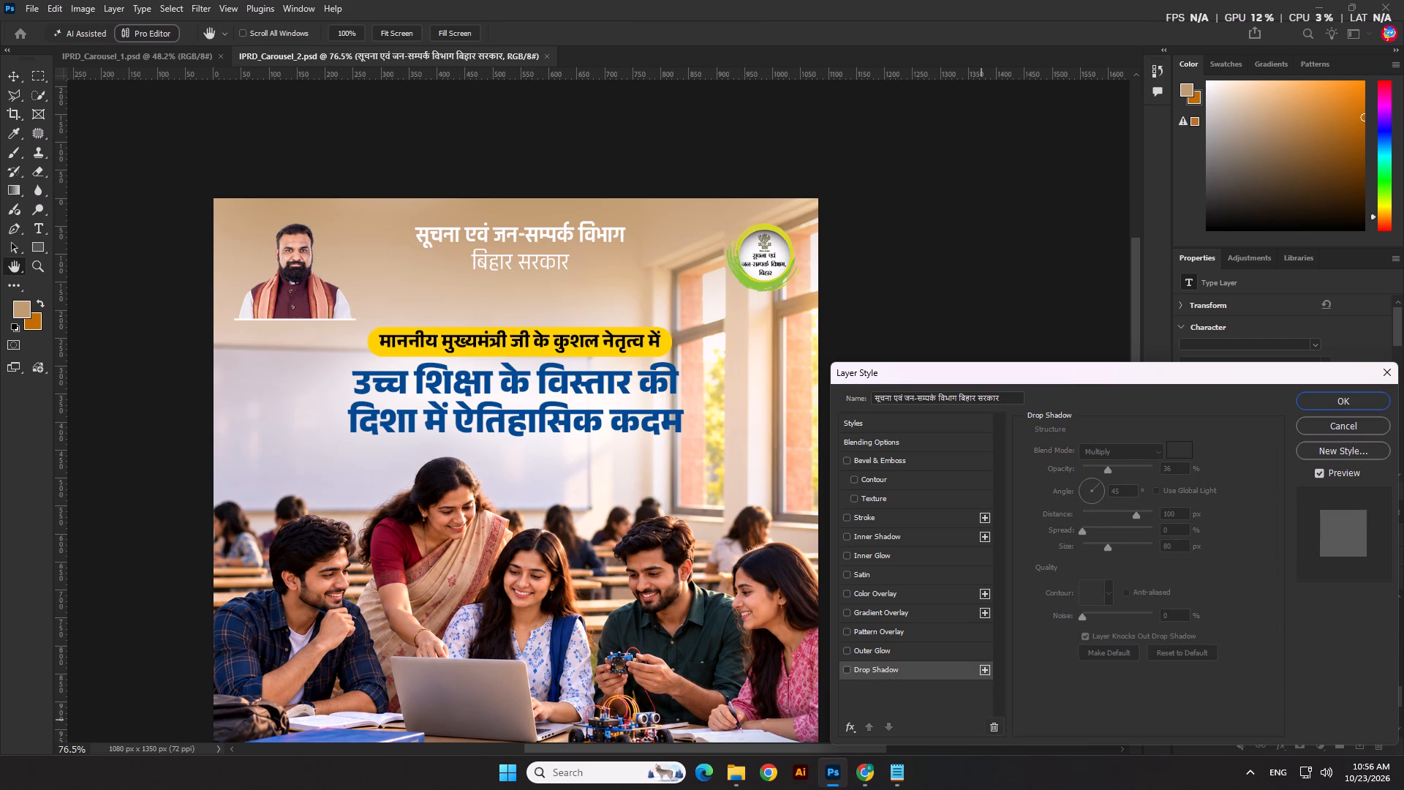
pyautogui.click(844, 667)
pyautogui.click(939, 678)
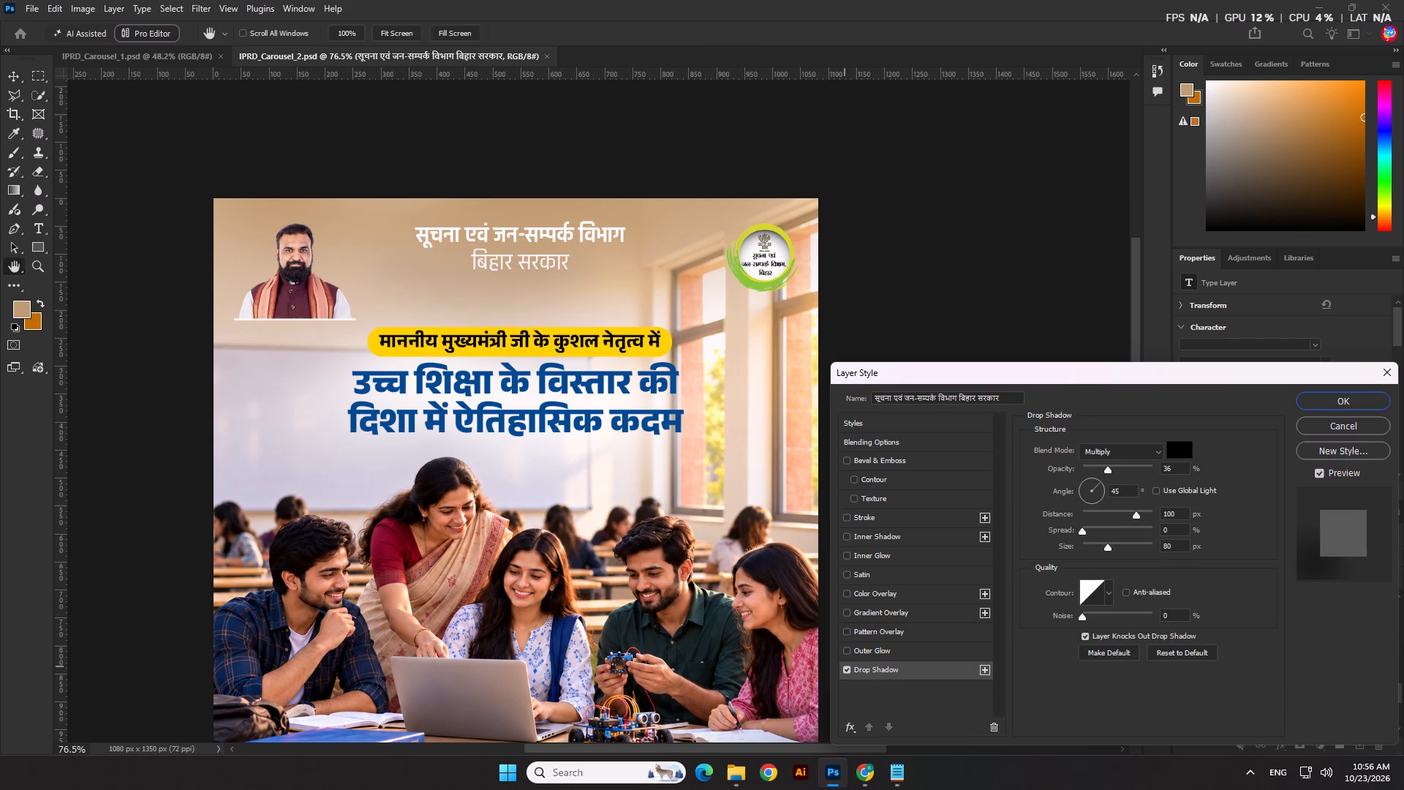
pyautogui.moveTo(1133, 517); pyautogui.dragTo(1057, 513)
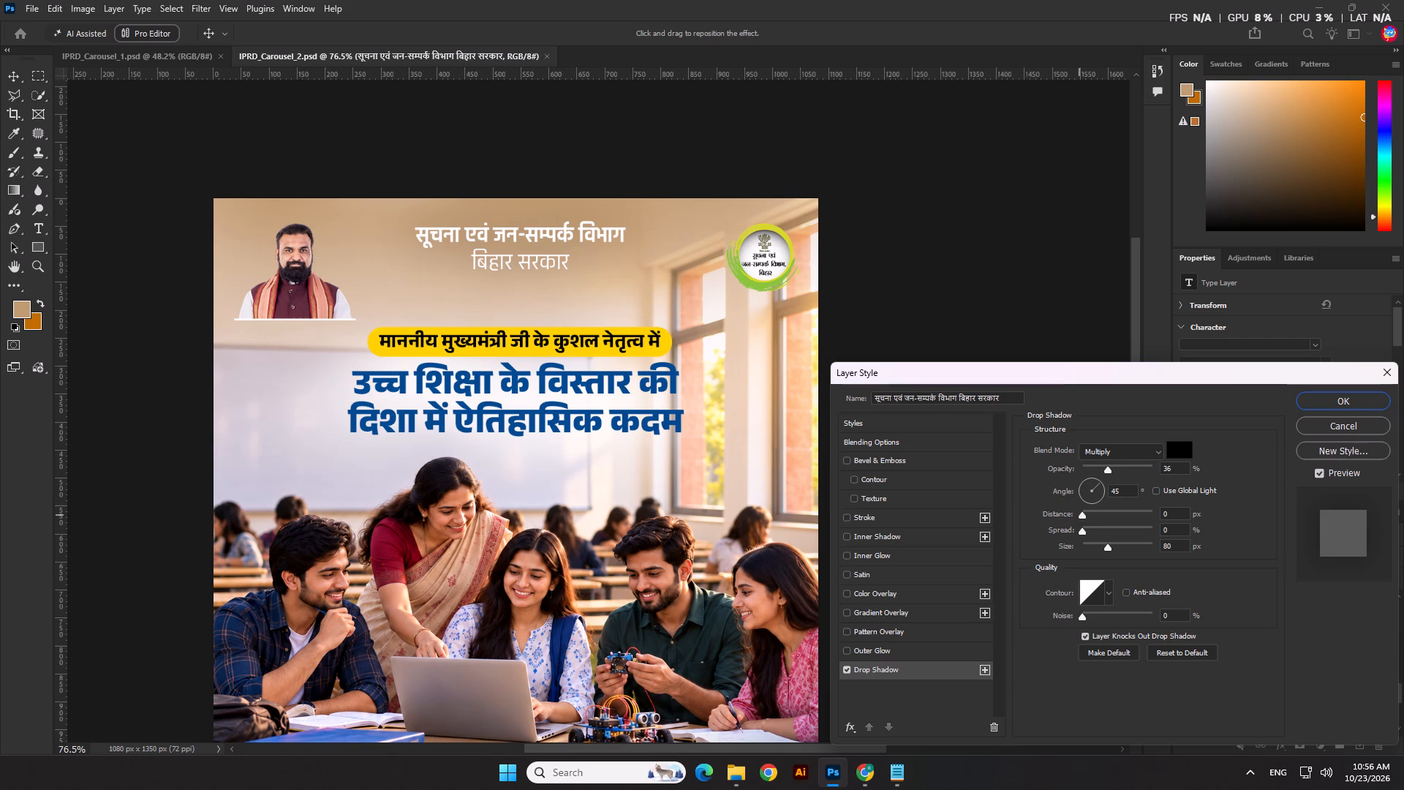
pyautogui.moveTo(1057, 513); pyautogui.dragTo(1053, 513)
pyautogui.moveTo(1106, 547); pyautogui.dragTo(1081, 549)
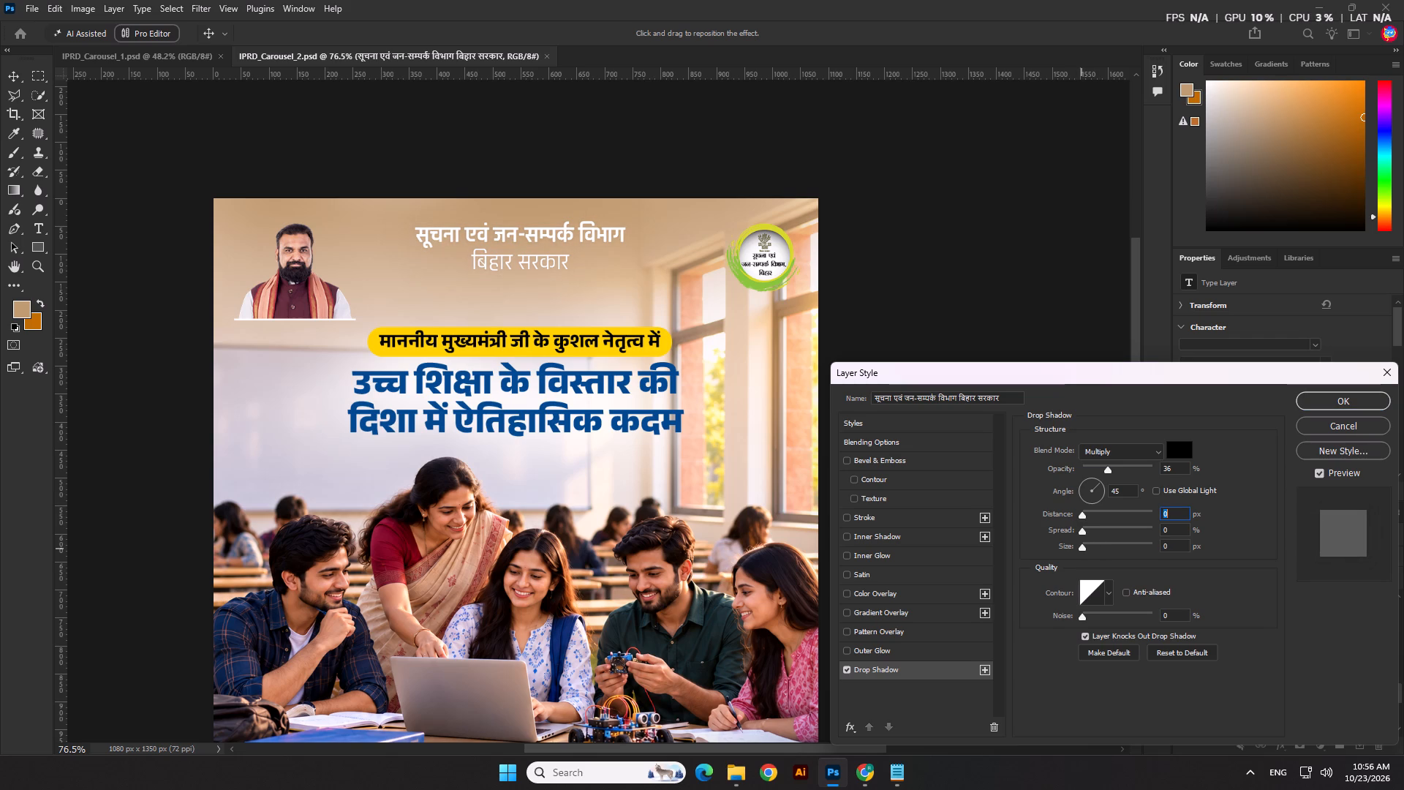
pyautogui.moveTo(1081, 549); pyautogui.dragTo(1088, 548)
pyautogui.click(605, 295)
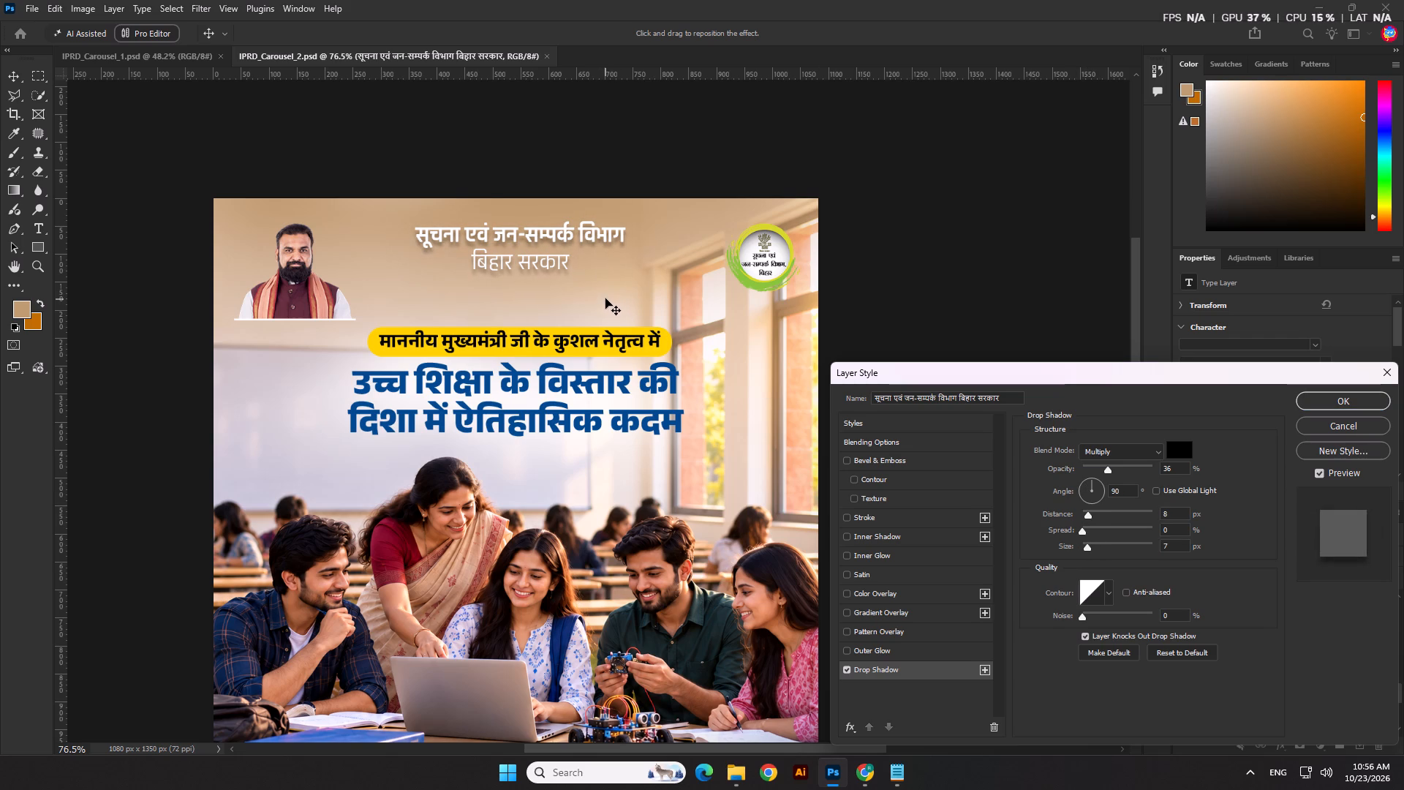
# Refine the heading's drop shadow to 20% opacity, angle 123°, distance 3 px and size 2 px, and apply it.
pyautogui.hotkey('ctrl', 'space')
pyautogui.hotkey('ctrl', 'space')
pyautogui.hotkey('ctrl', 'space')
pyautogui.hotkey('ctrl', 'space')
pyautogui.hotkey('ctrl', 'space')
pyautogui.hotkey('ctrl', 'space')
pyautogui.hotkey('ctrl', 'space')
pyautogui.keyDown('ctrl'); pyautogui.doubleClick(582, 242); pyautogui.keyUp('ctrl')
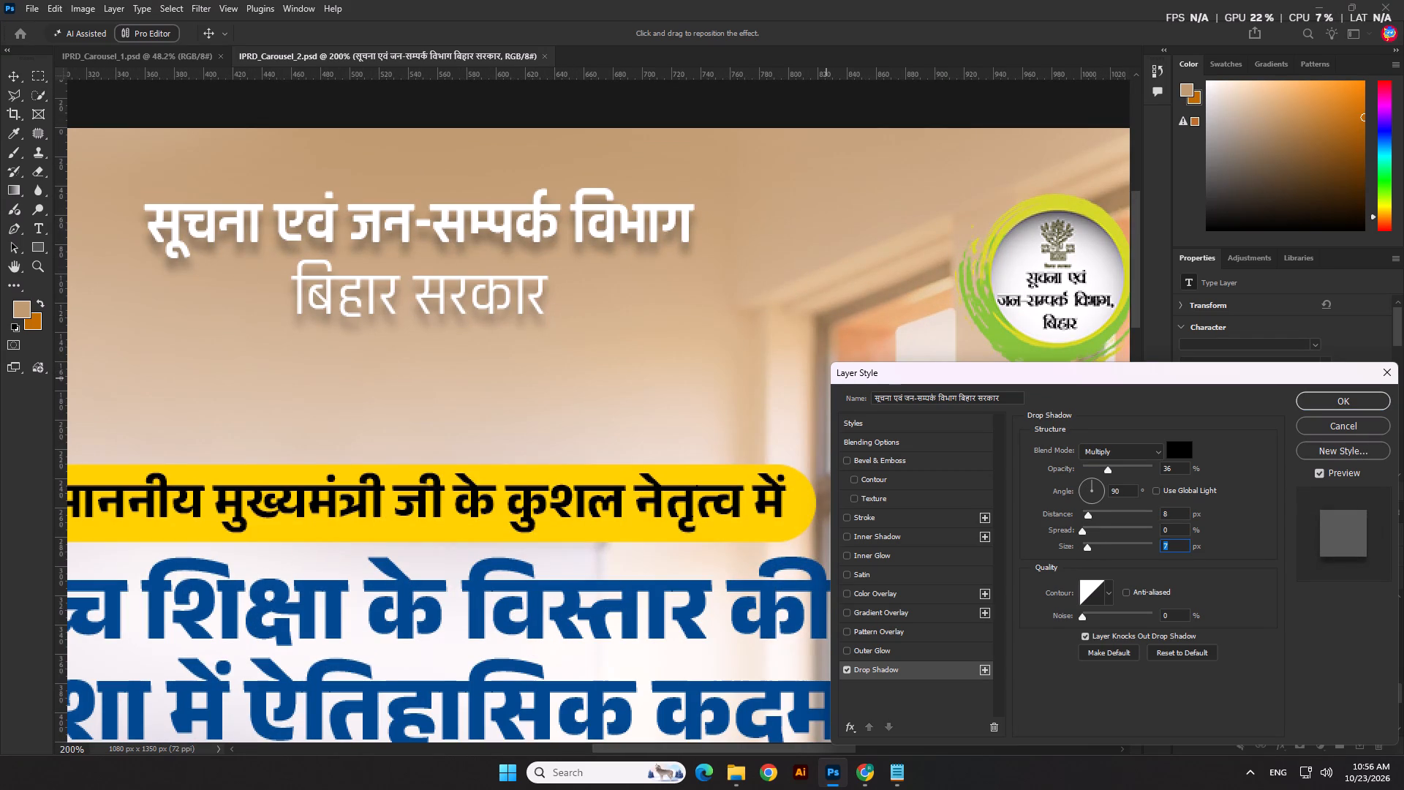
pyautogui.click(1089, 549)
pyautogui.click(1089, 513)
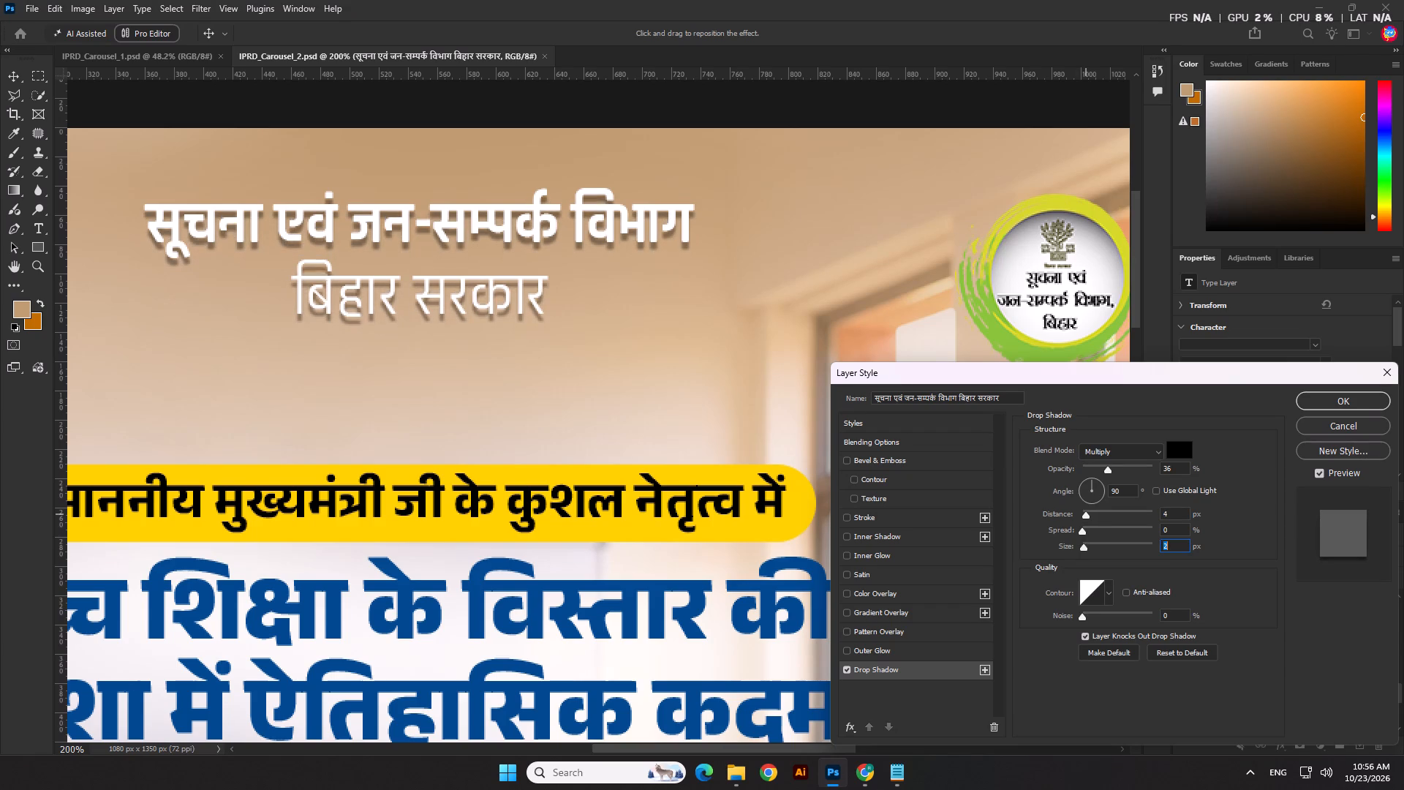
pyautogui.click(544, 406)
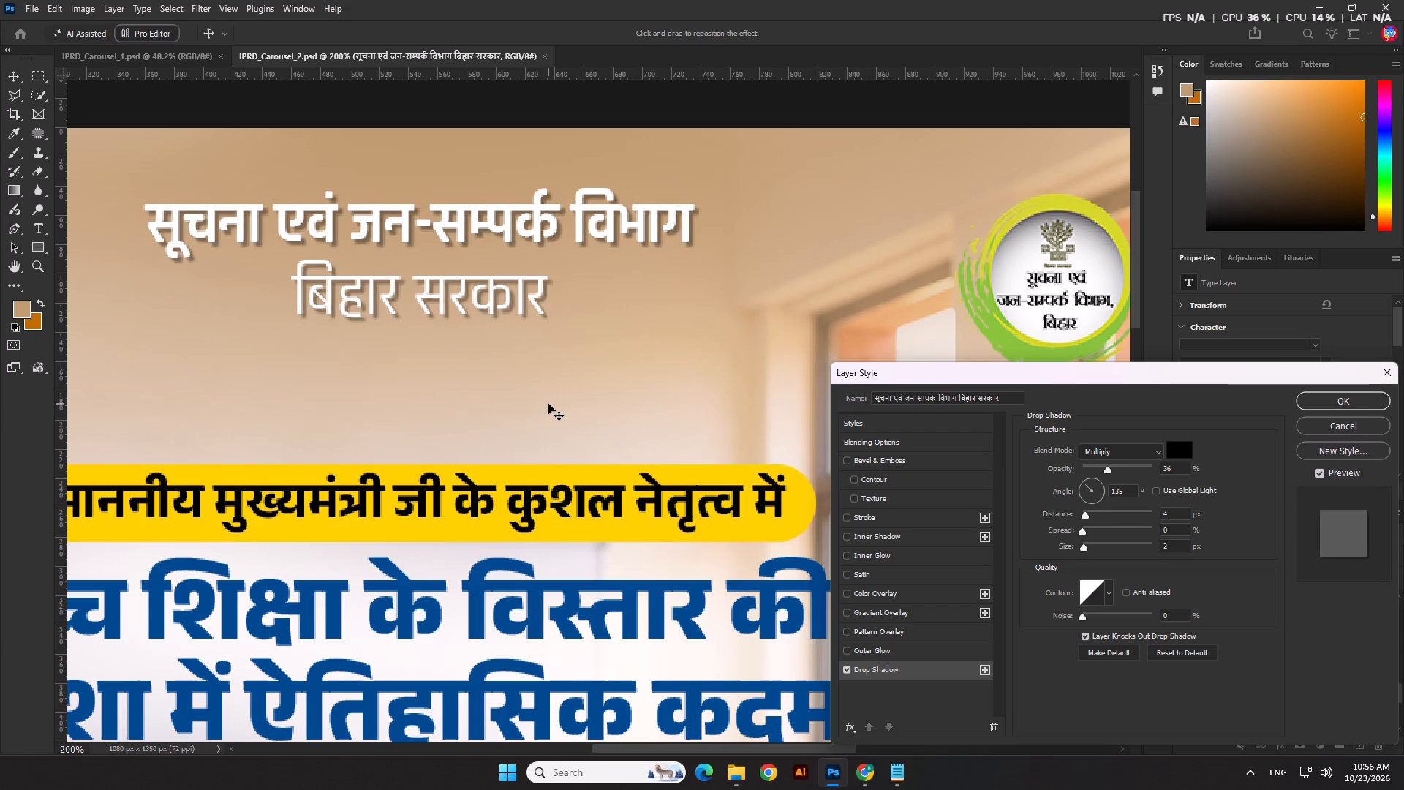
pyautogui.click(1092, 467)
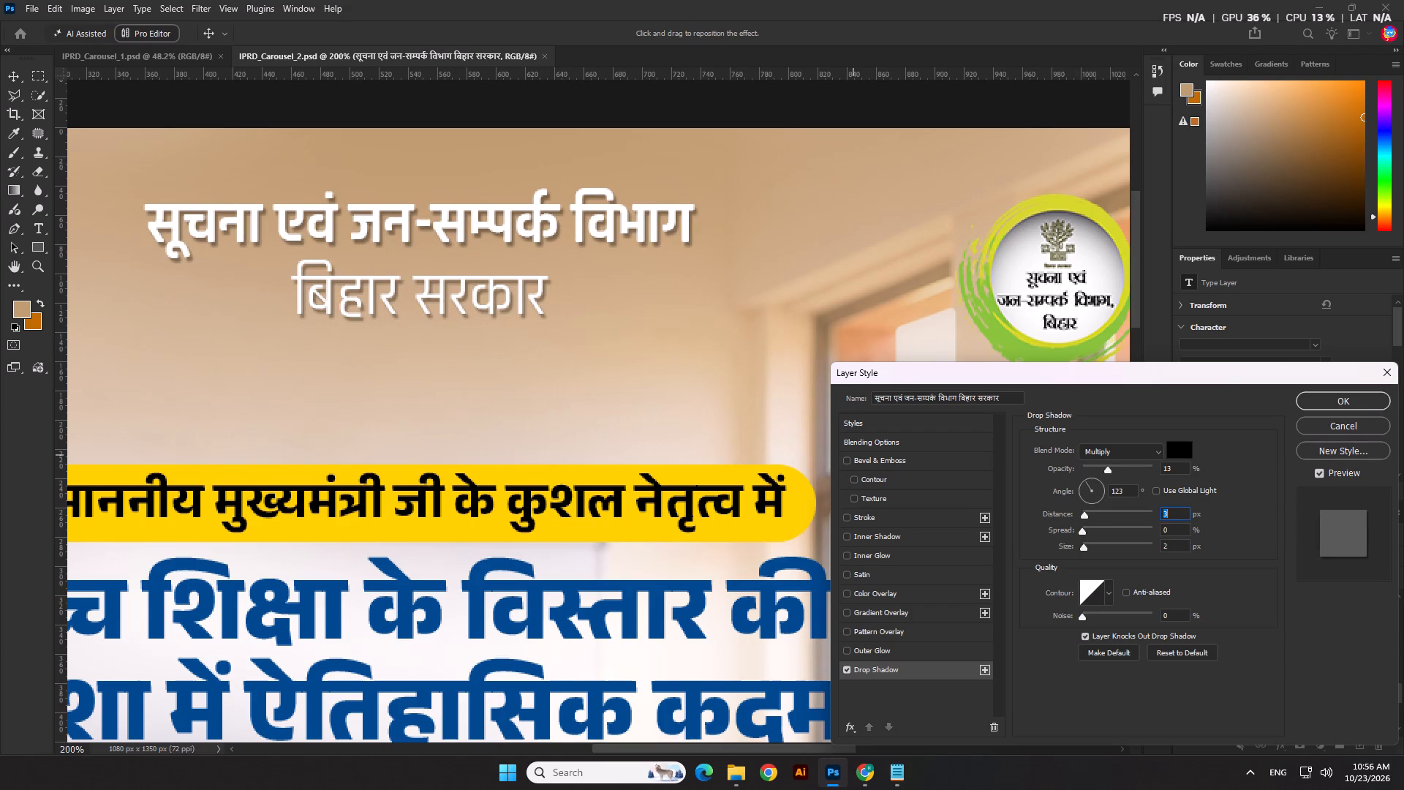
pyautogui.click(1102, 467)
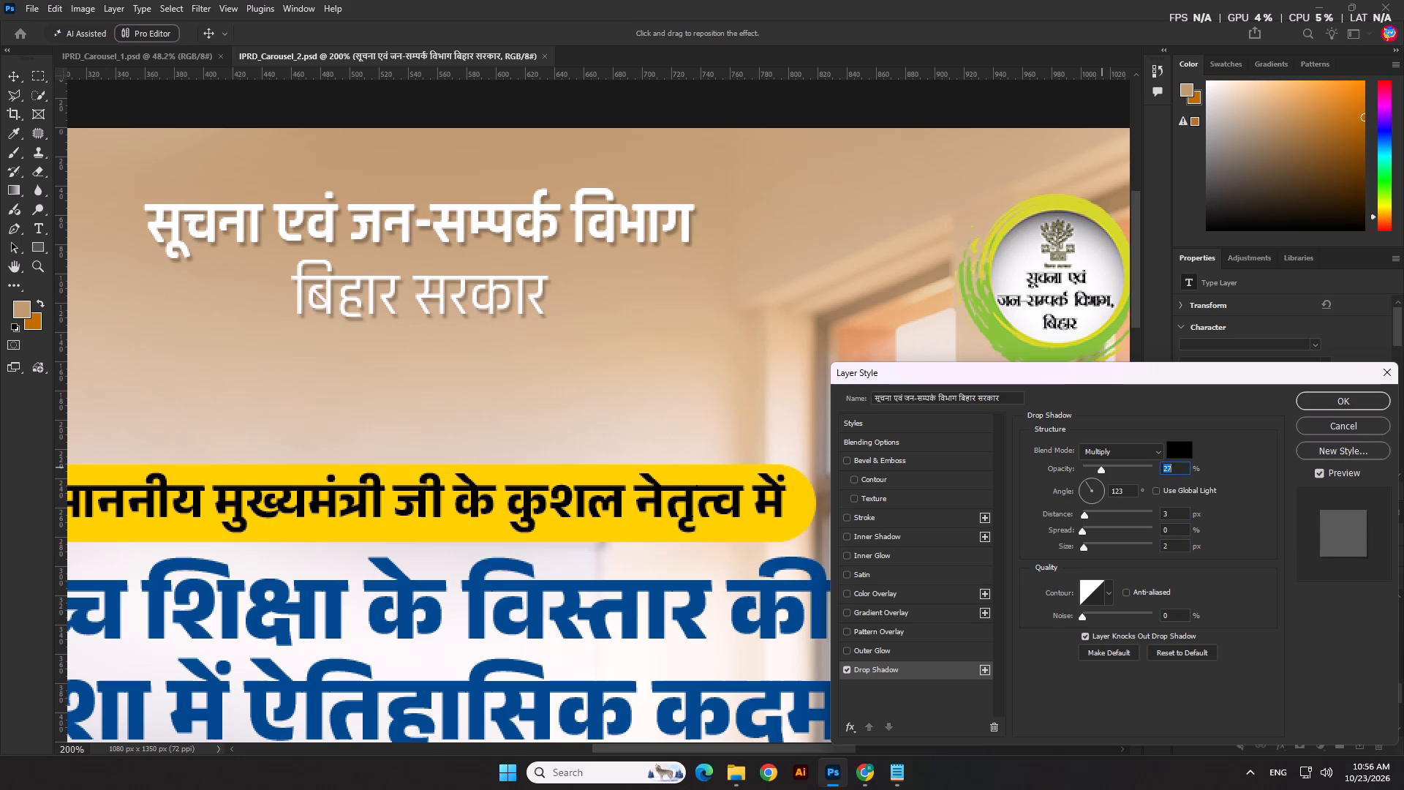
pyautogui.moveTo(1187, 467); pyautogui.dragTo(1120, 473)
pyautogui.write('20')
pyautogui.press('Return')
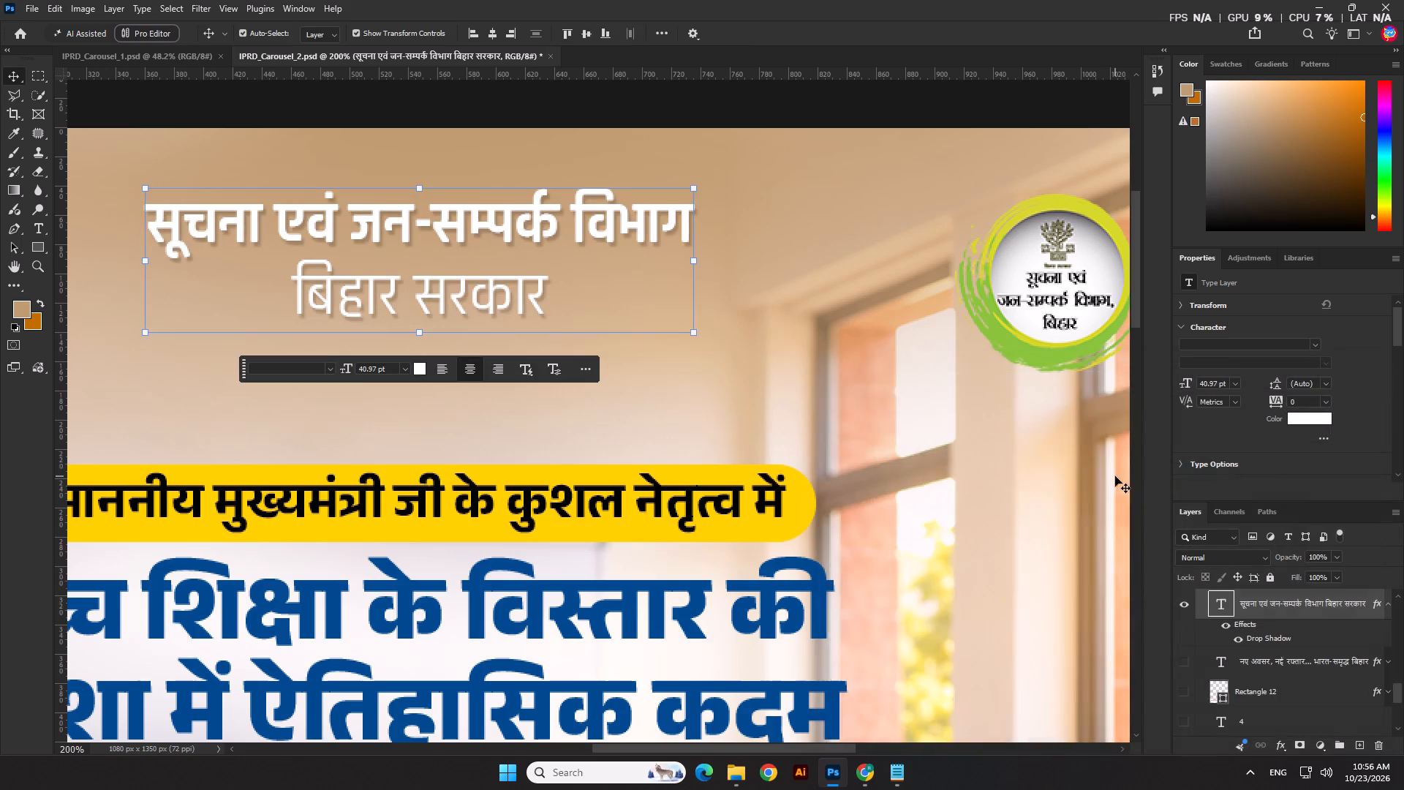
# Deselect the department heading and save the second slide's document.
pyautogui.scroll(-17, 849, 421)
pyautogui.click(554, 231)
pyautogui.hotkey('ctrl', 's')
pyautogui.scroll(-2, 507, 303)
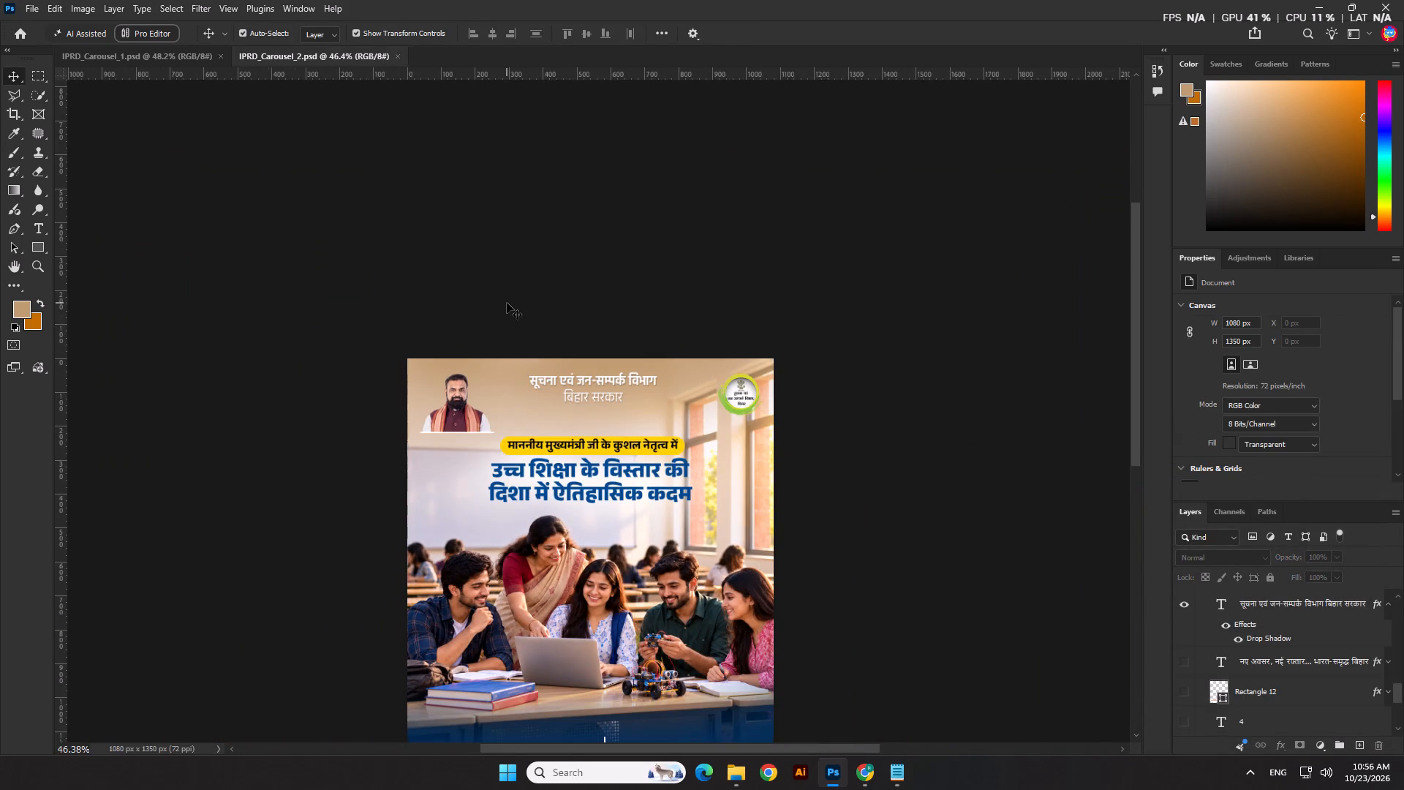
pyautogui.scroll(-2, 507, 303)
# Add the same drop shadow (20% opacity, 123°, distance 3 px, size 2 px) to the department heading in IPRD_Carousel_1.psd and save.
pyautogui.click(192, 54)
pyautogui.scroll(4, 486, 231)
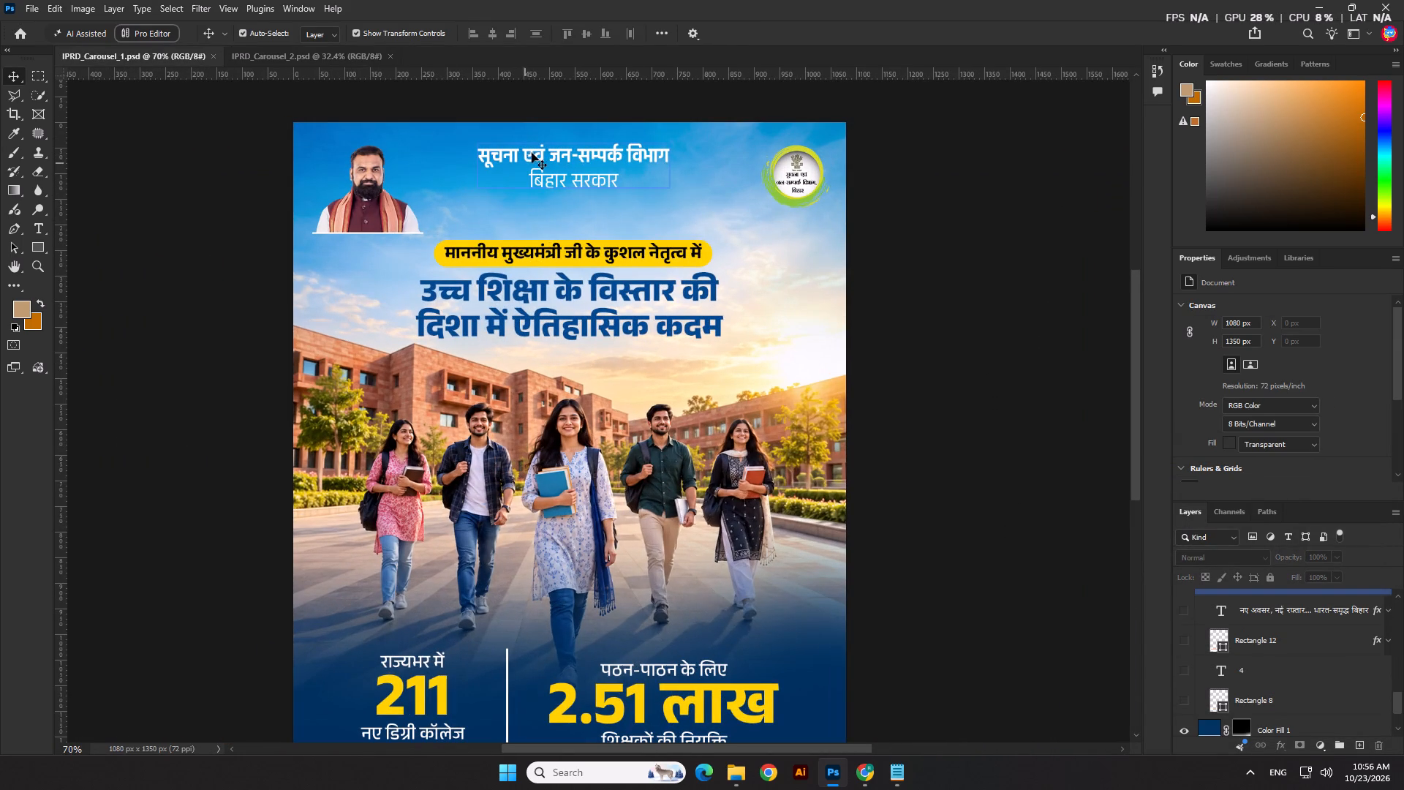
pyautogui.click(532, 152)
pyautogui.doubleClick(1386, 602)
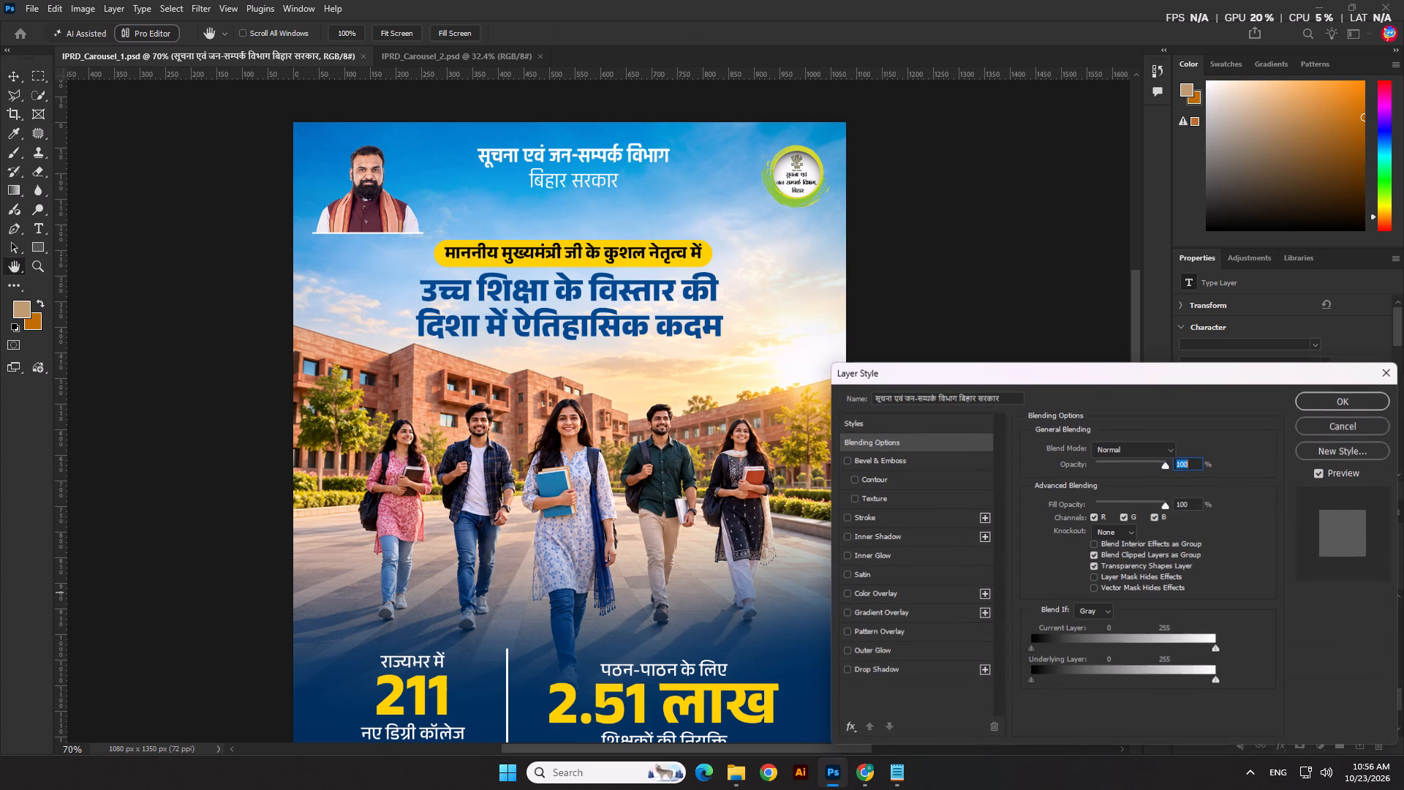
pyautogui.click(910, 664)
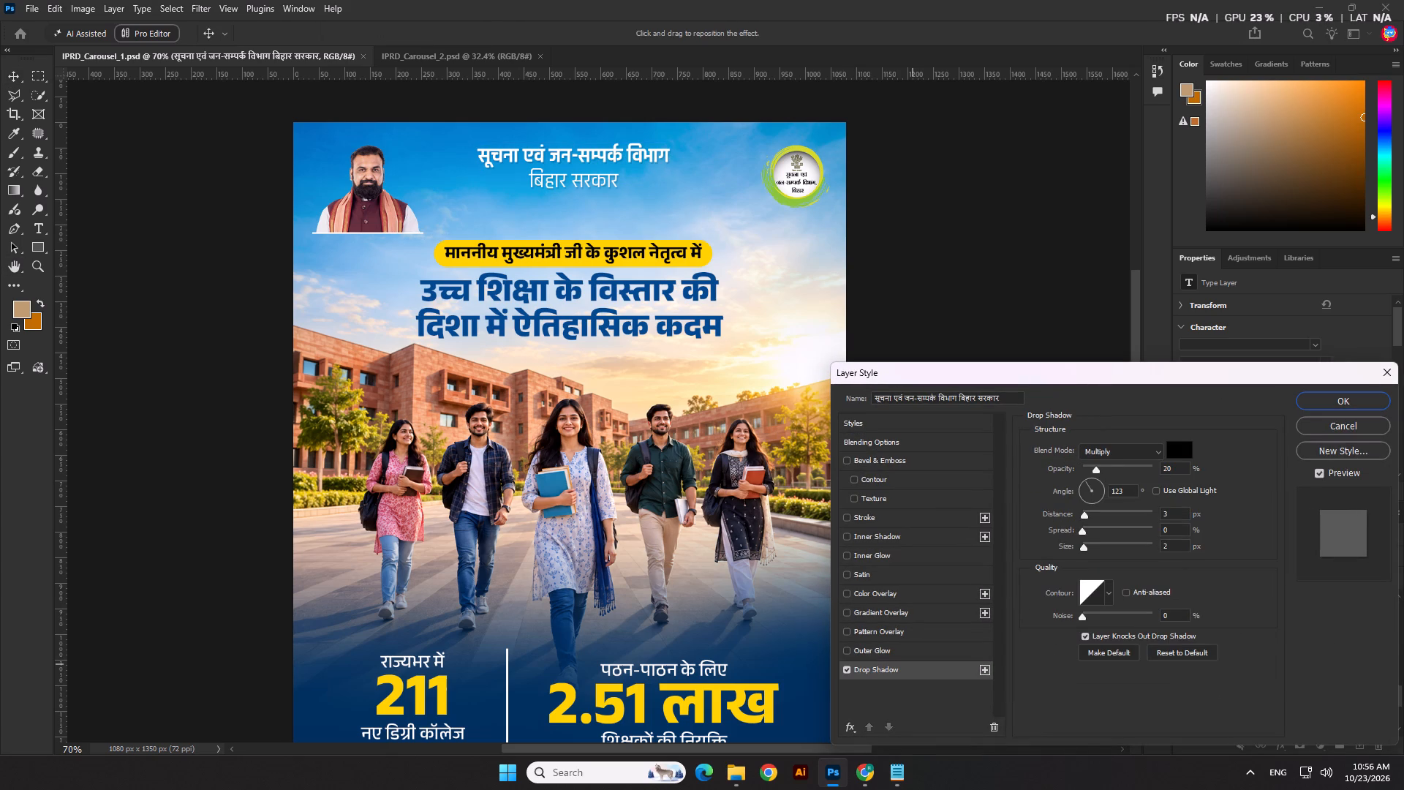
pyautogui.click(1338, 408)
pyautogui.scroll(-8, 836, 423)
pyautogui.hotkey('ctrl', 's')
pyautogui.click(1005, 452)
pyautogui.scroll(2, 951, 385)
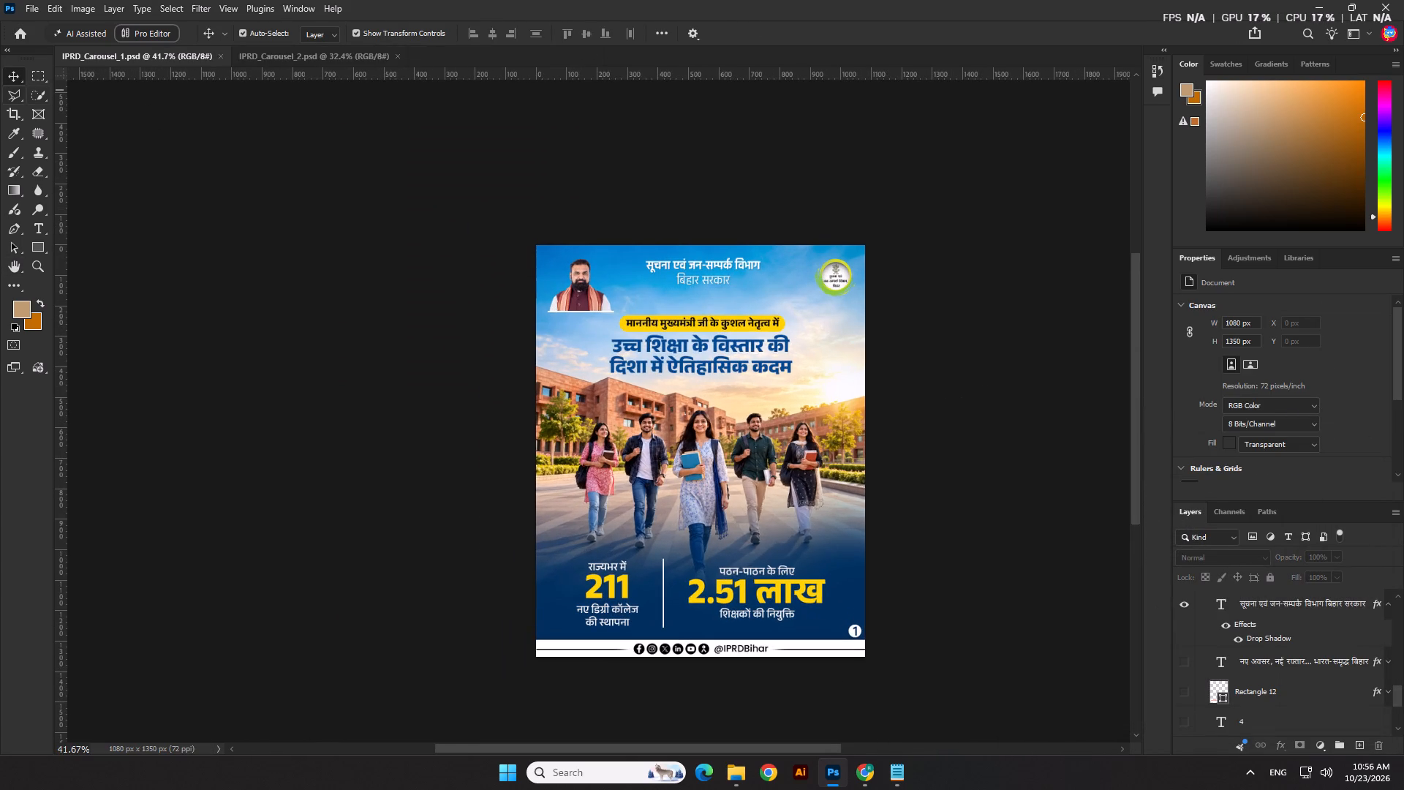
pyautogui.click(32, 10)
pyautogui.click(78, 197)
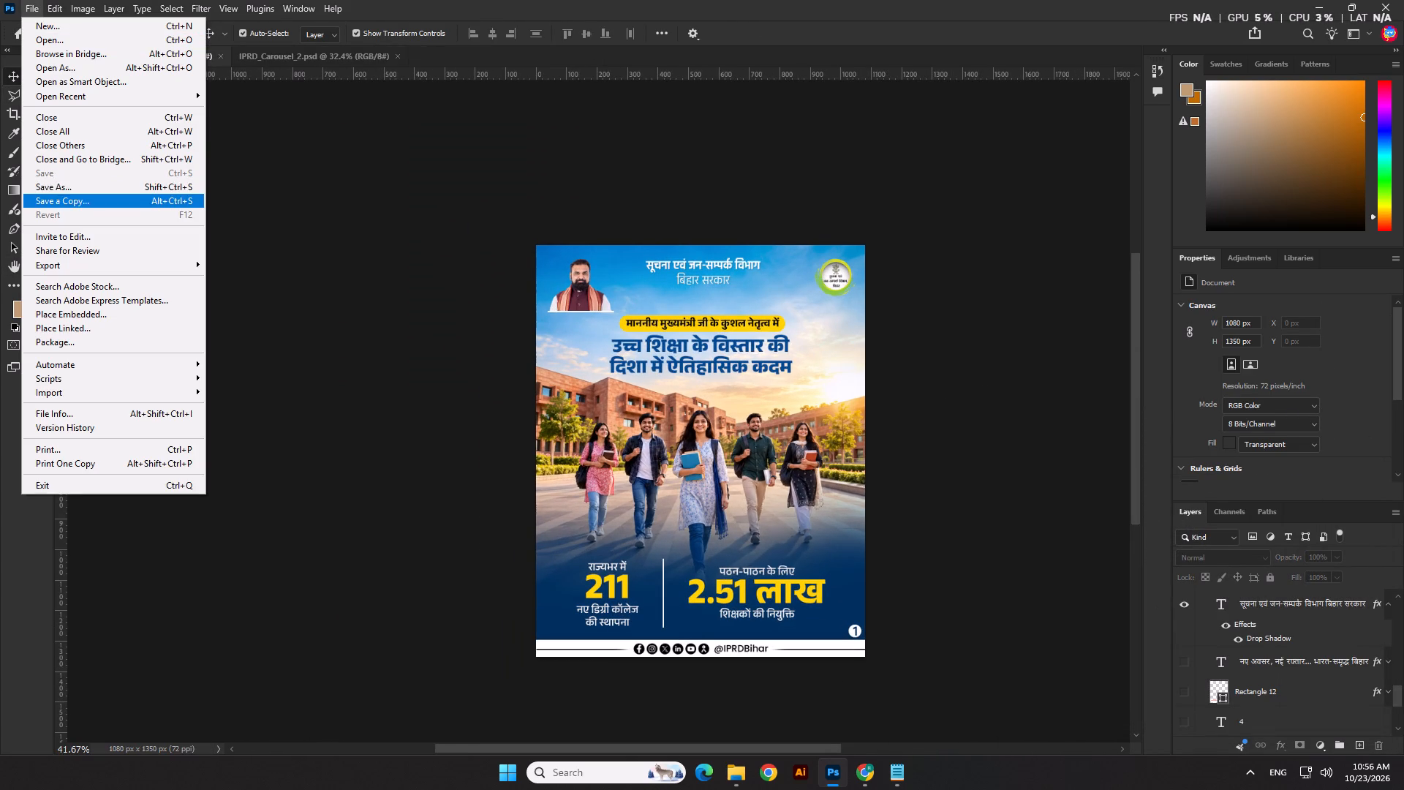
pyautogui.click(205, 603)
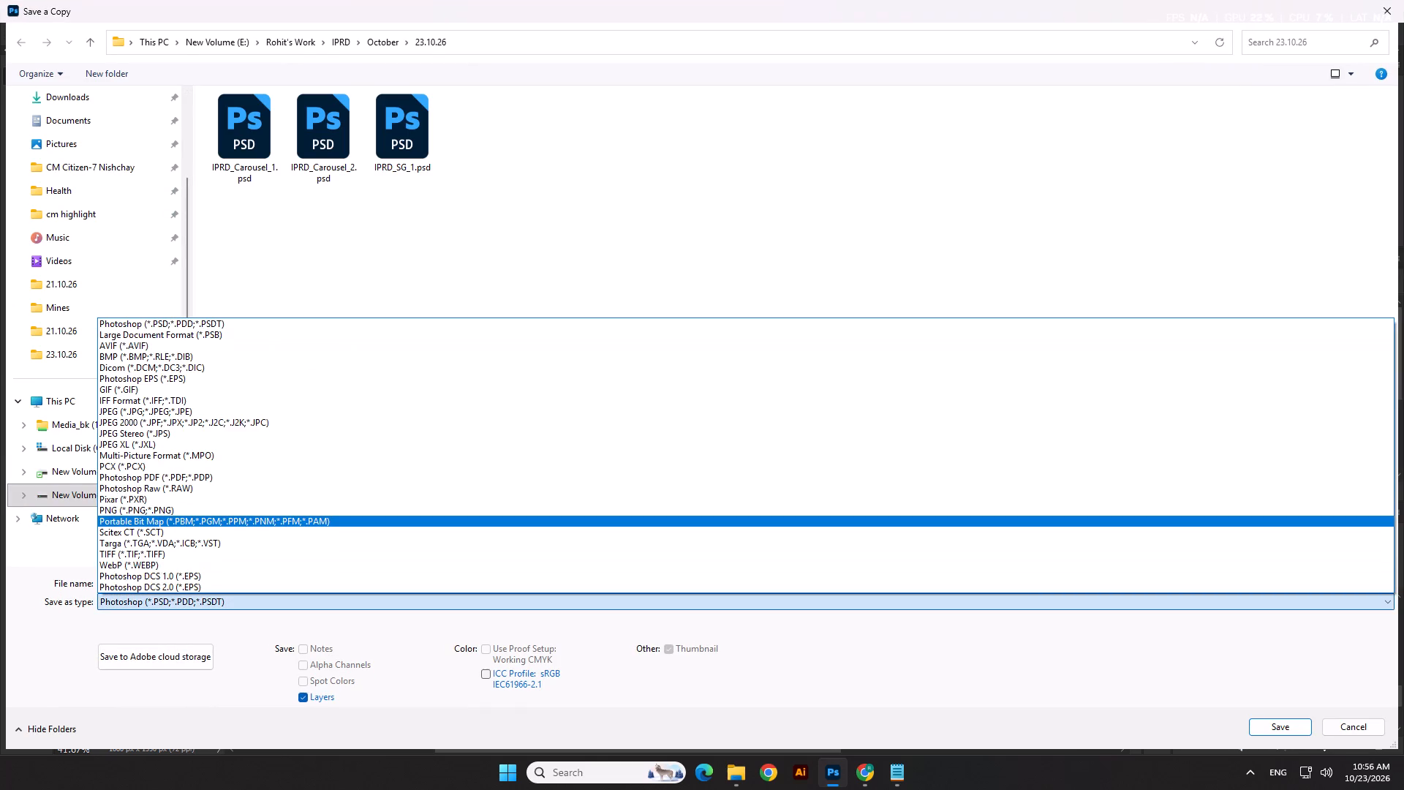
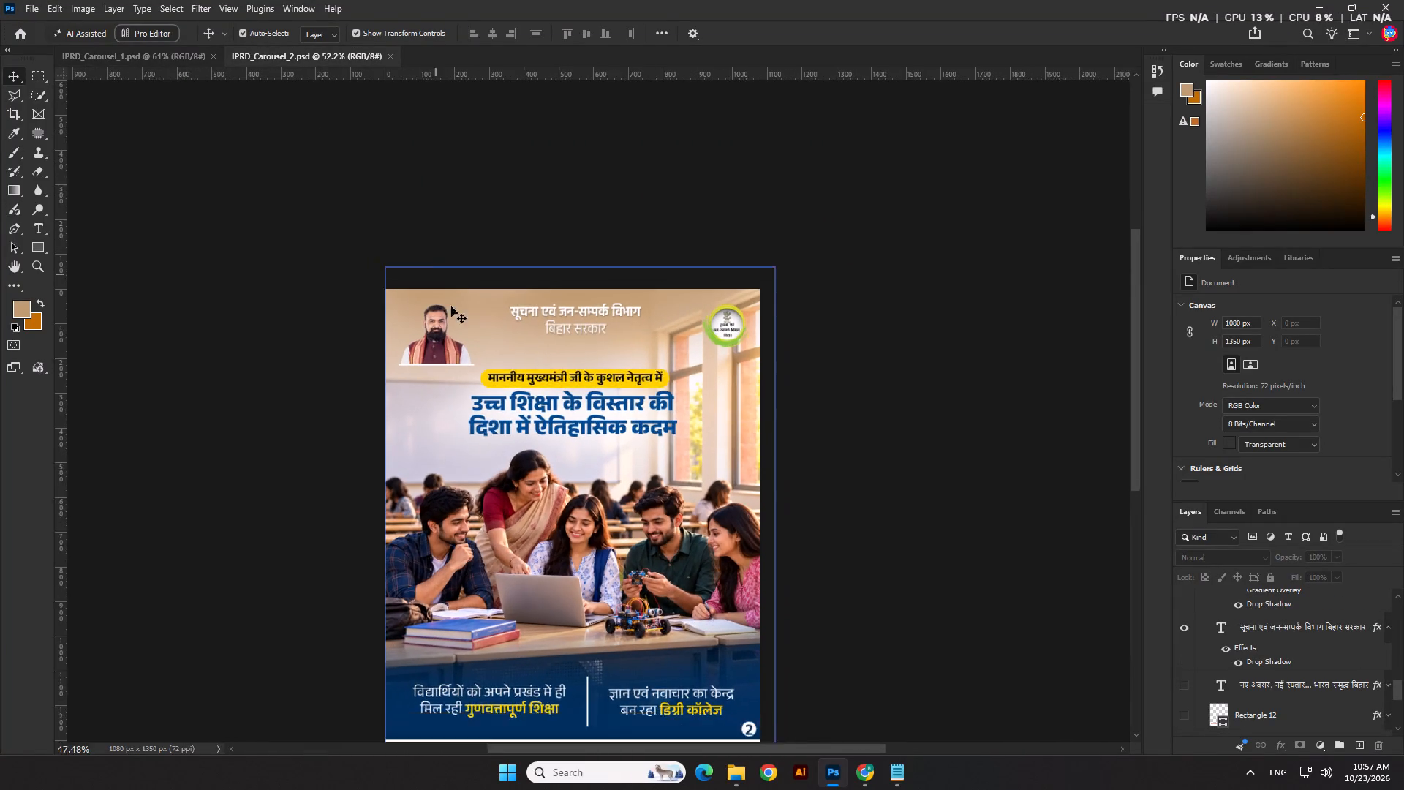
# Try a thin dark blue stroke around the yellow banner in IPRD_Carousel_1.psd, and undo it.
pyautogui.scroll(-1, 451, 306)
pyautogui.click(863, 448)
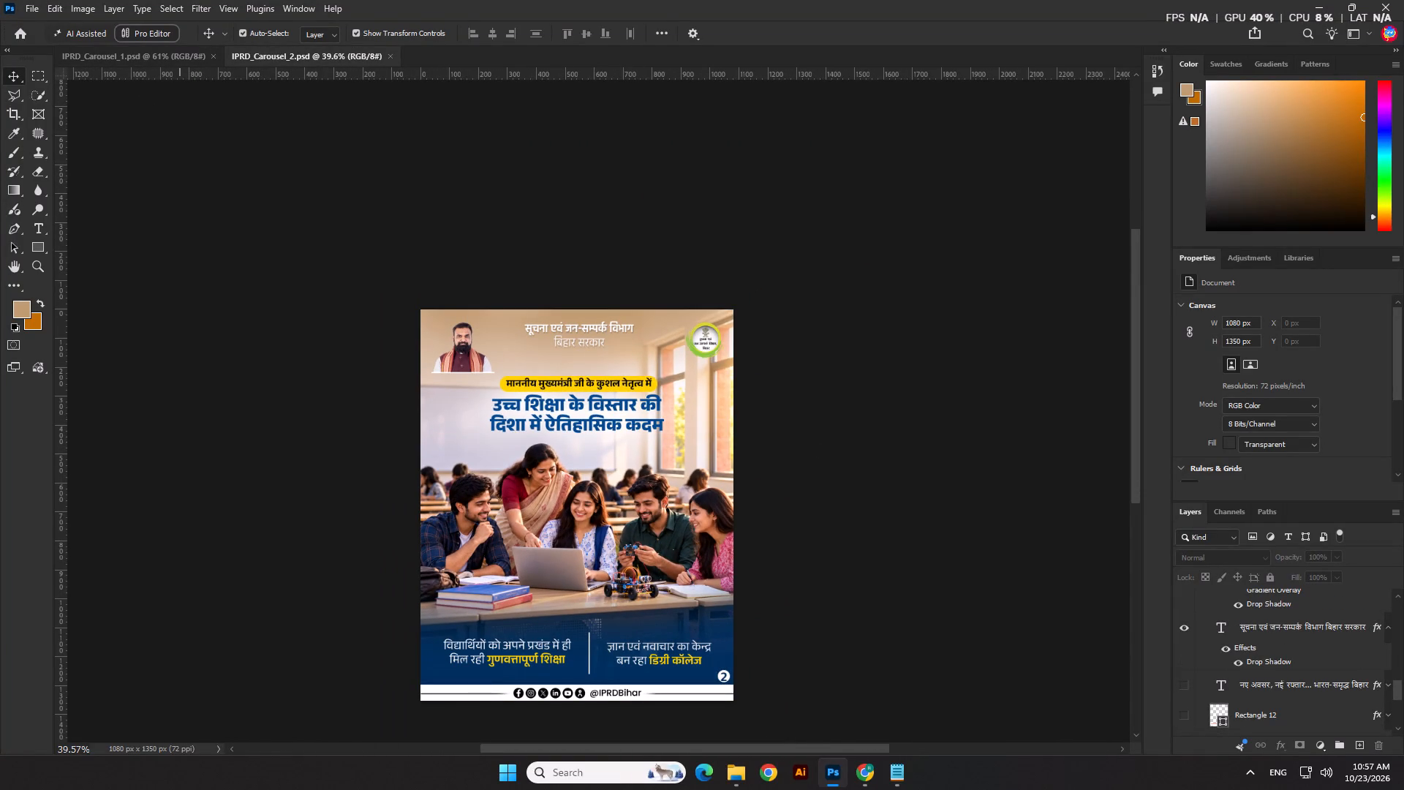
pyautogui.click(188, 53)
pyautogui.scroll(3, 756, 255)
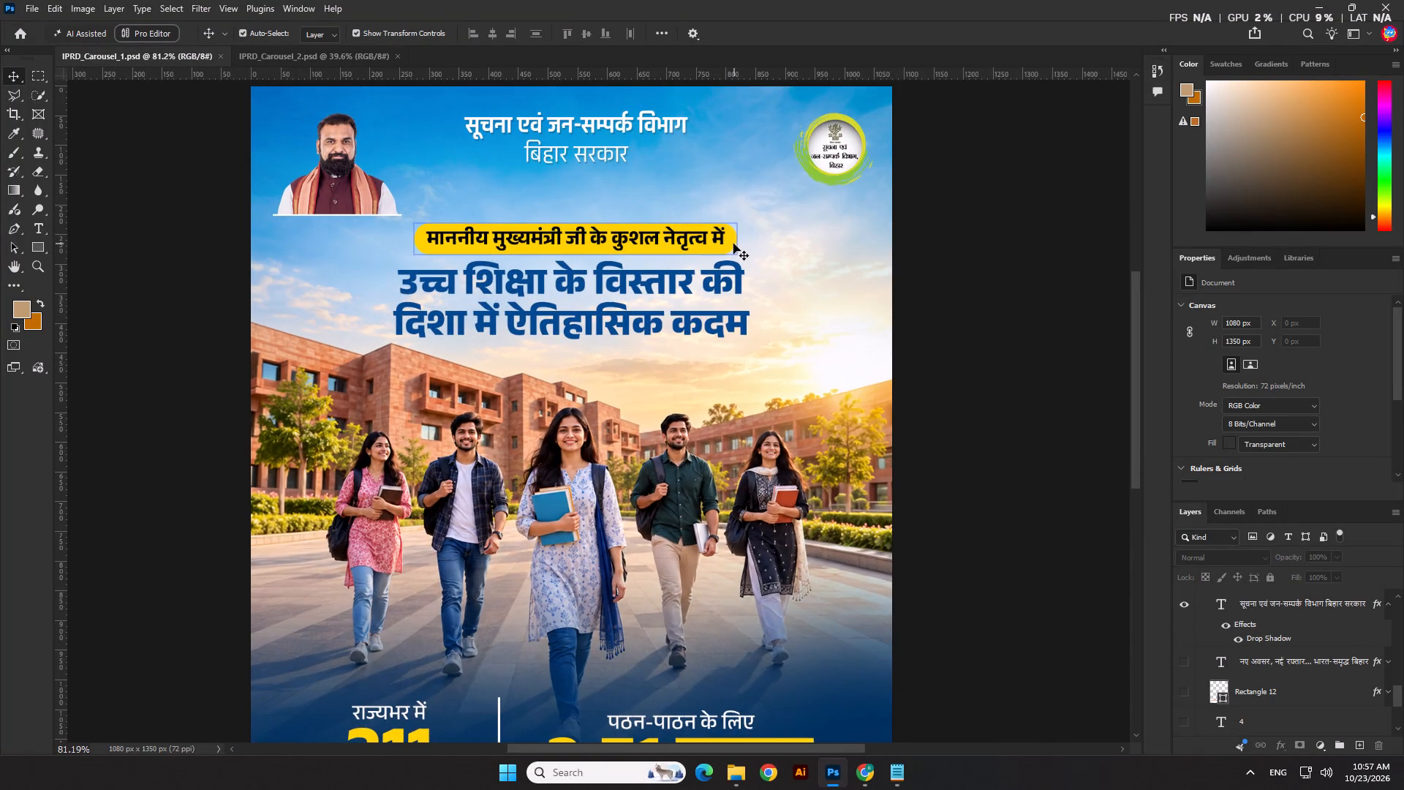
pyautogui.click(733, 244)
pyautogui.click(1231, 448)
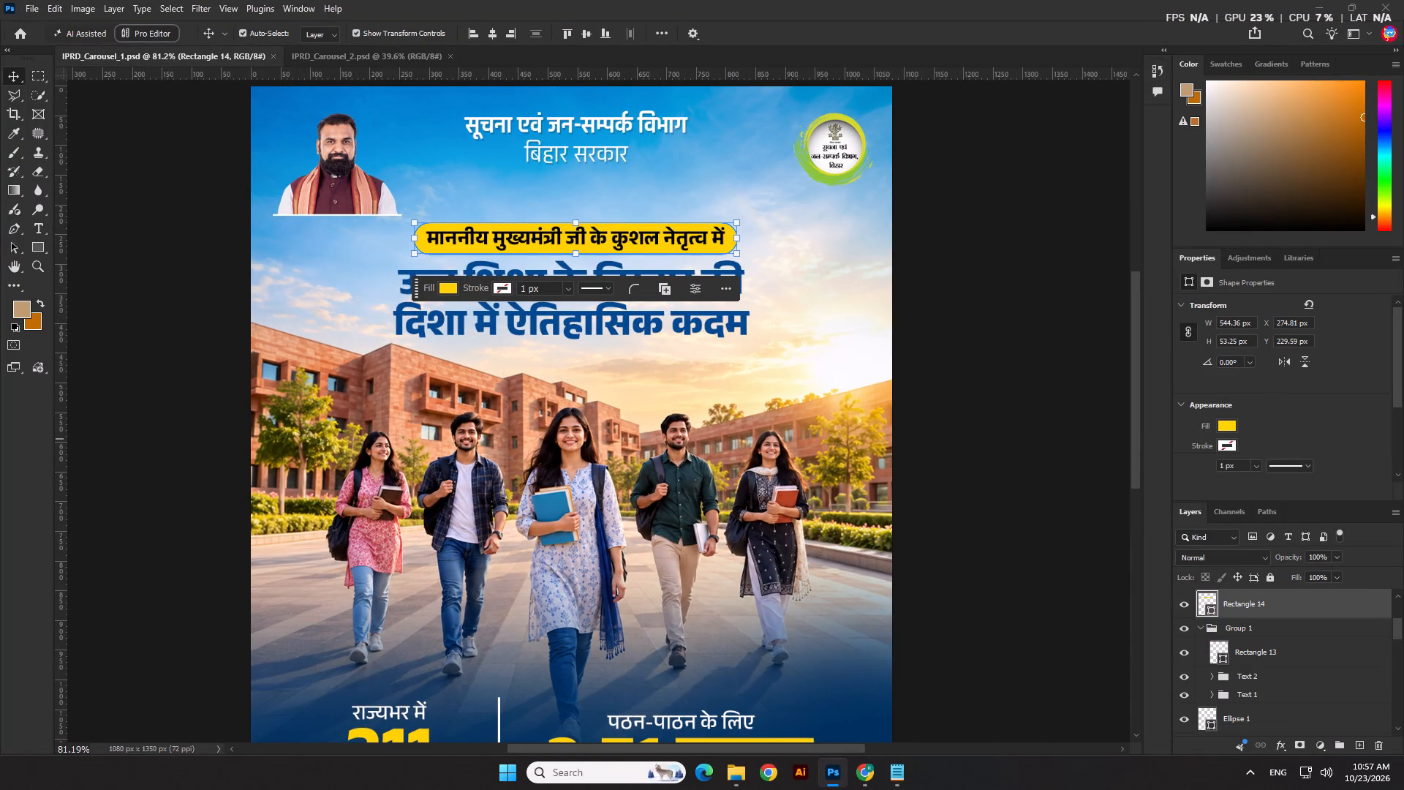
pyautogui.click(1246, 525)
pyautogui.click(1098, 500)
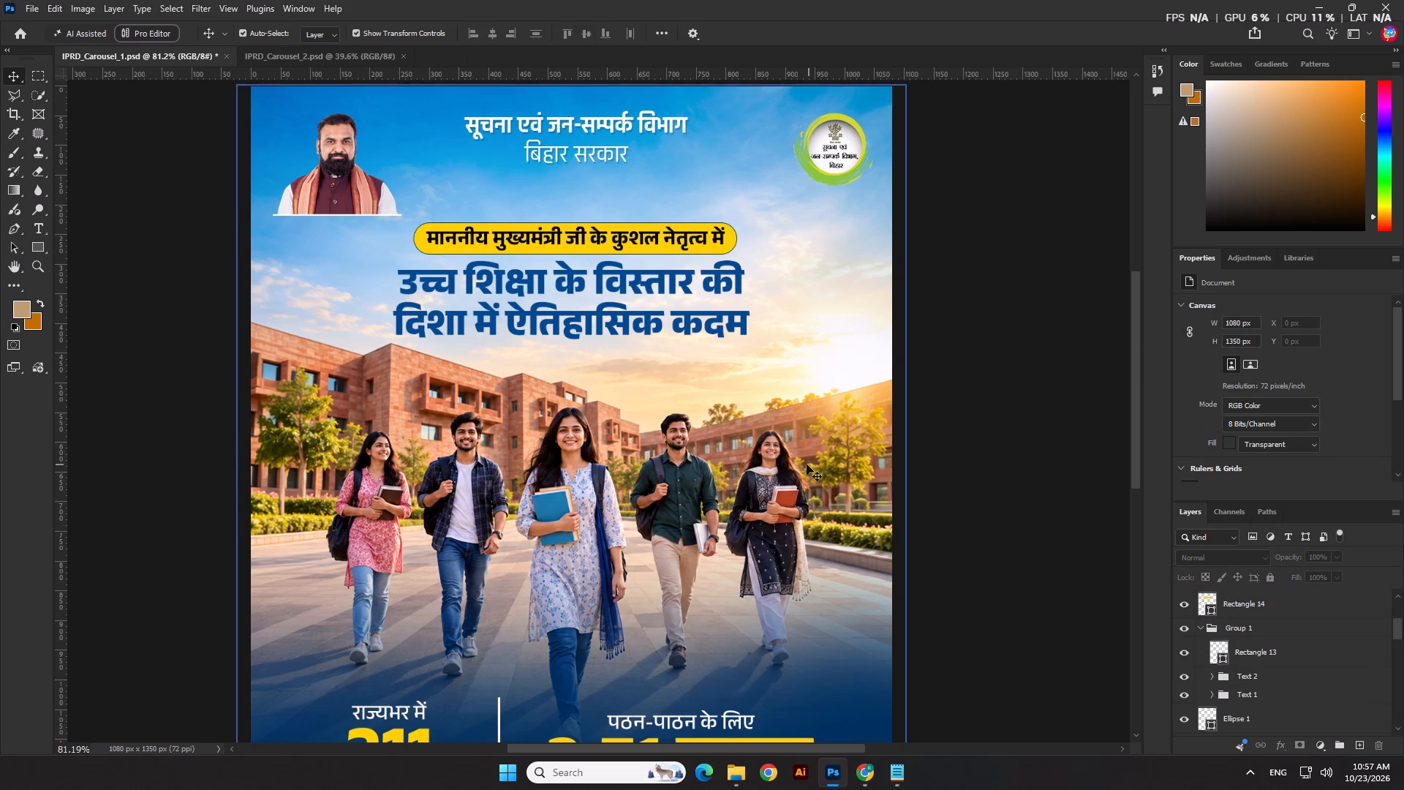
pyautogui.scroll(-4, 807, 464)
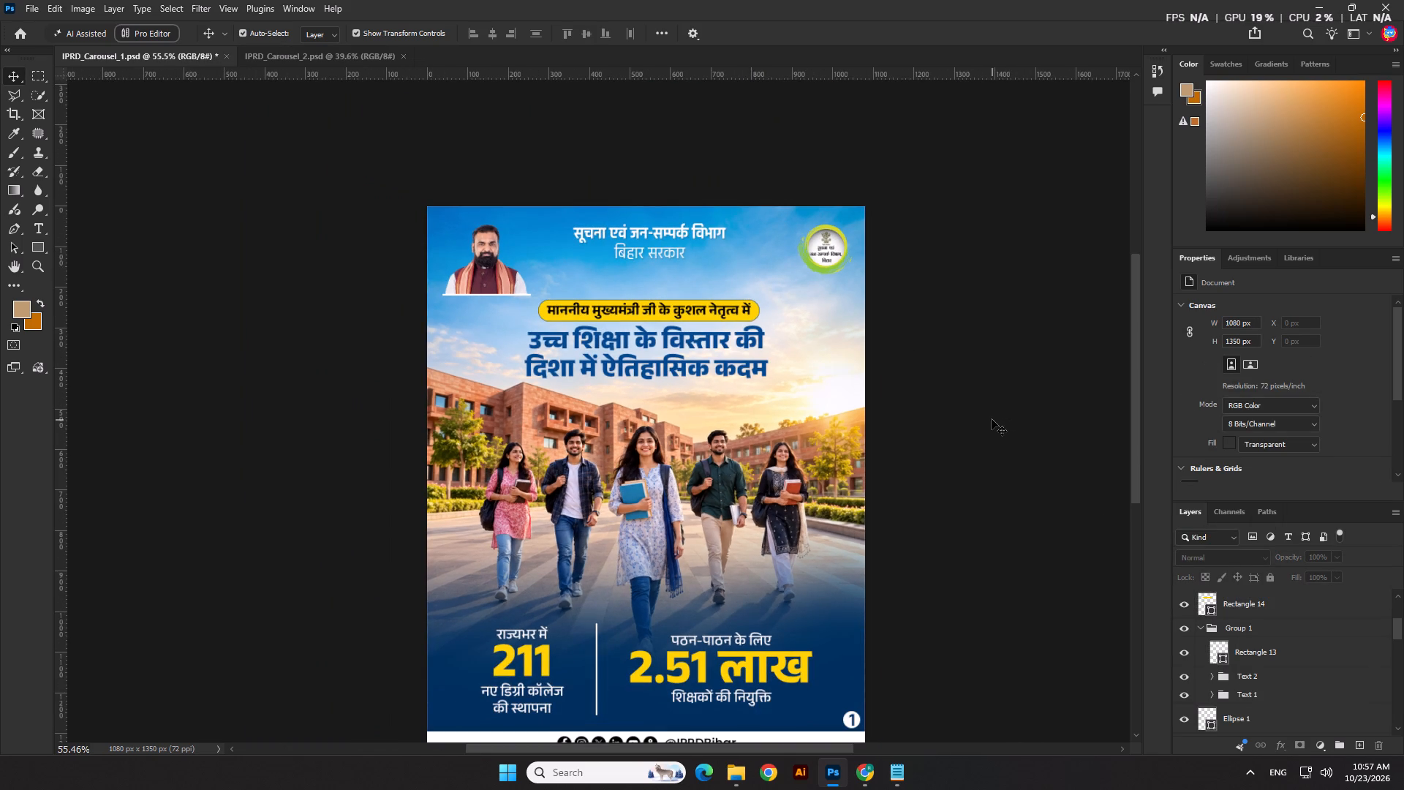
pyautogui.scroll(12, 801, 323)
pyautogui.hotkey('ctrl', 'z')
# Give the yellow banner behind the Chief Minister line on the first slide a white 2 px stroke.
pyautogui.scroll(-4, 707, 328)
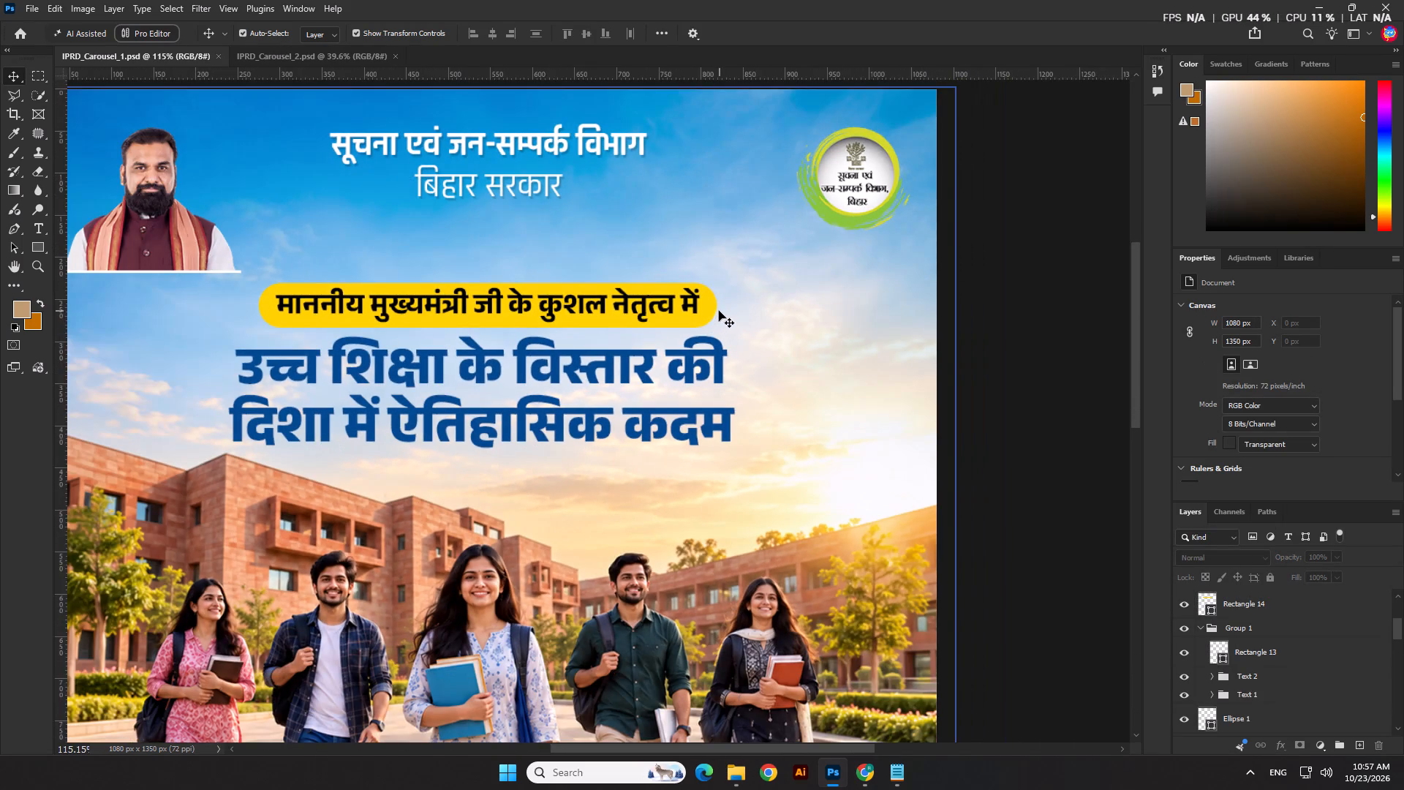
pyautogui.click(712, 308)
pyautogui.click(1232, 445)
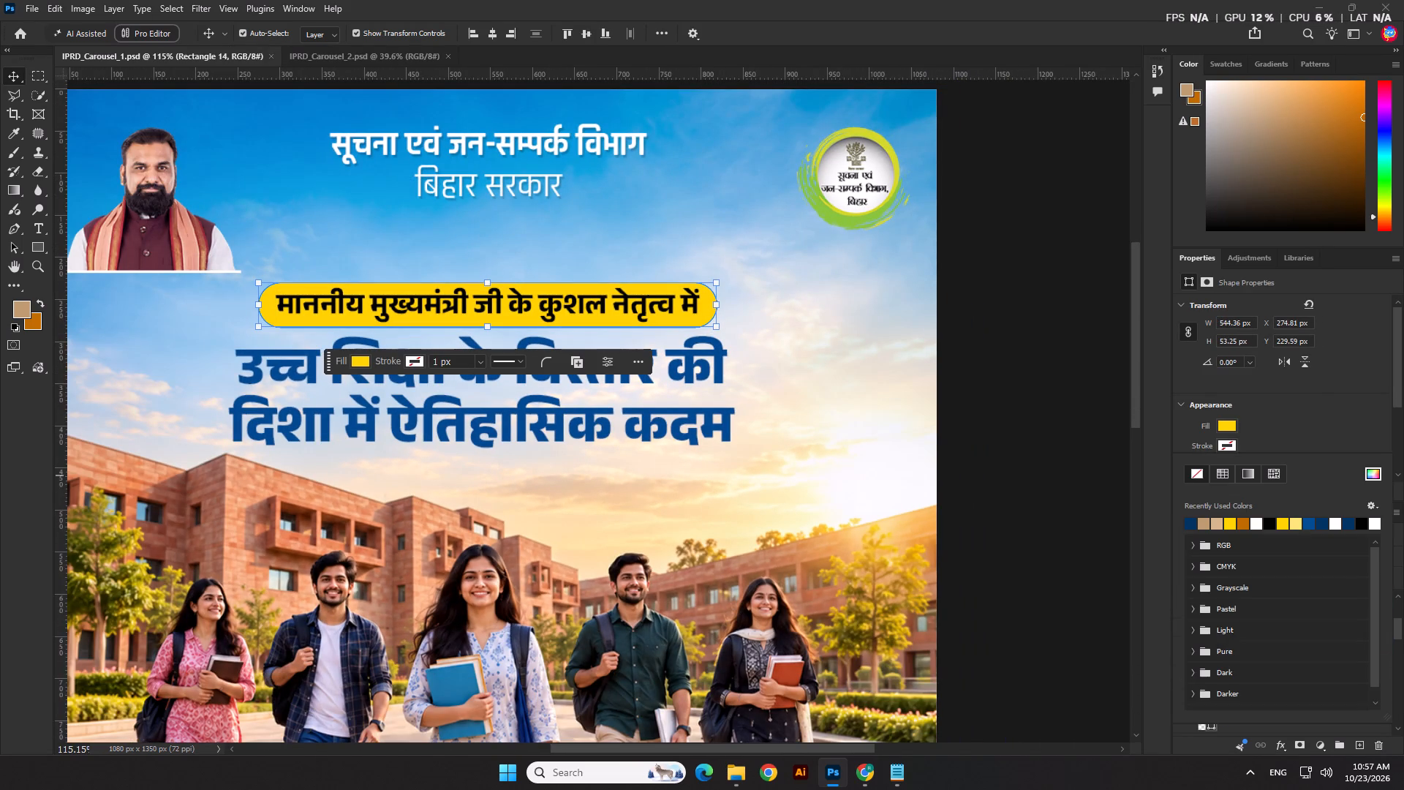
pyautogui.click(1256, 524)
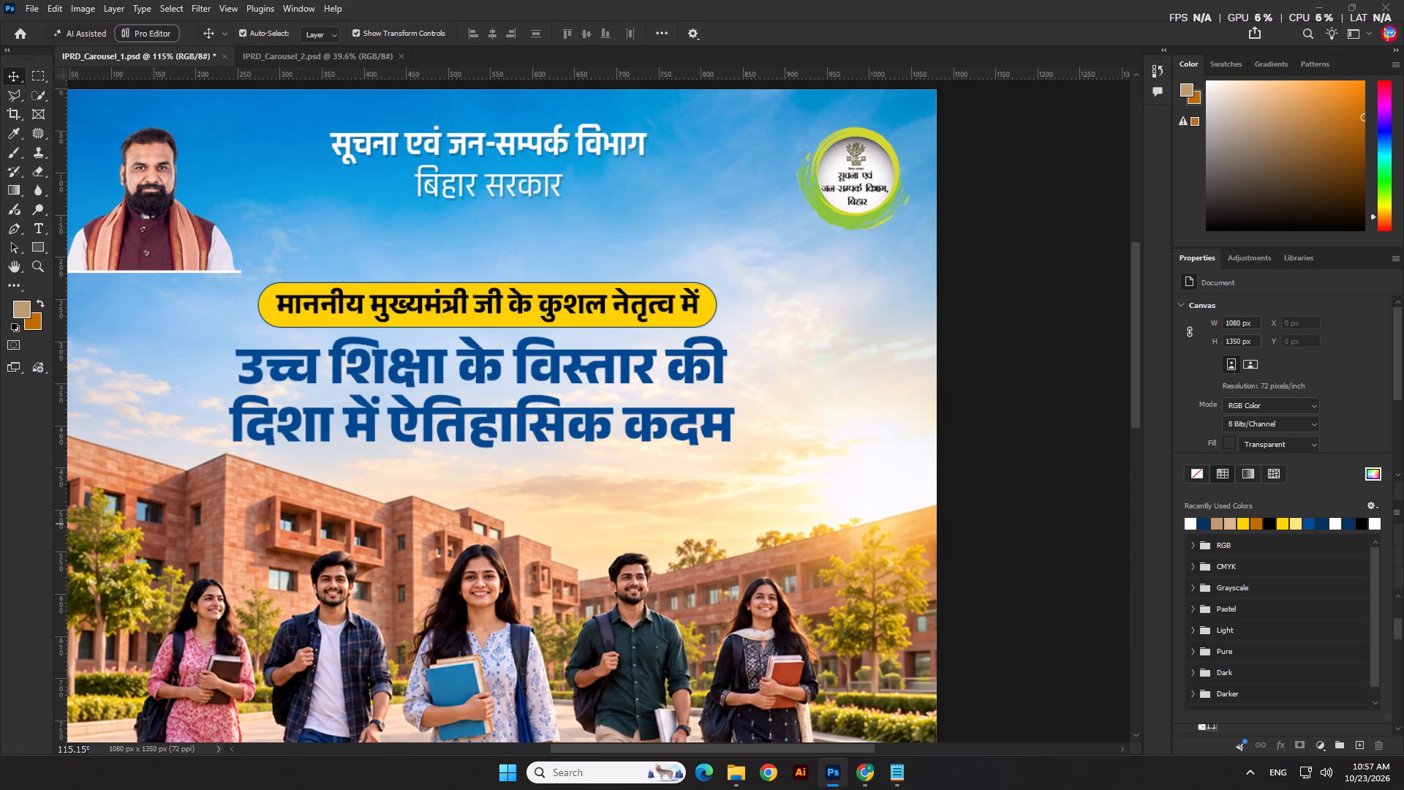
pyautogui.click(1187, 527)
pyautogui.click(1337, 390)
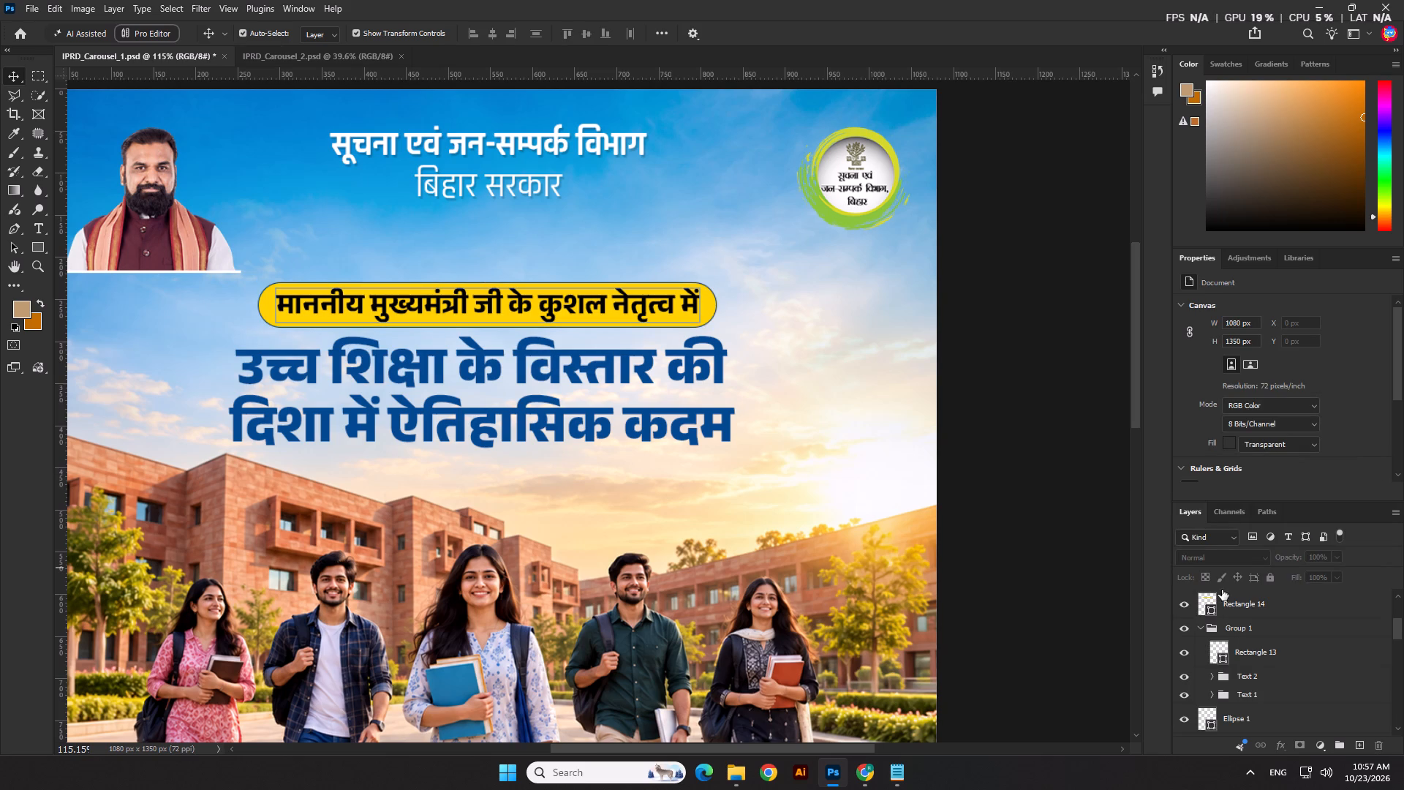
pyautogui.click(1230, 606)
pyautogui.scroll(-1, 1279, 445)
pyautogui.click(1228, 433)
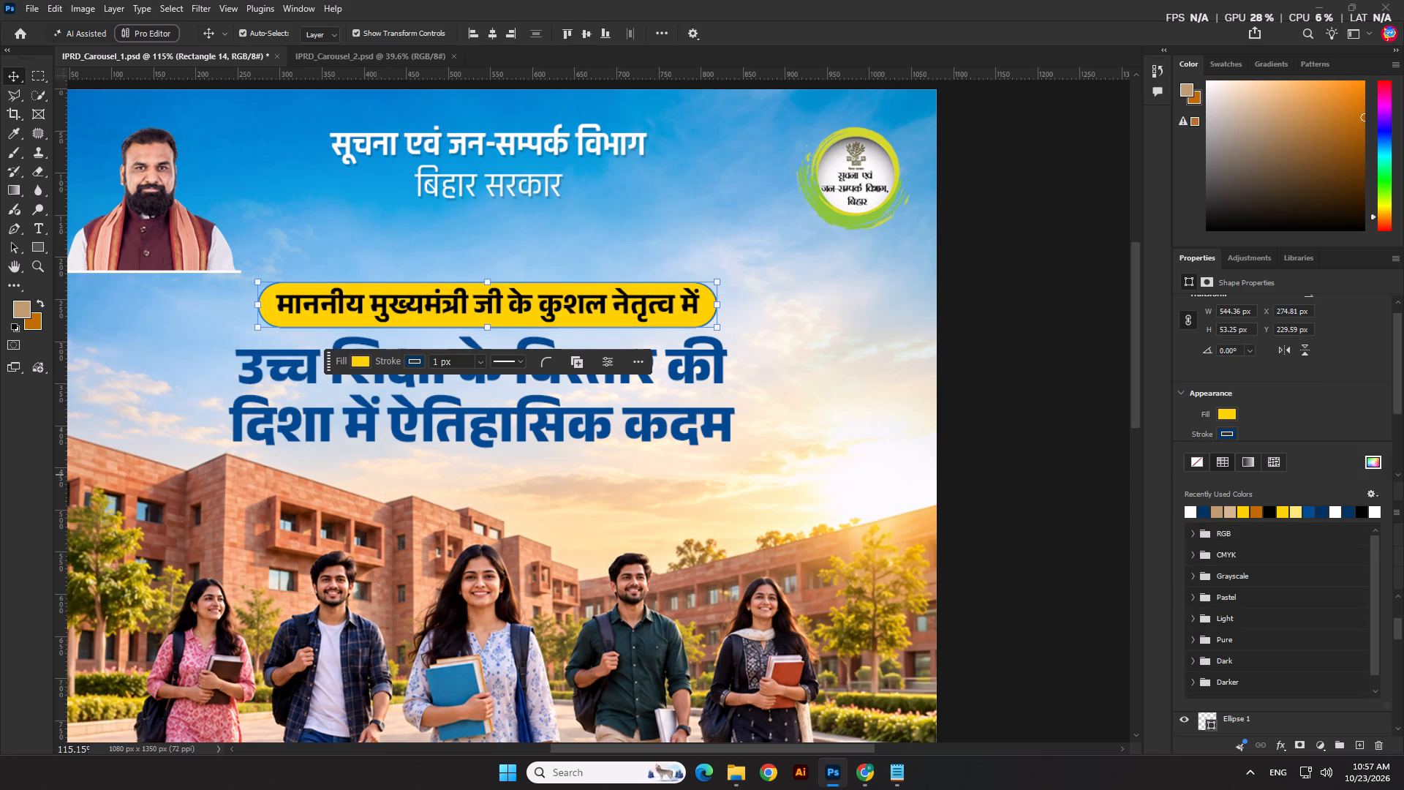
pyautogui.click(1194, 511)
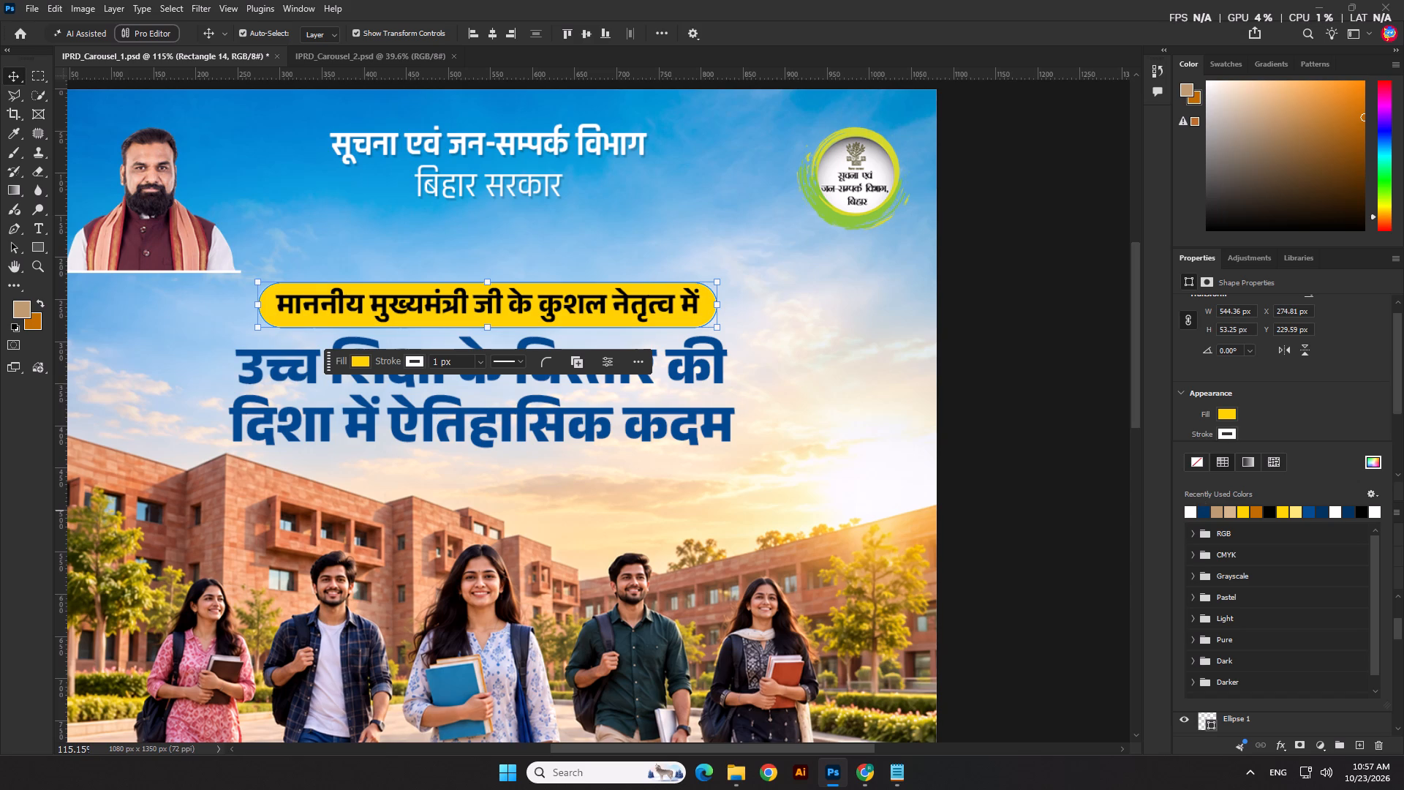
pyautogui.scroll(-3, 1262, 426)
pyautogui.moveTo(1243, 420); pyautogui.dragTo(1171, 413)
pyautogui.press('2')
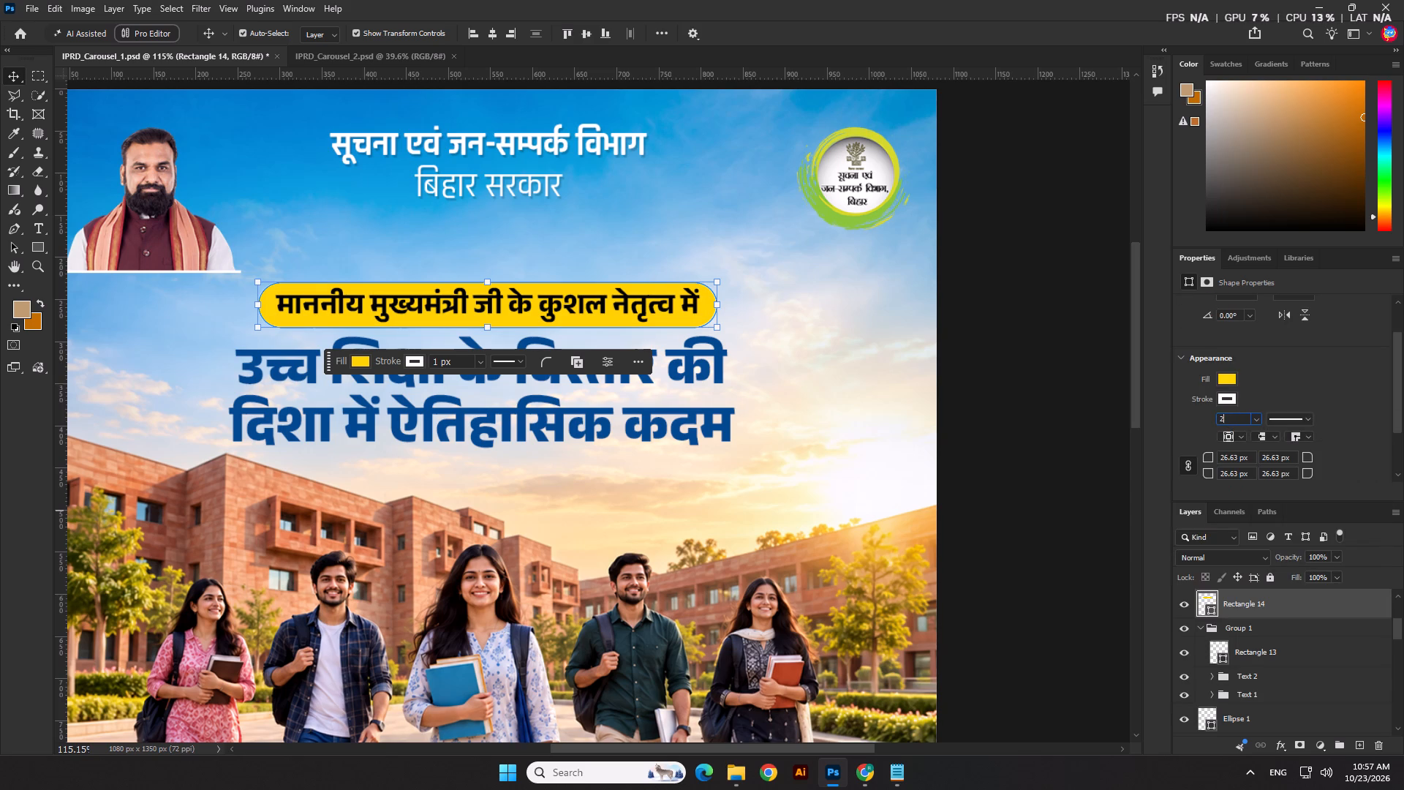
pyautogui.press('Return')
pyautogui.click(970, 396)
# Add a drop shadow to the first slide's yellow banner and save the document.
pyautogui.scroll(2, 724, 321)
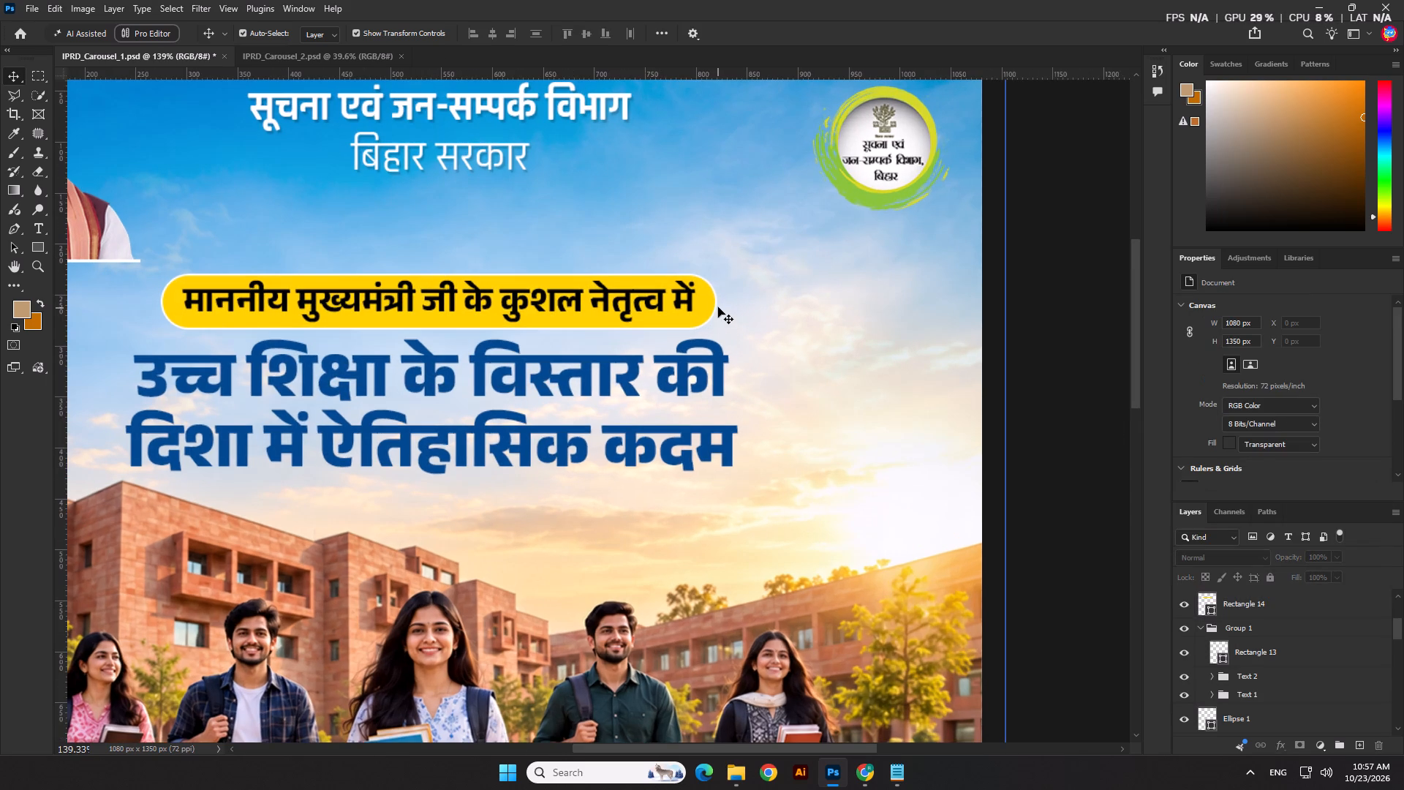
pyautogui.doubleClick(717, 306)
pyautogui.click(715, 306)
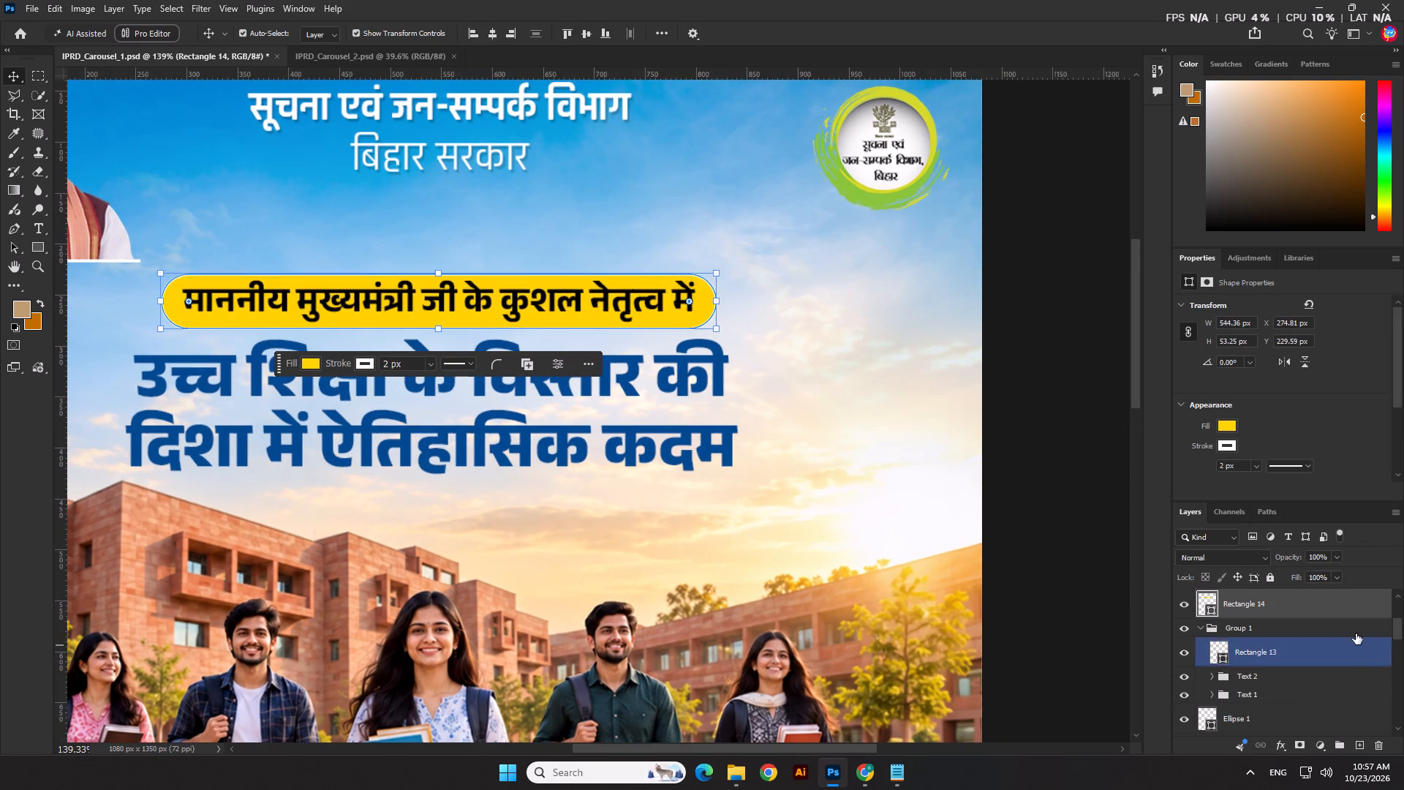
pyautogui.doubleClick(1350, 609)
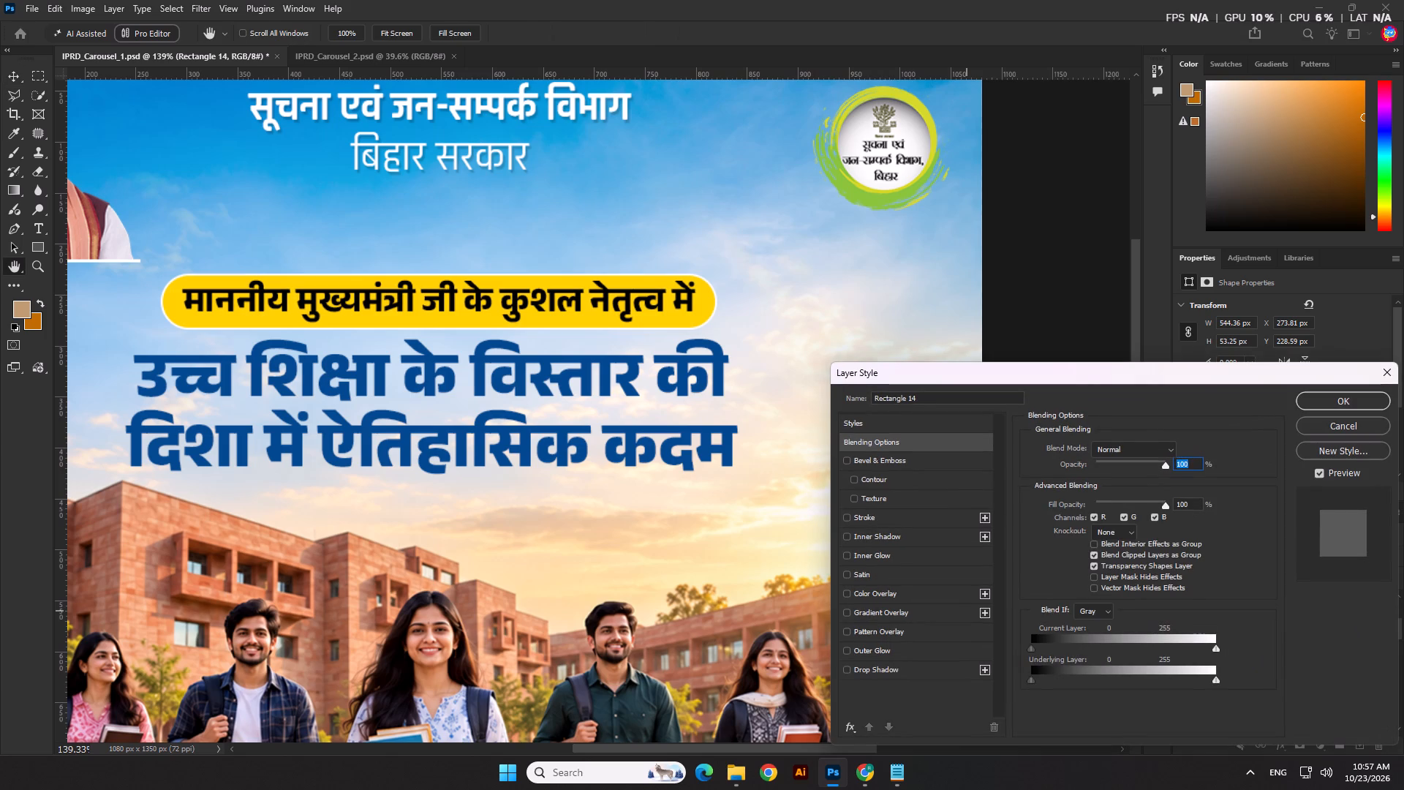
pyautogui.click(873, 670)
pyautogui.click(1302, 395)
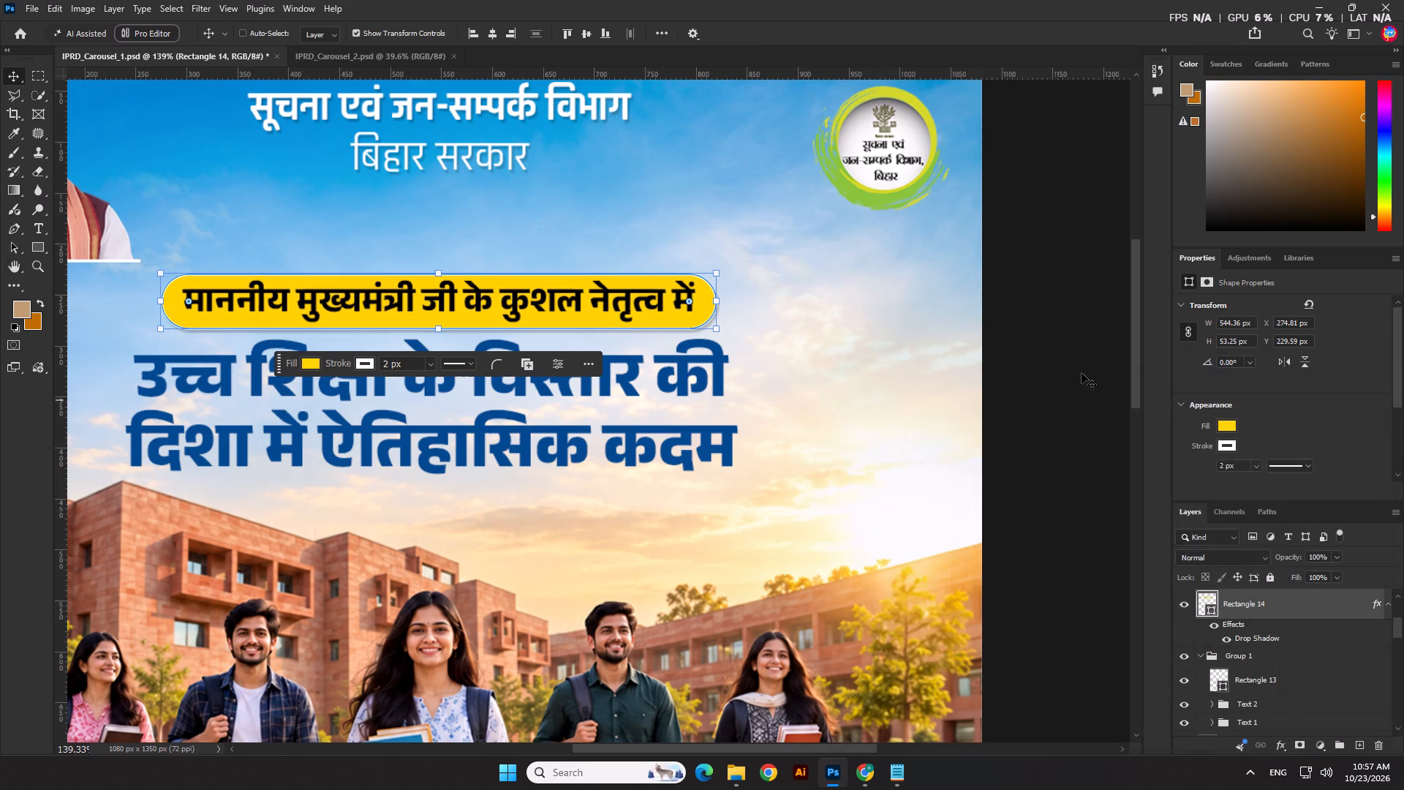
pyautogui.hotkey('ctrl', 's')
# Give the yellow banner in IPRD_Carousel_2.psd the same white 2 px stroke.
pyautogui.click(415, 56)
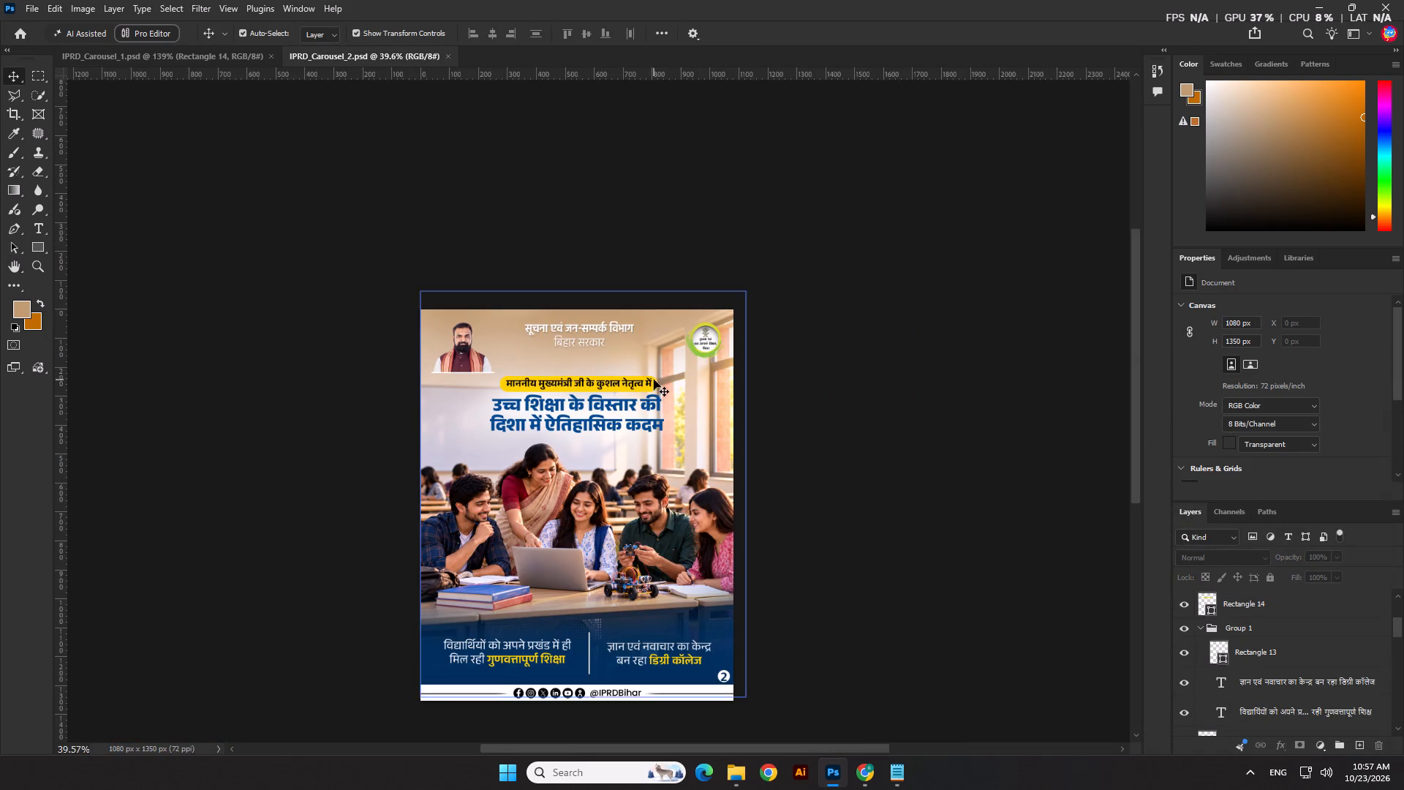
pyautogui.scroll(9, 652, 380)
pyautogui.click(660, 380)
pyautogui.click(1226, 448)
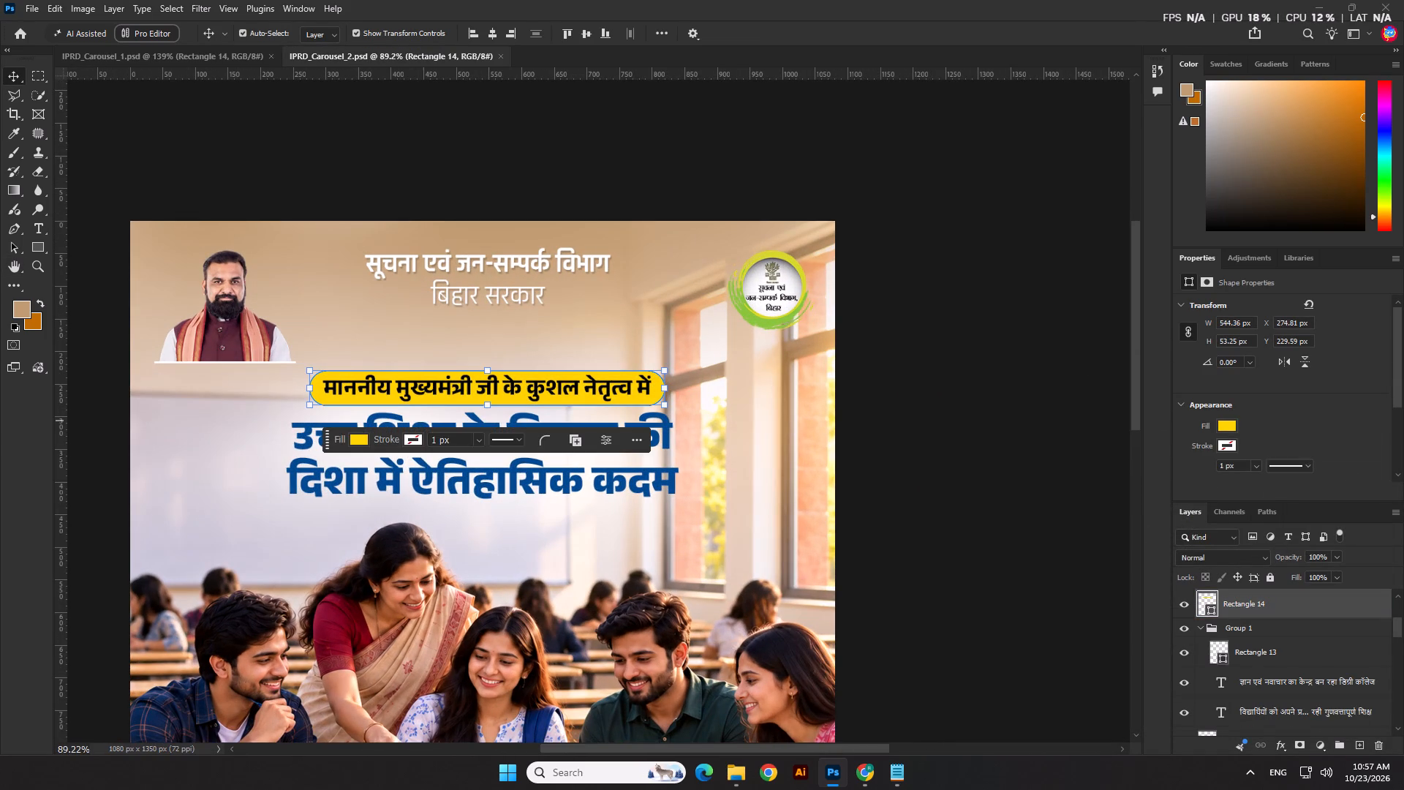
pyautogui.click(1193, 525)
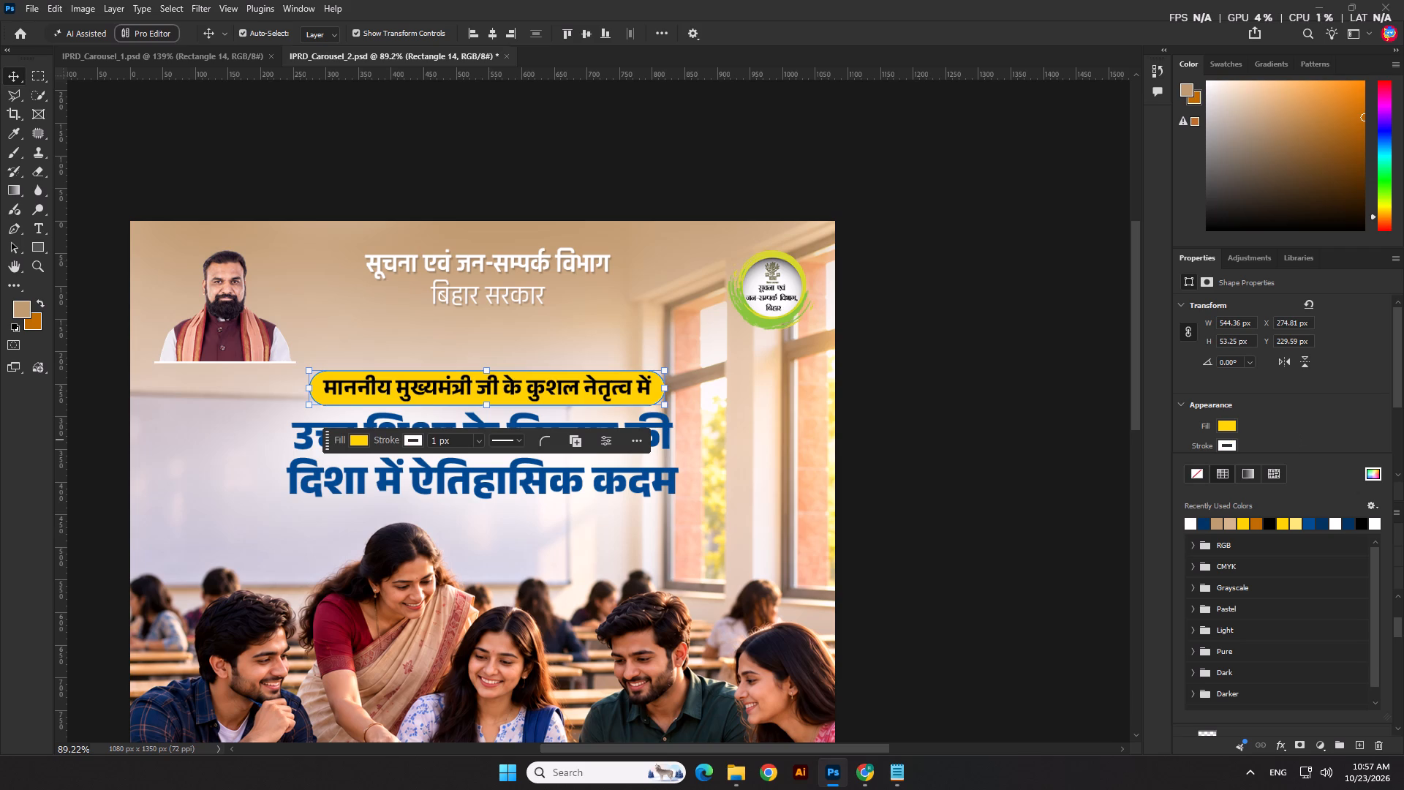
pyautogui.click(1311, 423)
pyautogui.moveTo(1234, 467); pyautogui.dragTo(1153, 464)
pyautogui.press('2')
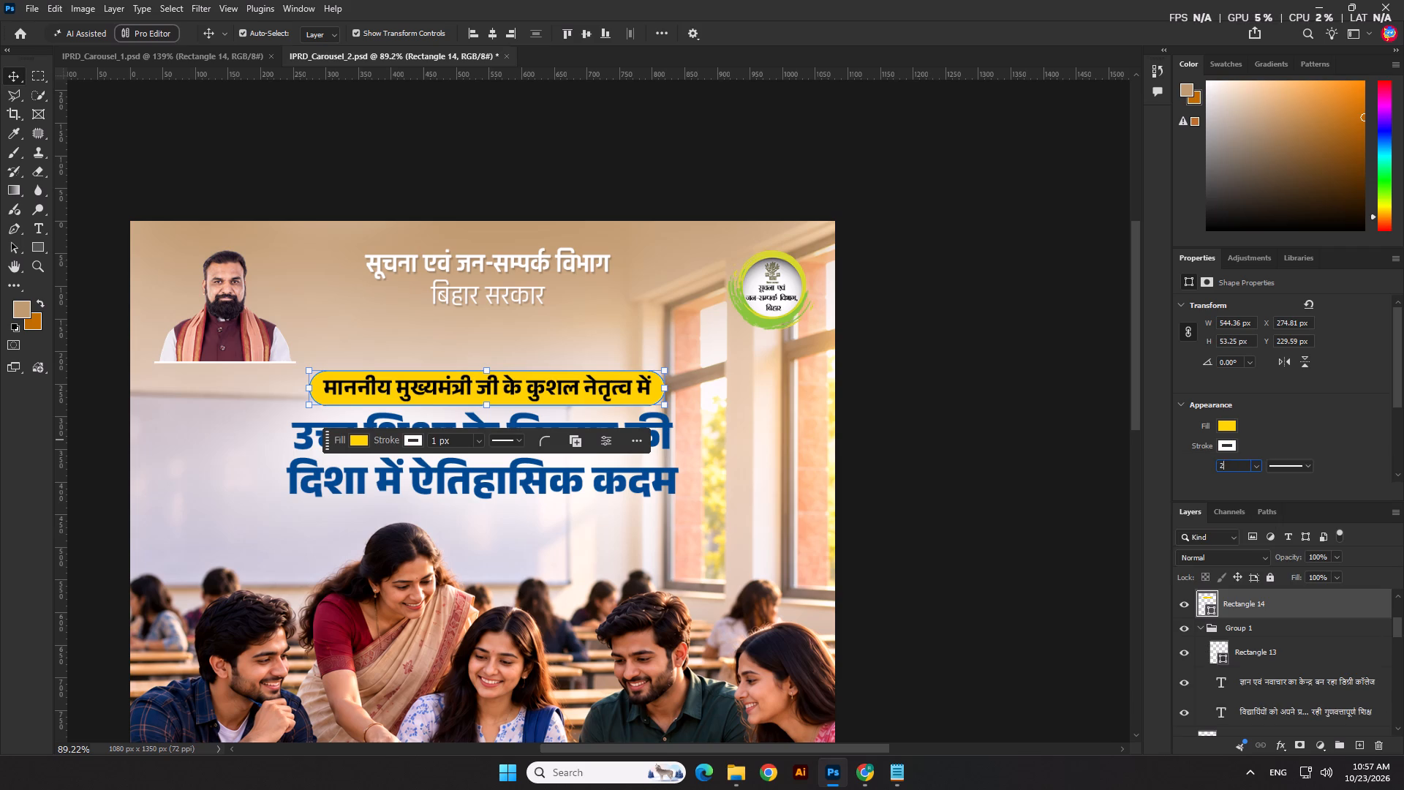
pyautogui.press('Return')
# Add a drop shadow (20% opacity, 123°, distance 3 px, size 2 px) to the second slide's yellow banner.
pyautogui.doubleClick(1343, 600)
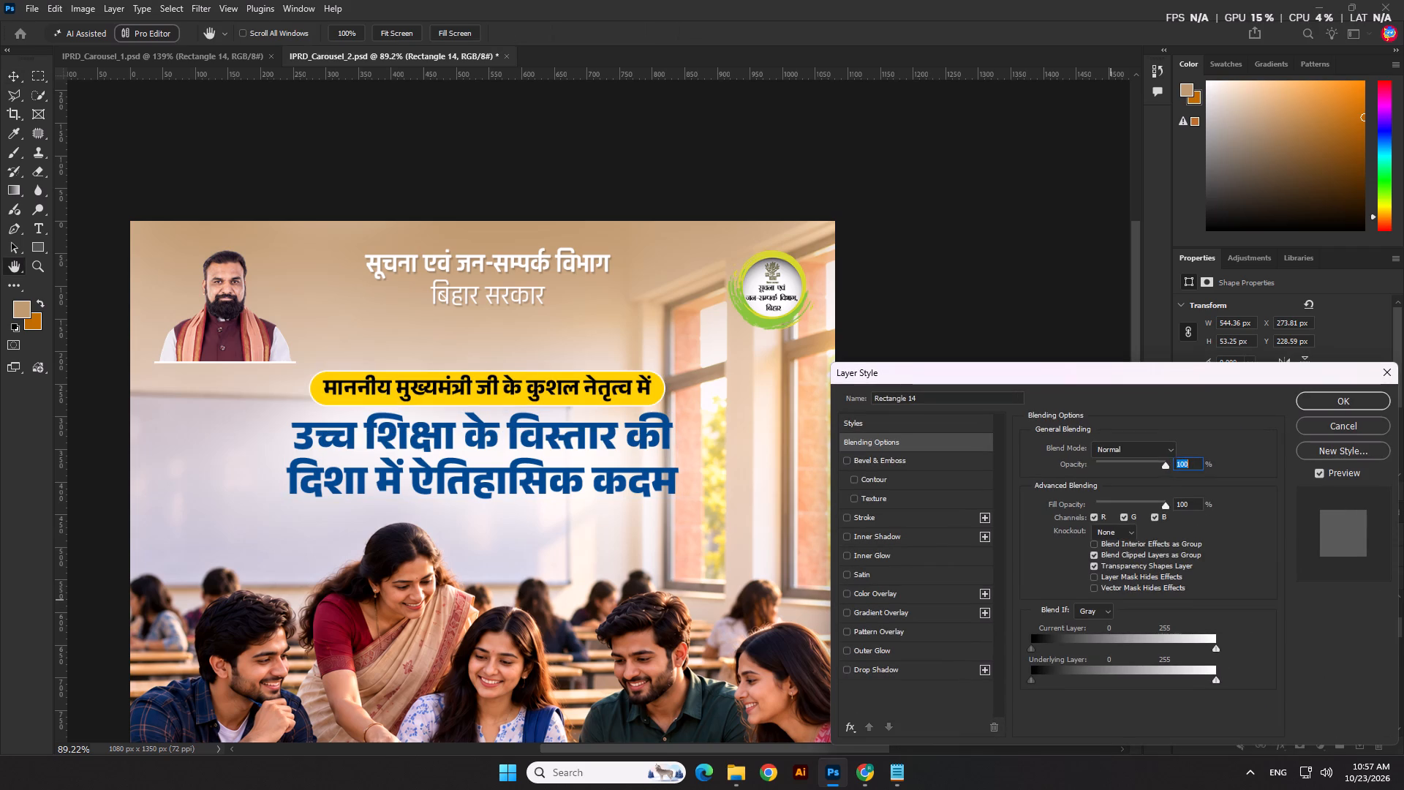
pyautogui.click(945, 671)
pyautogui.click(1354, 404)
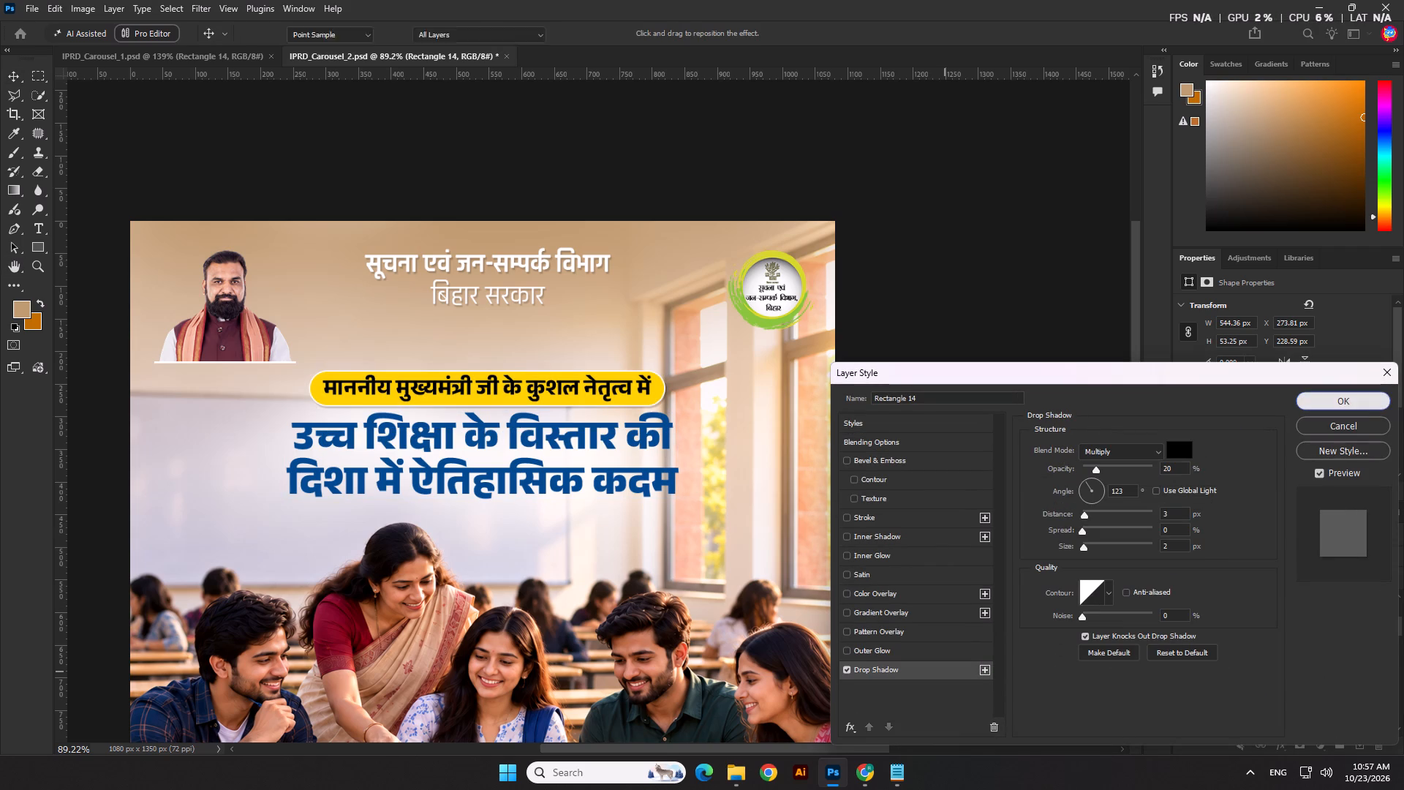
# Centre the second slide's yellow banner, its caption text and the blue headline horizontally on the canvas.
pyautogui.click(494, 38)
pyautogui.click(517, 123)
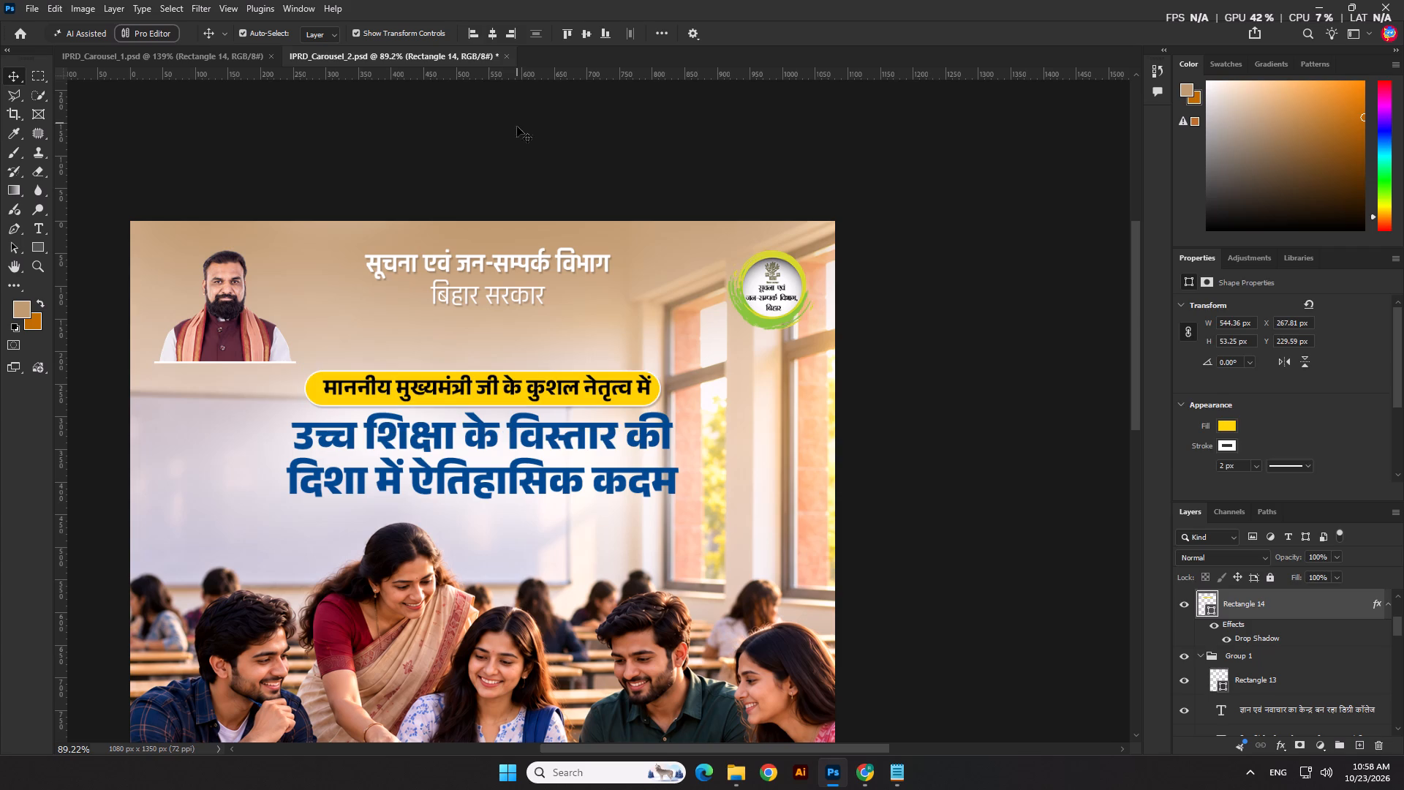
pyautogui.click(502, 385)
pyautogui.click(494, 31)
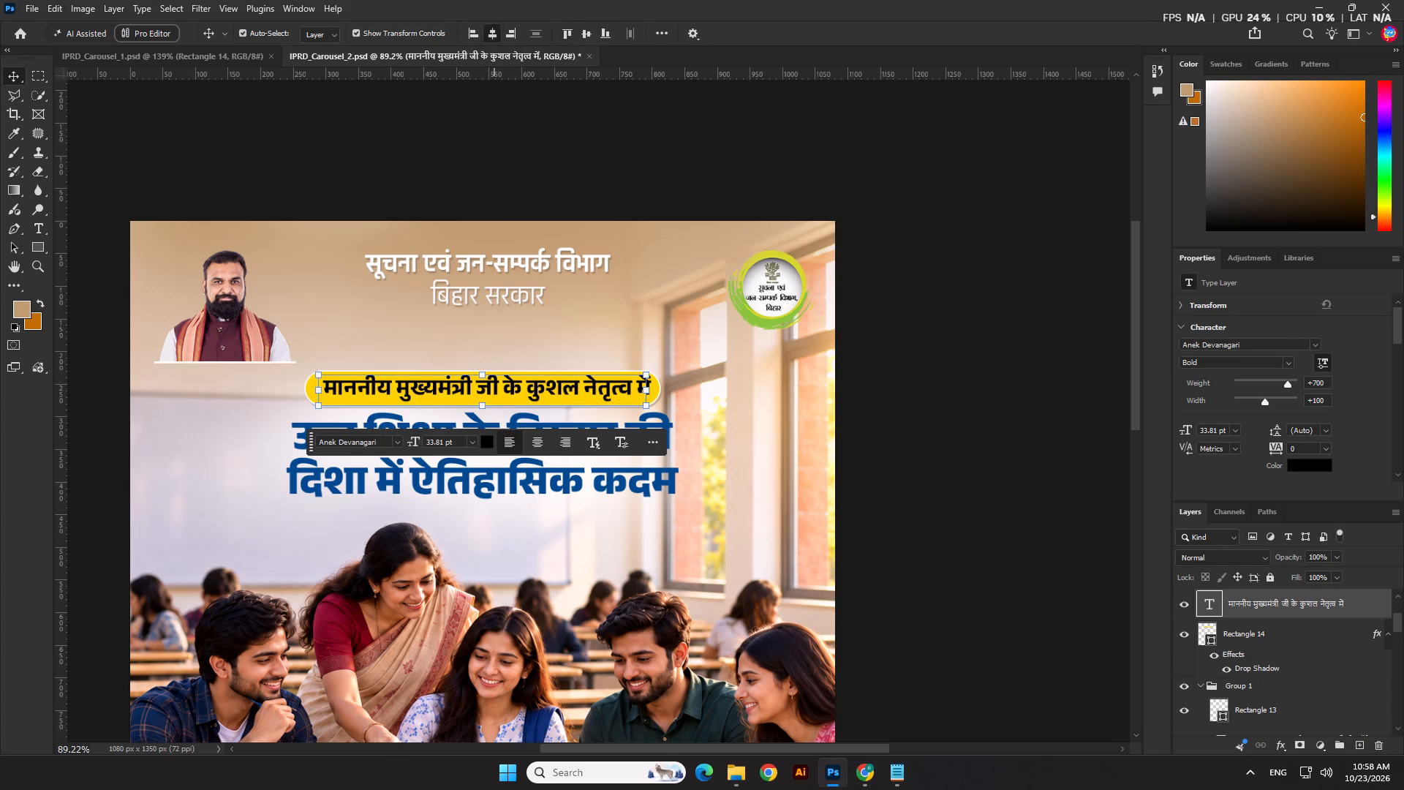
pyautogui.click(543, 126)
pyautogui.click(583, 432)
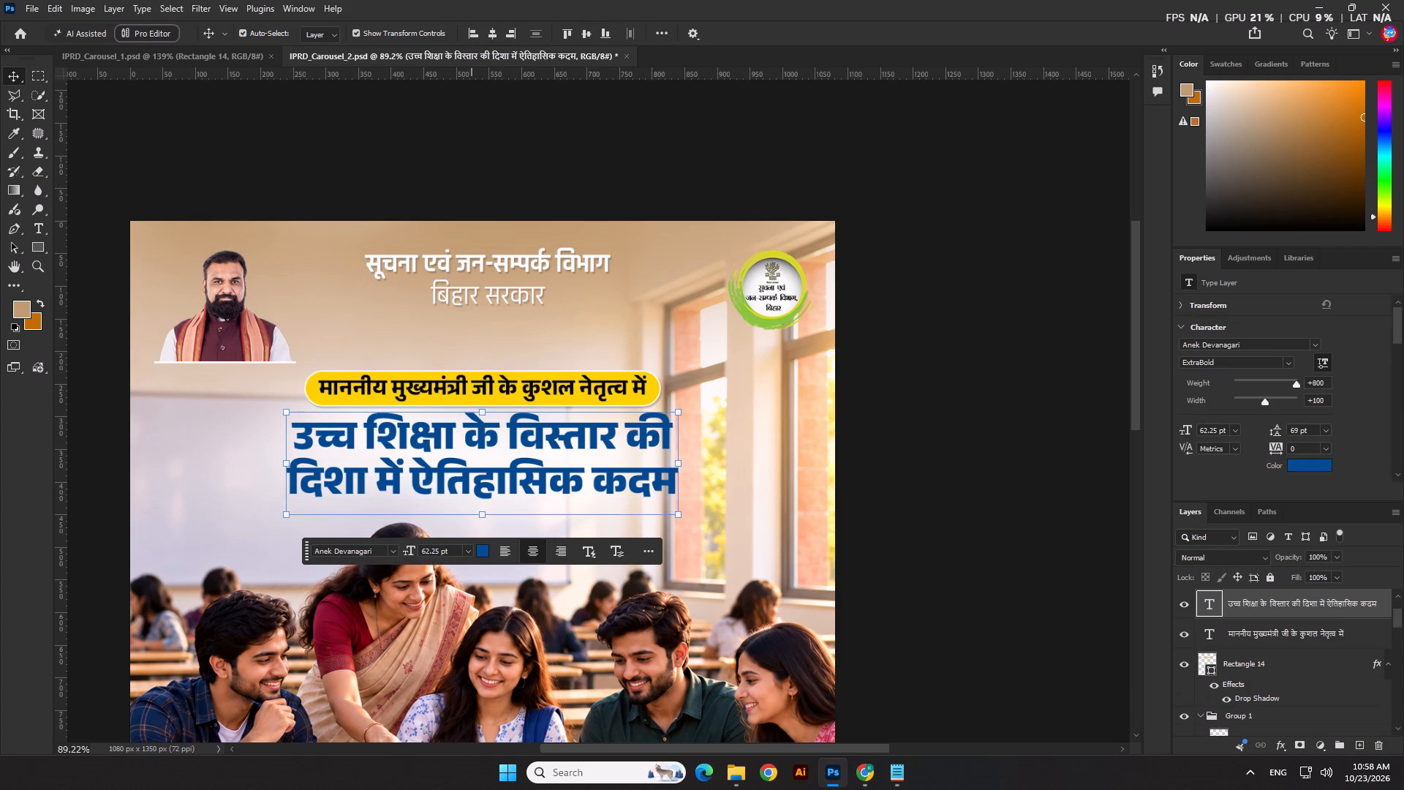
pyautogui.click(494, 36)
pyautogui.click(644, 181)
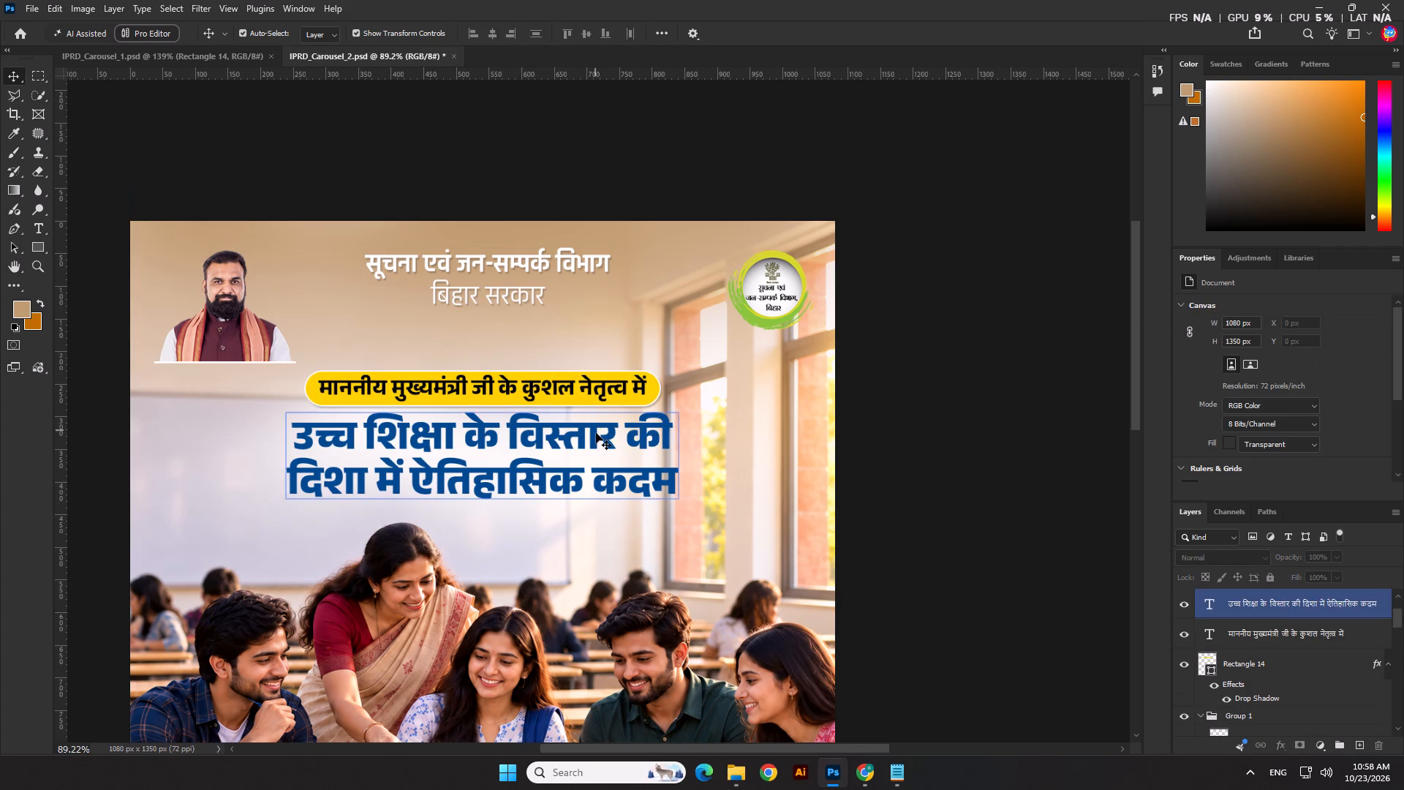
# Nudge the second slide's blue headline down 2 px and save the document.
pyautogui.click(596, 433)
pyautogui.press('Down')
pyautogui.press('Down')
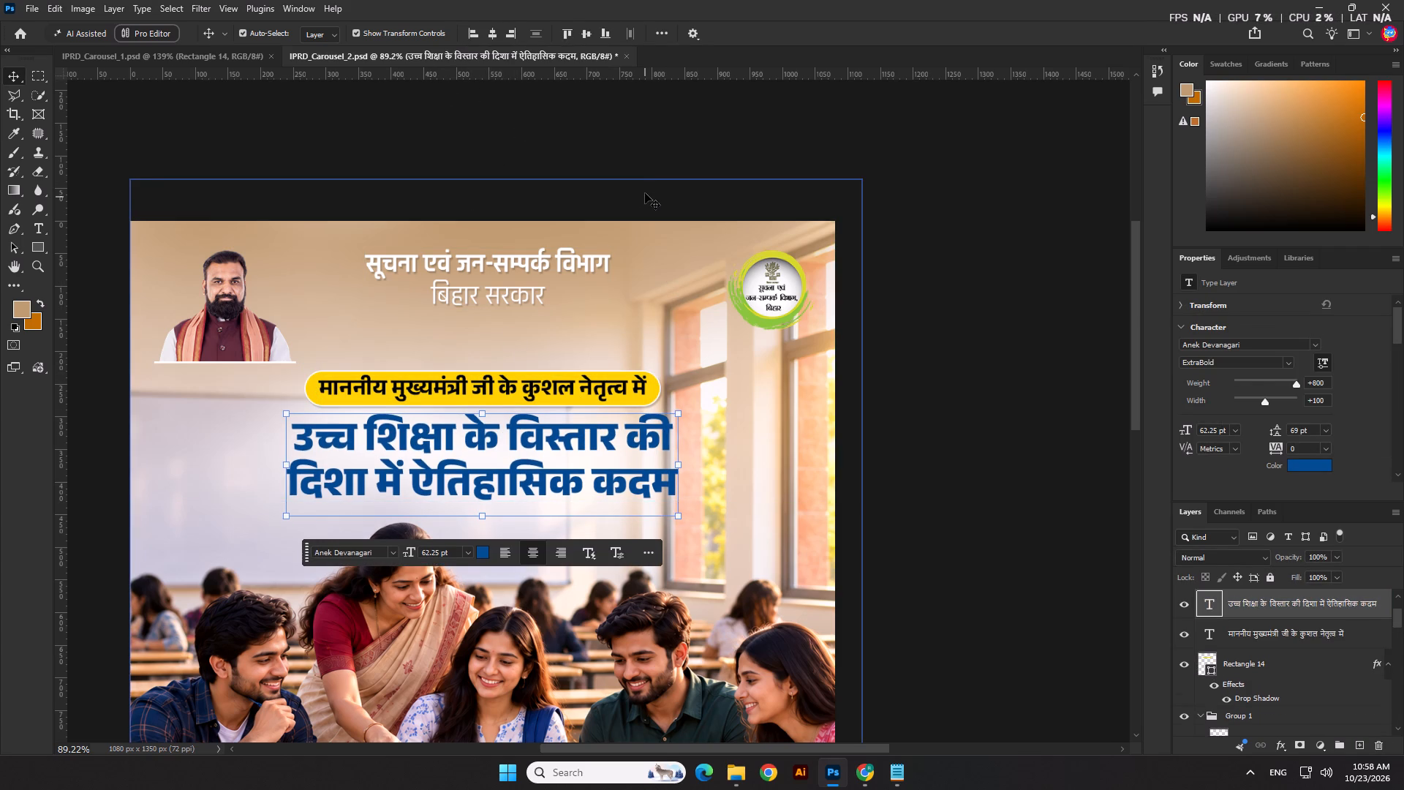
pyautogui.click(646, 167)
pyautogui.hotkey('ctrl', 's')
# Centre the yellow banner, its caption text and the blue headline horizontally on the canvas in IPRD_Carousel_1.psd.
pyautogui.click(236, 51)
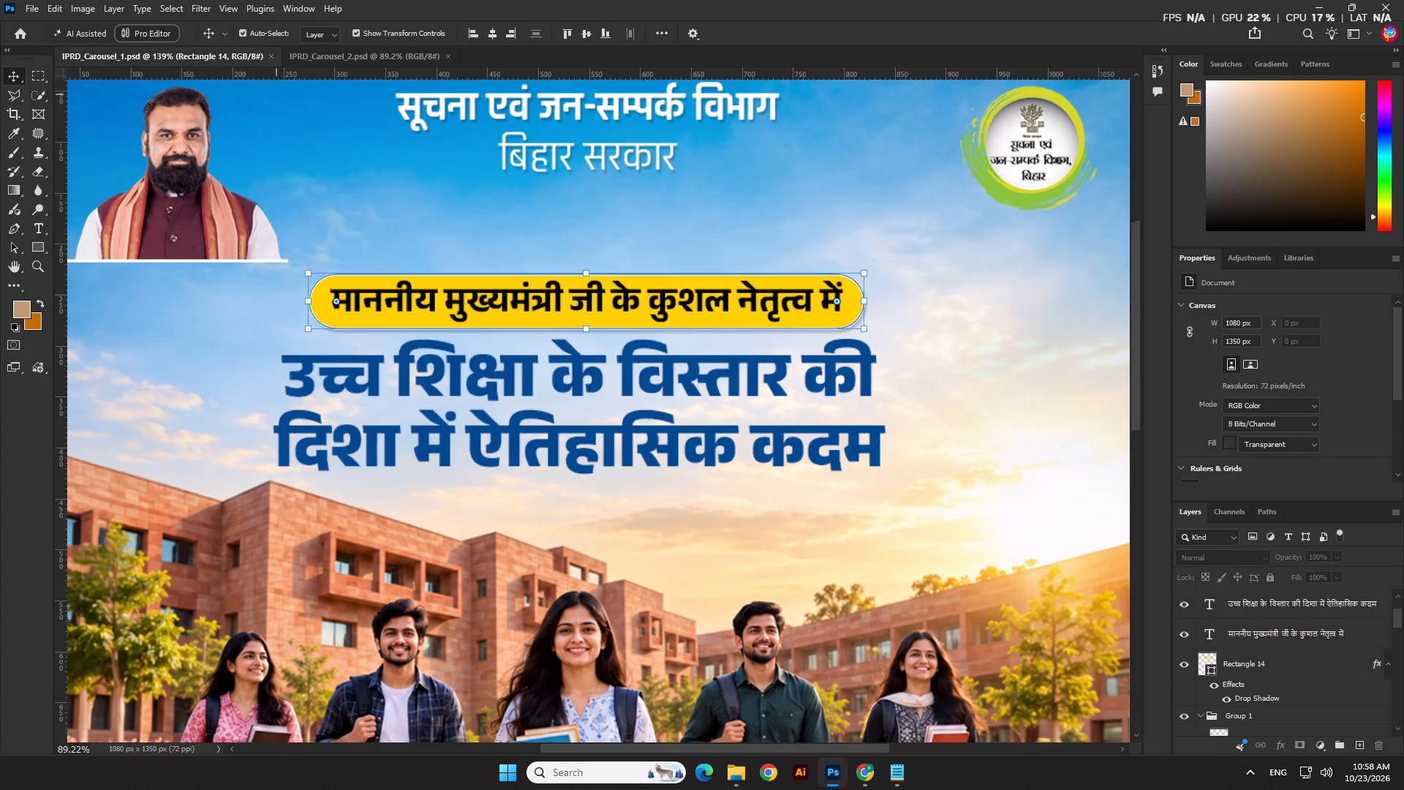
pyautogui.click(492, 28)
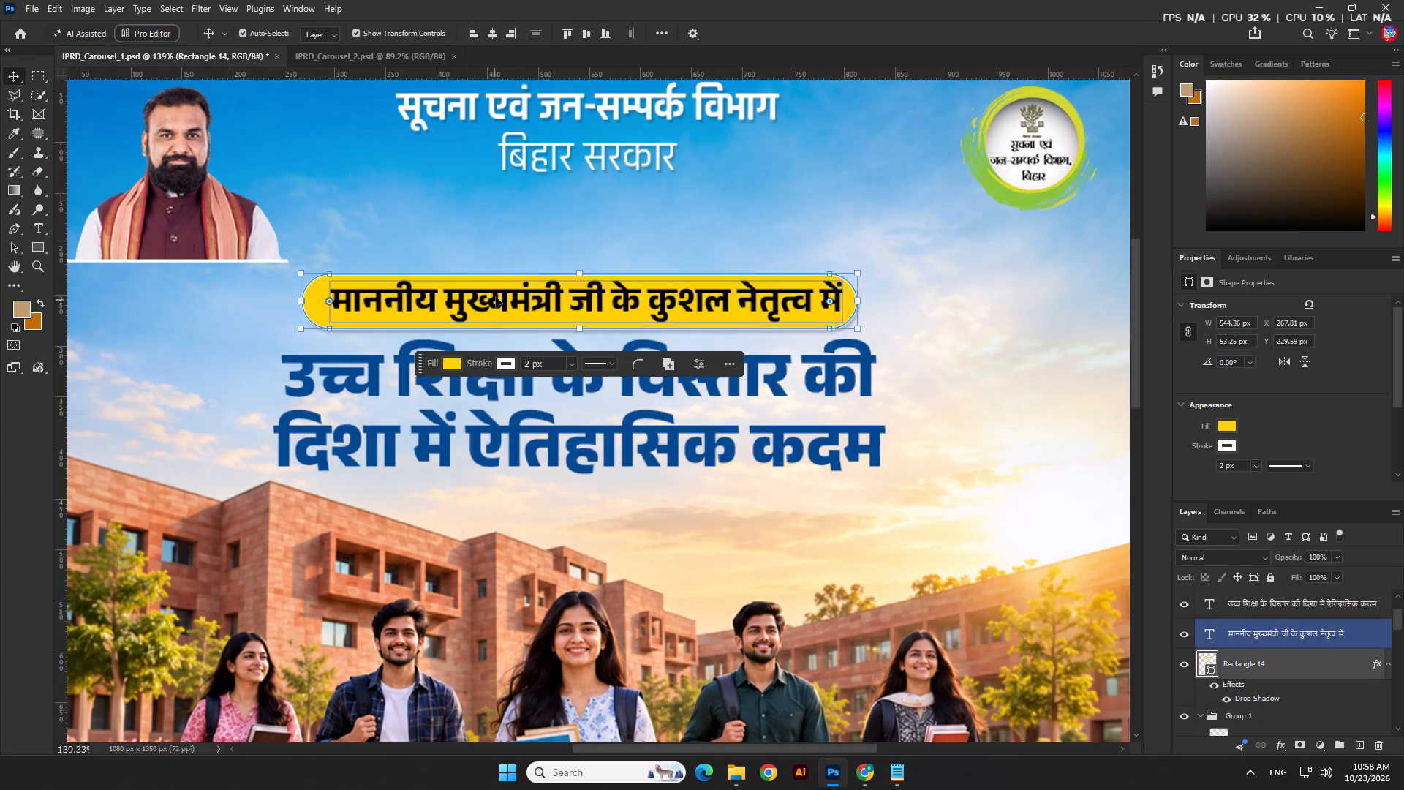
pyautogui.click(496, 297)
pyautogui.click(490, 24)
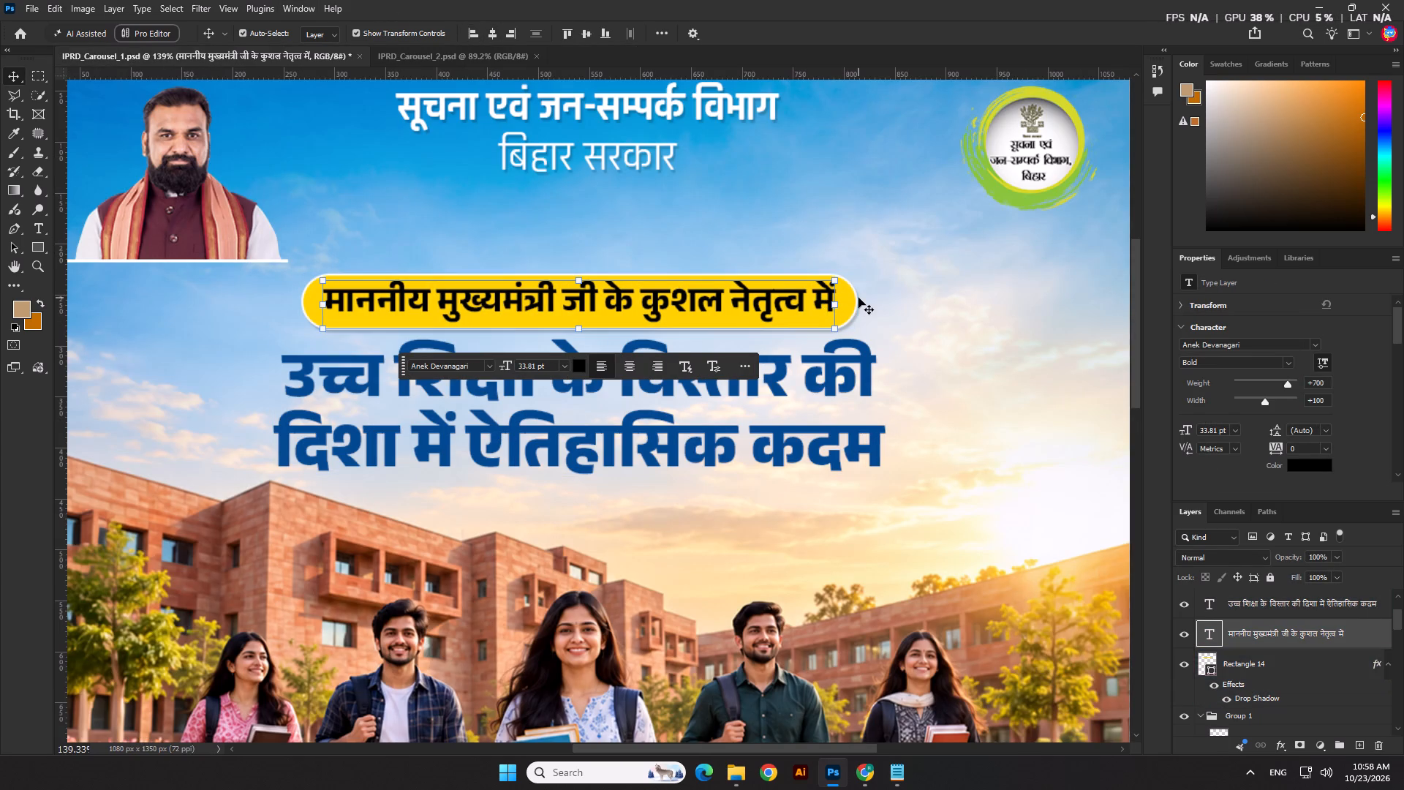
pyautogui.click(788, 385)
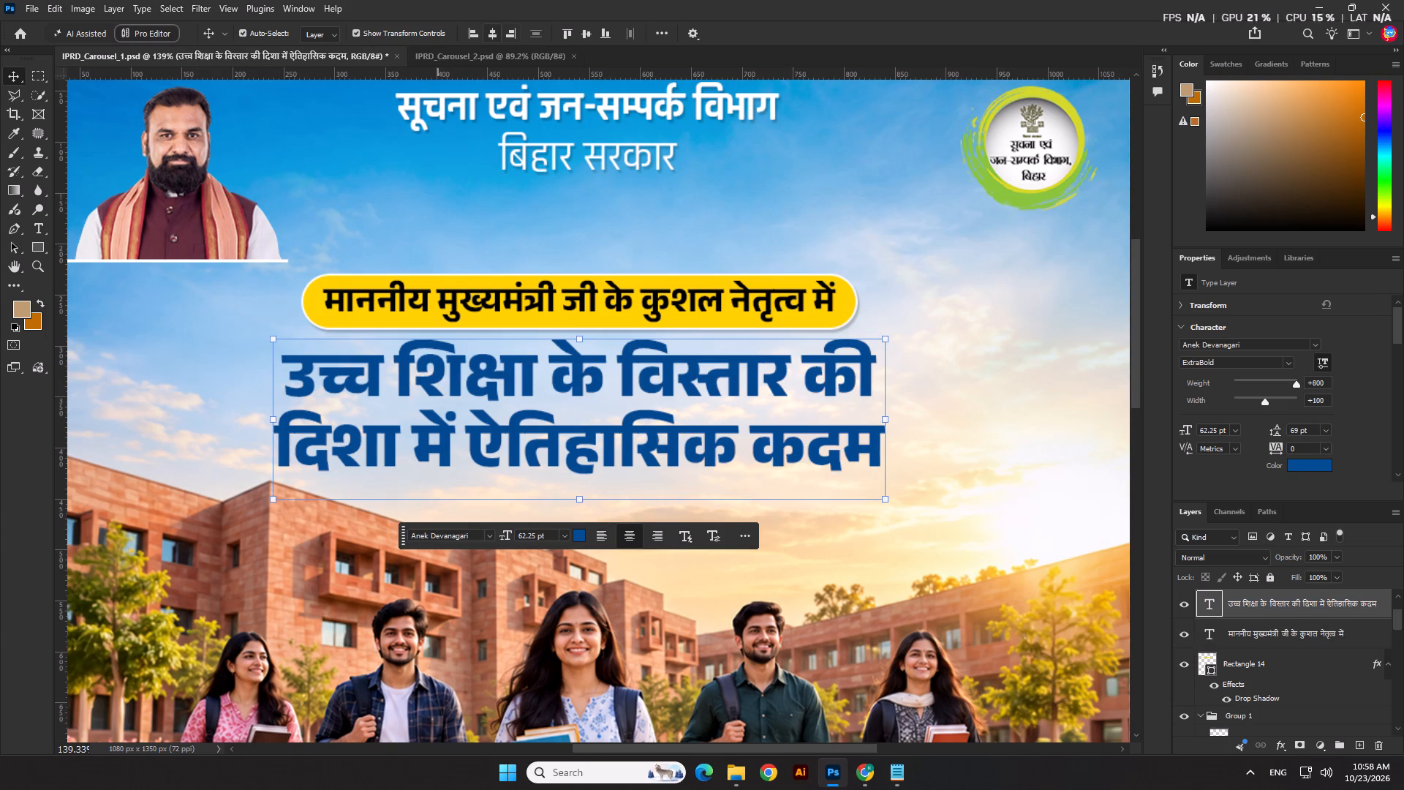
pyautogui.click(493, 29)
# Nudge the first slide's blue headline down 2 px, save the document and deselect the headline.
pyautogui.press('Down')
pyautogui.press('Down')
pyautogui.scroll(-7, 219, 316)
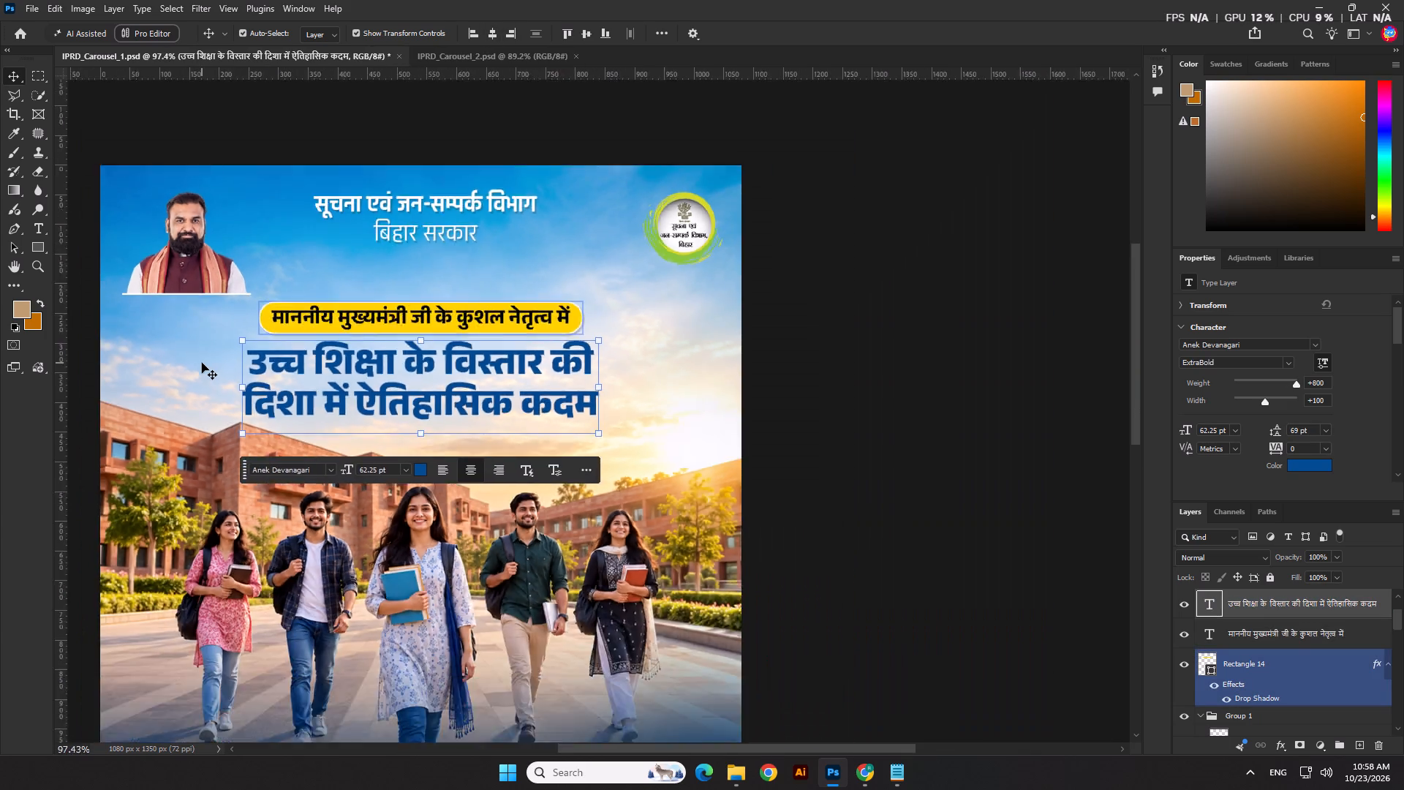
pyautogui.scroll(-6, 202, 363)
pyautogui.hotkey('ctrl', 's')
pyautogui.click(703, 326)
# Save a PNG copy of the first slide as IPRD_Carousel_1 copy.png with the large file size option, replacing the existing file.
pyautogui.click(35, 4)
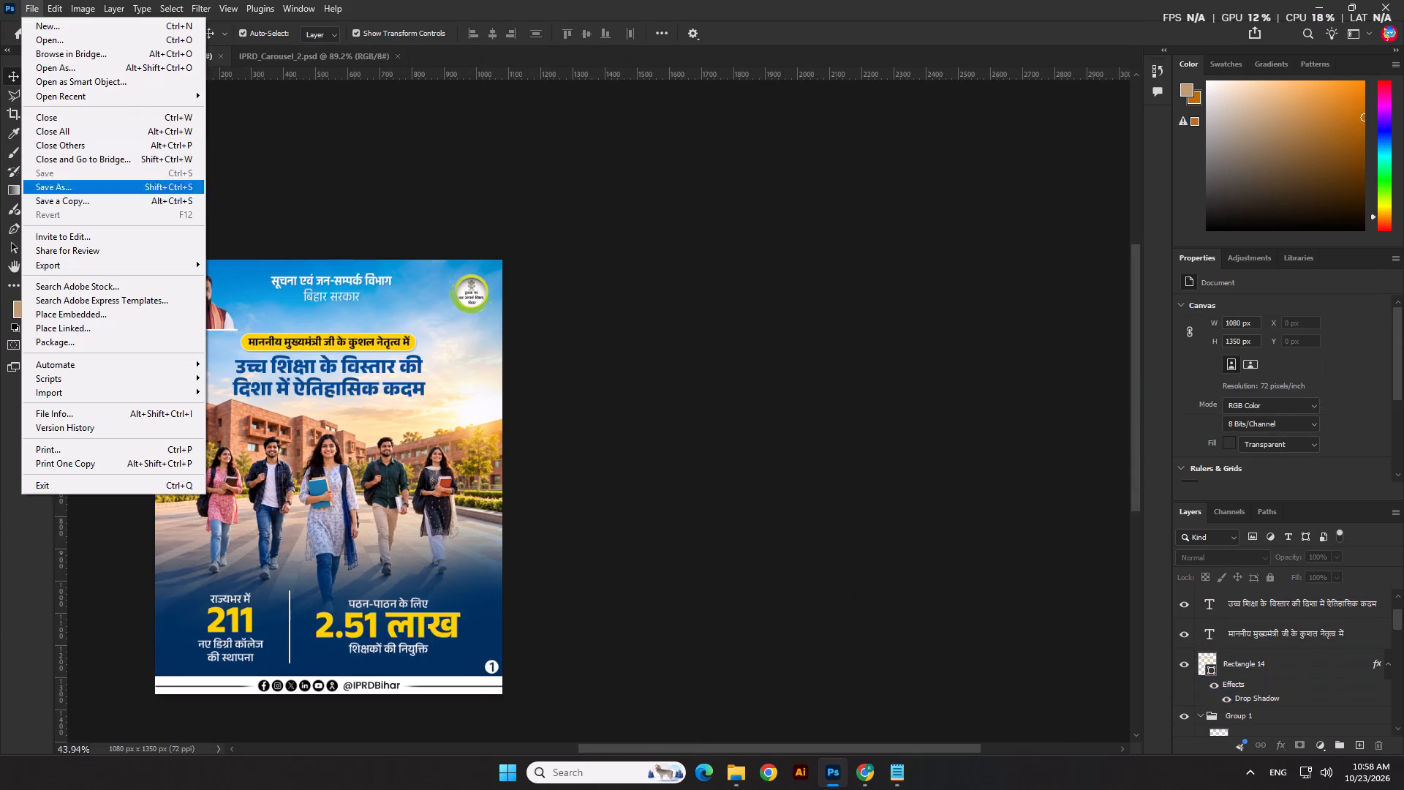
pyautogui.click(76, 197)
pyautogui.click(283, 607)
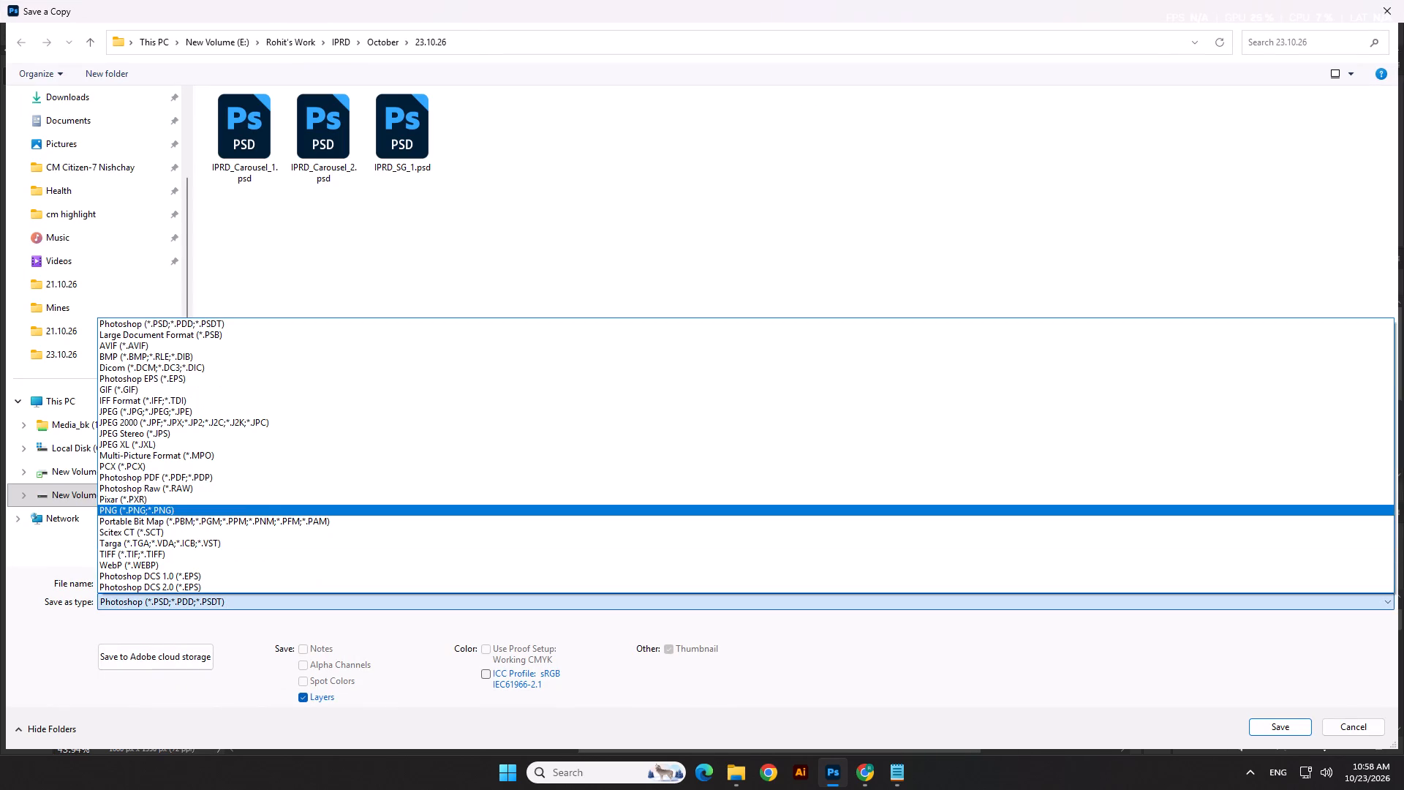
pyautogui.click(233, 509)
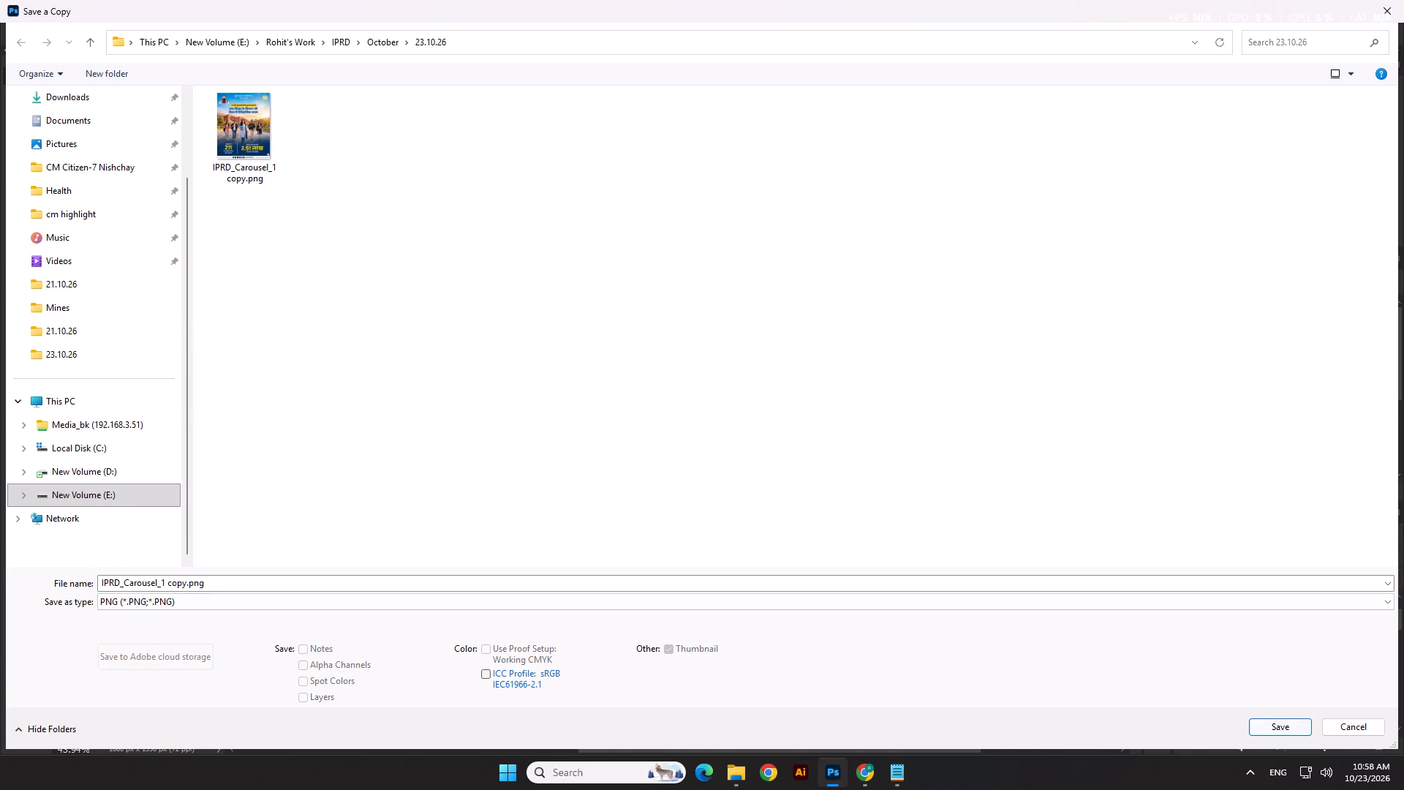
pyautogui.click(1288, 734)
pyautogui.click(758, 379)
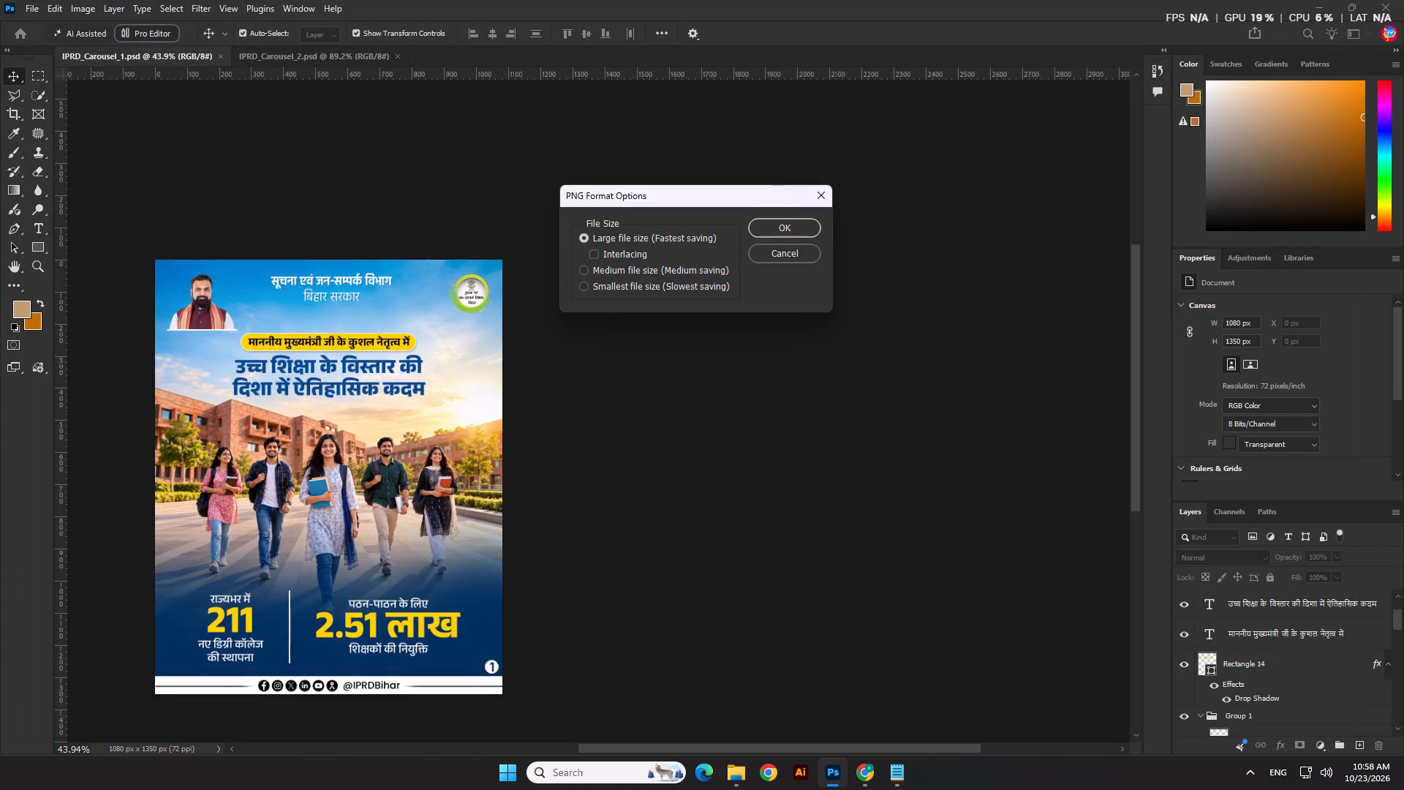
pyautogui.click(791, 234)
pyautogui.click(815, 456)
# Switch to IPRD_Carousel_2.psd, leave nothing selected and save the document.
pyautogui.click(361, 59)
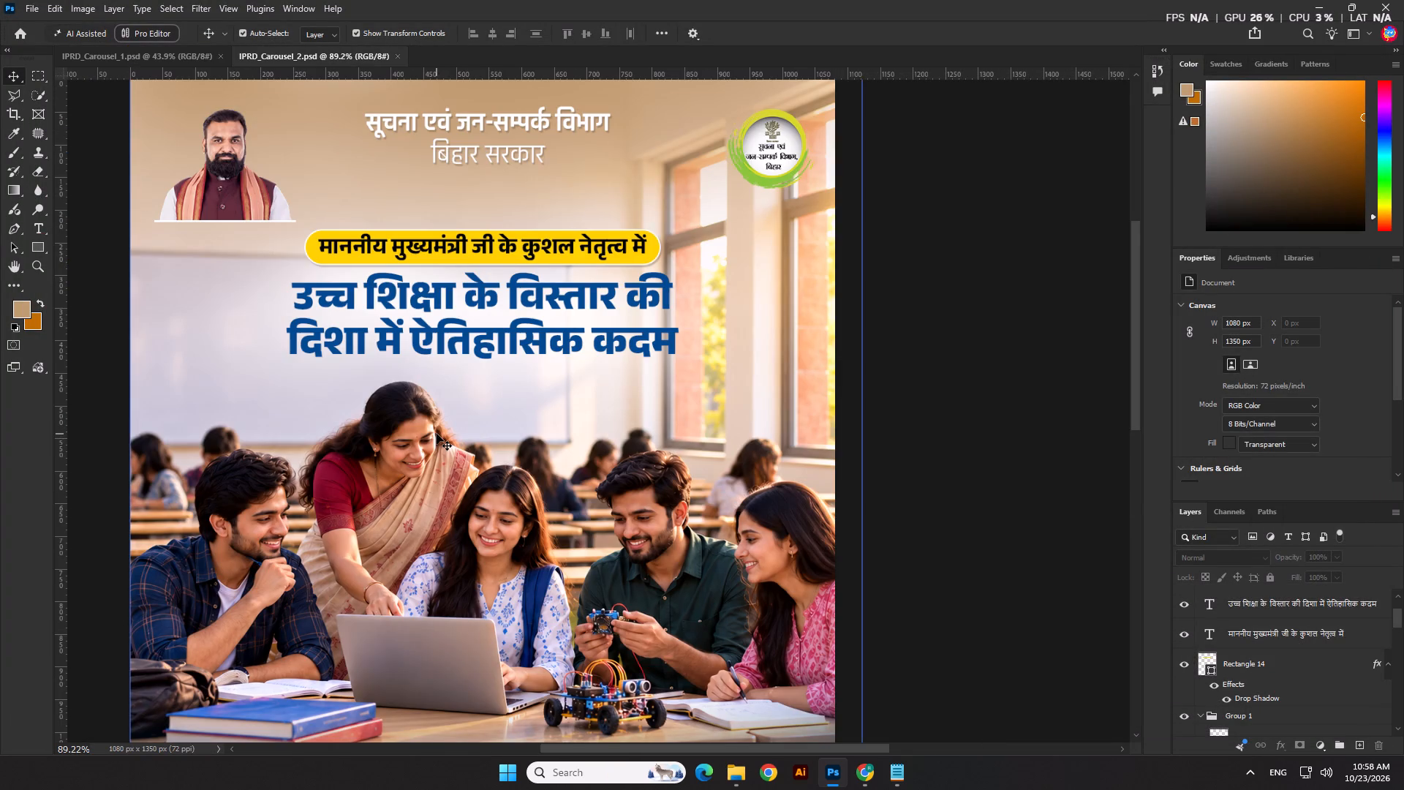
pyautogui.scroll(-4, 570, 358)
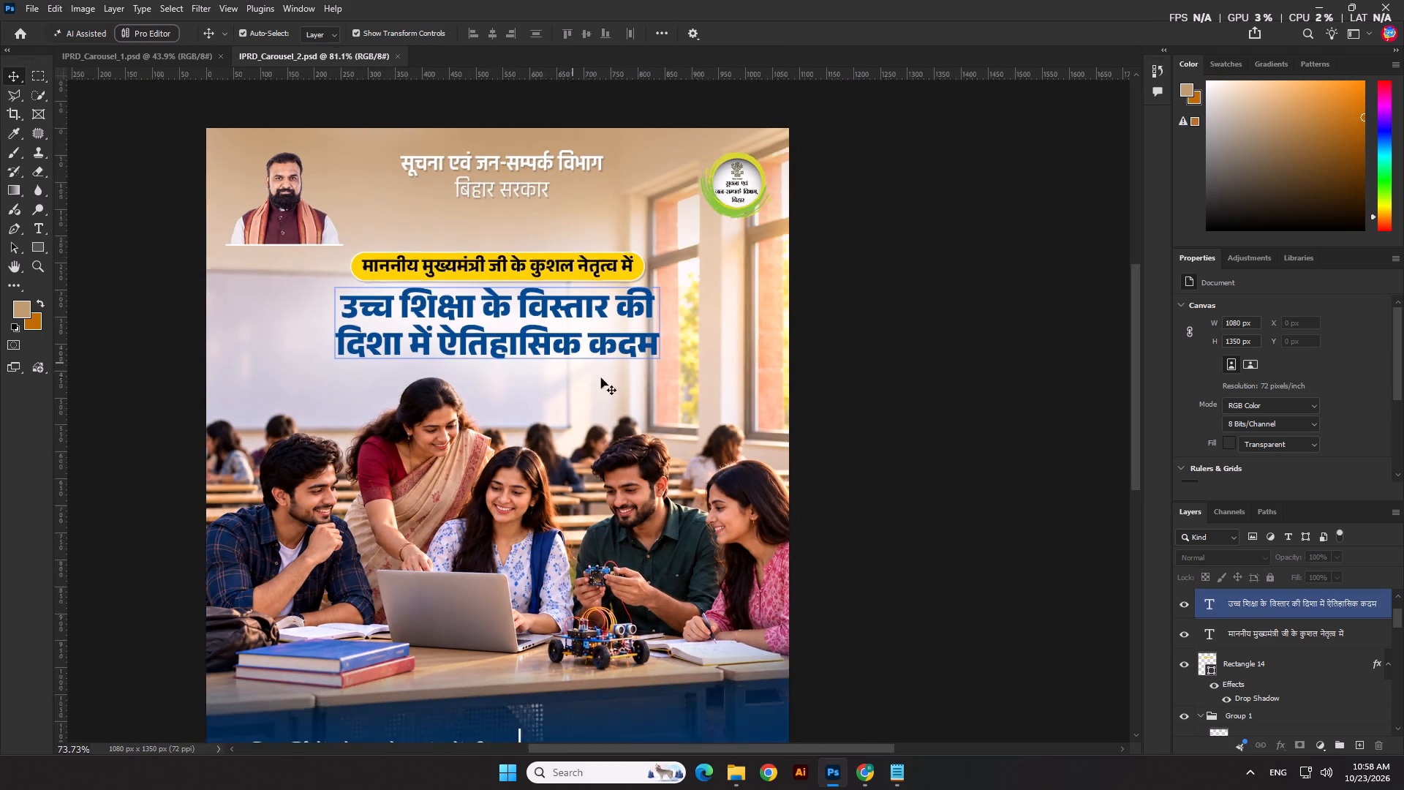
pyautogui.click(845, 374)
pyautogui.hotkey('ctrl', 's')
# Shorten the white vertical divider between the second slide's two bottom captions to 114 px tall, trimming both ends.
pyautogui.scroll(-3, 614, 458)
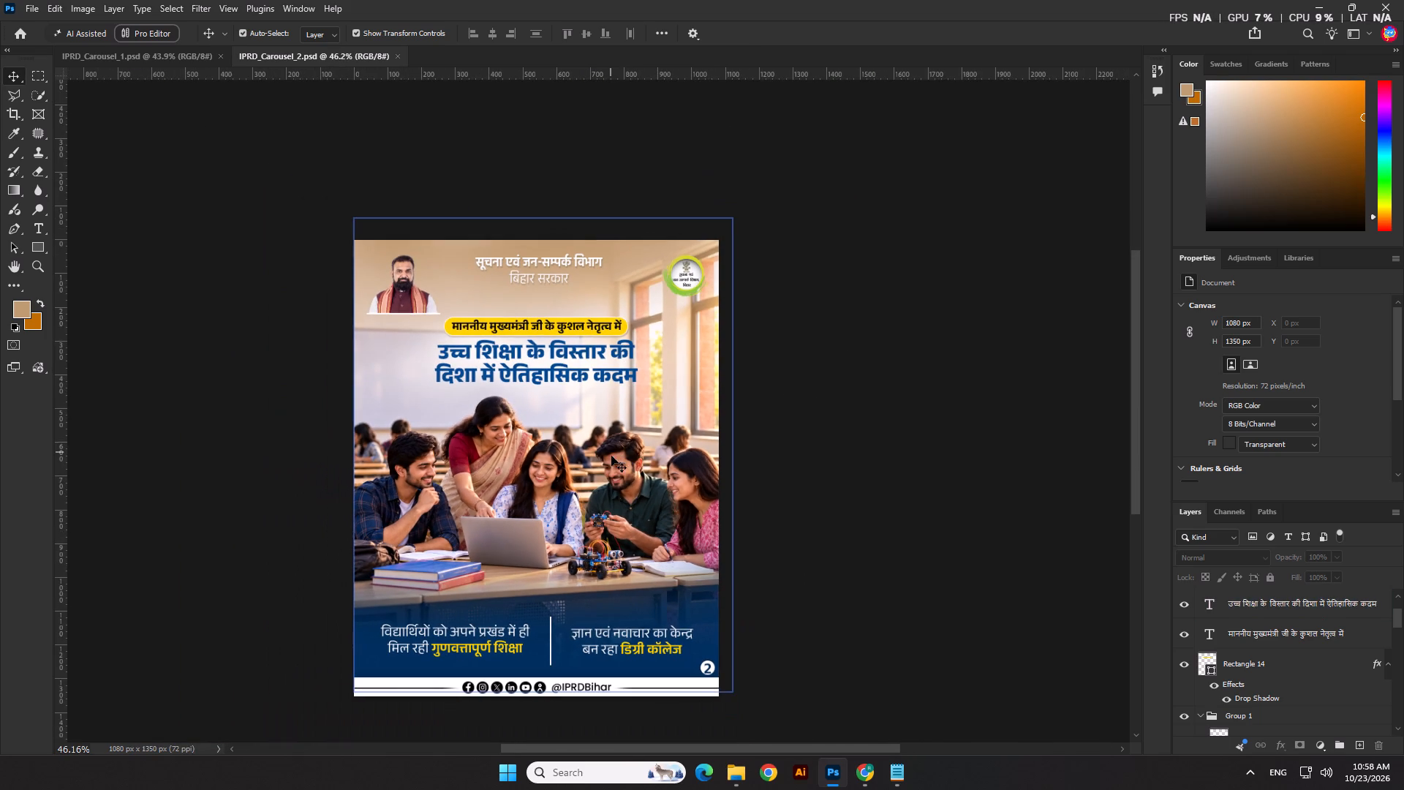
pyautogui.click(802, 507)
pyautogui.scroll(3, 630, 644)
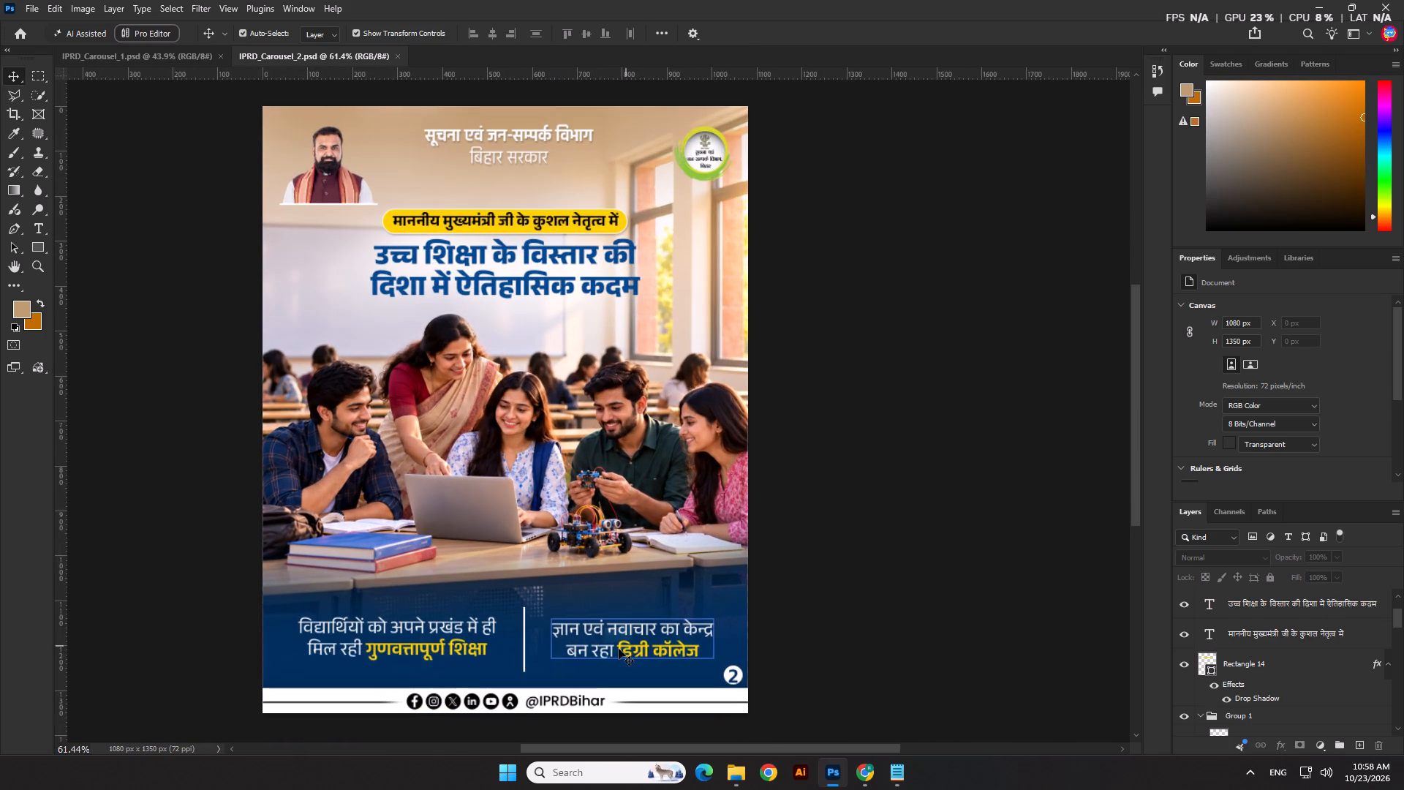
pyautogui.scroll(7, 500, 662)
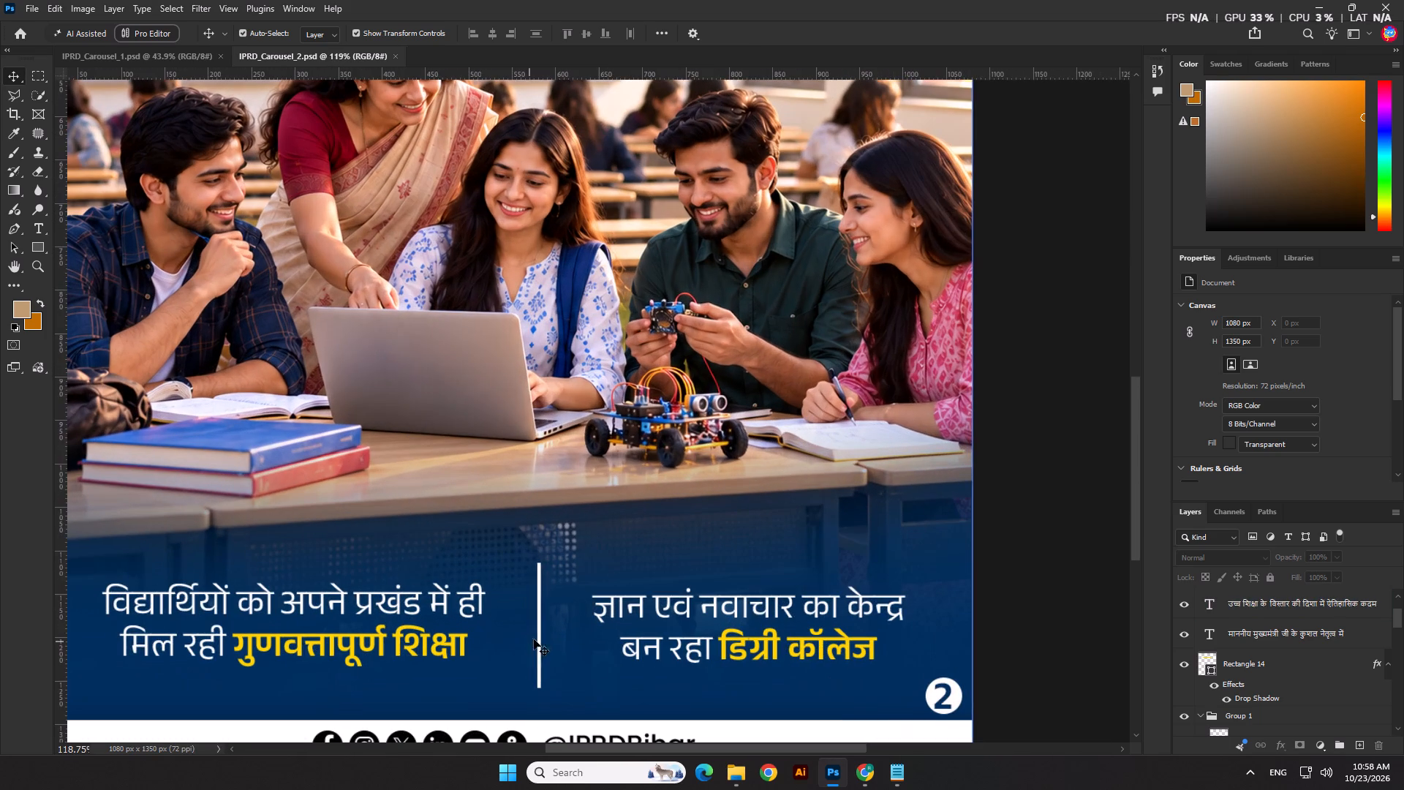
pyautogui.click(542, 628)
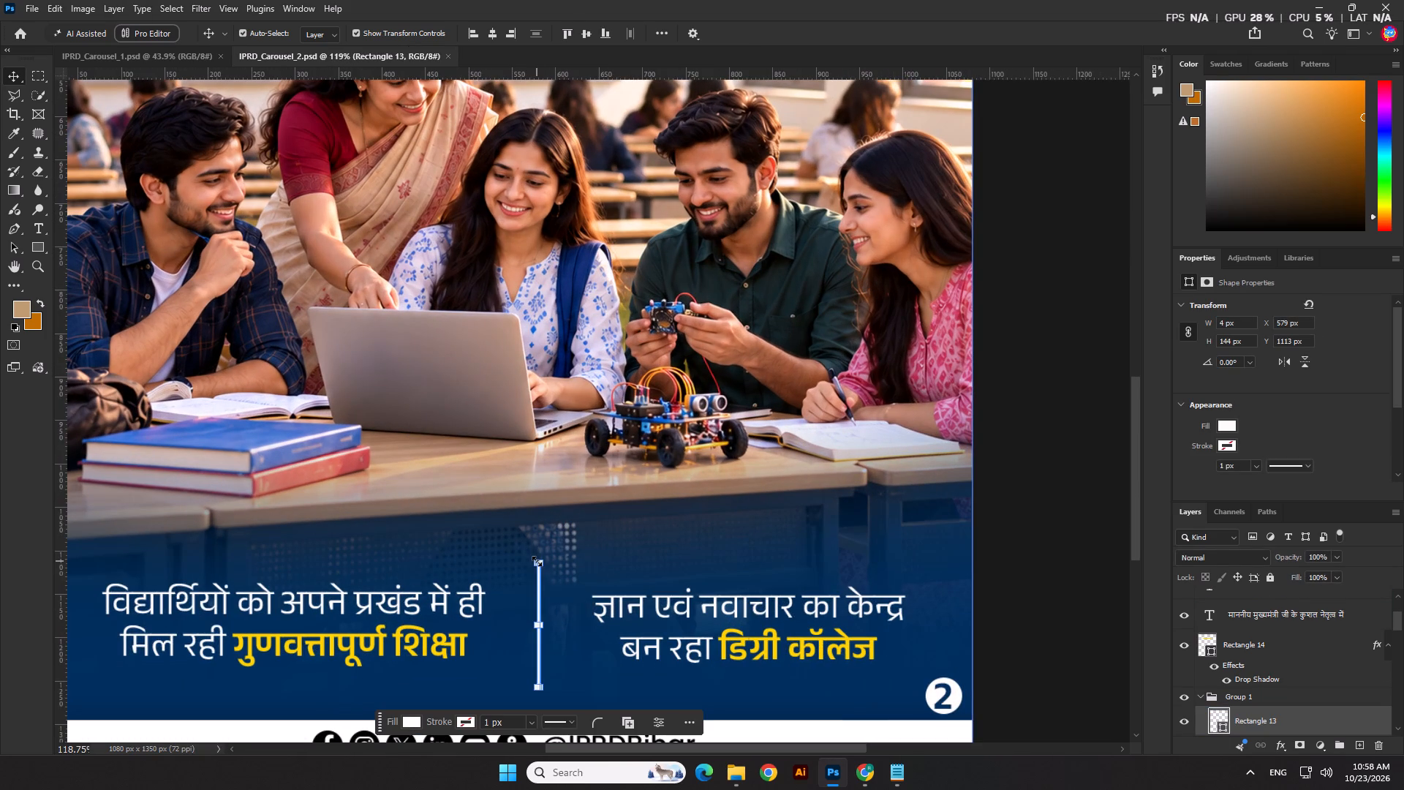
pyautogui.moveTo(539, 561); pyautogui.dragTo(543, 579)
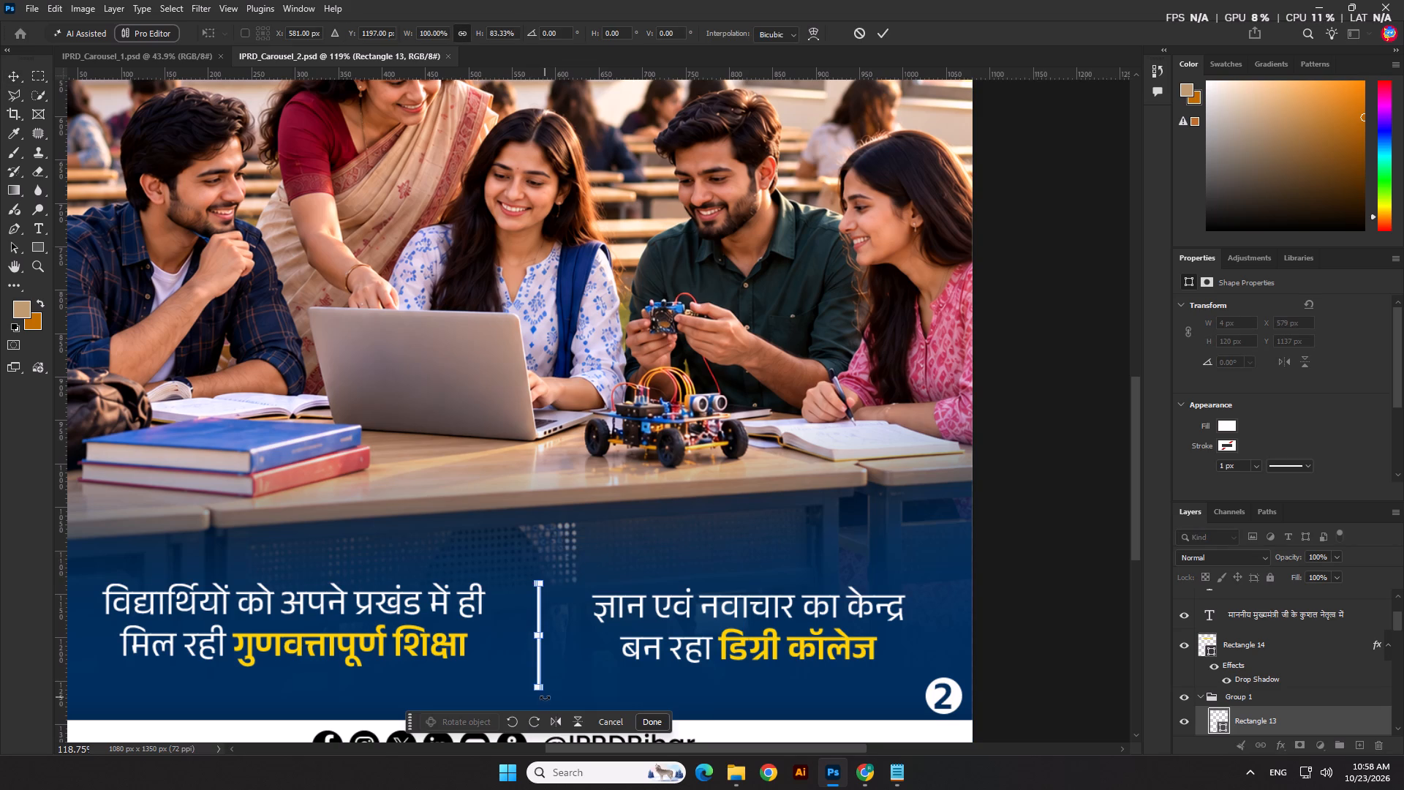
pyautogui.keyDown('shift'); pyautogui.click(538, 689); pyautogui.keyUp('shift')
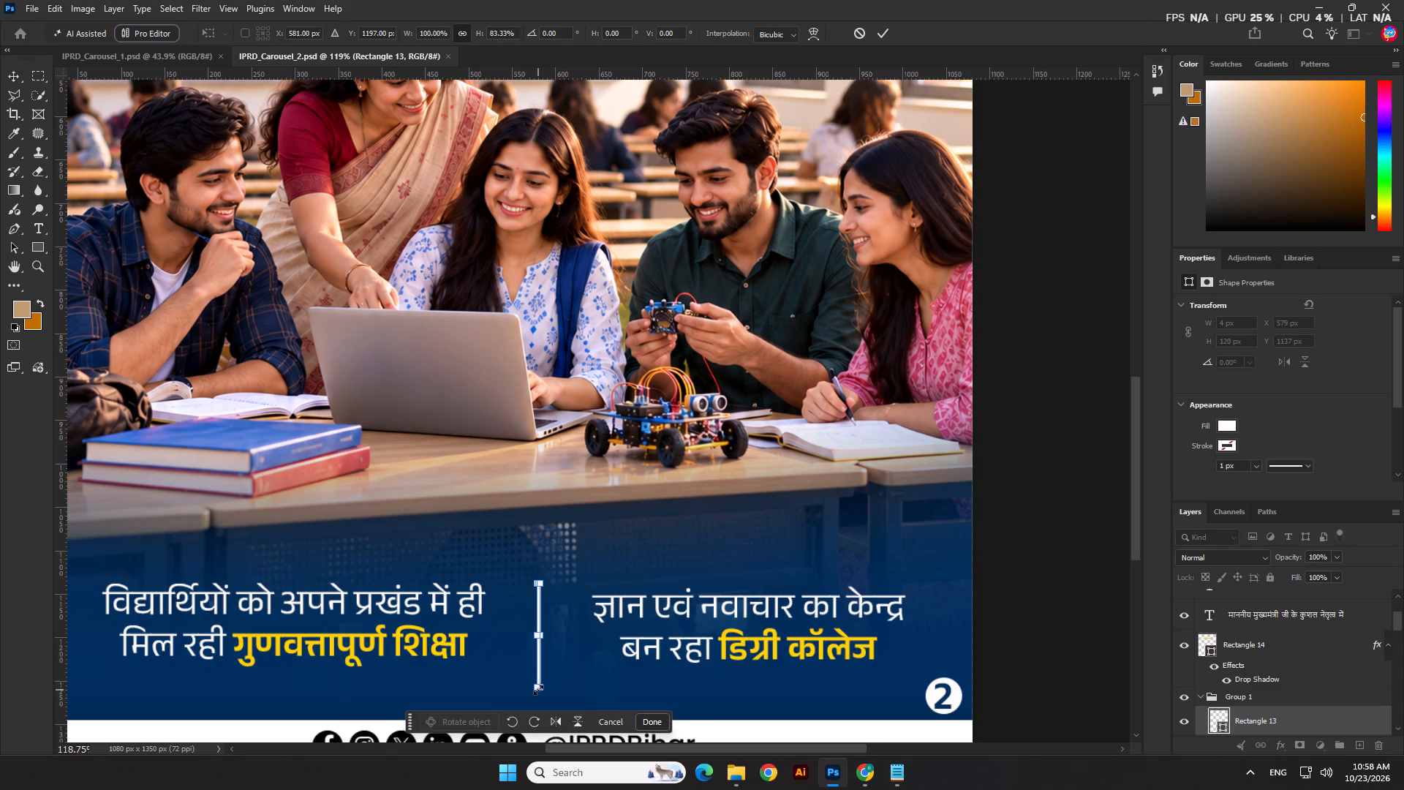
pyautogui.scroll(7, 537, 689)
pyautogui.keyDown('shift'); pyautogui.click(542, 688); pyautogui.keyUp('shift')
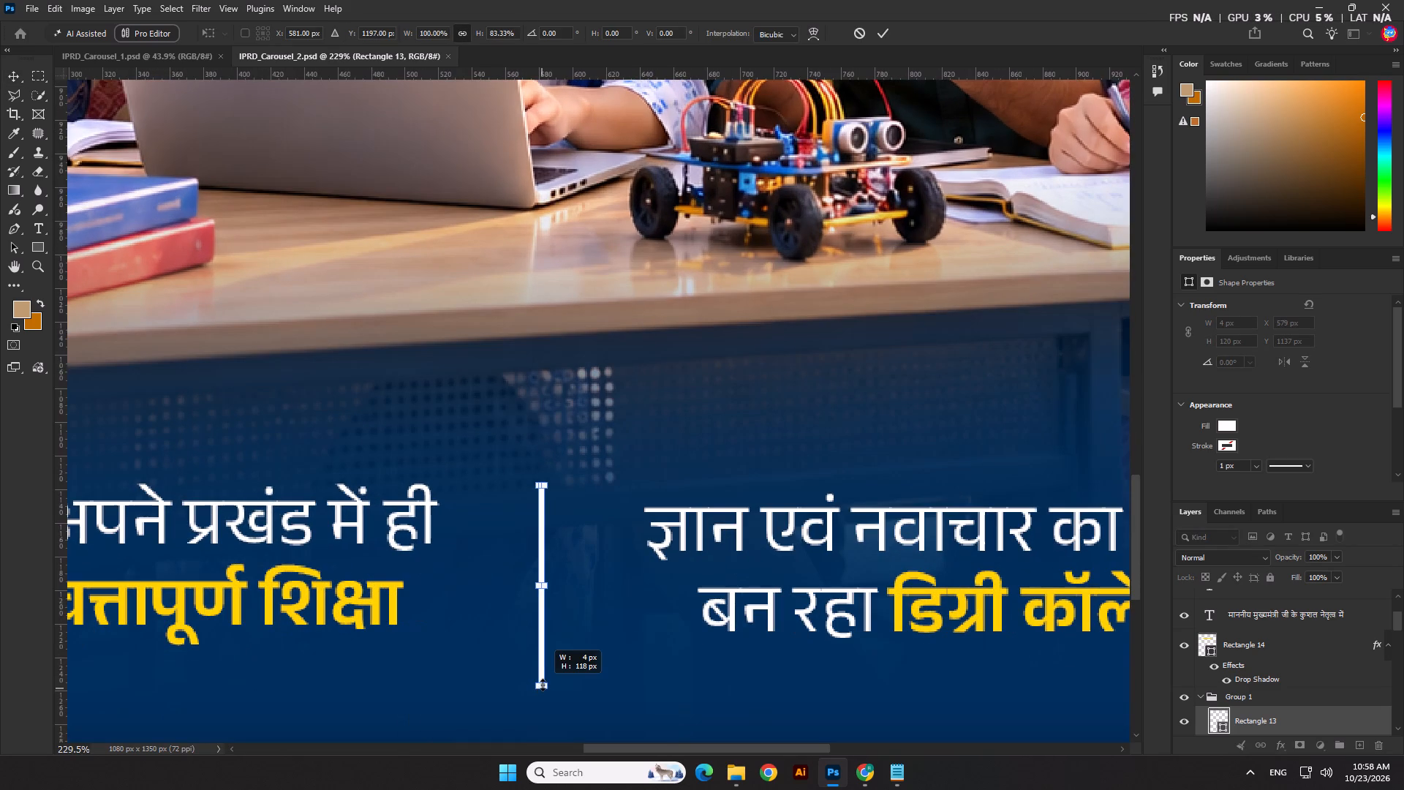
pyautogui.scroll(-9, 515, 639)
pyautogui.press('Return')
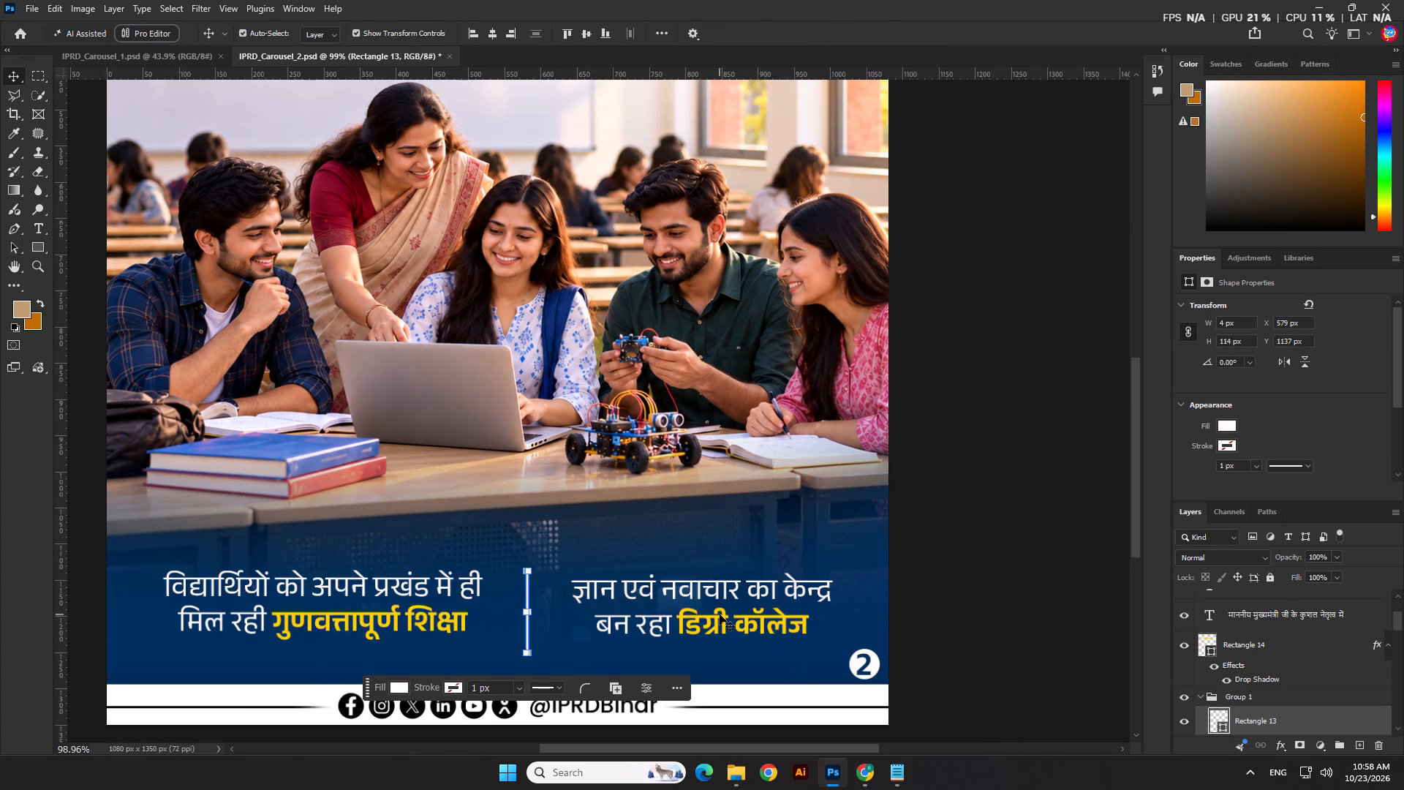
# Align the divider and both bottom captions by their vertical centres, with alignment set relative to the selection.
pyautogui.keyDown('shift'); pyautogui.click(719, 615); pyautogui.keyUp('shift')
pyautogui.keyDown('shift'); pyautogui.click(416, 595); pyautogui.keyUp('shift')
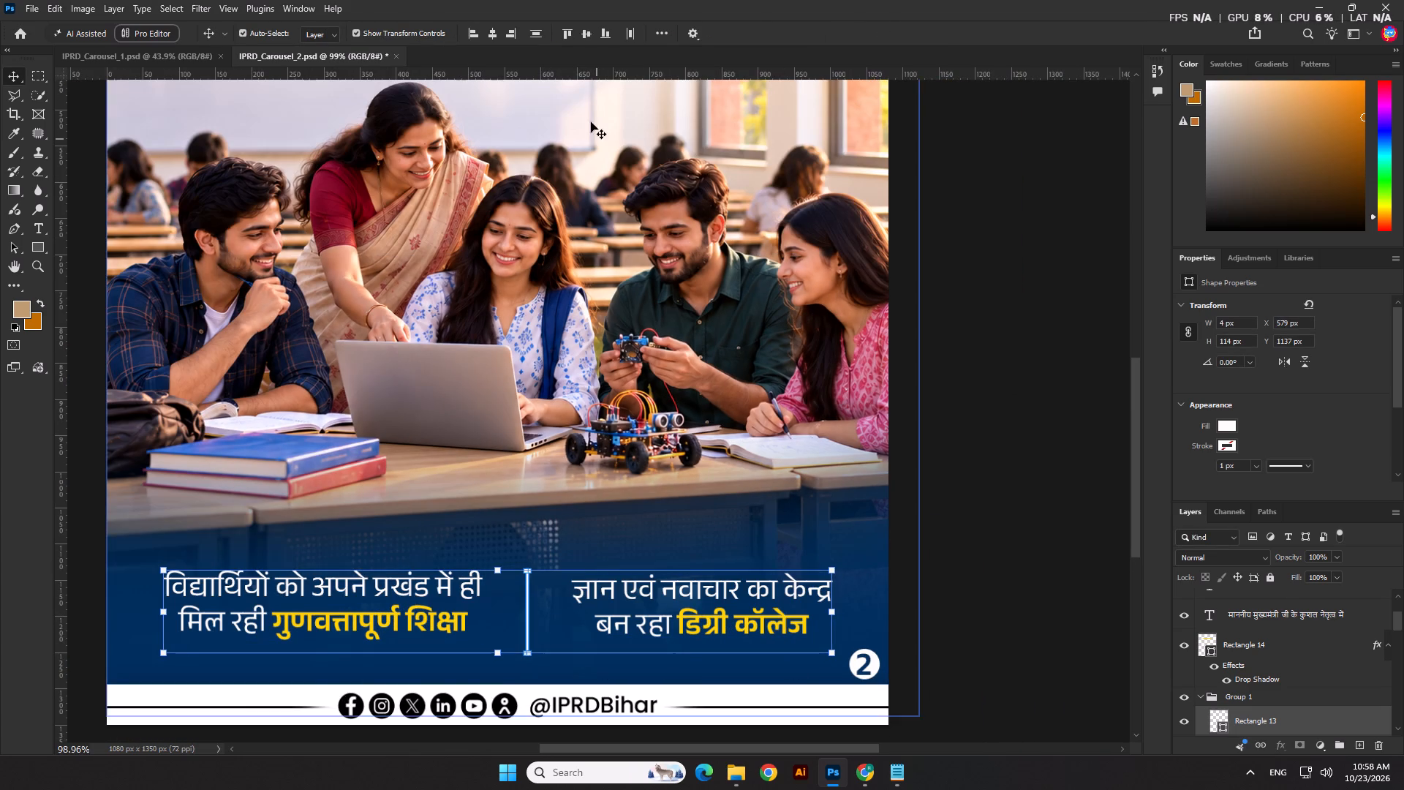
pyautogui.click(581, 32)
pyautogui.hotkey('ctrl', 'z')
pyautogui.click(656, 31)
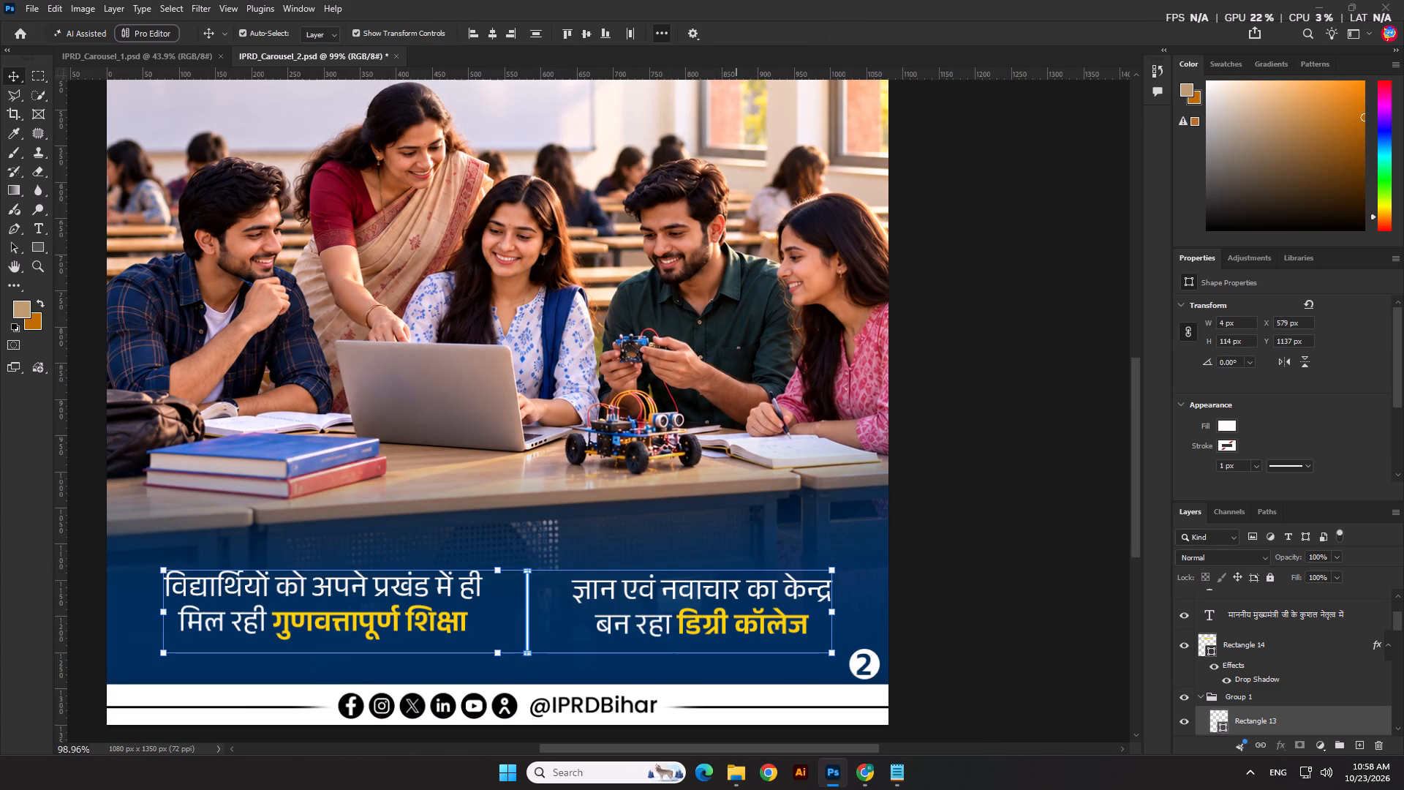
pyautogui.click(695, 156)
pyautogui.click(709, 168)
pyautogui.click(712, 174)
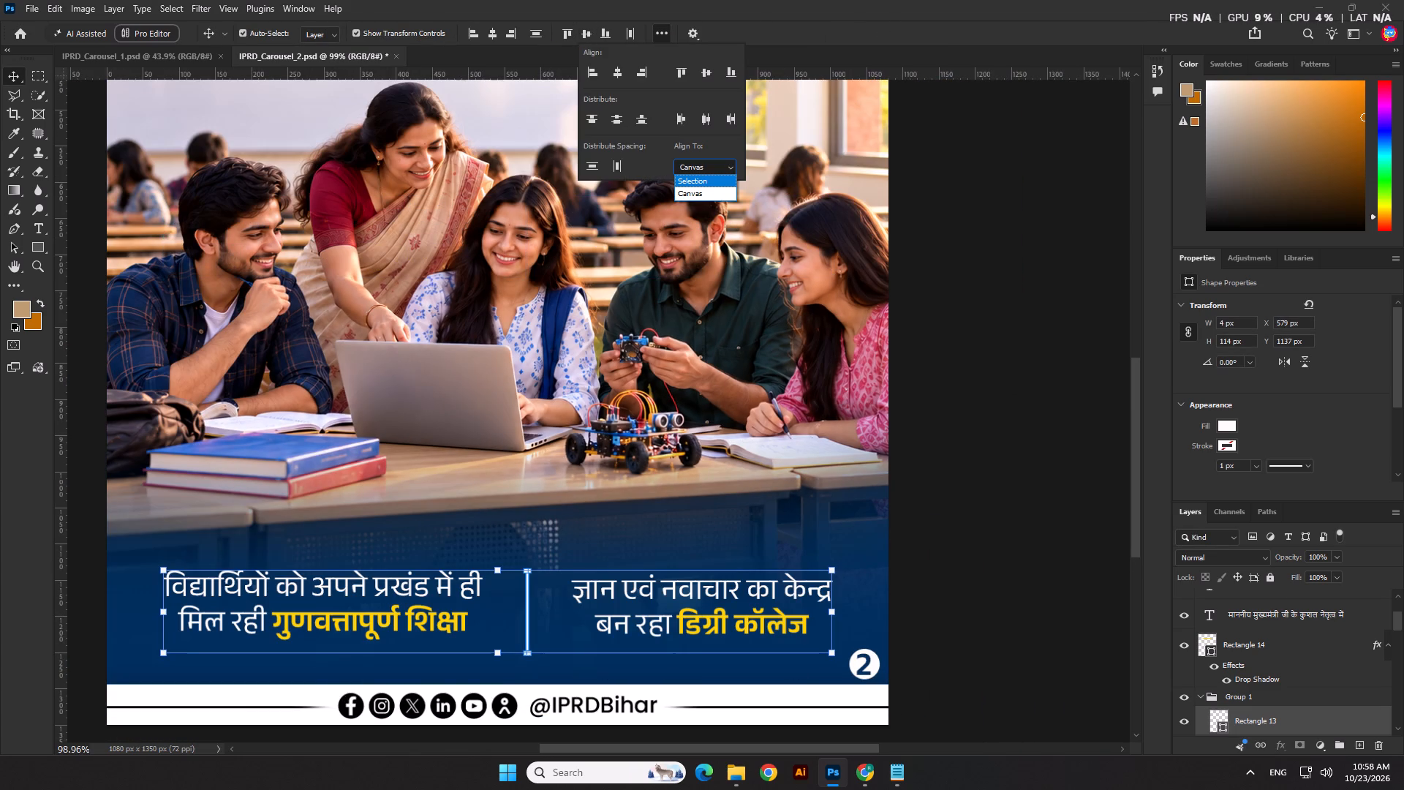
pyautogui.click(692, 178)
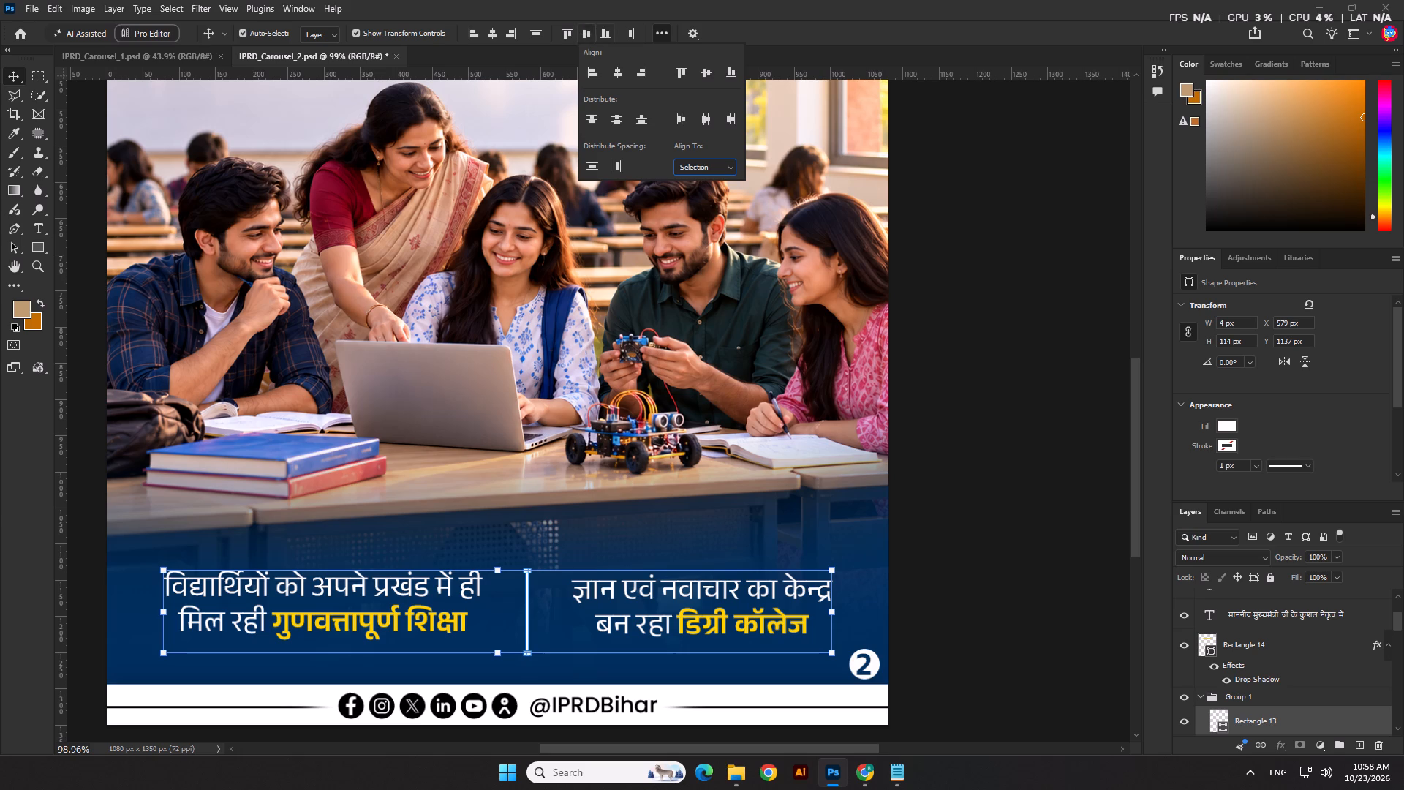
pyautogui.click(588, 29)
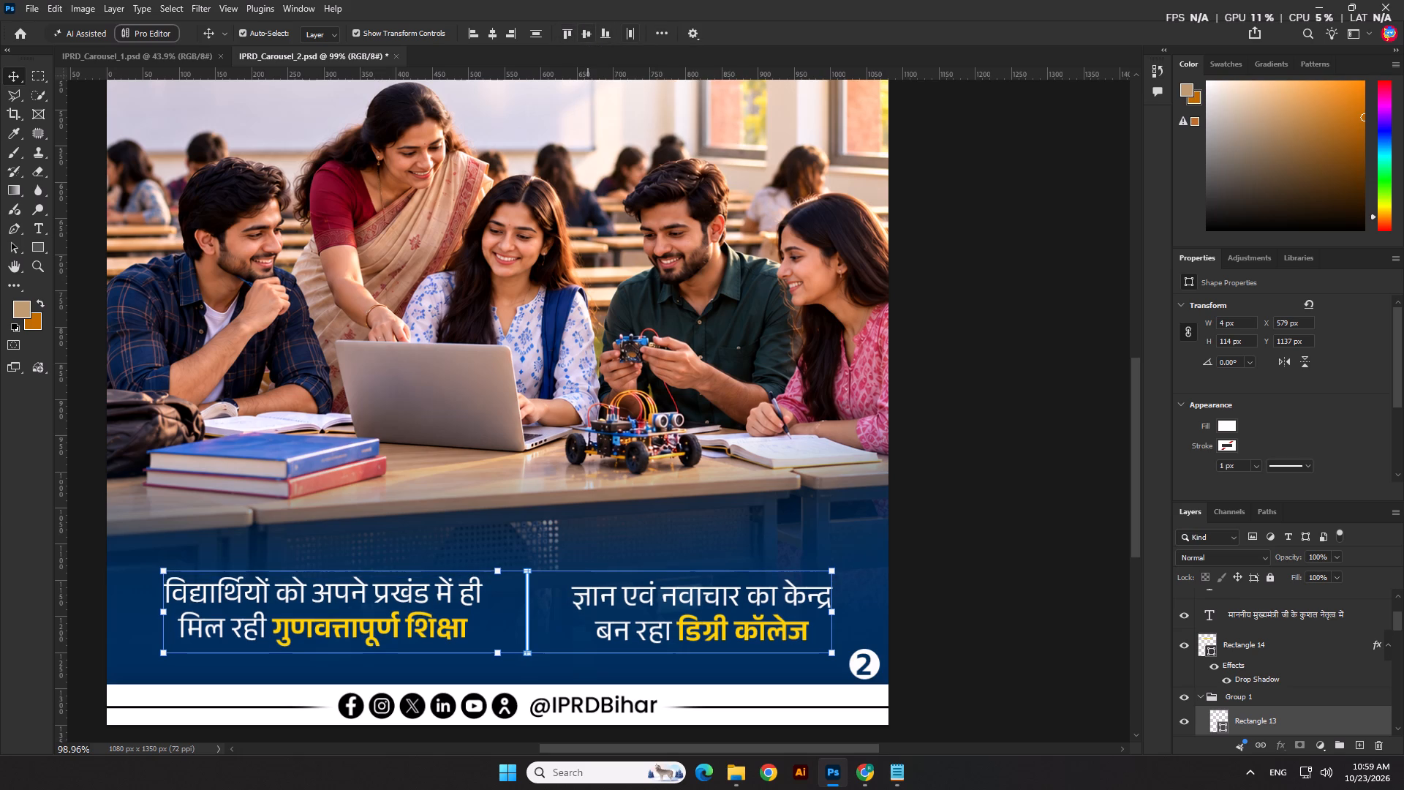
# Distribute the horizontal spacing evenly between the two bottom captions and the divider.
pyautogui.click(631, 32)
pyautogui.click(631, 32)
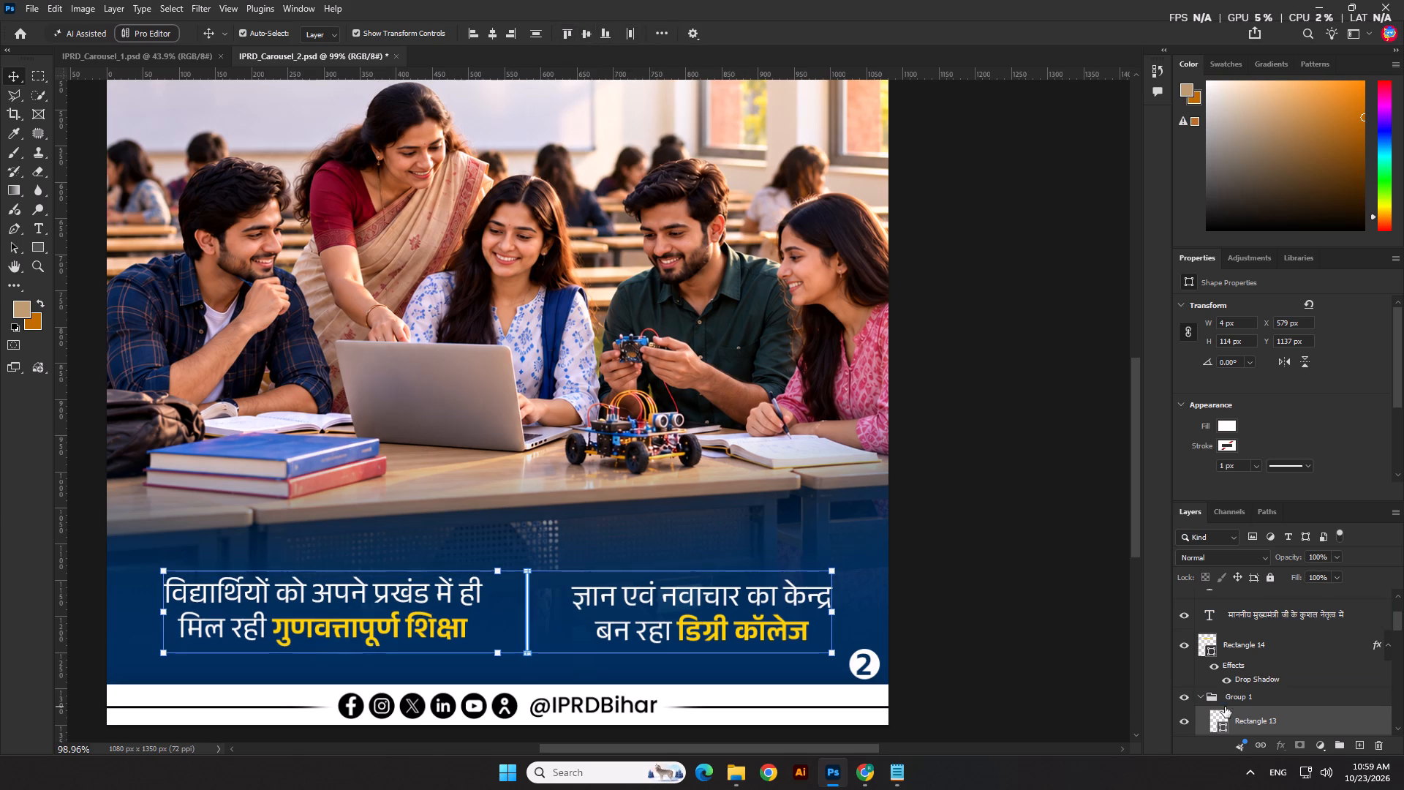
# Centre Group 1, holding the bottom captions and divider, horizontally relative to the canvas, then deselect it.
pyautogui.click(1241, 696)
pyautogui.click(662, 36)
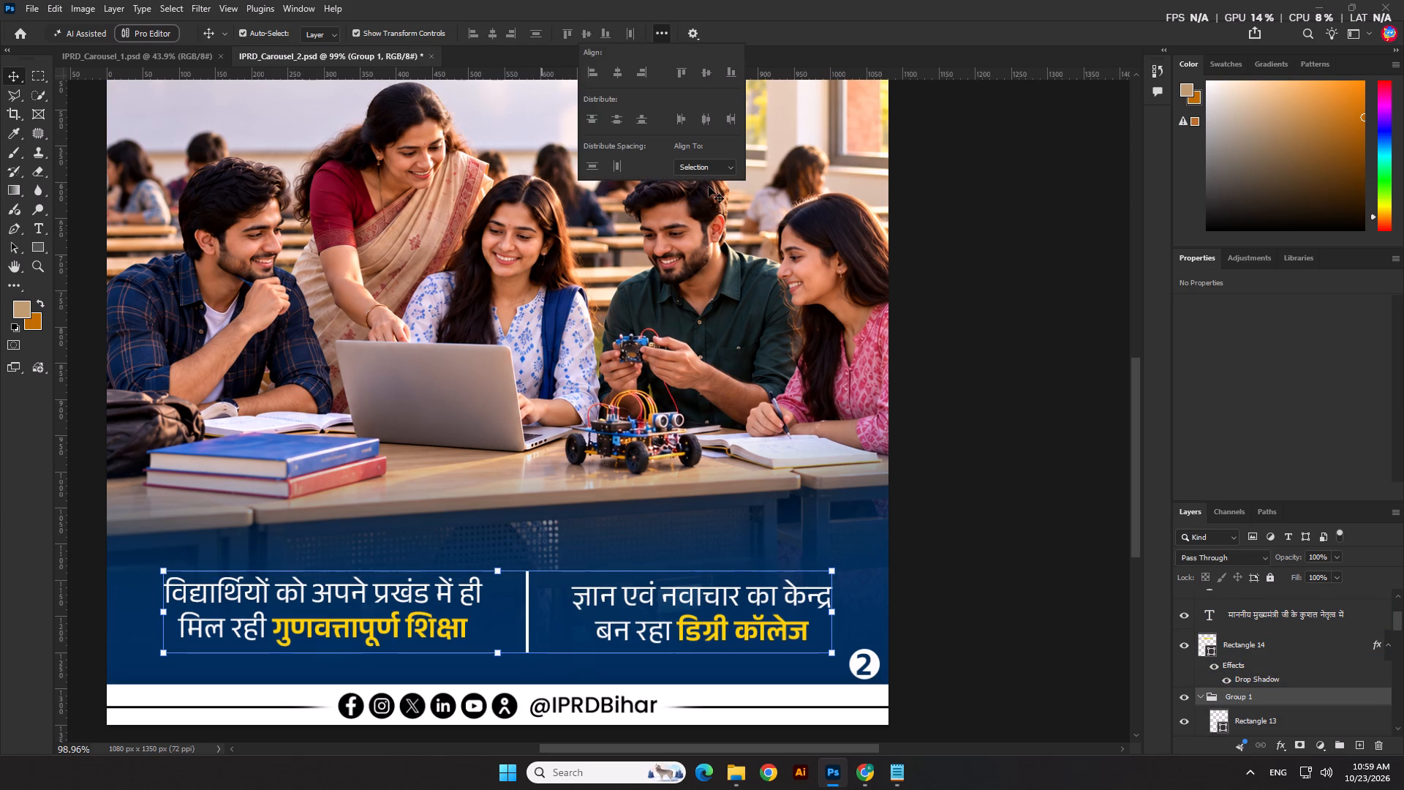
pyautogui.click(714, 165)
pyautogui.click(716, 187)
pyautogui.click(493, 27)
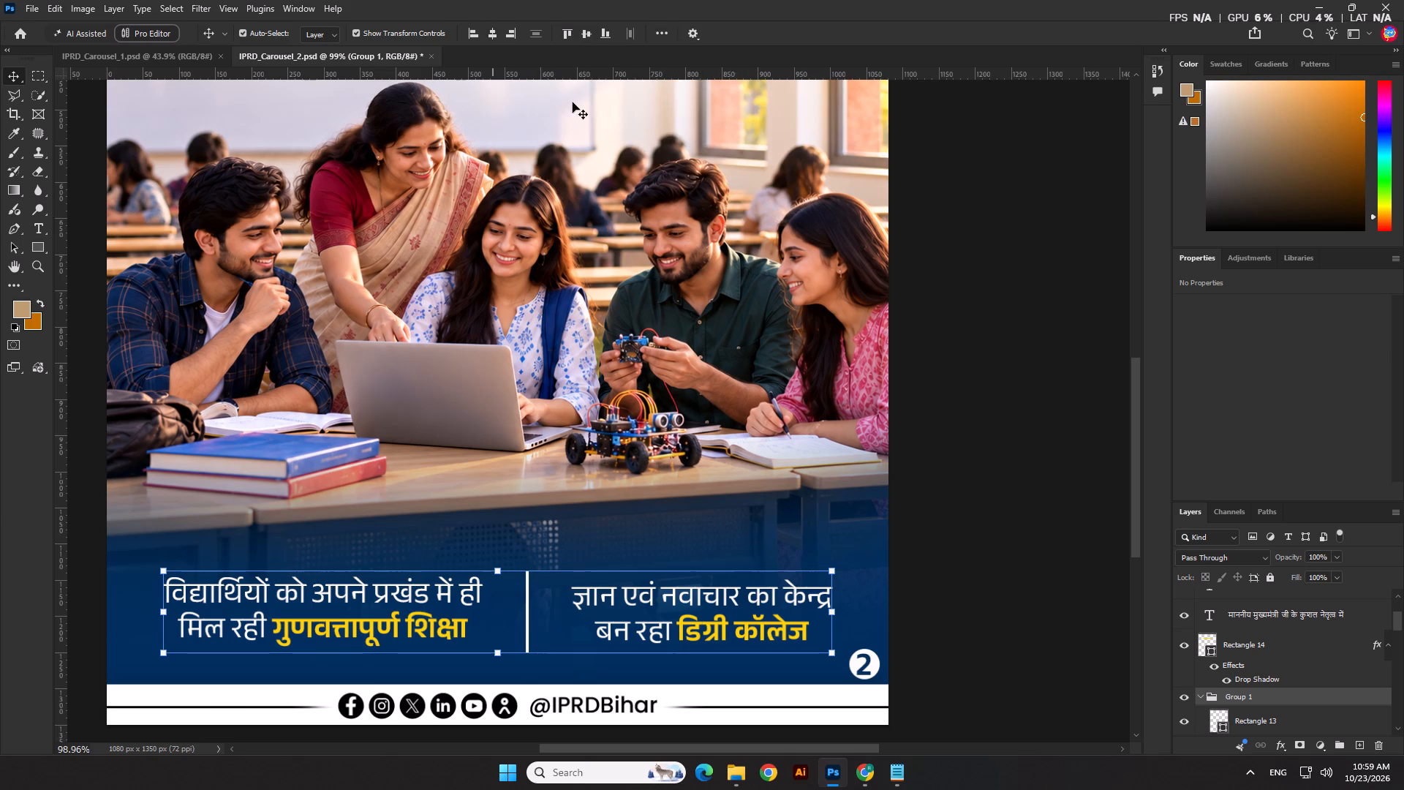
pyautogui.click(999, 419)
# Nudge Group 1 with the bottom captions and divider up 6 px, deselect it and save the document.
pyautogui.scroll(-6, 586, 407)
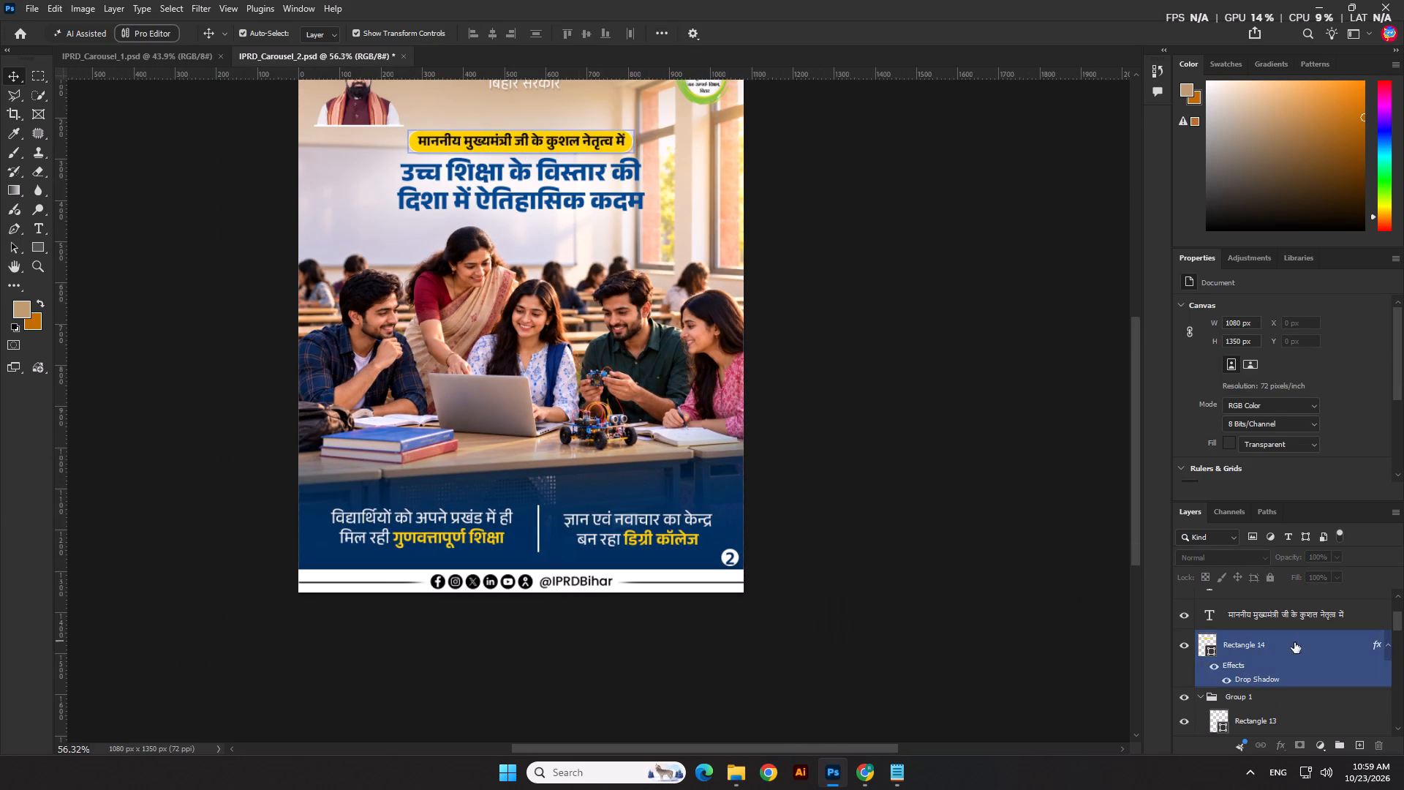
pyautogui.click(1242, 696)
pyautogui.press('Up')
pyautogui.press('Up')
pyautogui.press('Up')
pyautogui.press('Up')
pyautogui.press('Up')
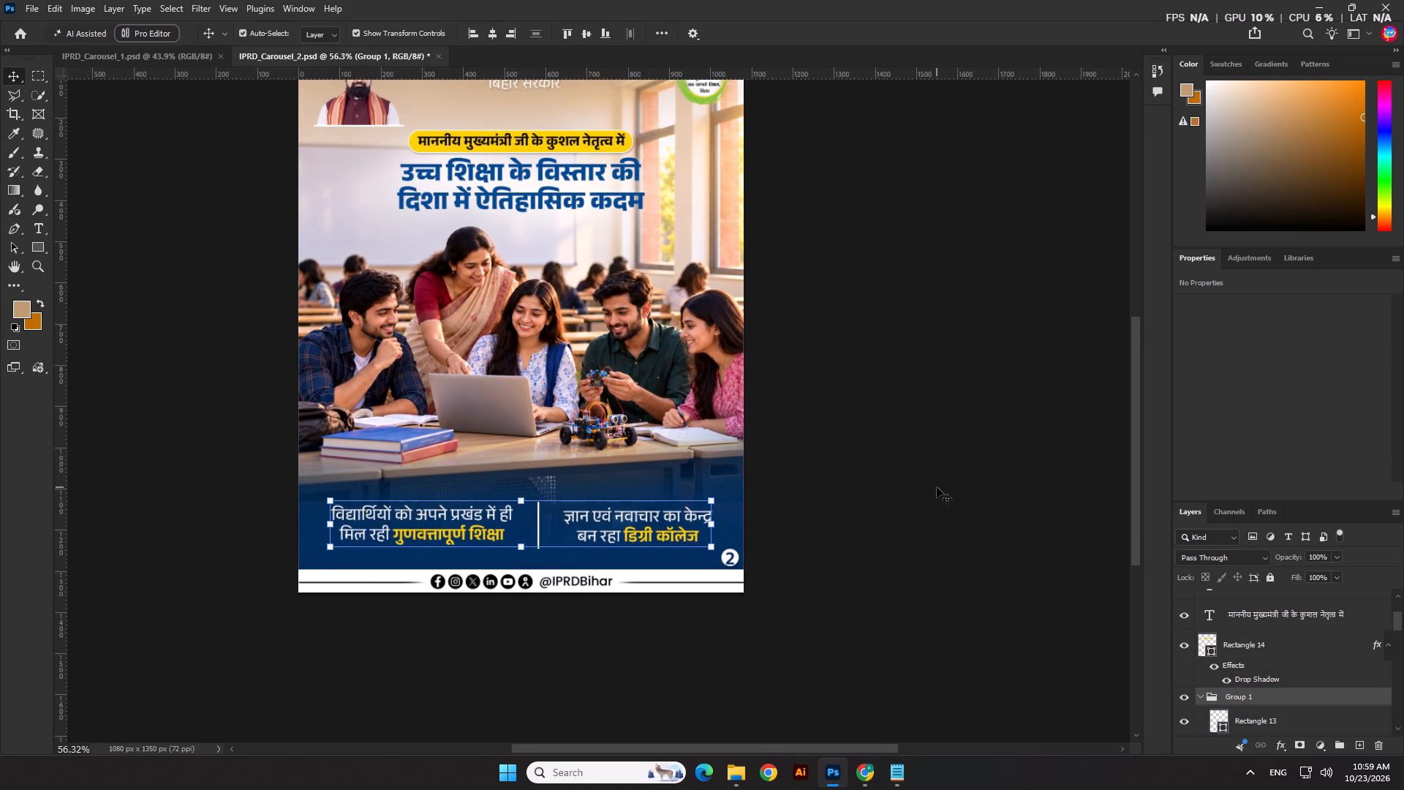
pyautogui.press('Up')
pyautogui.click(937, 487)
pyautogui.scroll(-5, 627, 369)
pyautogui.hotkey('ctrl', 's')
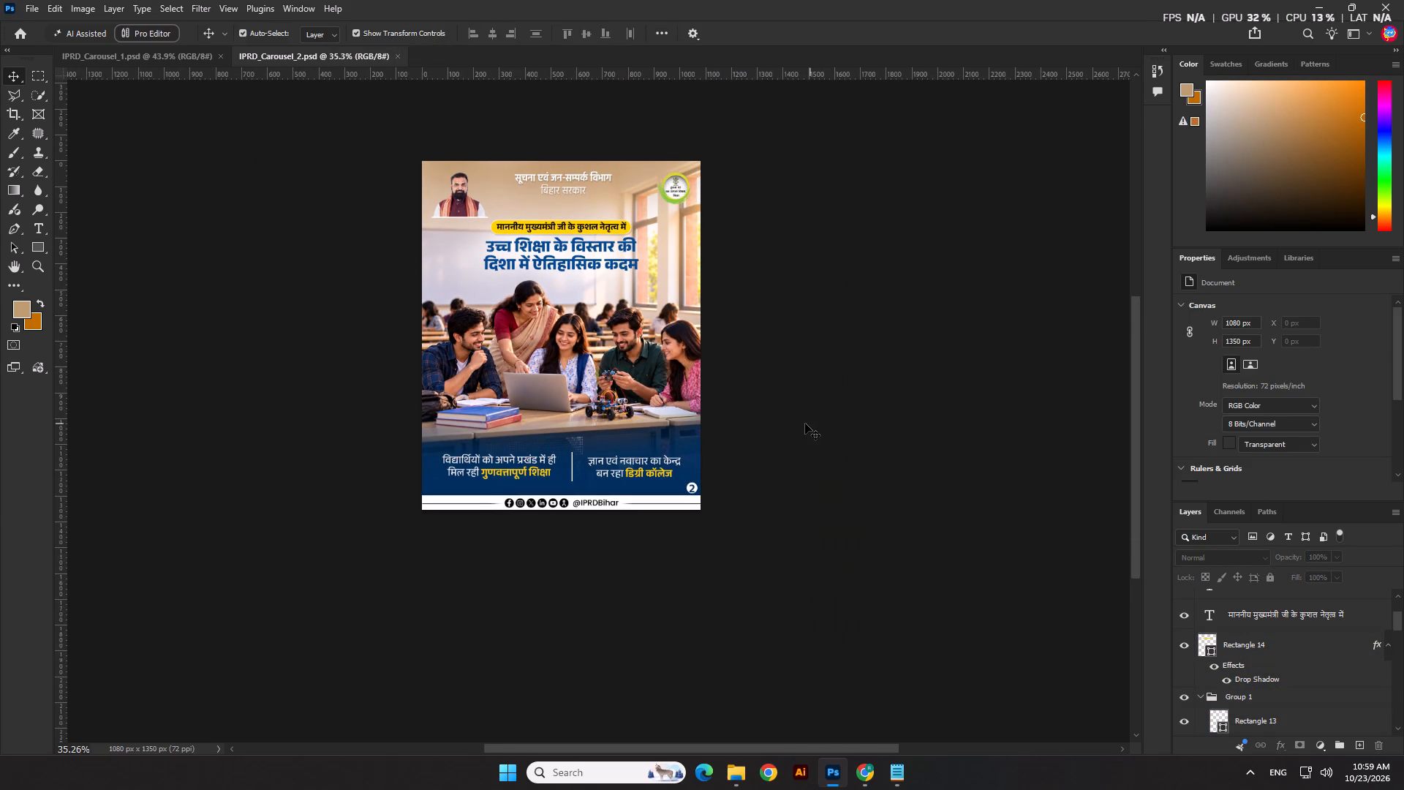
# Save a PNG copy of the second slide as IPRD_Carousel_2 copy.png with the large file size option, and save the document.
pyautogui.scroll(4, 804, 424)
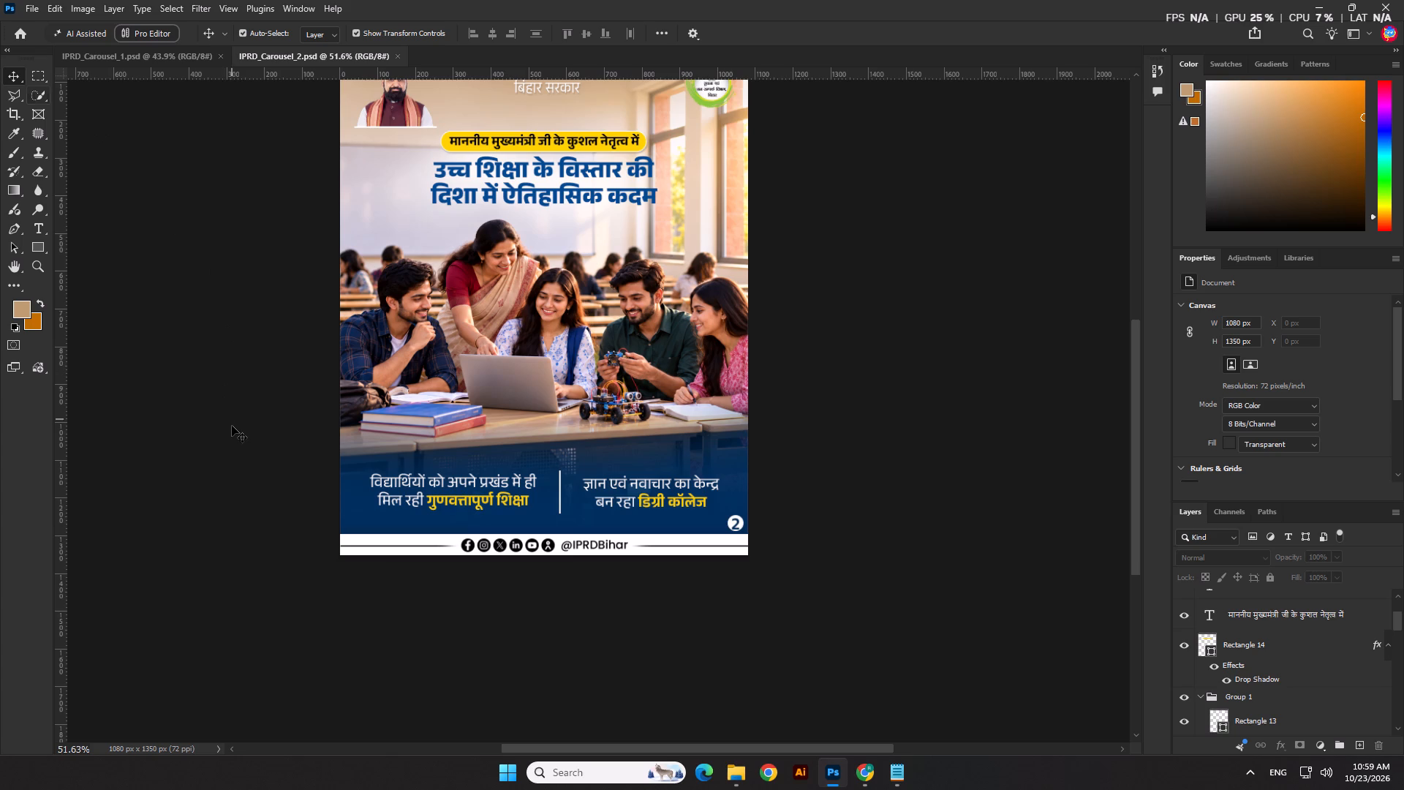
pyautogui.click(33, 10)
pyautogui.click(76, 203)
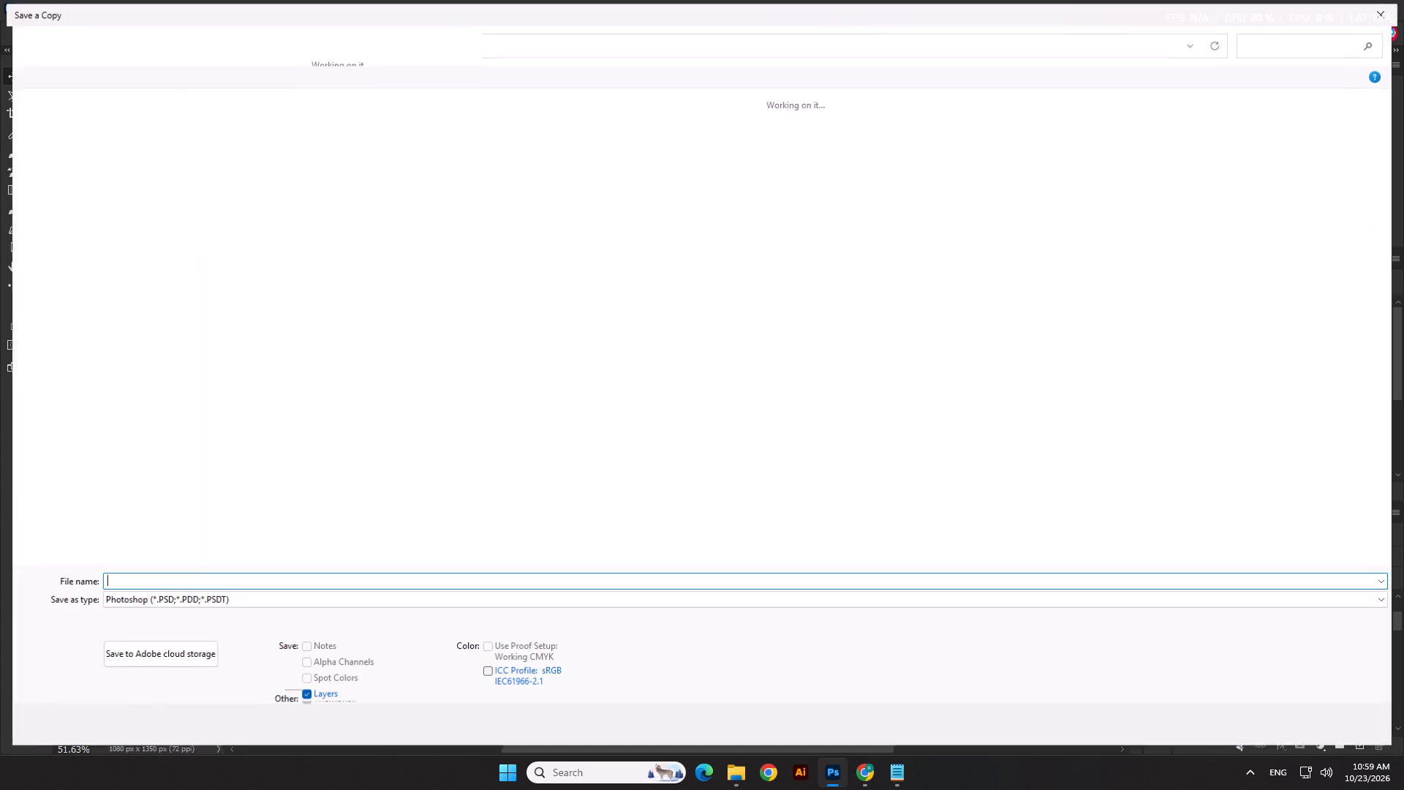
pyautogui.click(132, 607)
pyautogui.click(150, 505)
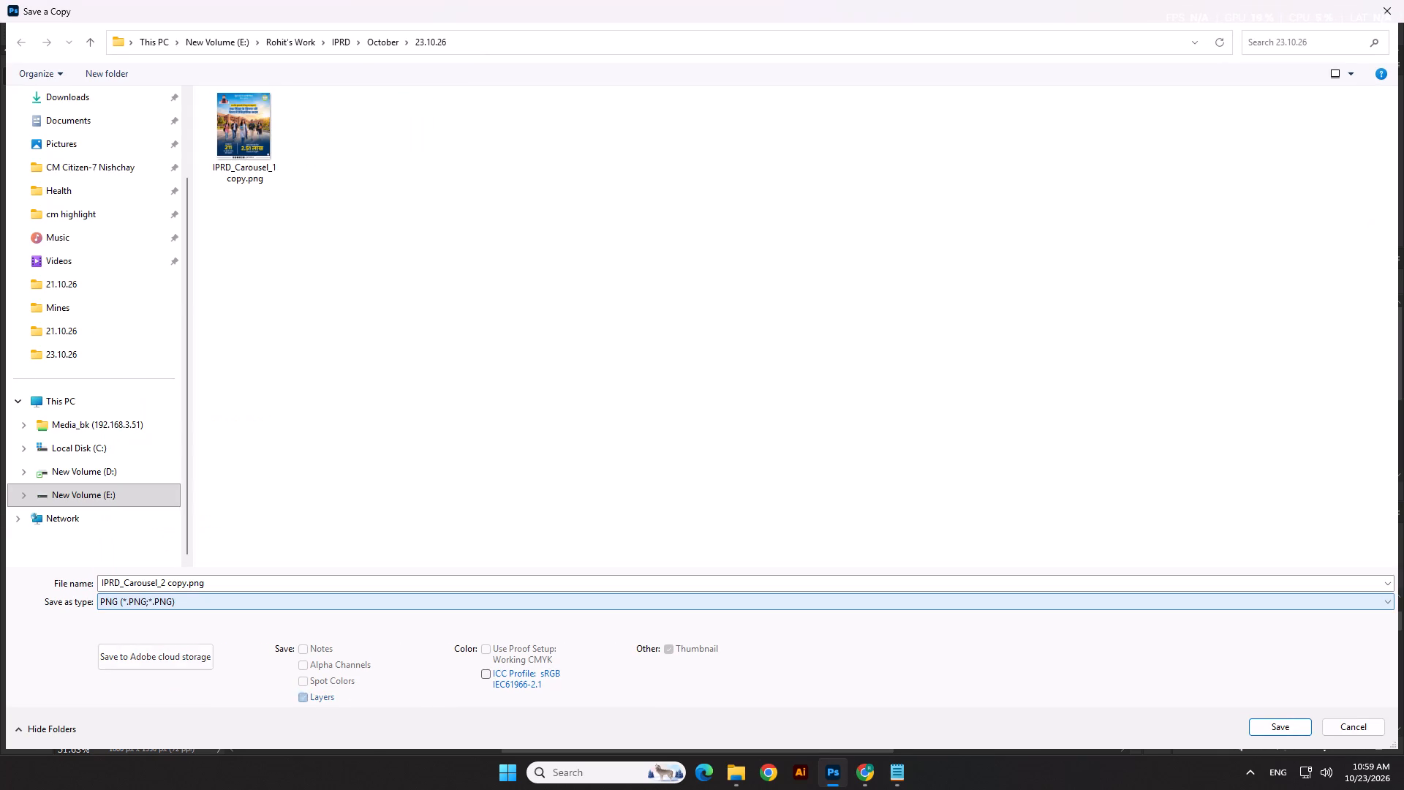
pyautogui.click(1269, 732)
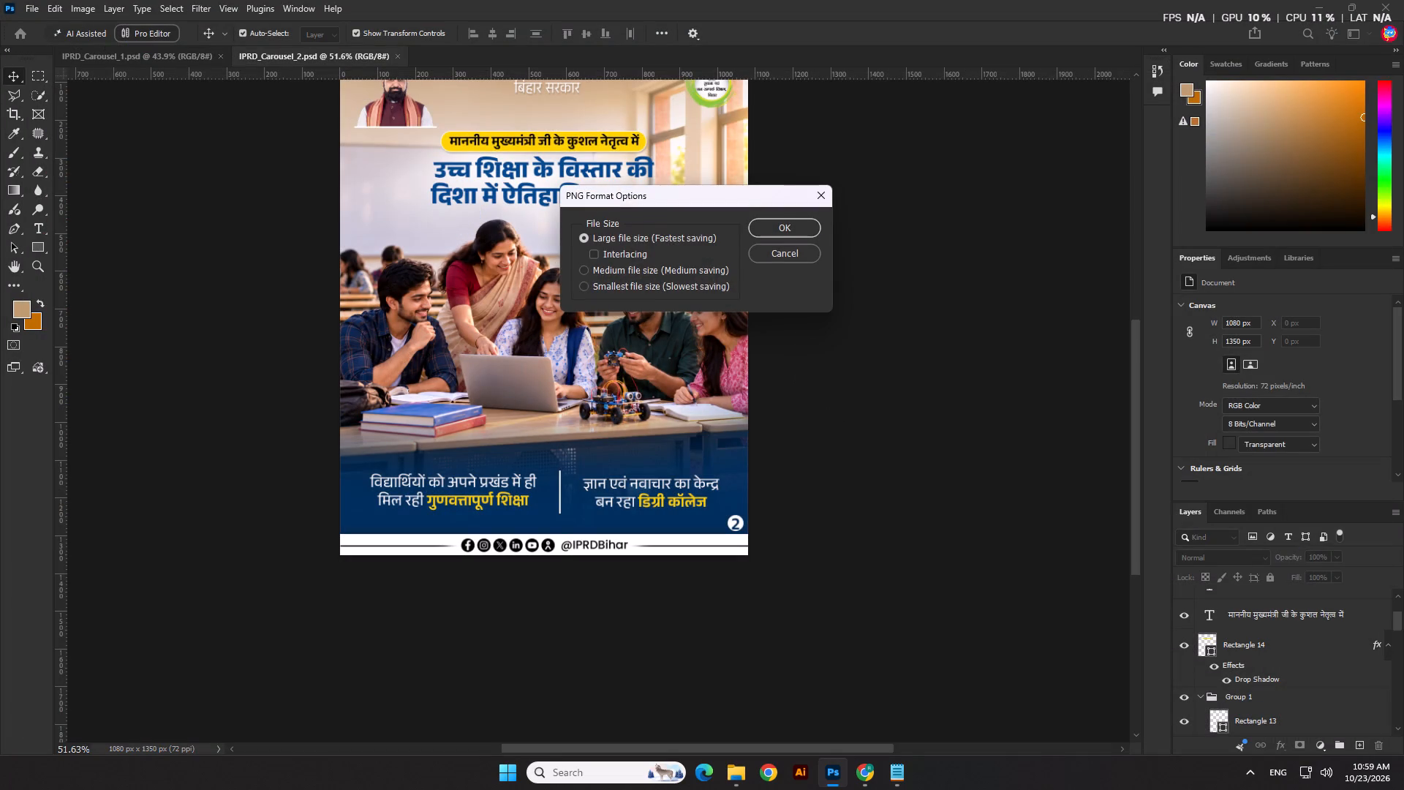
pyautogui.click(801, 228)
pyautogui.click(875, 400)
pyautogui.hotkey('ctrl', 's')
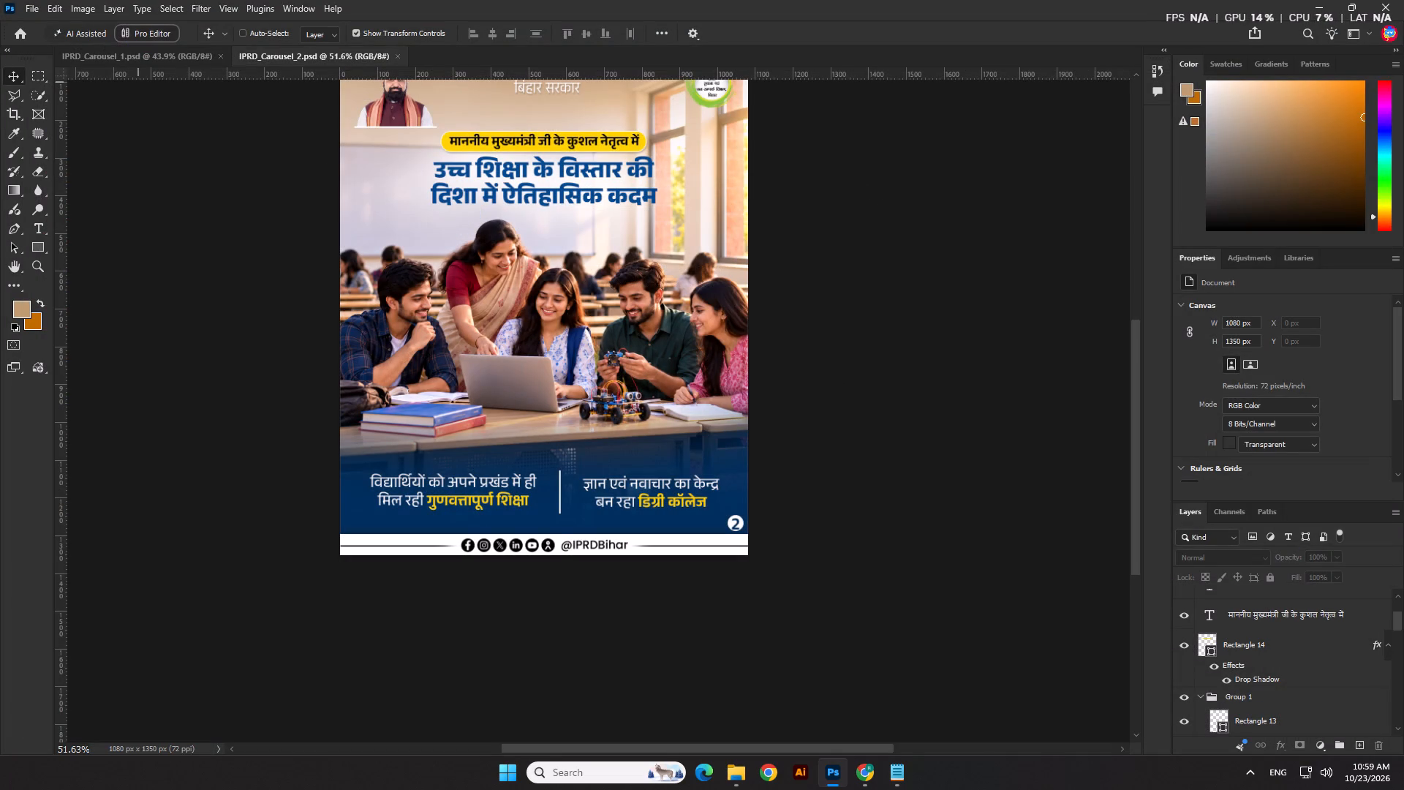
# Switch to IPRD_Carousel_1.psd, save it, and save a large-file-size PNG copy over IPRD_Carousel_1 copy.png.
pyautogui.click(149, 55)
pyautogui.hotkey('ctrl', 's')
pyautogui.click(29, 7)
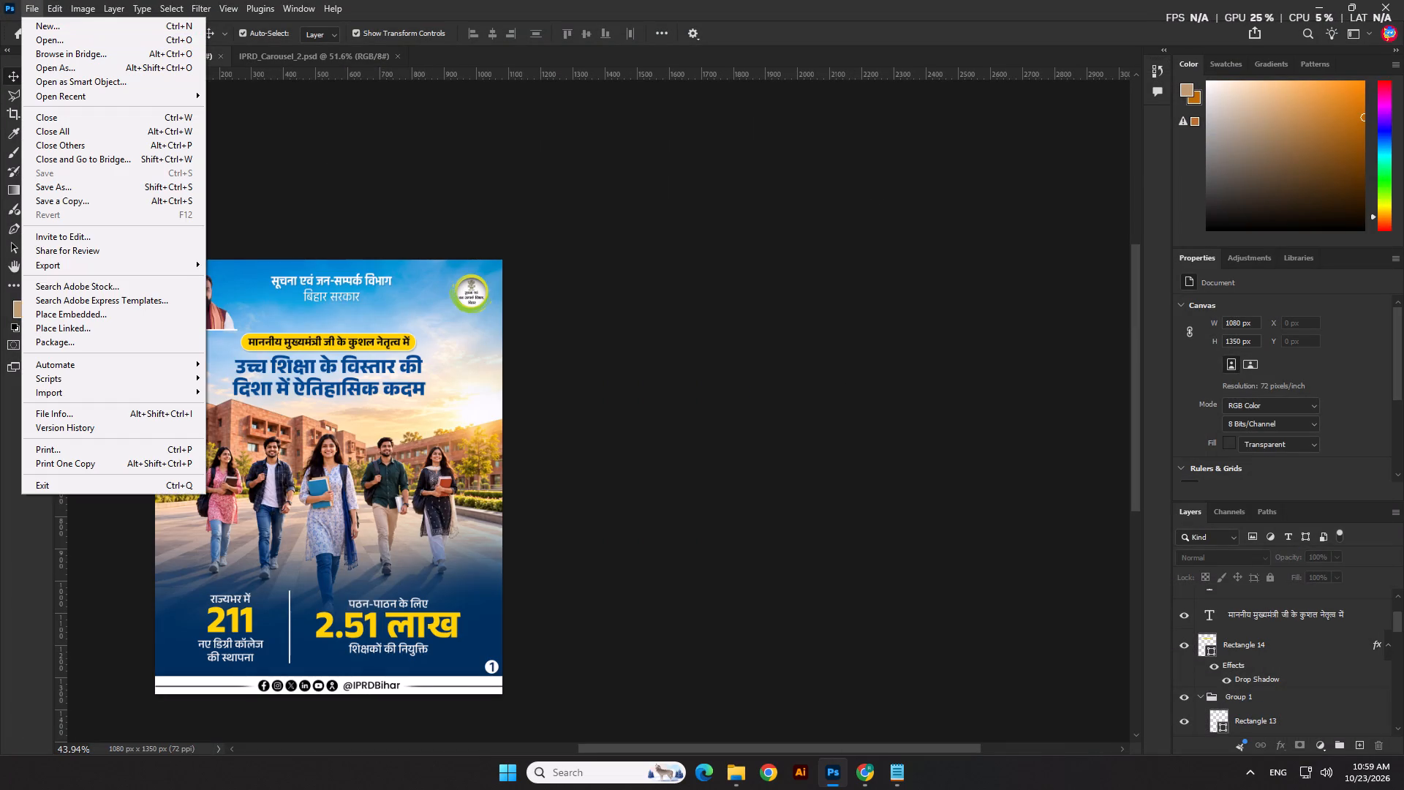
pyautogui.click(106, 206)
pyautogui.click(209, 601)
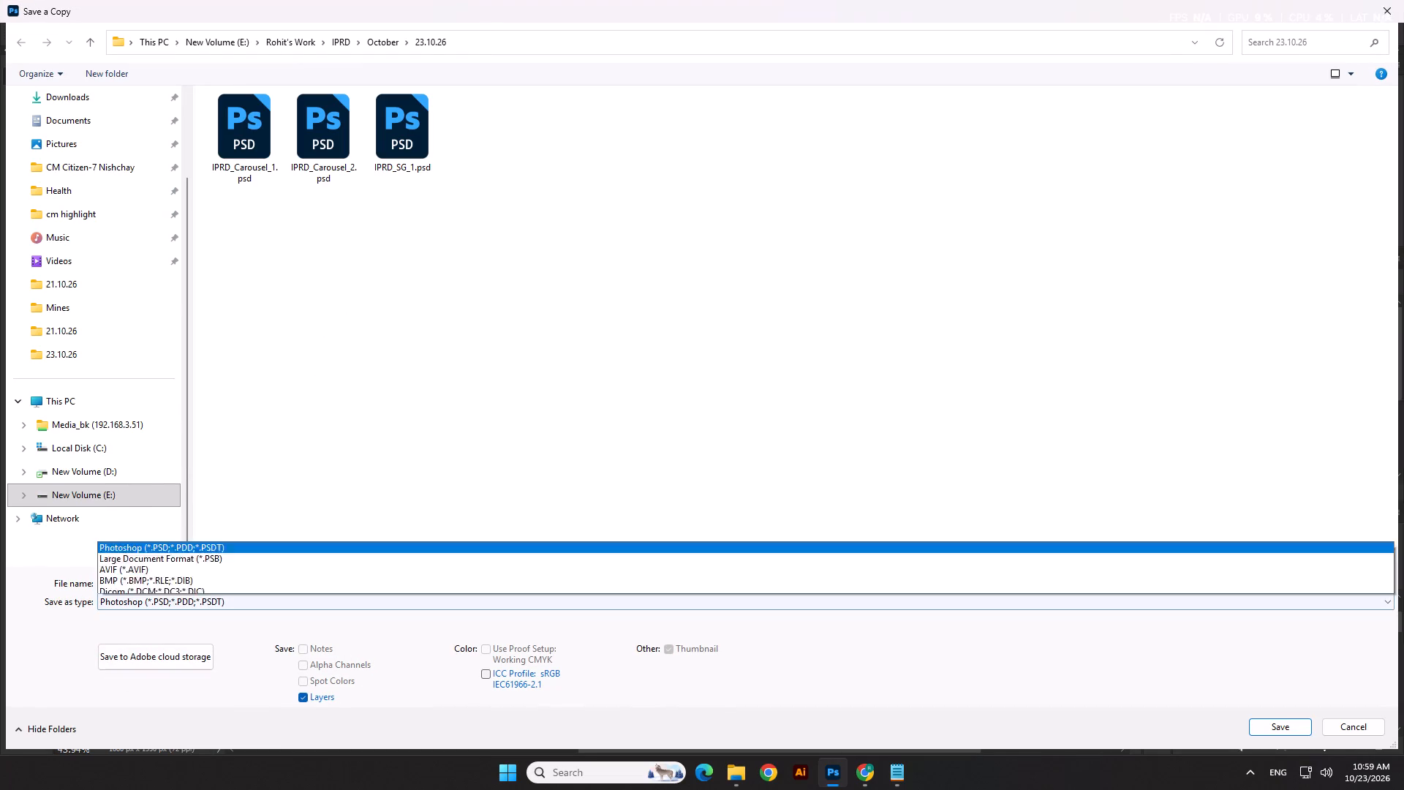
pyautogui.click(189, 512)
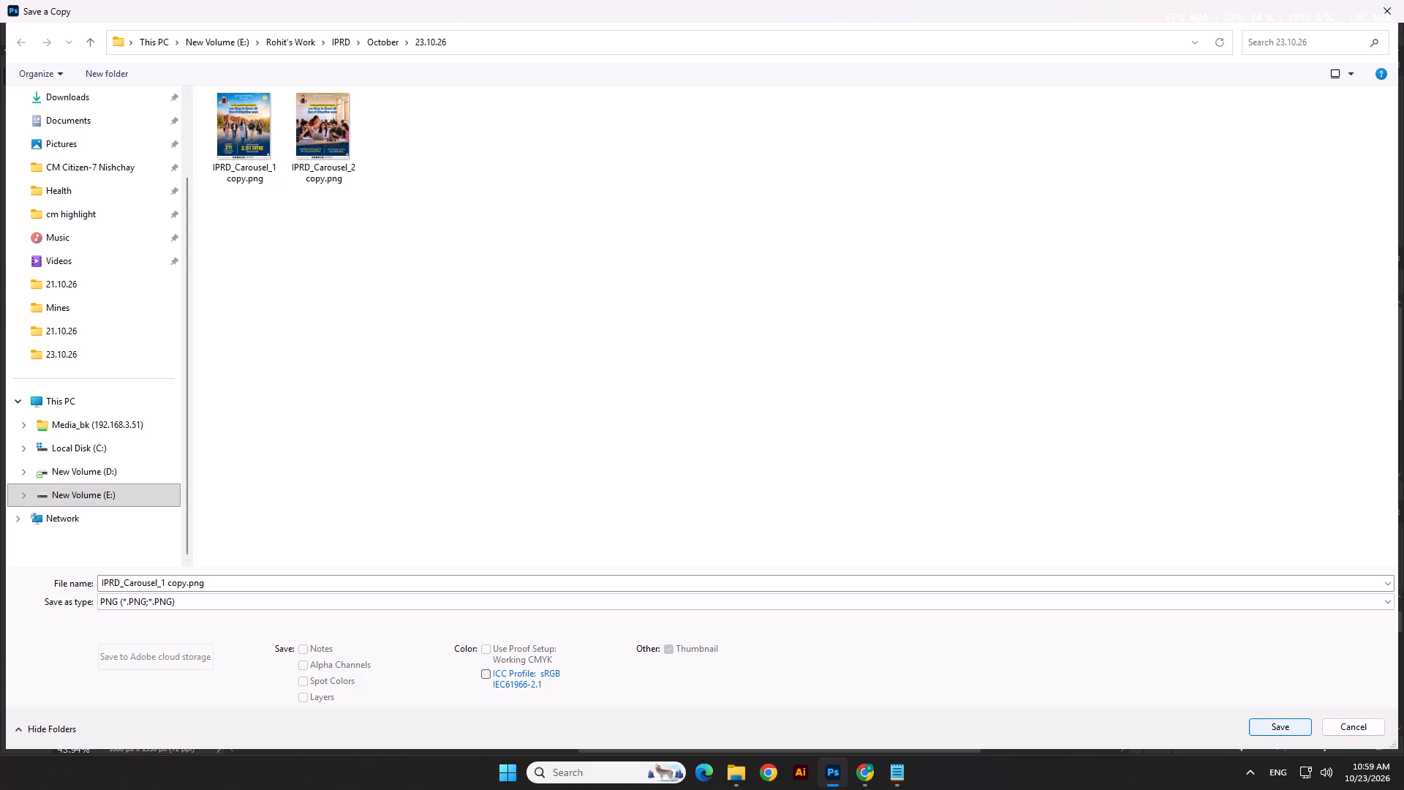
pyautogui.click(1280, 726)
pyautogui.click(725, 383)
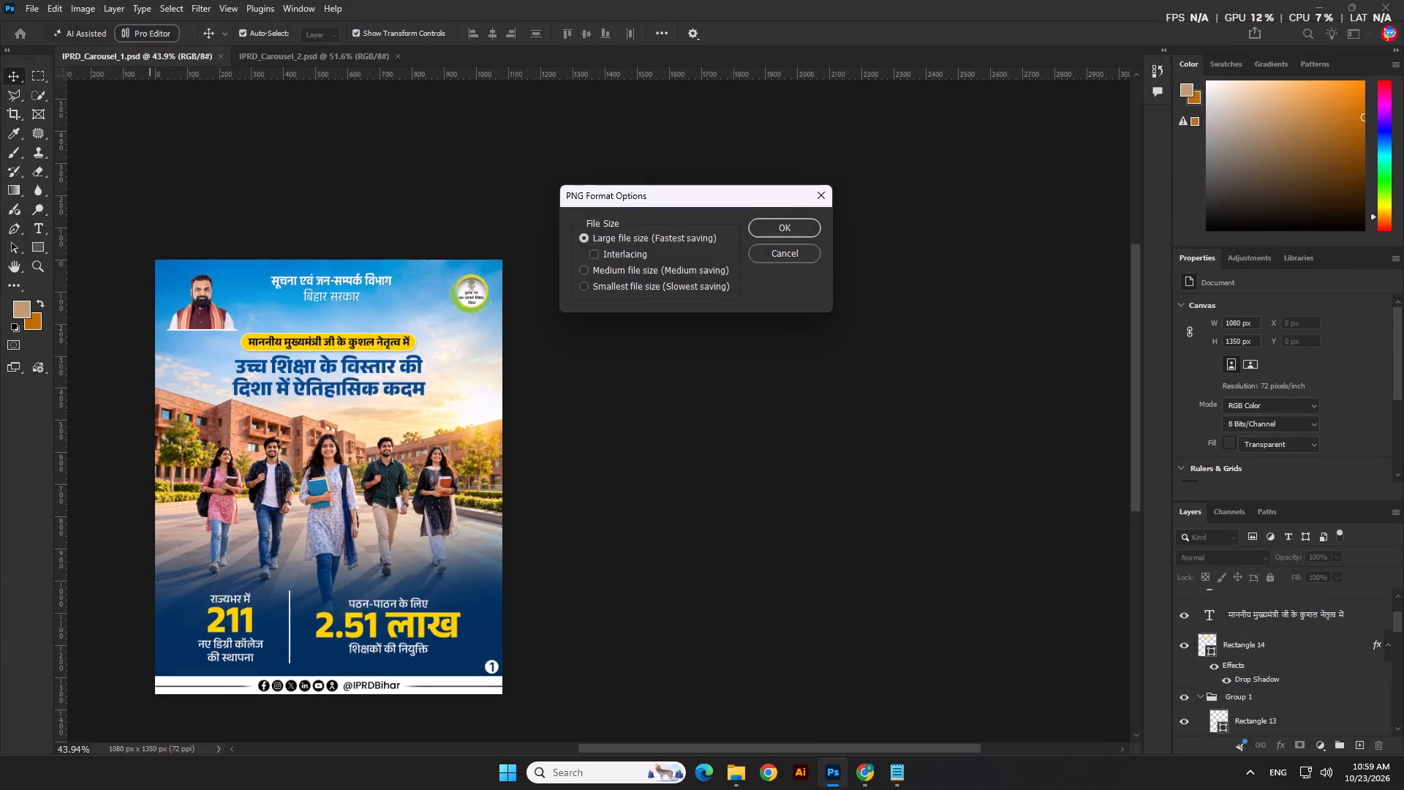
pyautogui.click(795, 230)
pyautogui.click(845, 411)
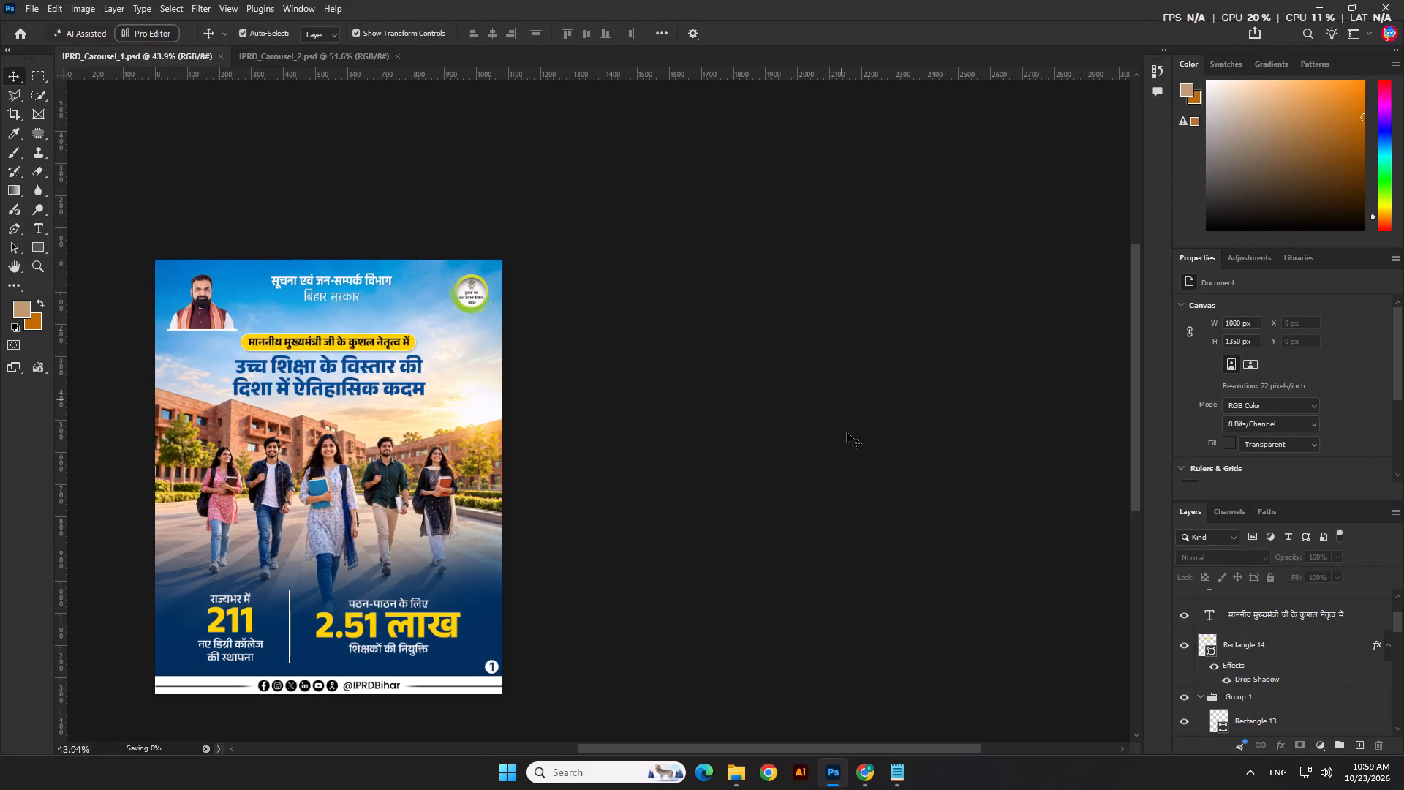
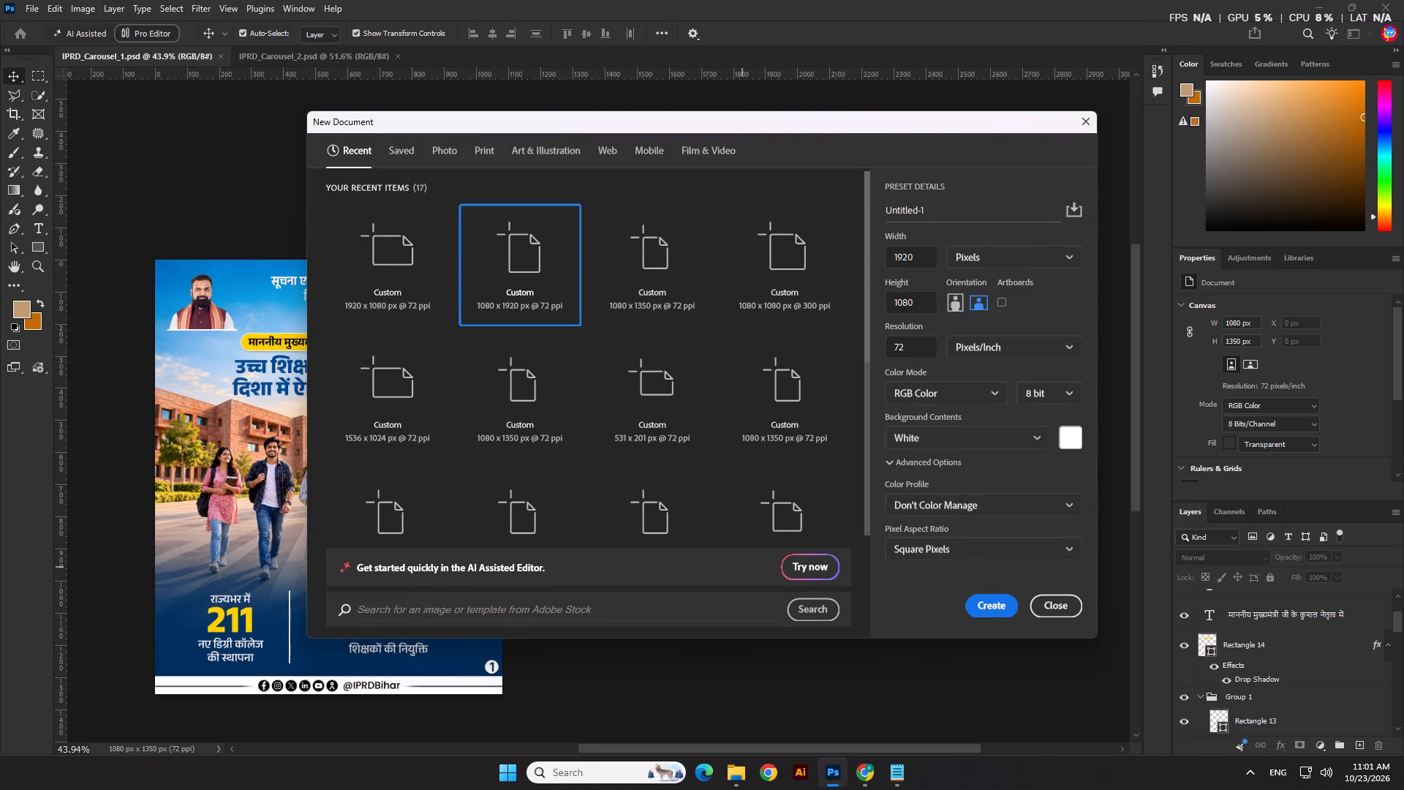
# Create a new 1920 × 1080 px document at 72 ppi with a white background.
pyautogui.click(1003, 609)
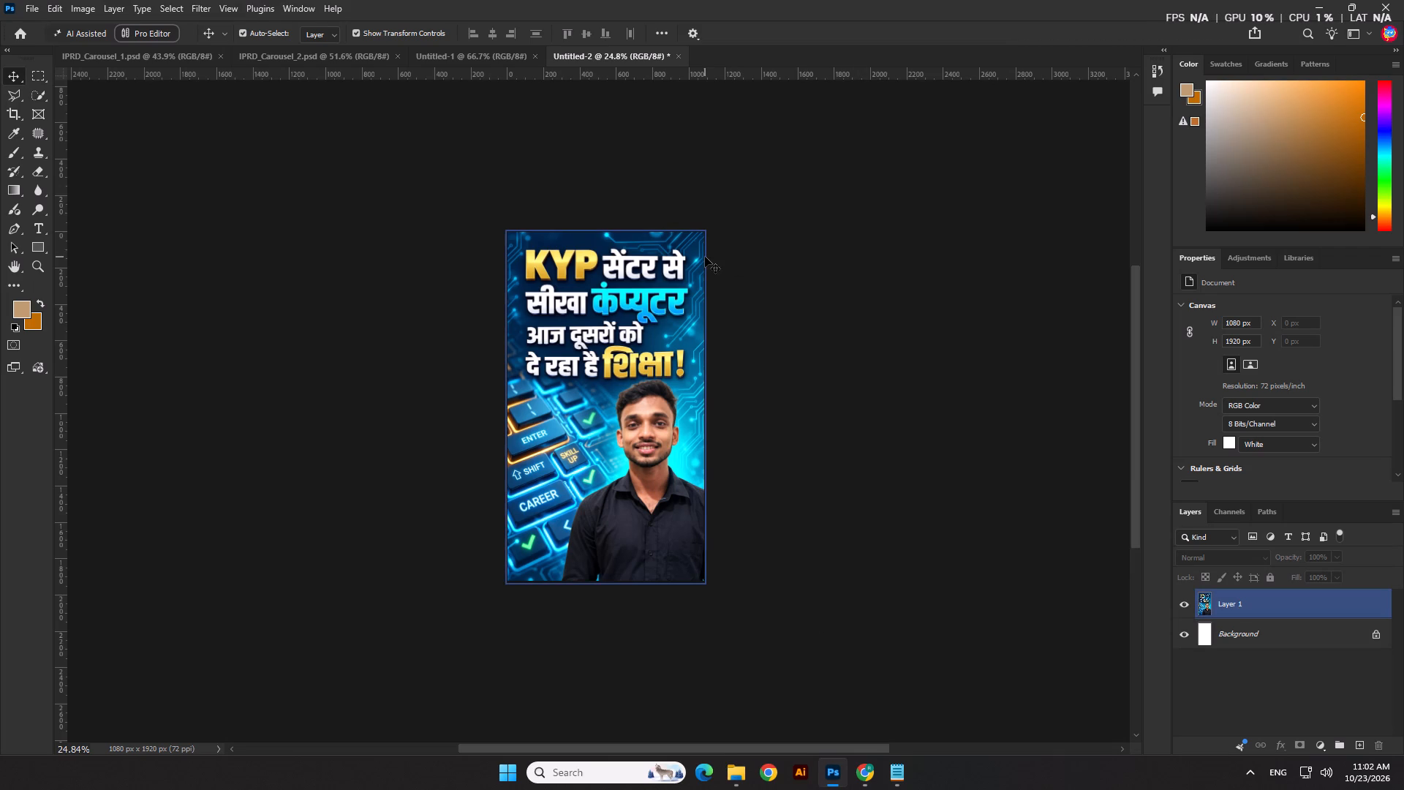
pyautogui.click(742, 769)
pyautogui.click(725, 704)
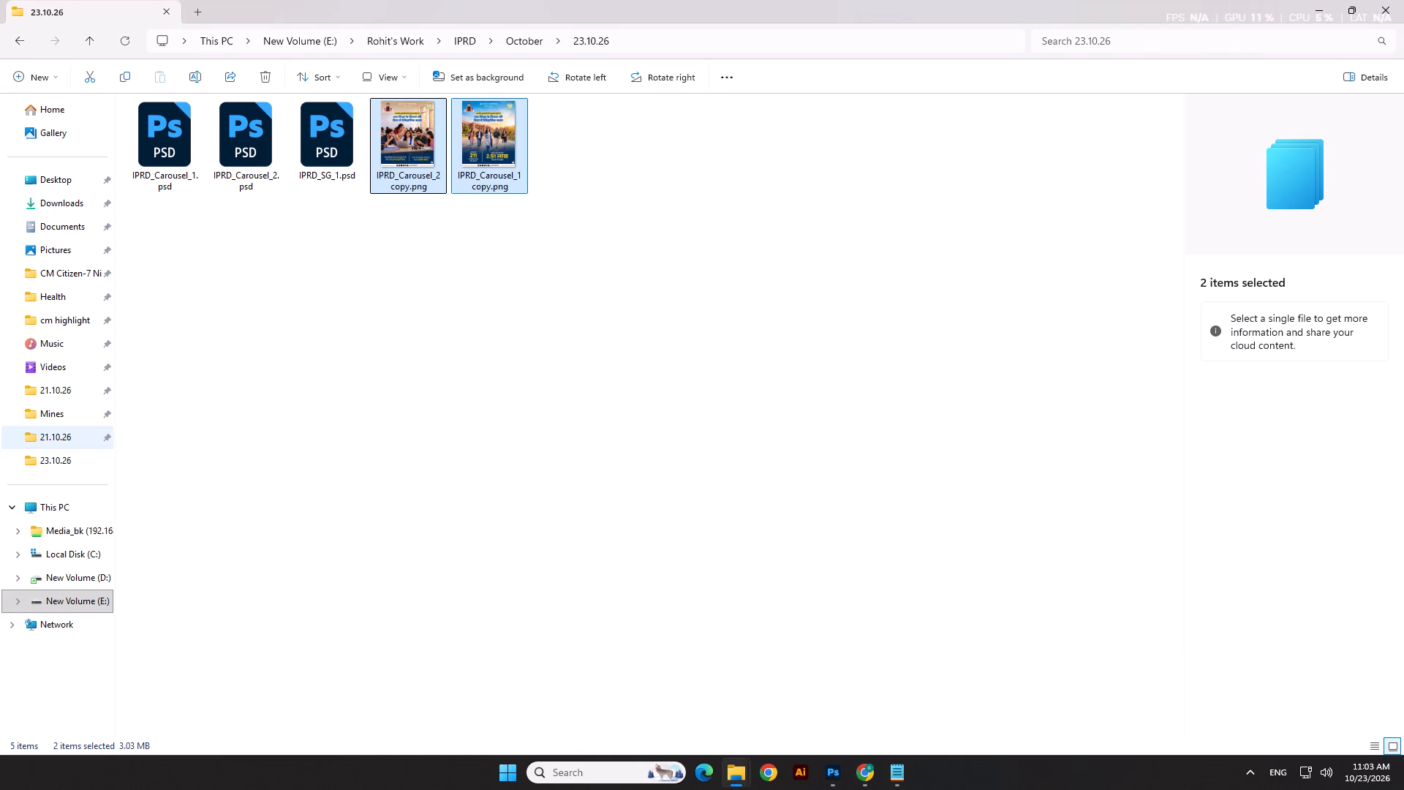
pyautogui.click(62, 432)
pyautogui.click(56, 389)
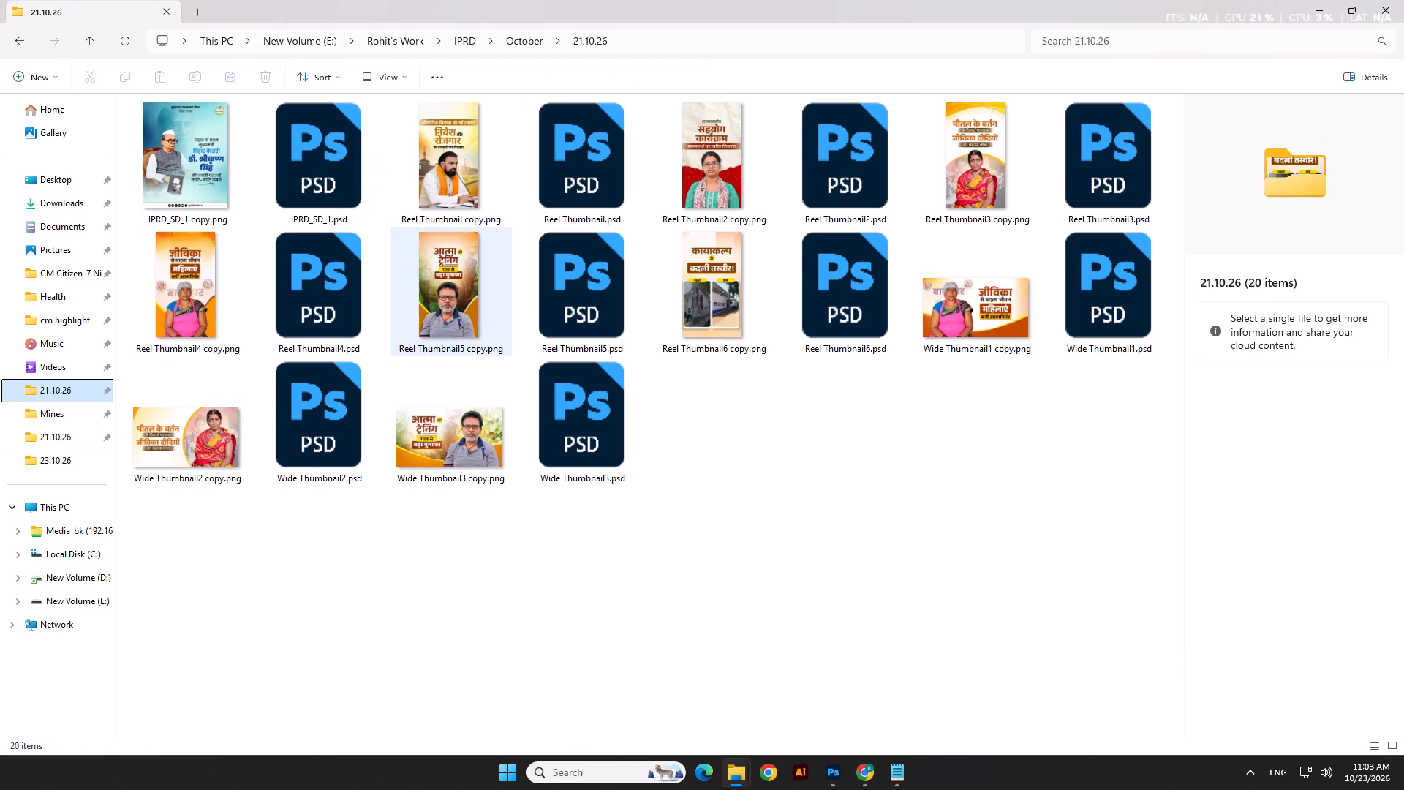
pyautogui.moveTo(450, 157); pyautogui.dragTo(633, 440)
pyautogui.hotkey('alt', 'Tab')
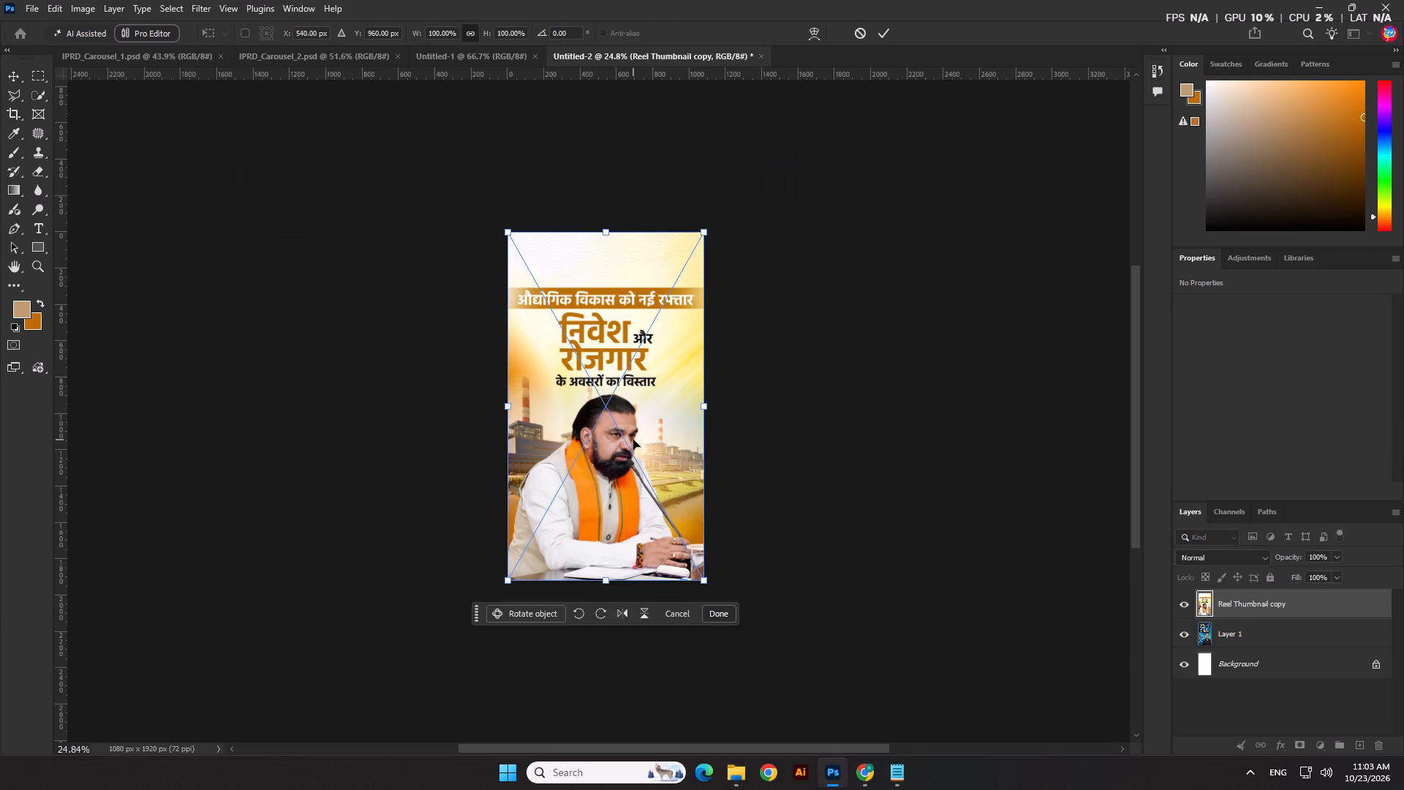
pyautogui.press('Return')
pyautogui.press('Return')
# Add a horizontal guide at the top edge of the reference thumbnail's orange heading strip, and delete the reference layer.
pyautogui.moveTo(640, 72); pyautogui.dragTo(642, 273)
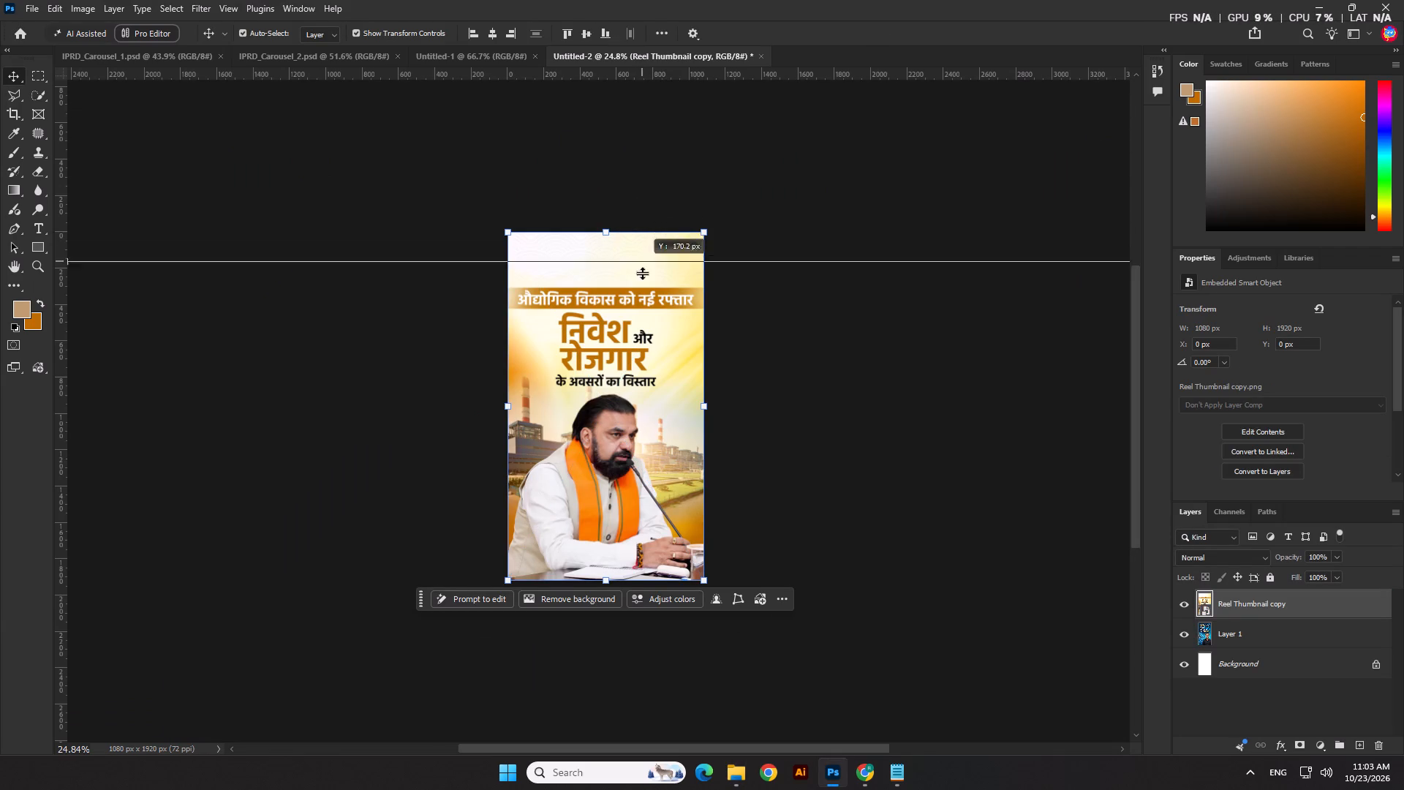
pyautogui.moveTo(642, 273); pyautogui.dragTo(649, 287)
pyautogui.click(645, 331)
pyautogui.press('Delete')
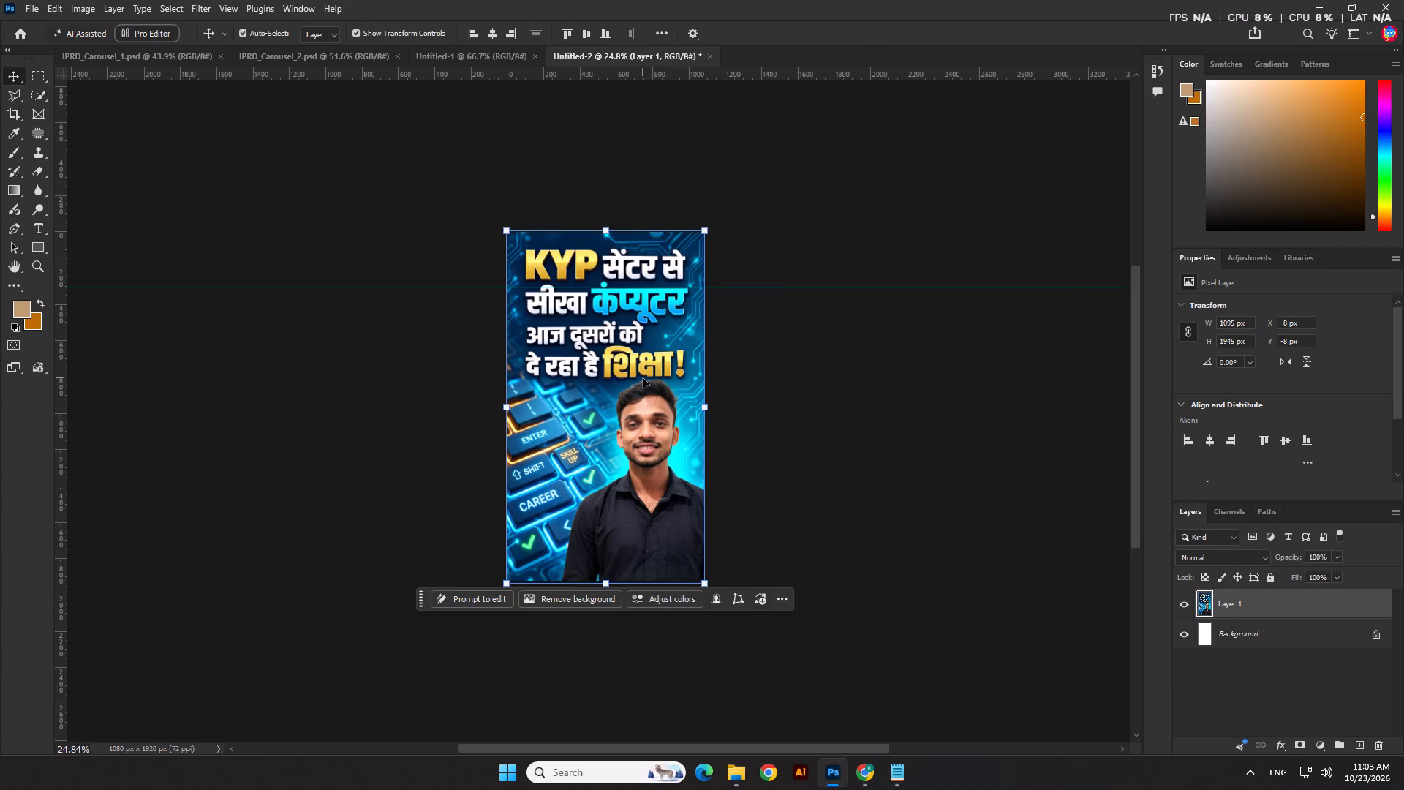
# Scale the KYP image proportionally to about 969 × 1720 px near the canvas bottom, nudge it up slightly, and centre it horizontally.
pyautogui.click(643, 378)
pyautogui.moveTo(612, 224); pyautogui.dragTo(617, 274)
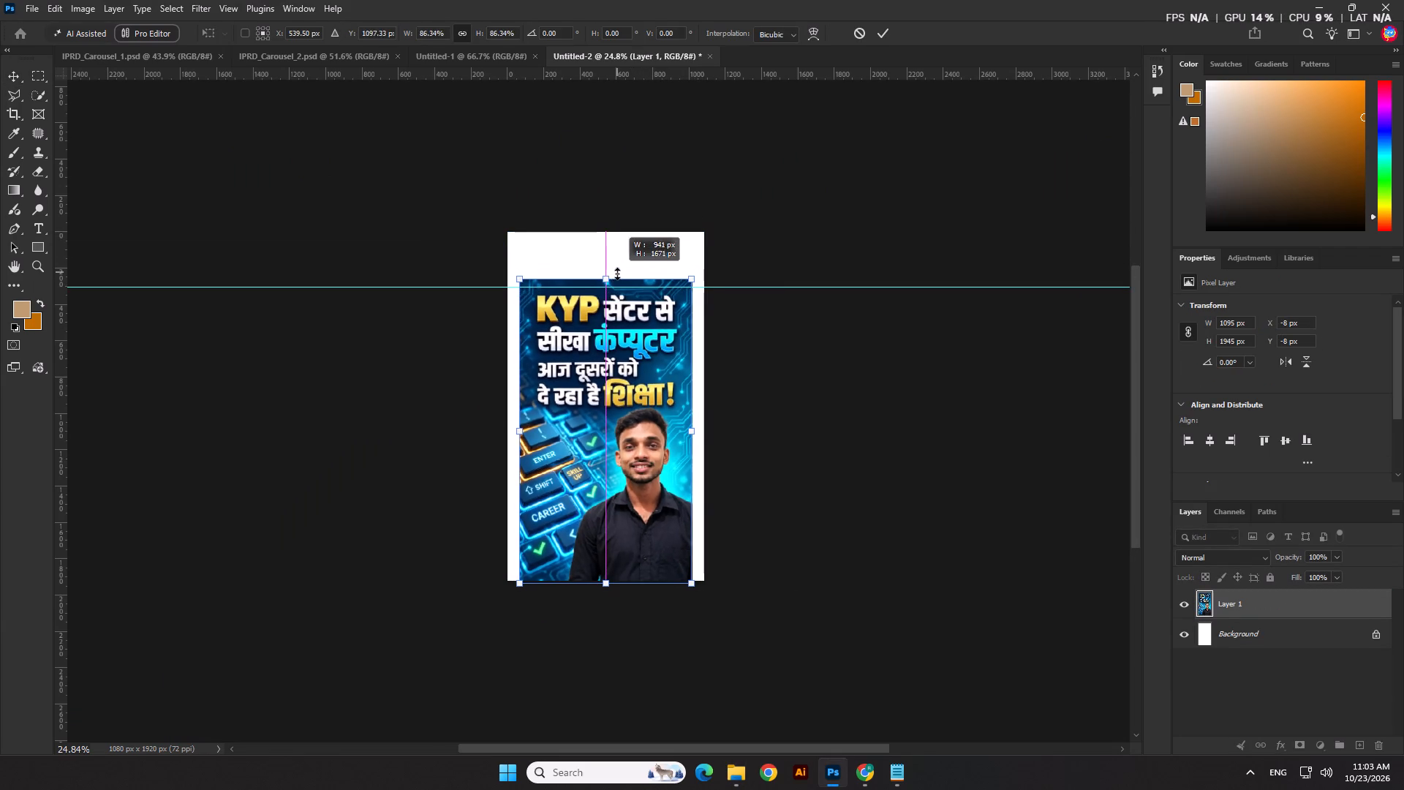
pyautogui.moveTo(617, 274); pyautogui.dragTo(617, 277)
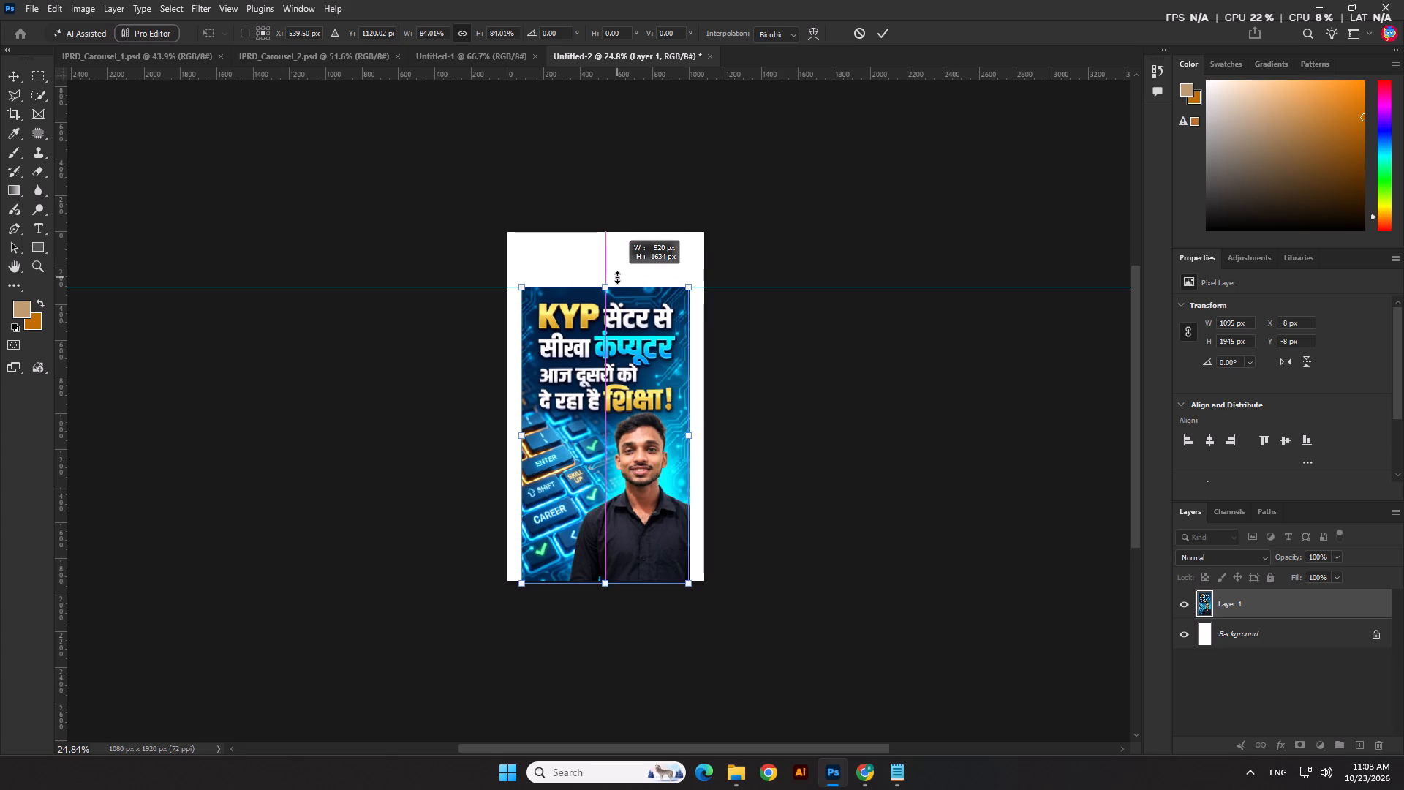
pyautogui.moveTo(617, 277); pyautogui.dragTo(635, 266)
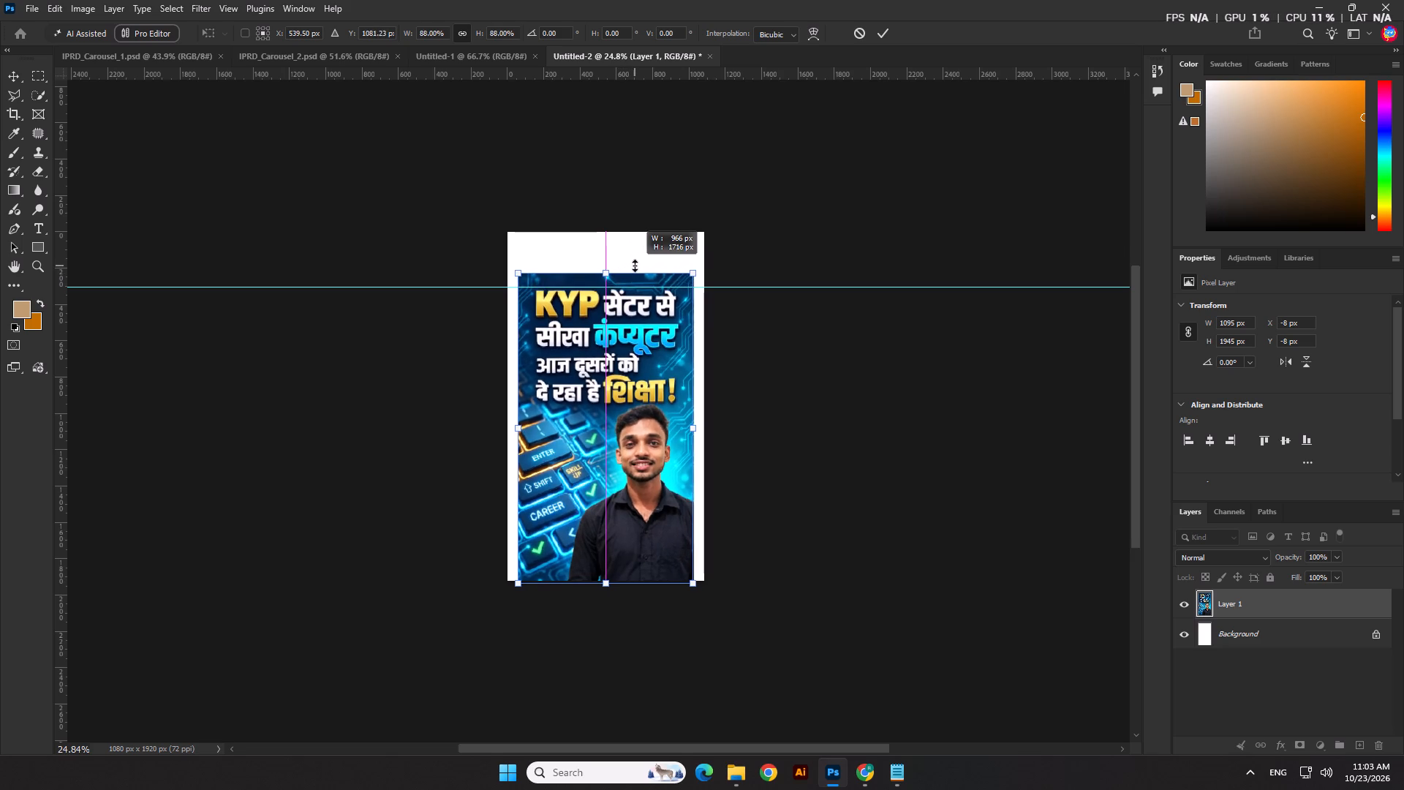
pyautogui.moveTo(635, 266); pyautogui.dragTo(635, 265)
pyautogui.press('Up')
pyautogui.press('Up')
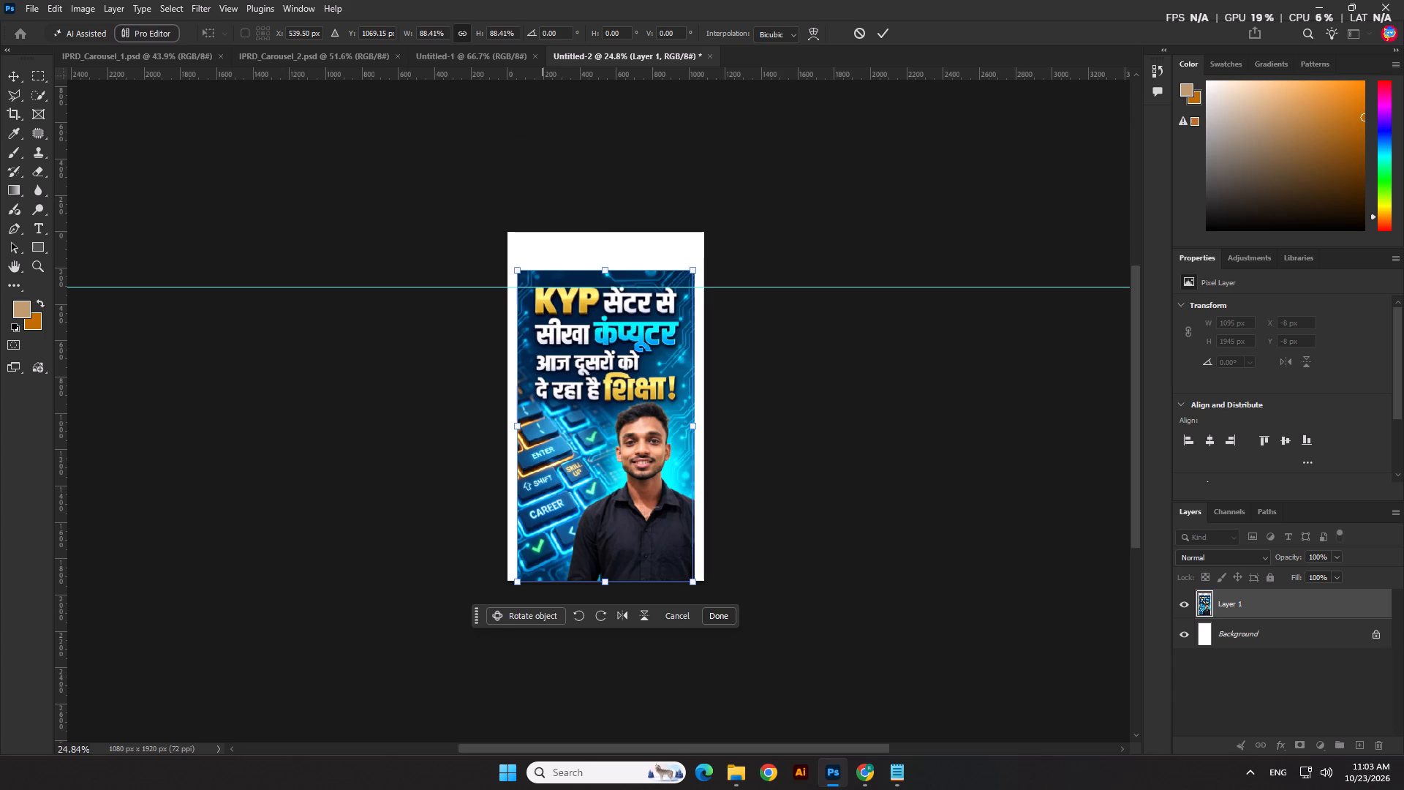
pyautogui.click(883, 40)
pyautogui.click(488, 36)
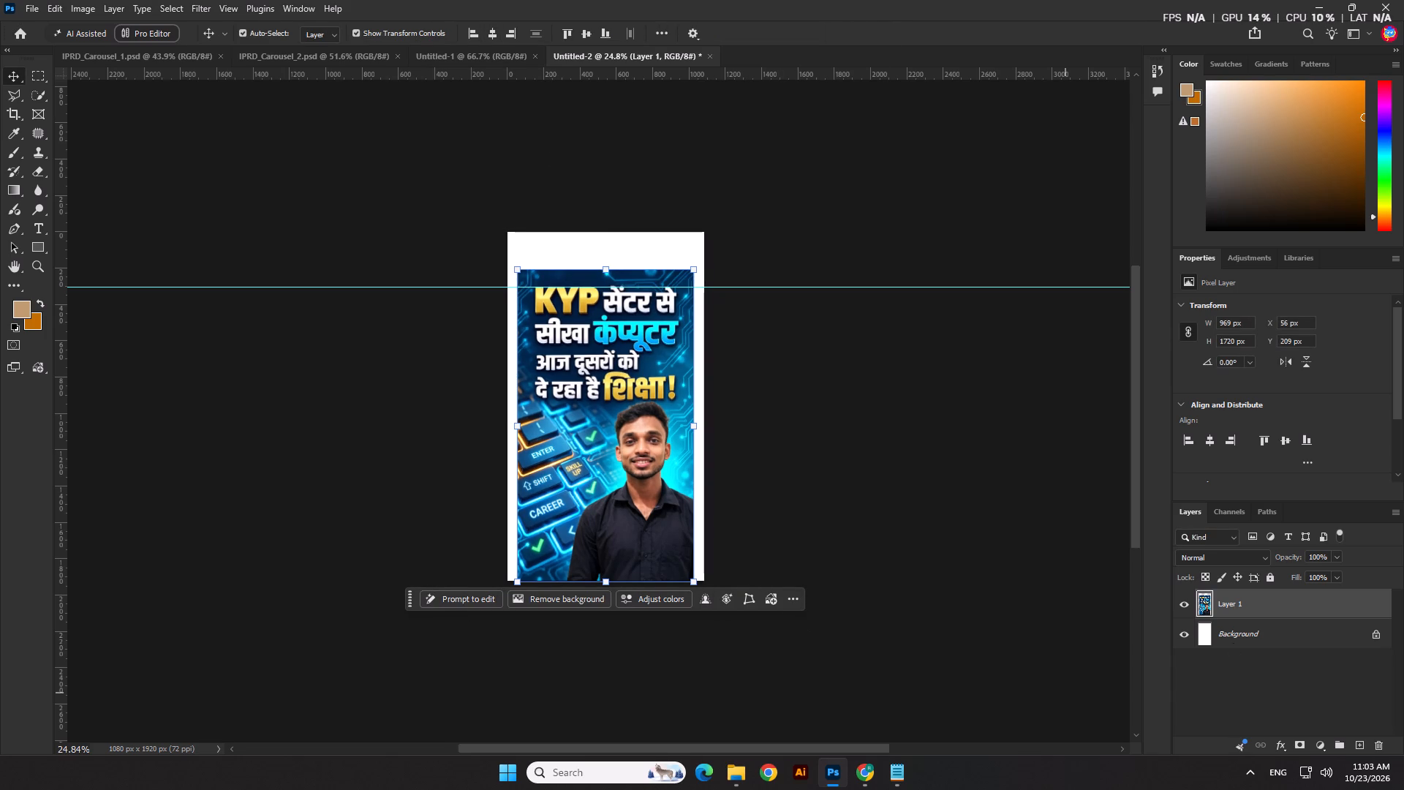
# Load the outline of the KYP image on Layer 1 as a selection and contract it by 3 px.
pyautogui.keyDown('ctrl'); pyautogui.click(1207, 603); pyautogui.keyUp('ctrl')
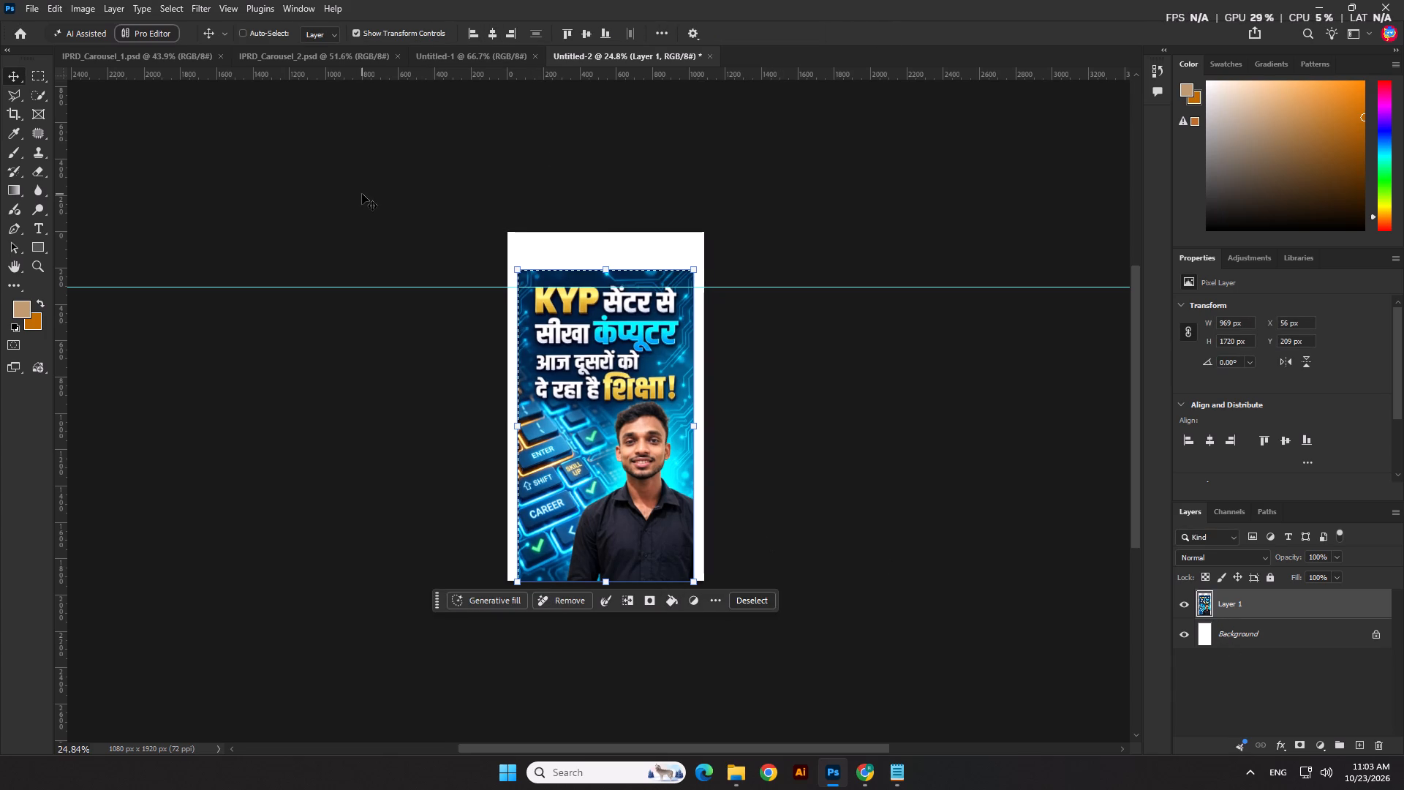
pyautogui.click(178, 0)
pyautogui.click(211, 238)
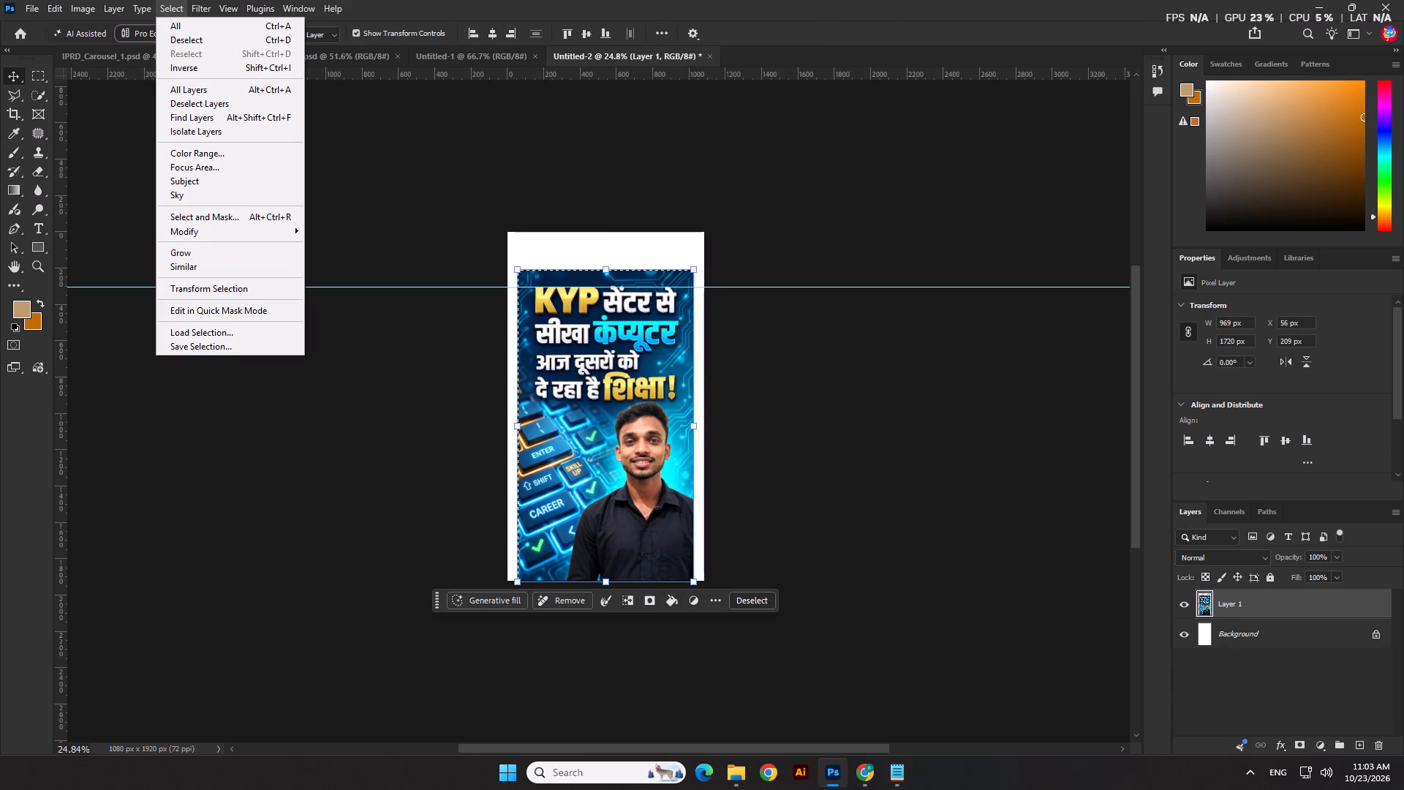
pyautogui.click(242, 231)
pyautogui.click(344, 272)
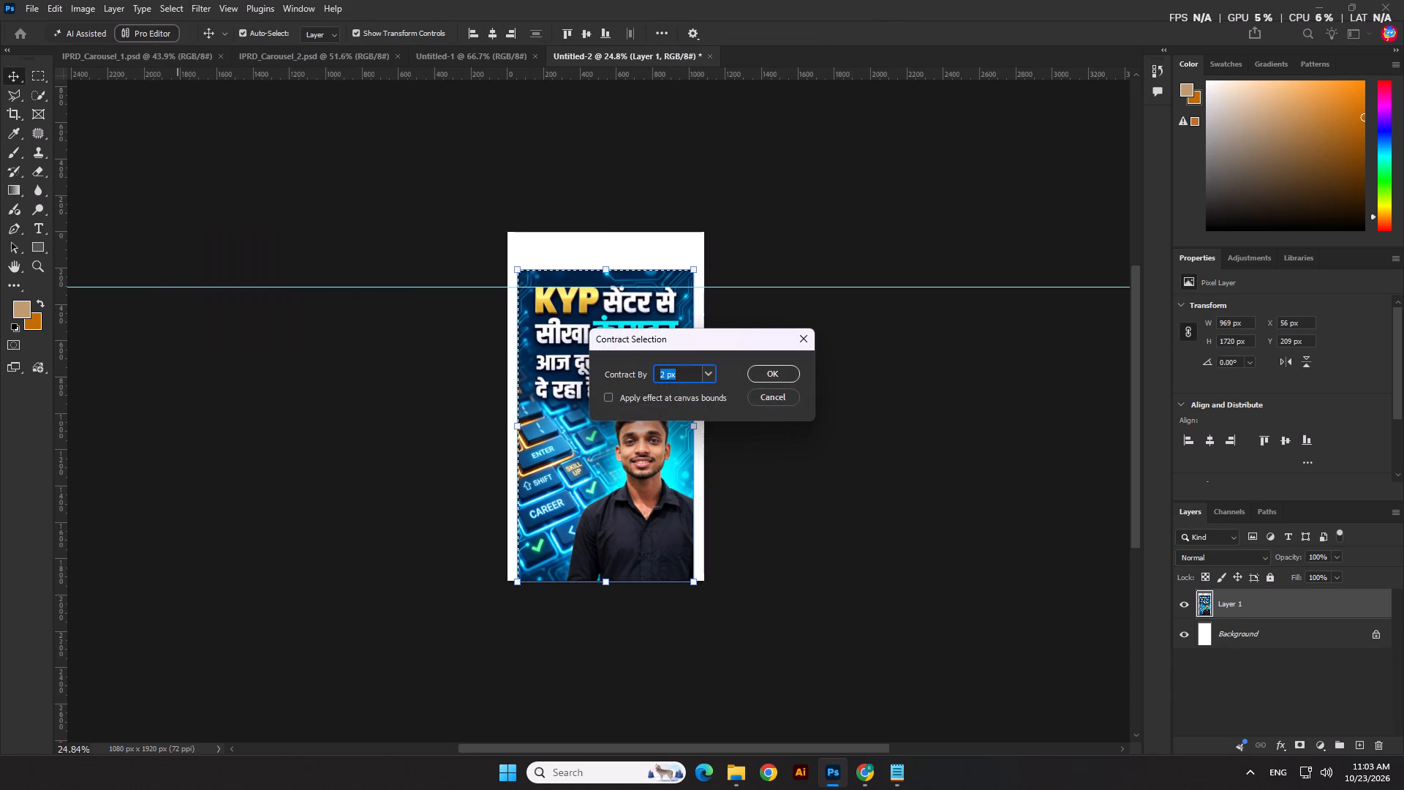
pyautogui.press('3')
pyautogui.click(795, 369)
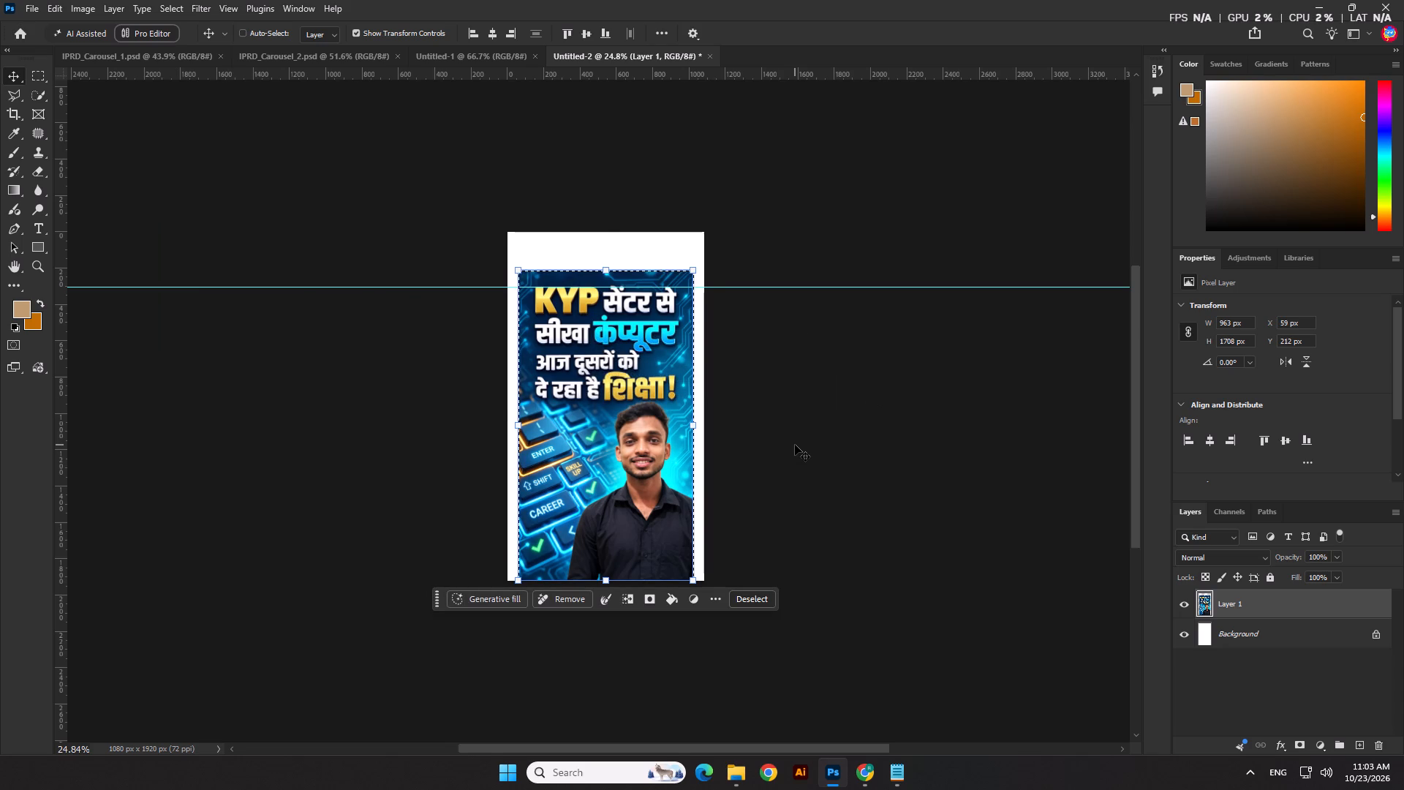
# Invert the selection and run Generative Fill with an empty prompt on the blank margins around the KYP image.
pyautogui.hotkey('ctrl', 'shift', 'i')
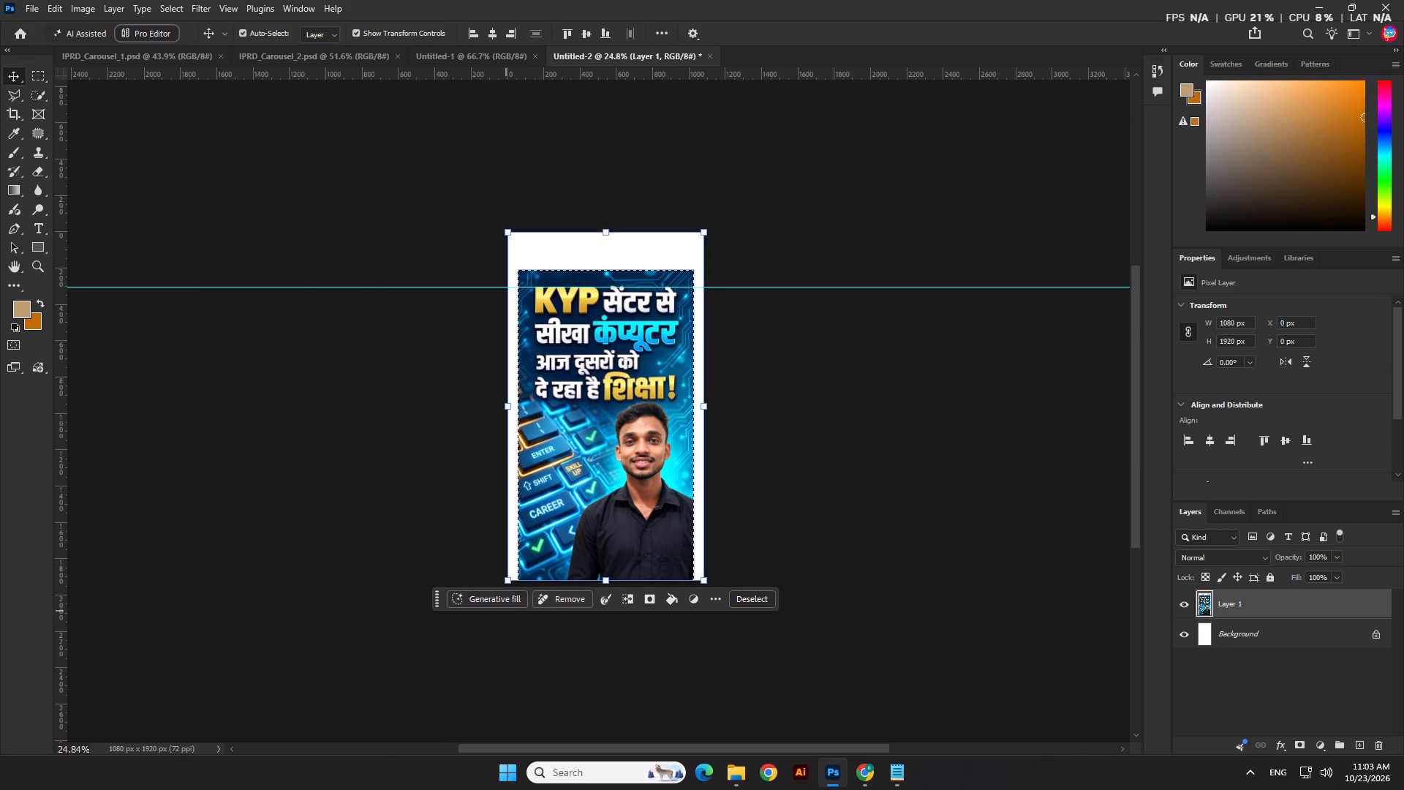
pyautogui.click(507, 601)
pyautogui.click(720, 624)
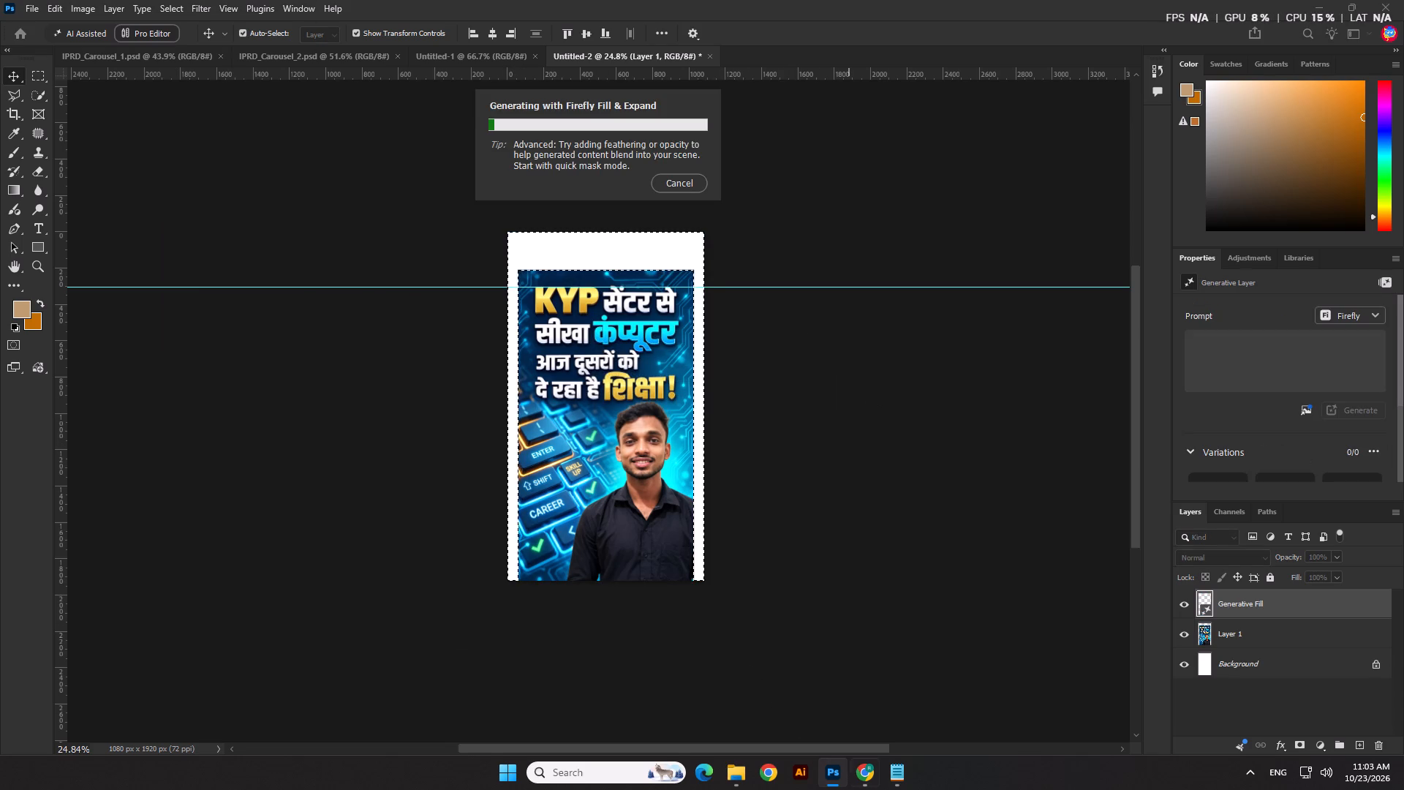
# Switch to ChatGPT in Chrome, open the generated 1920x1080 KYP thumbnail, and copy the image.
pyautogui.click(856, 763)
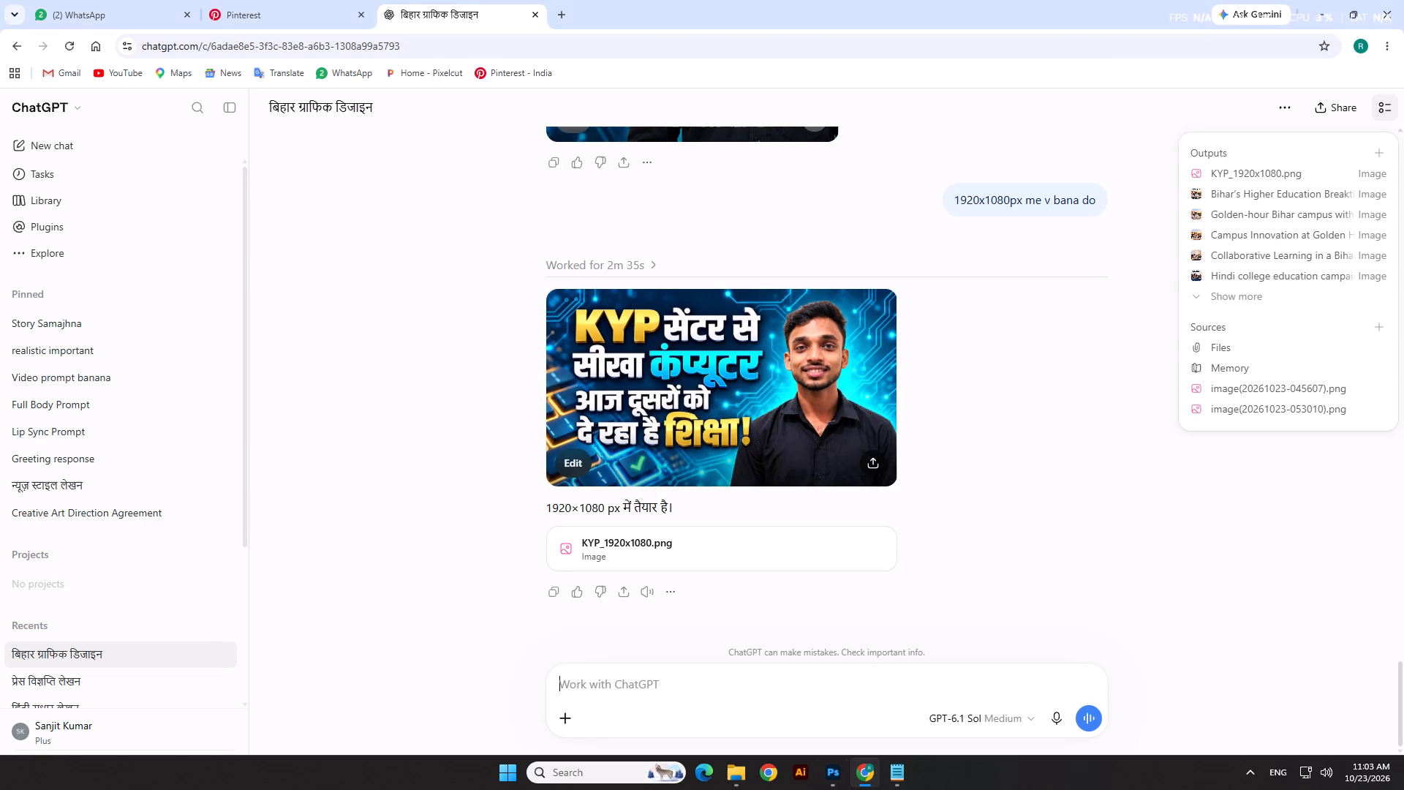
pyautogui.click(723, 380)
pyautogui.rightClick(694, 316)
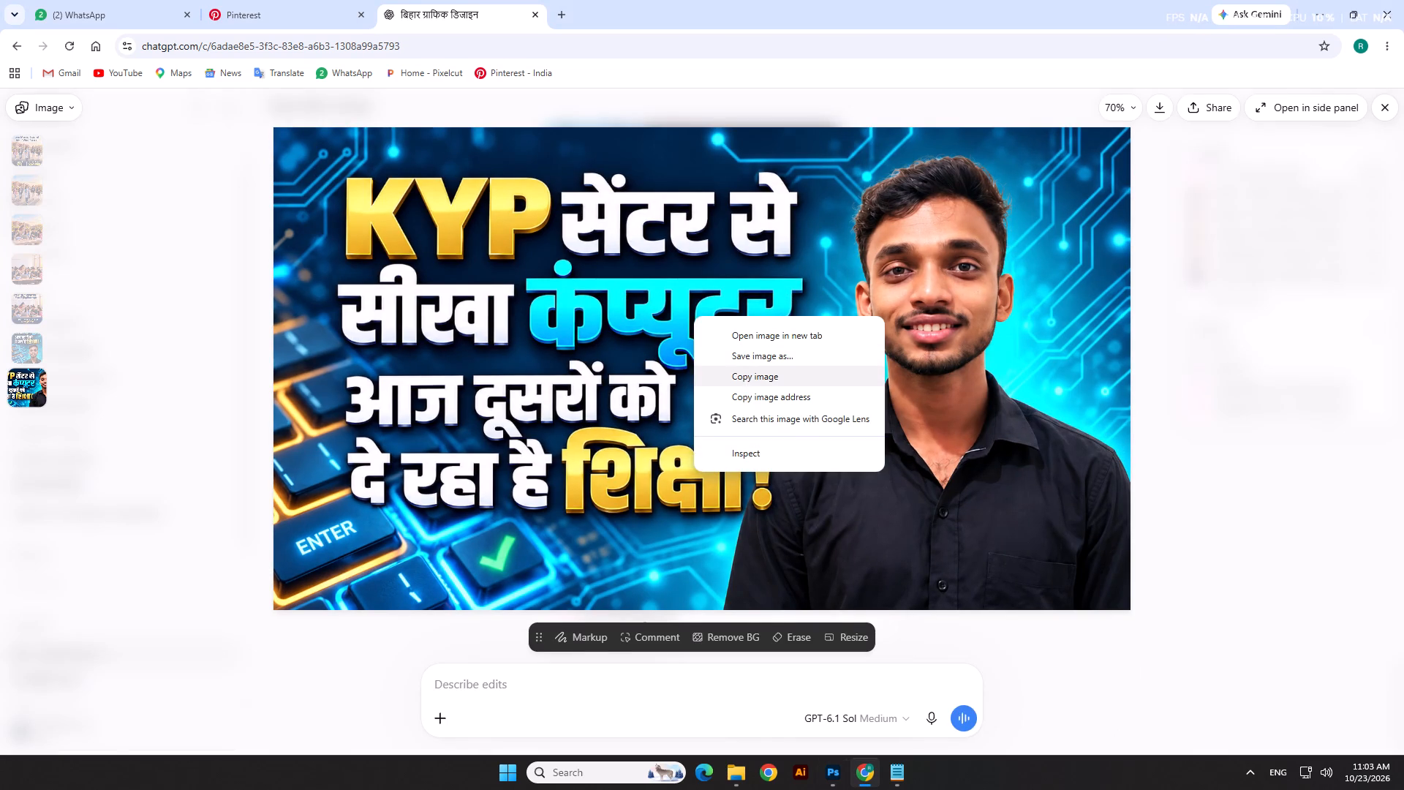
pyautogui.click(745, 377)
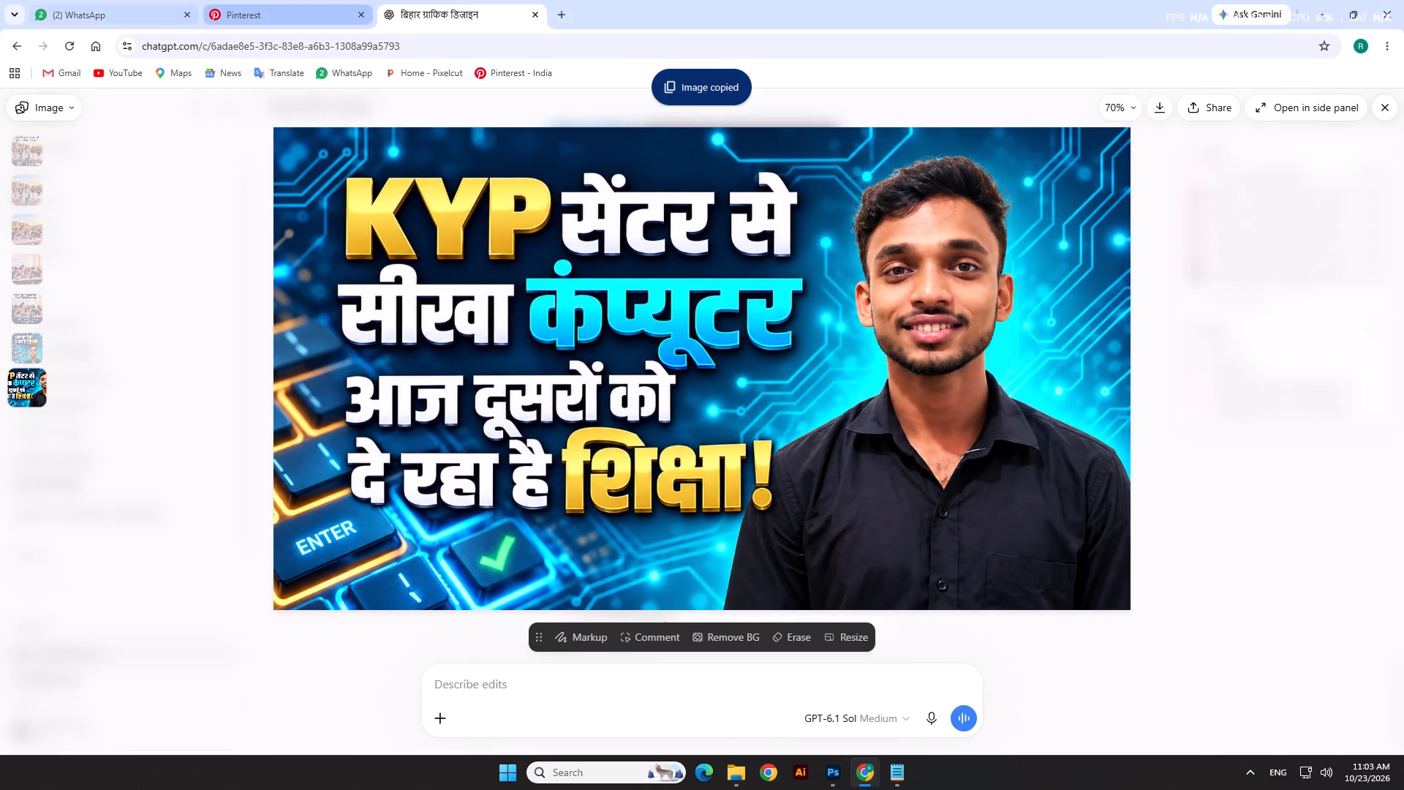